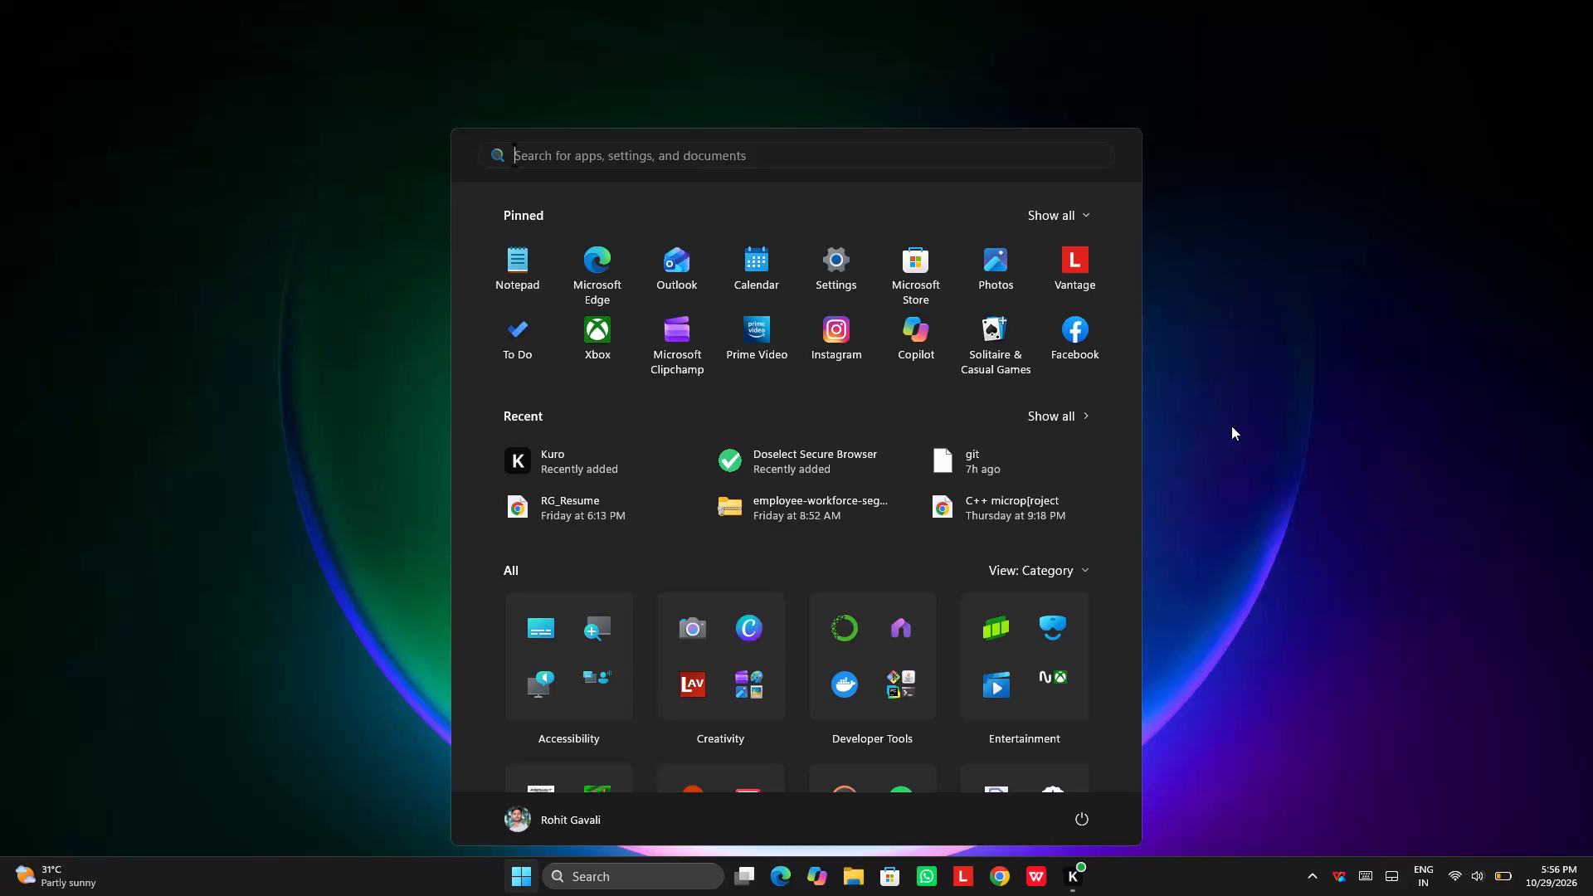
Find and launch the Canva desktop app.
key("c")
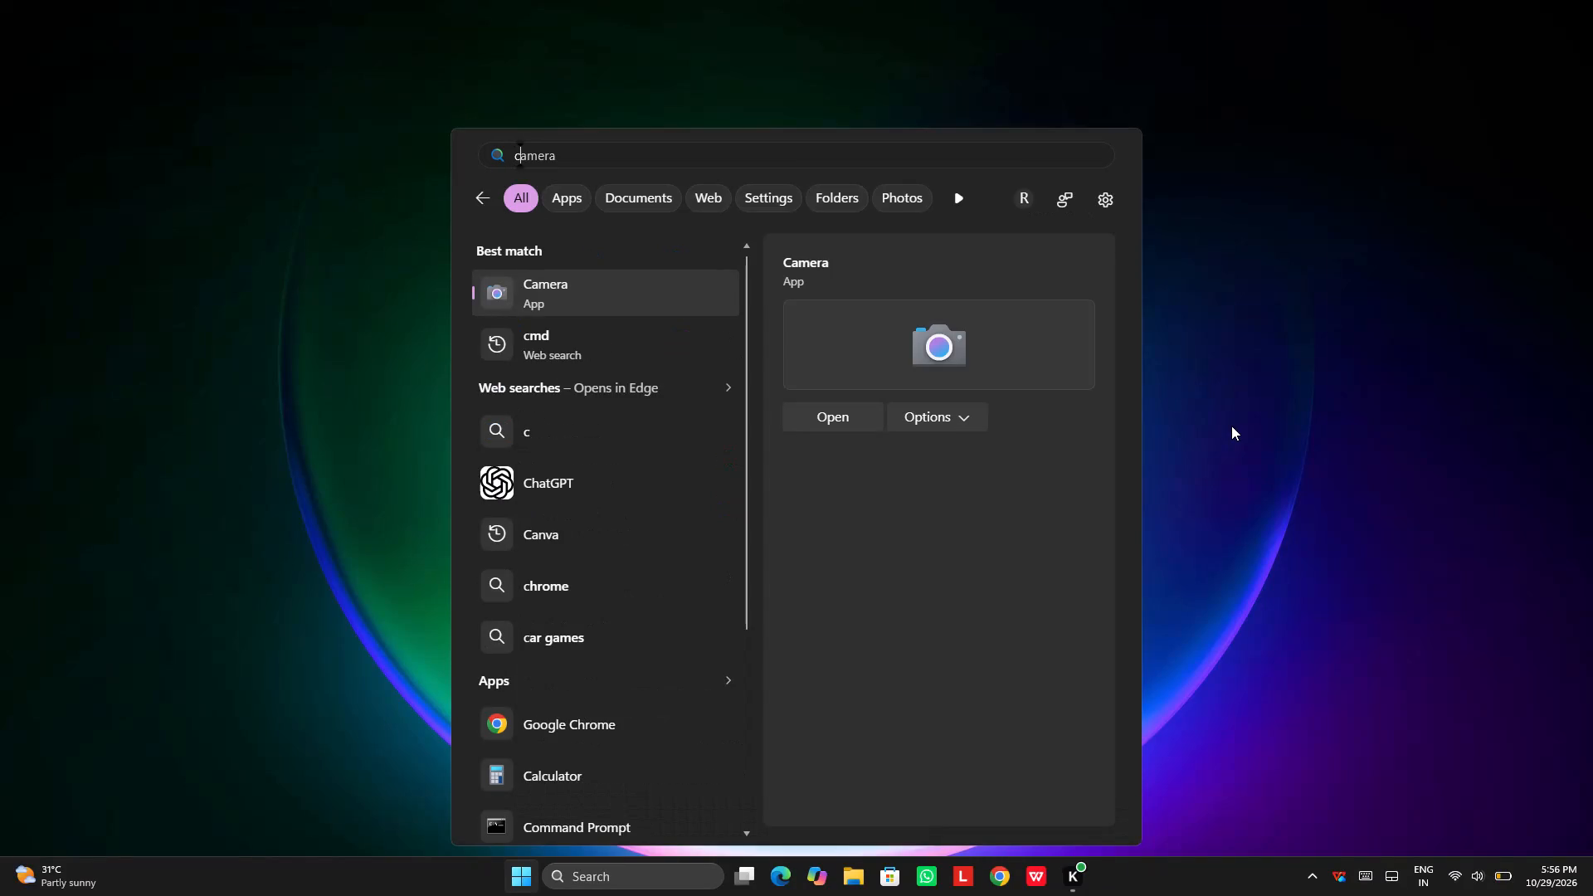
key("a")
type("nv")
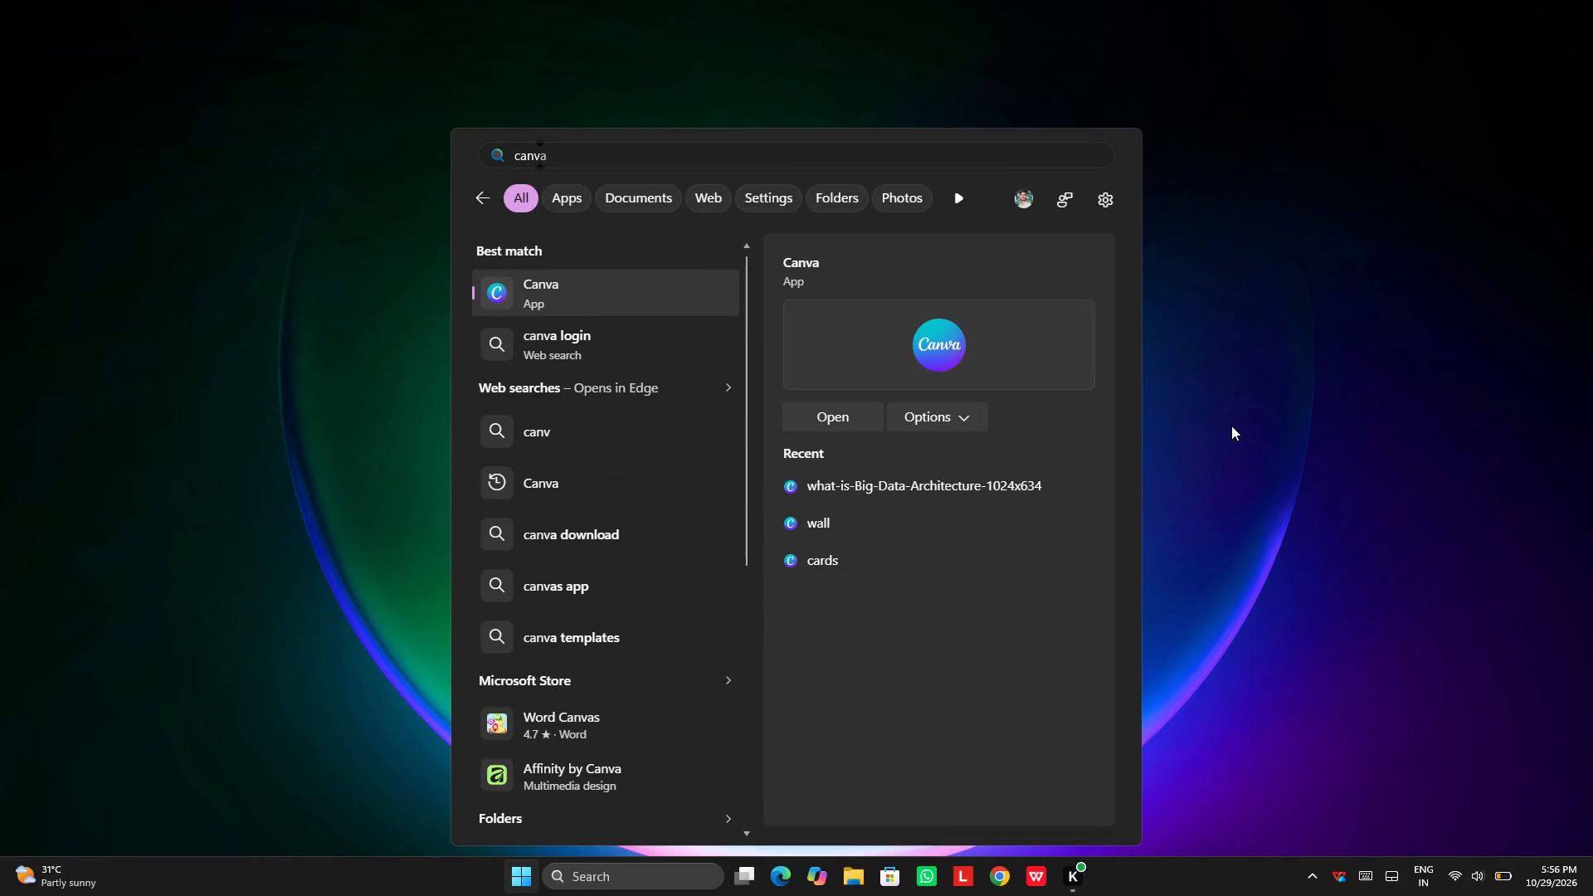
key("Return")
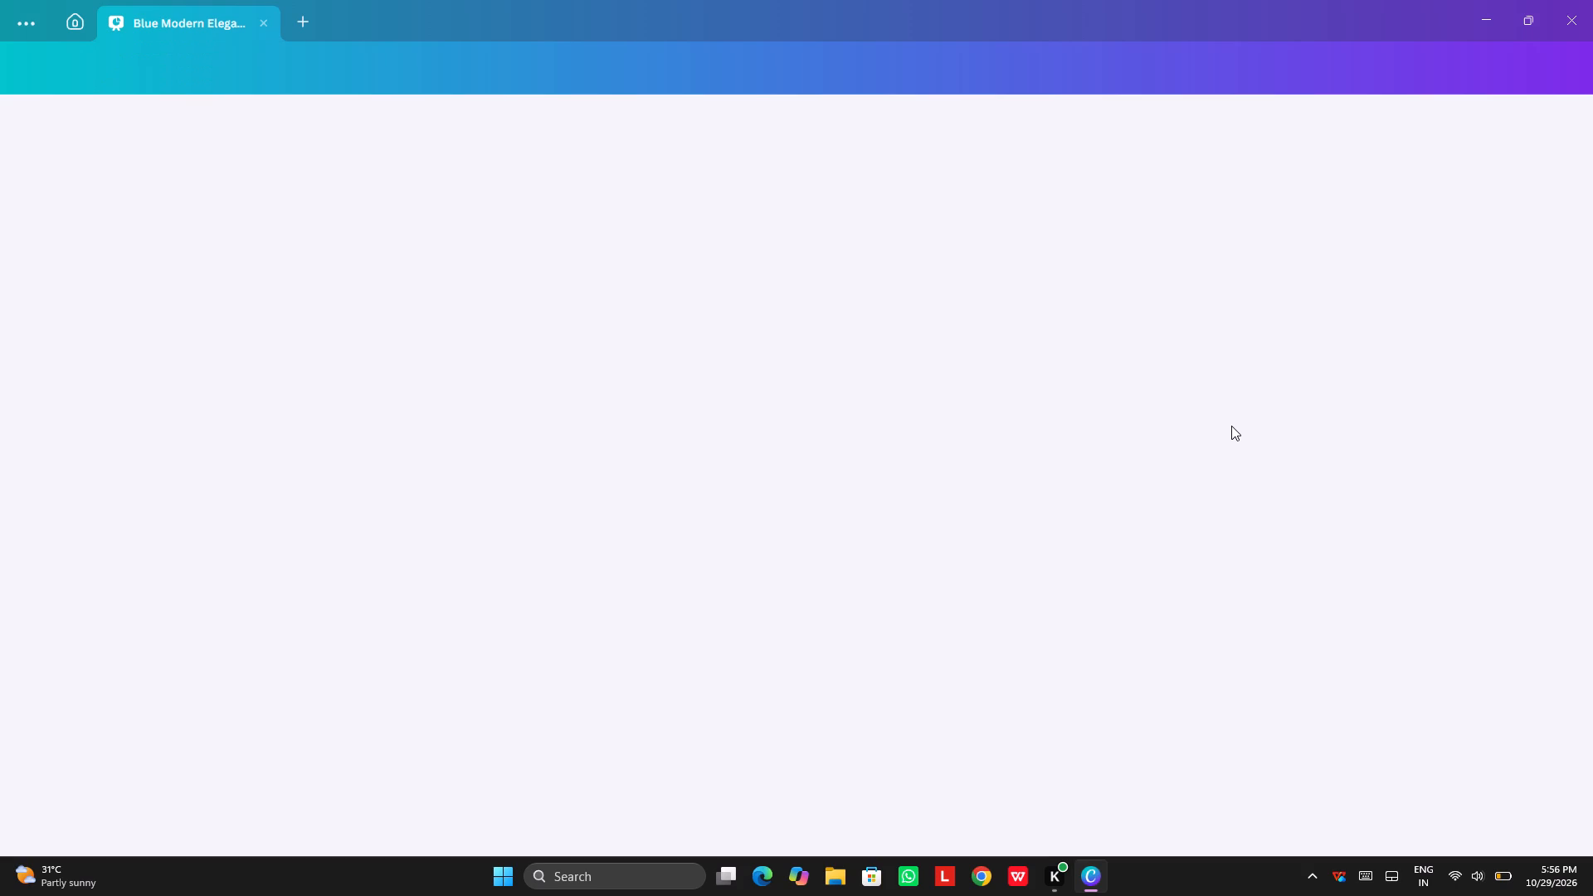
left_click(801, 329)
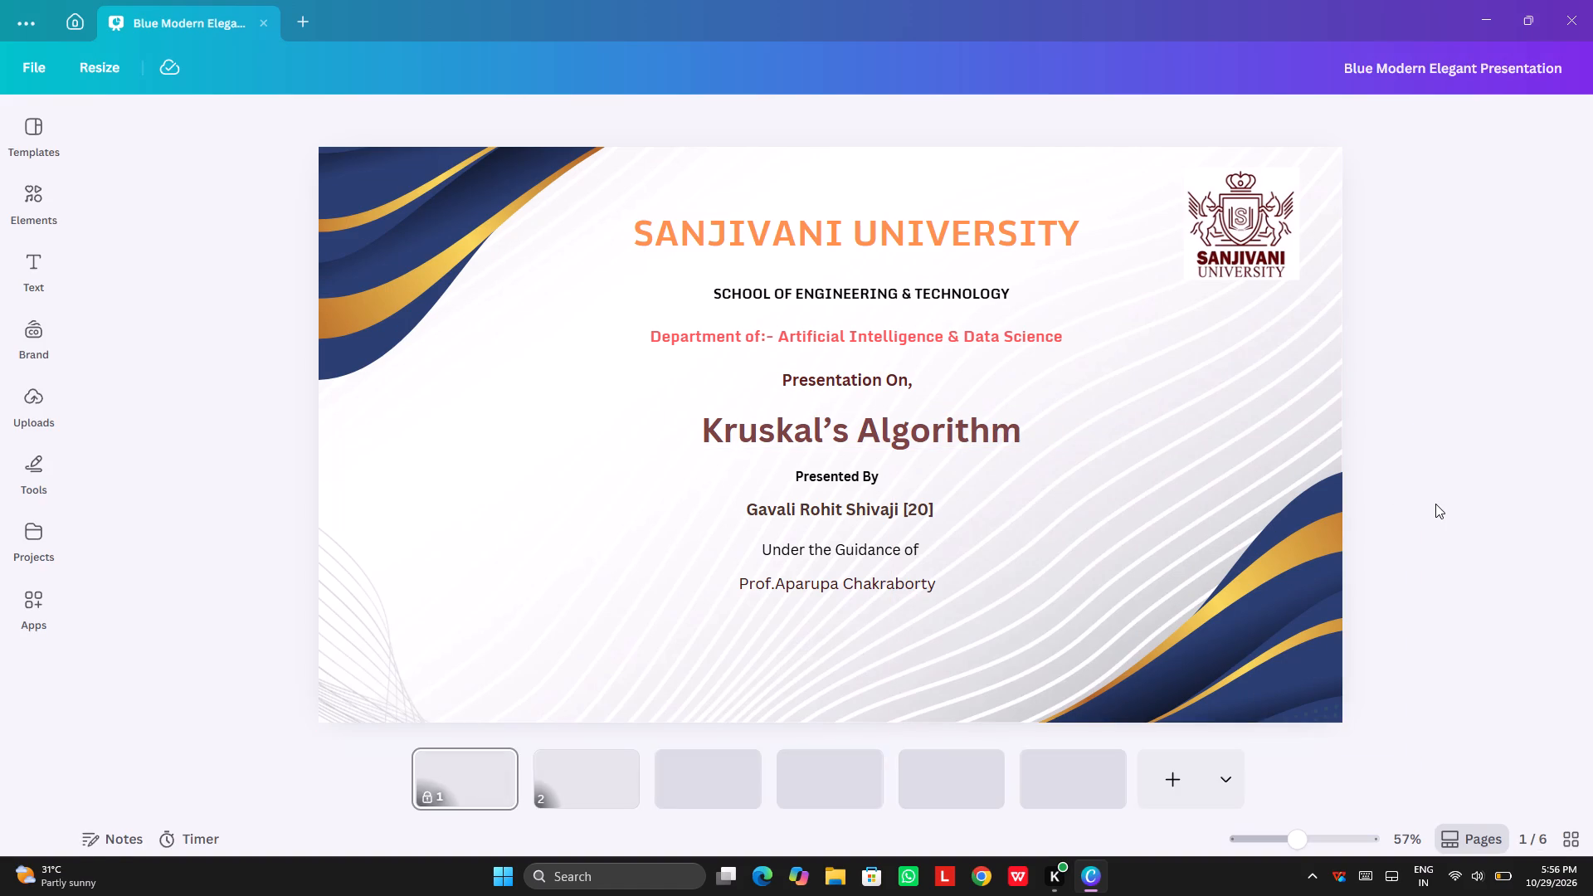
key("Return")
key("Return")
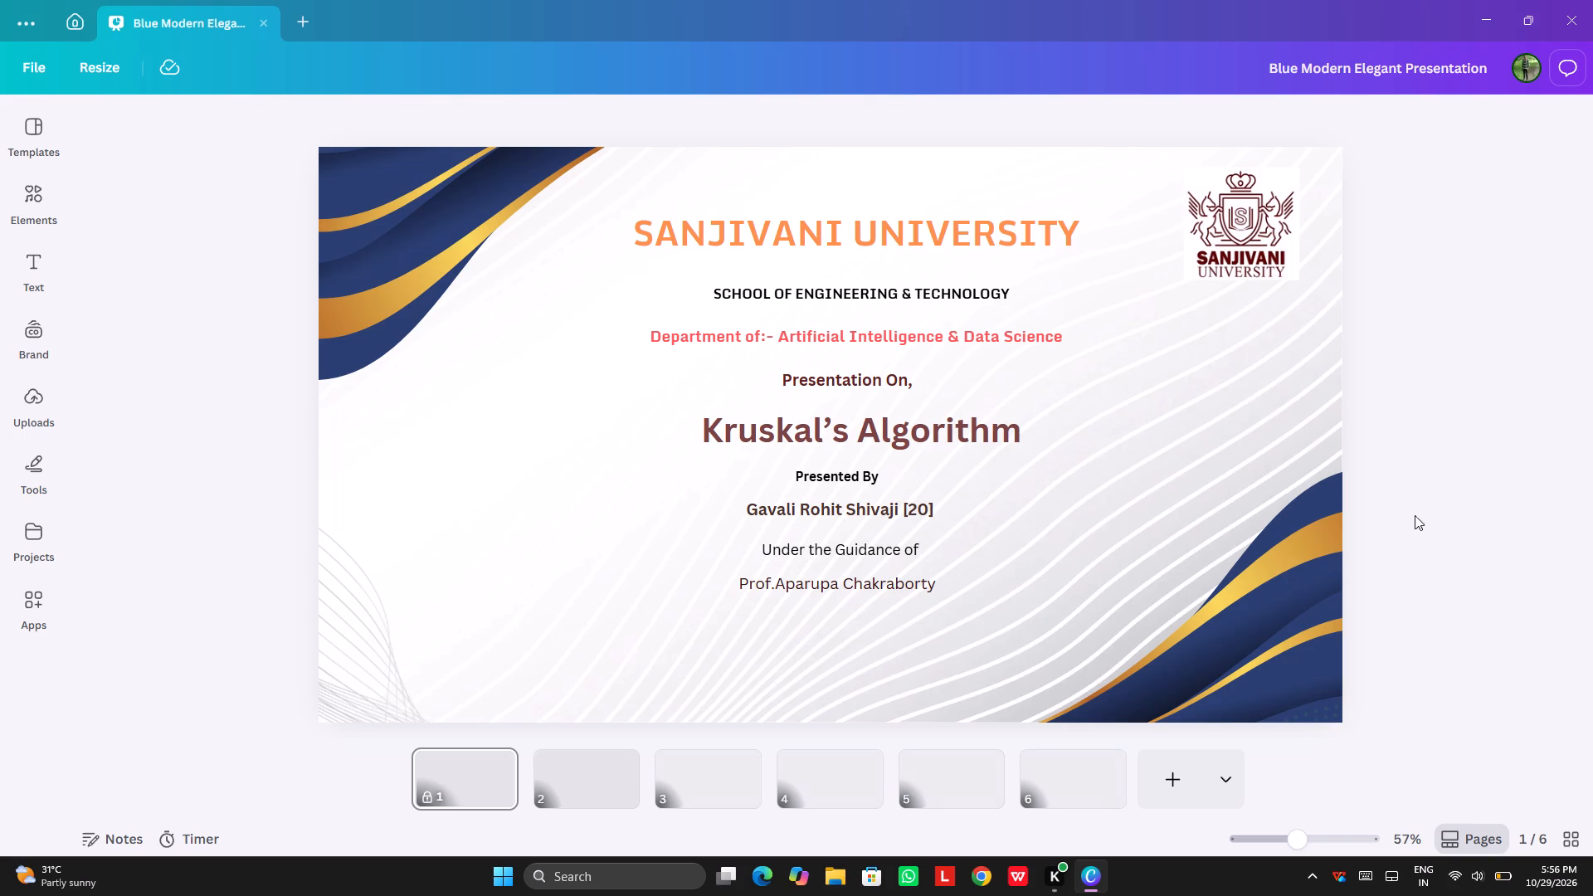
Look through slides 2 to 6 of the Blue Modern Elegant Presentation.
left_click(610, 777)
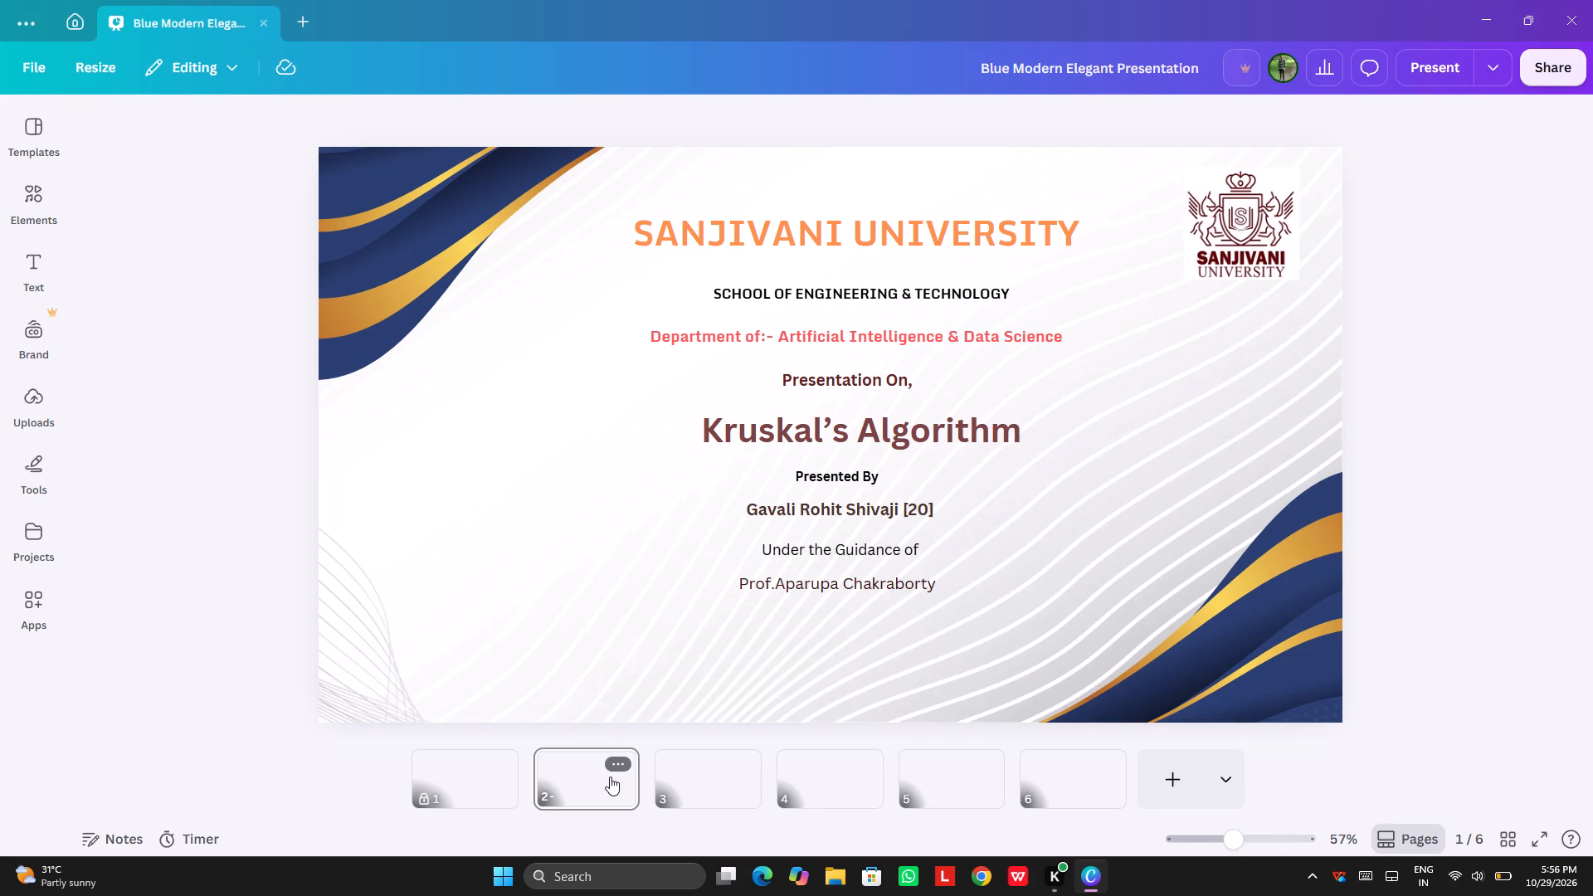
left_click(721, 797)
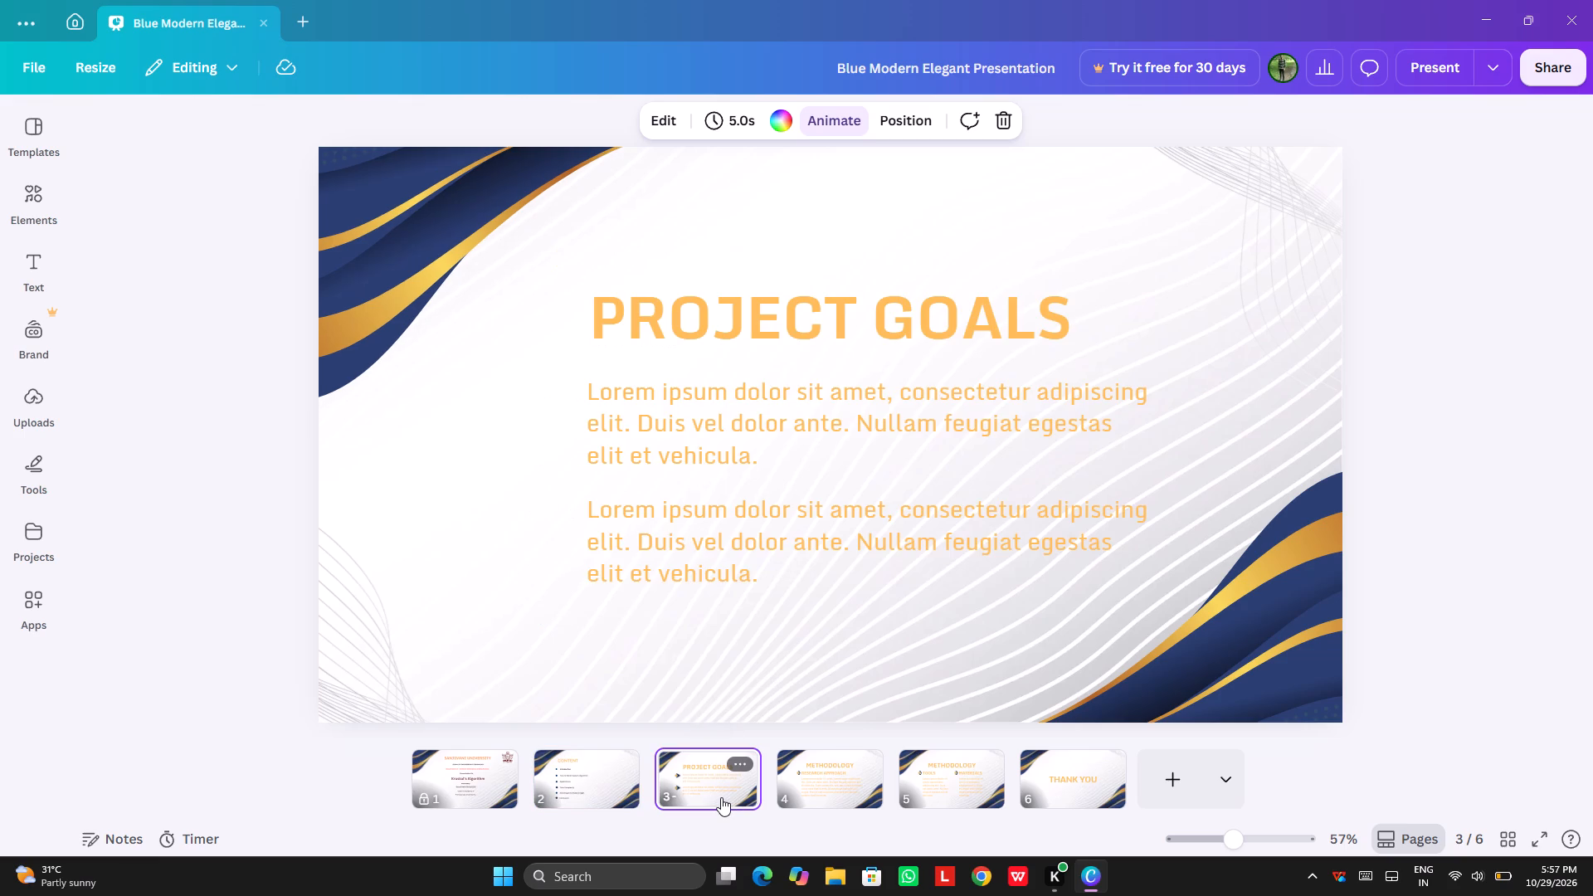
left_click(801, 785)
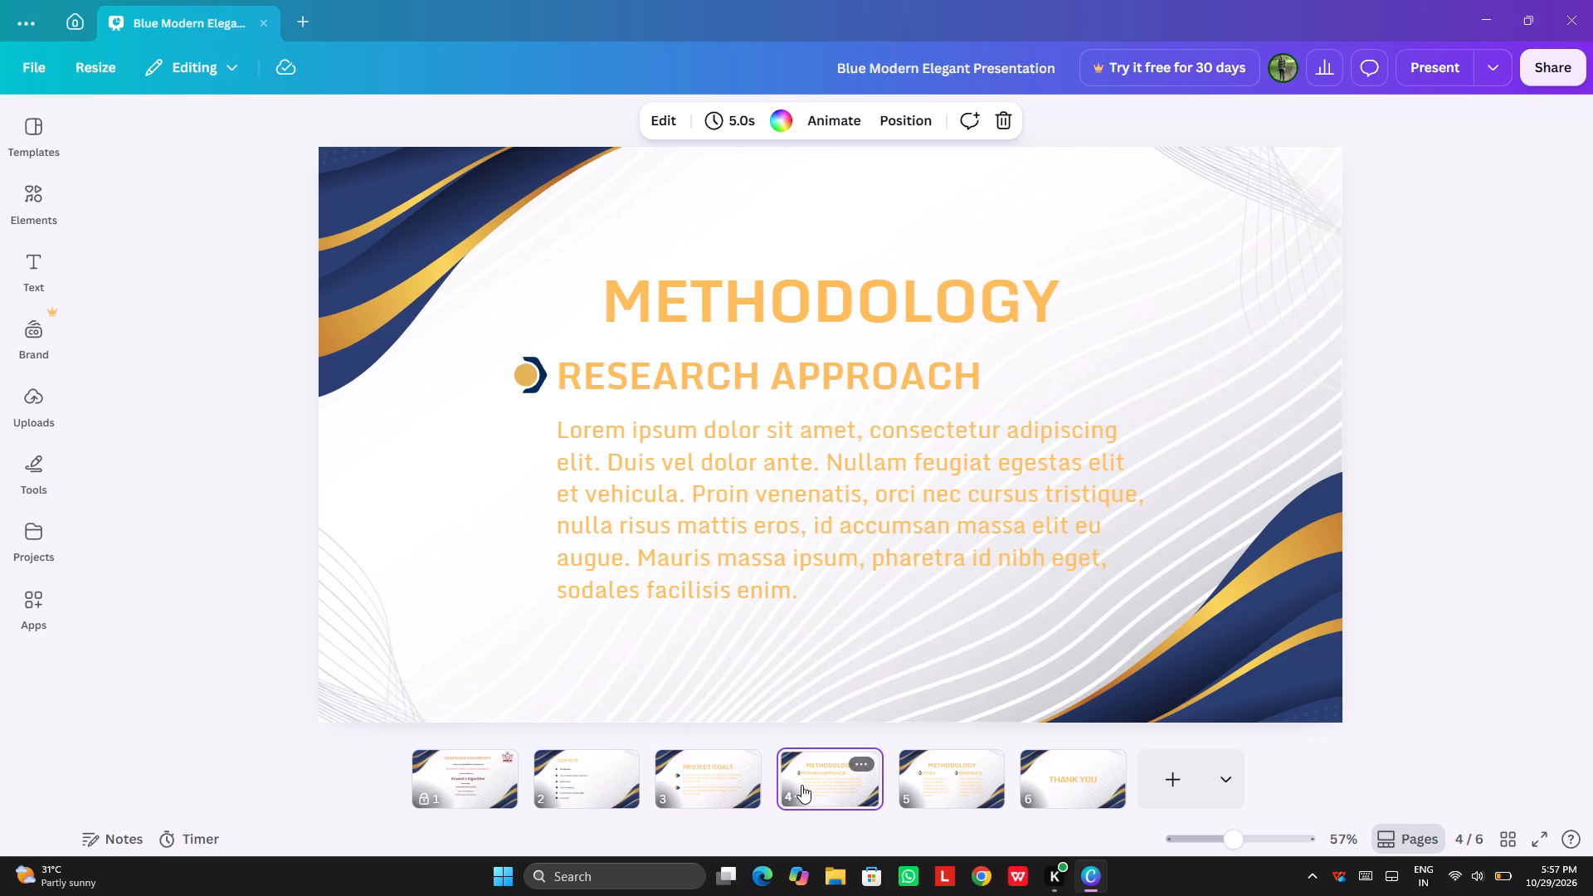
left_click(904, 800)
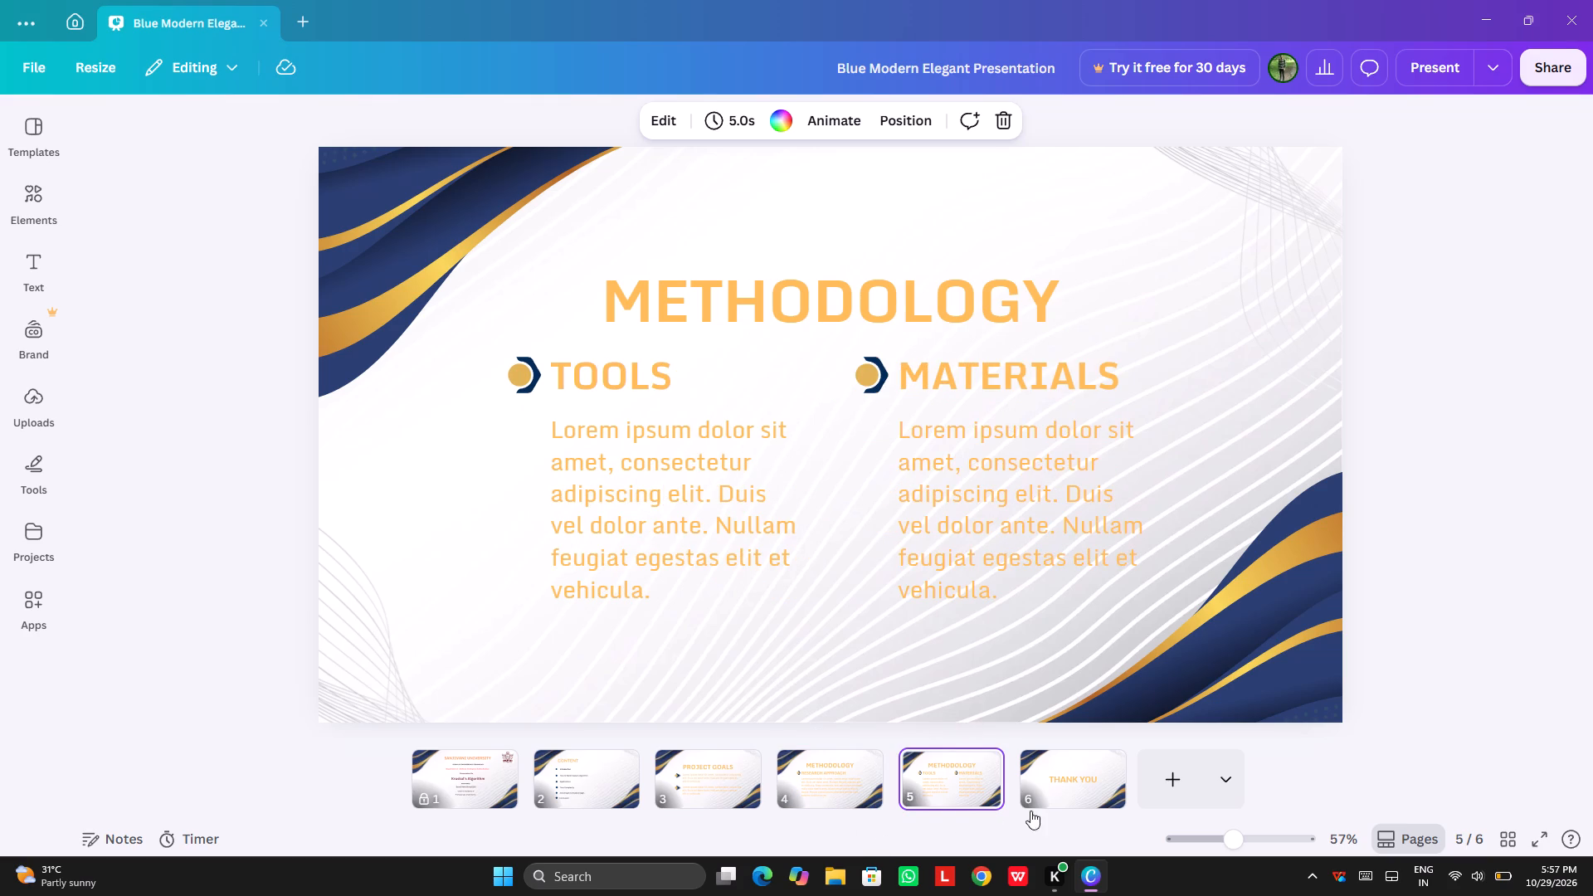
left_click(1059, 806)
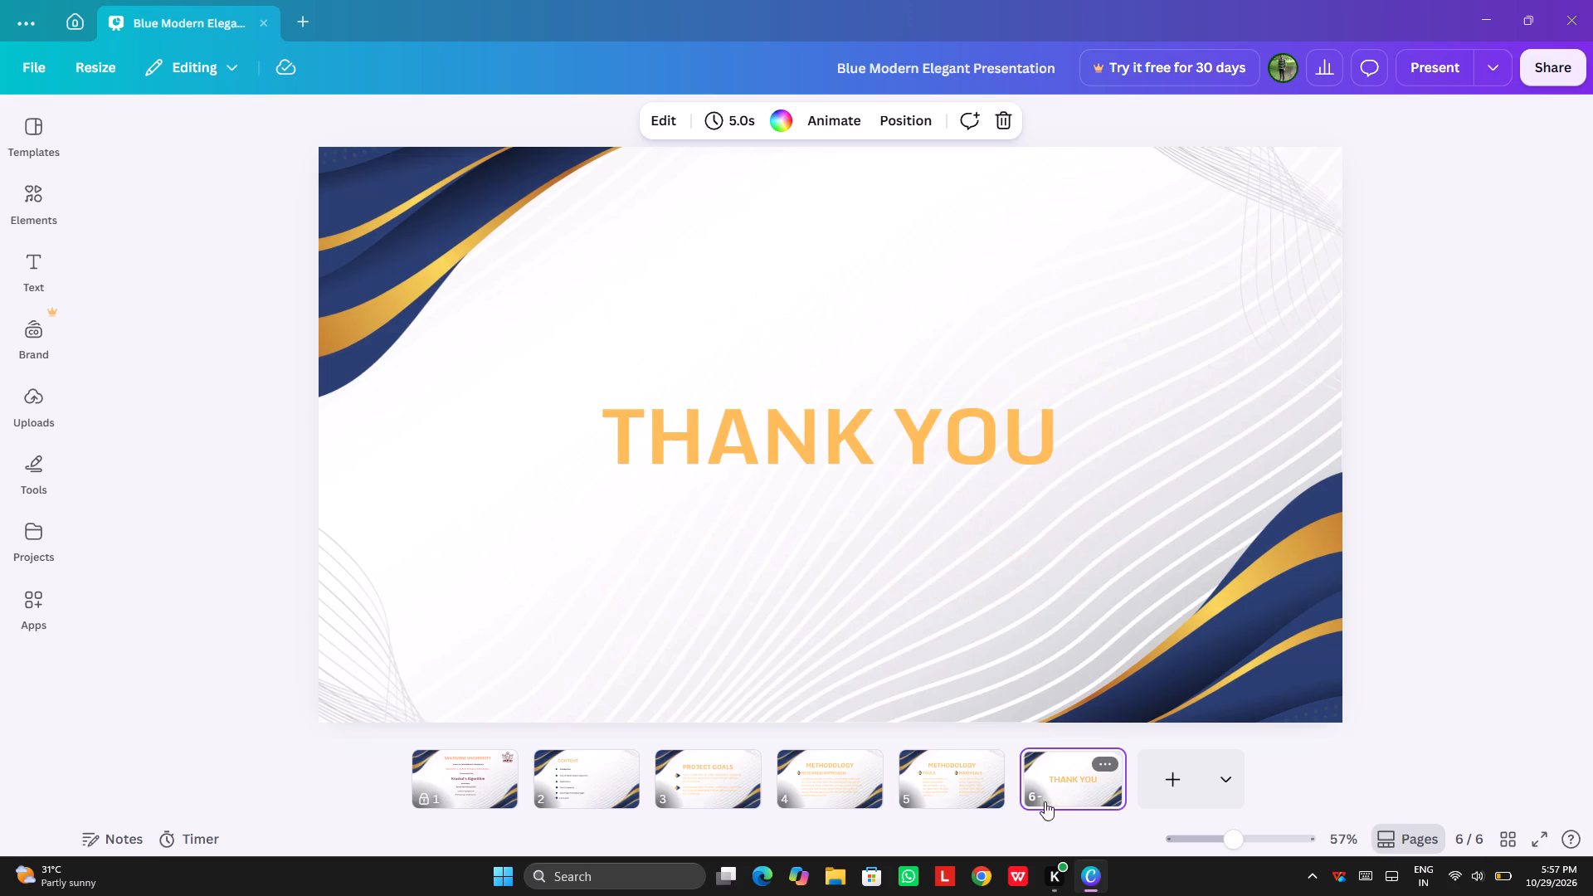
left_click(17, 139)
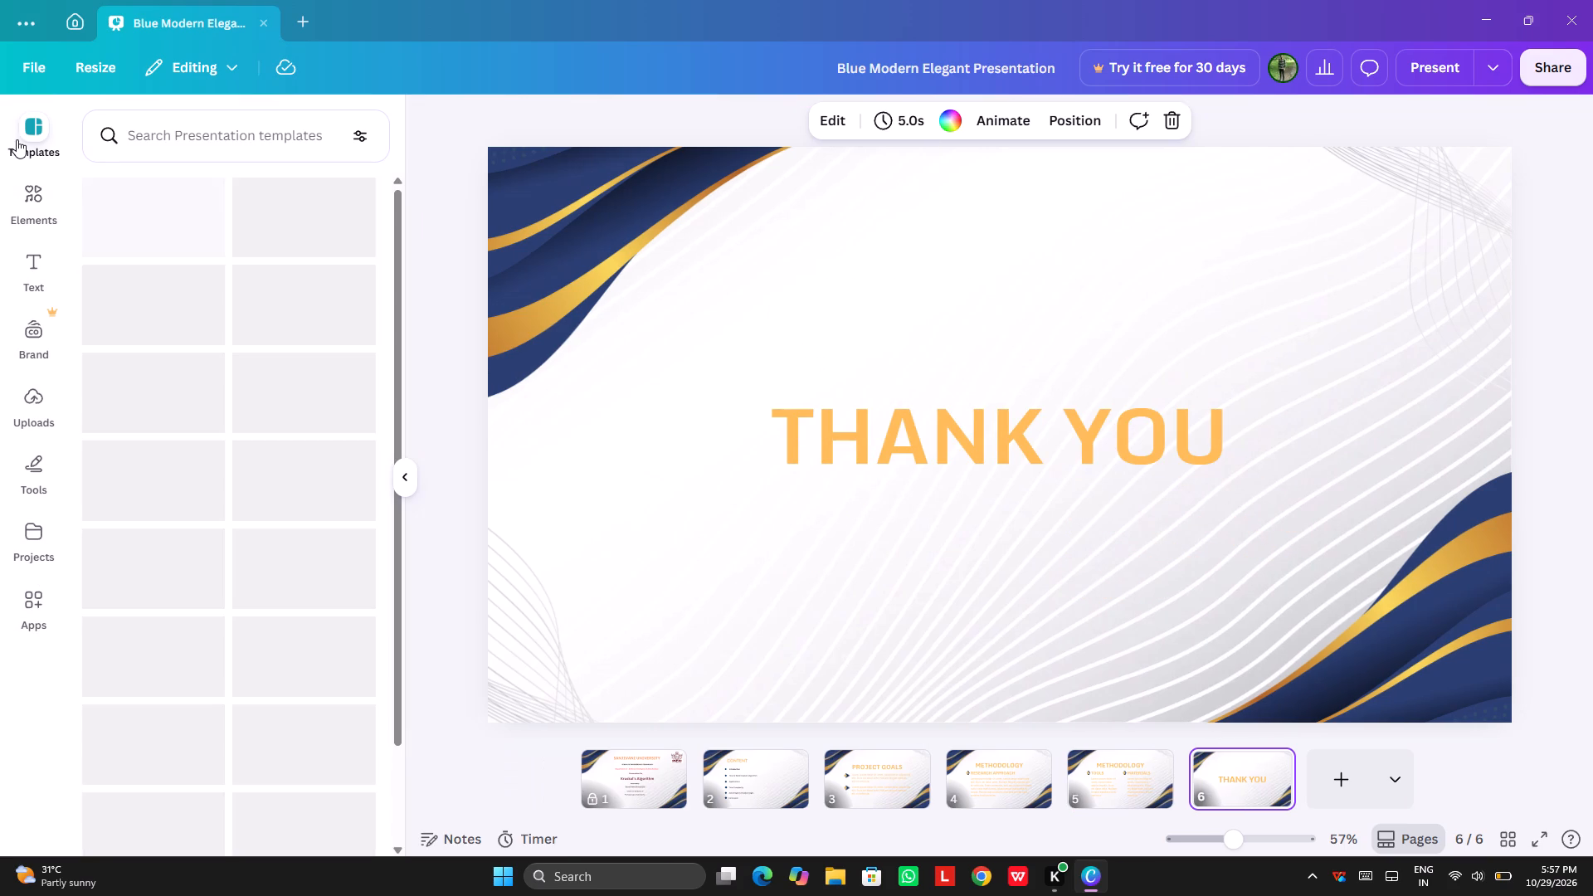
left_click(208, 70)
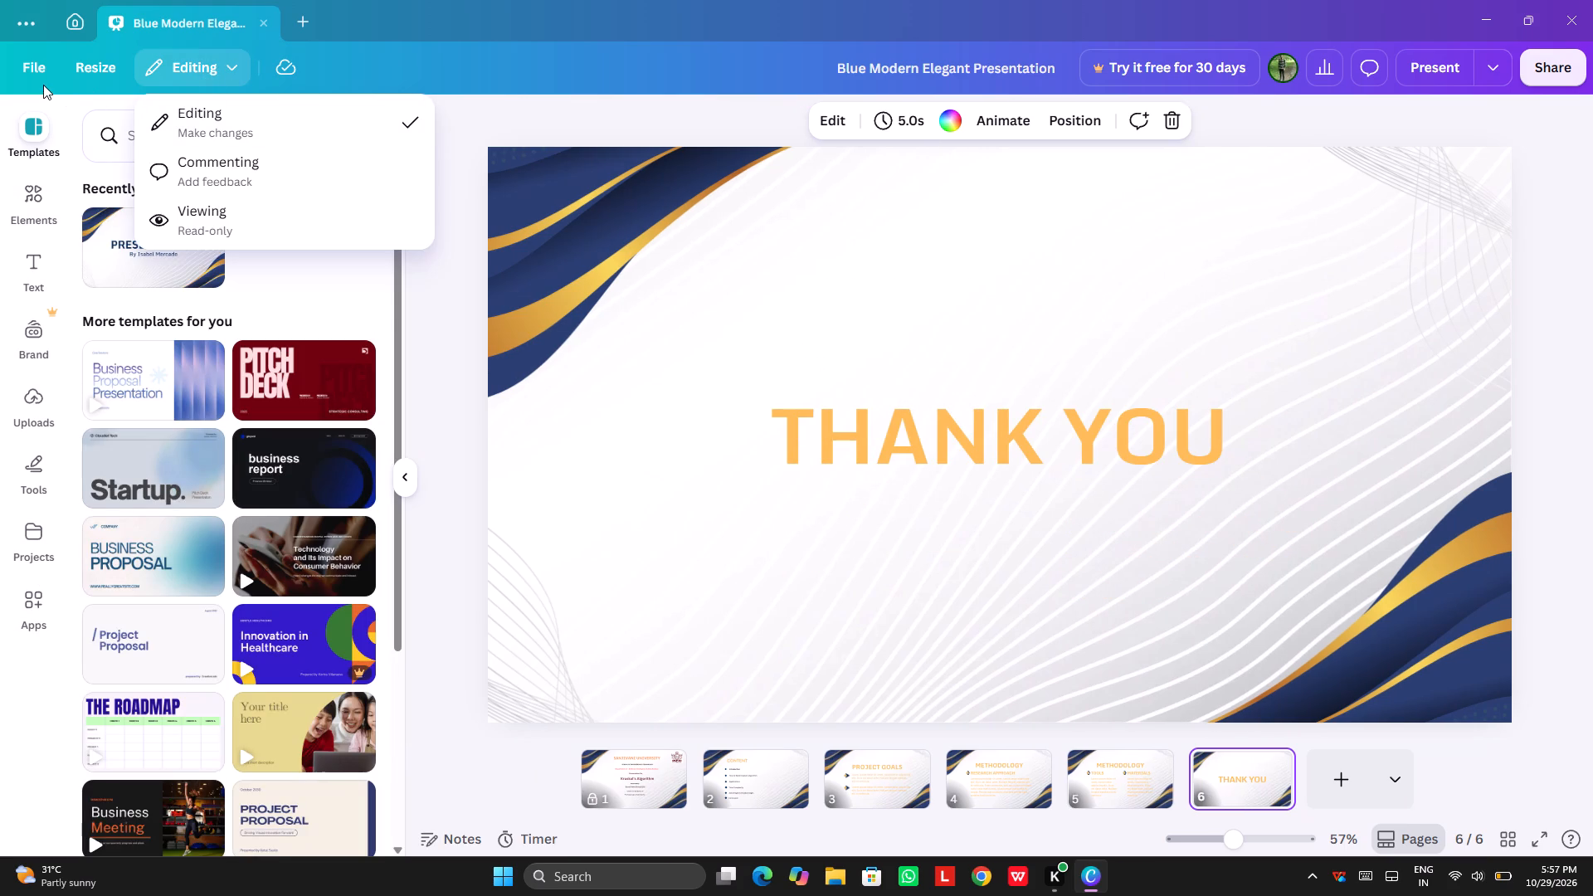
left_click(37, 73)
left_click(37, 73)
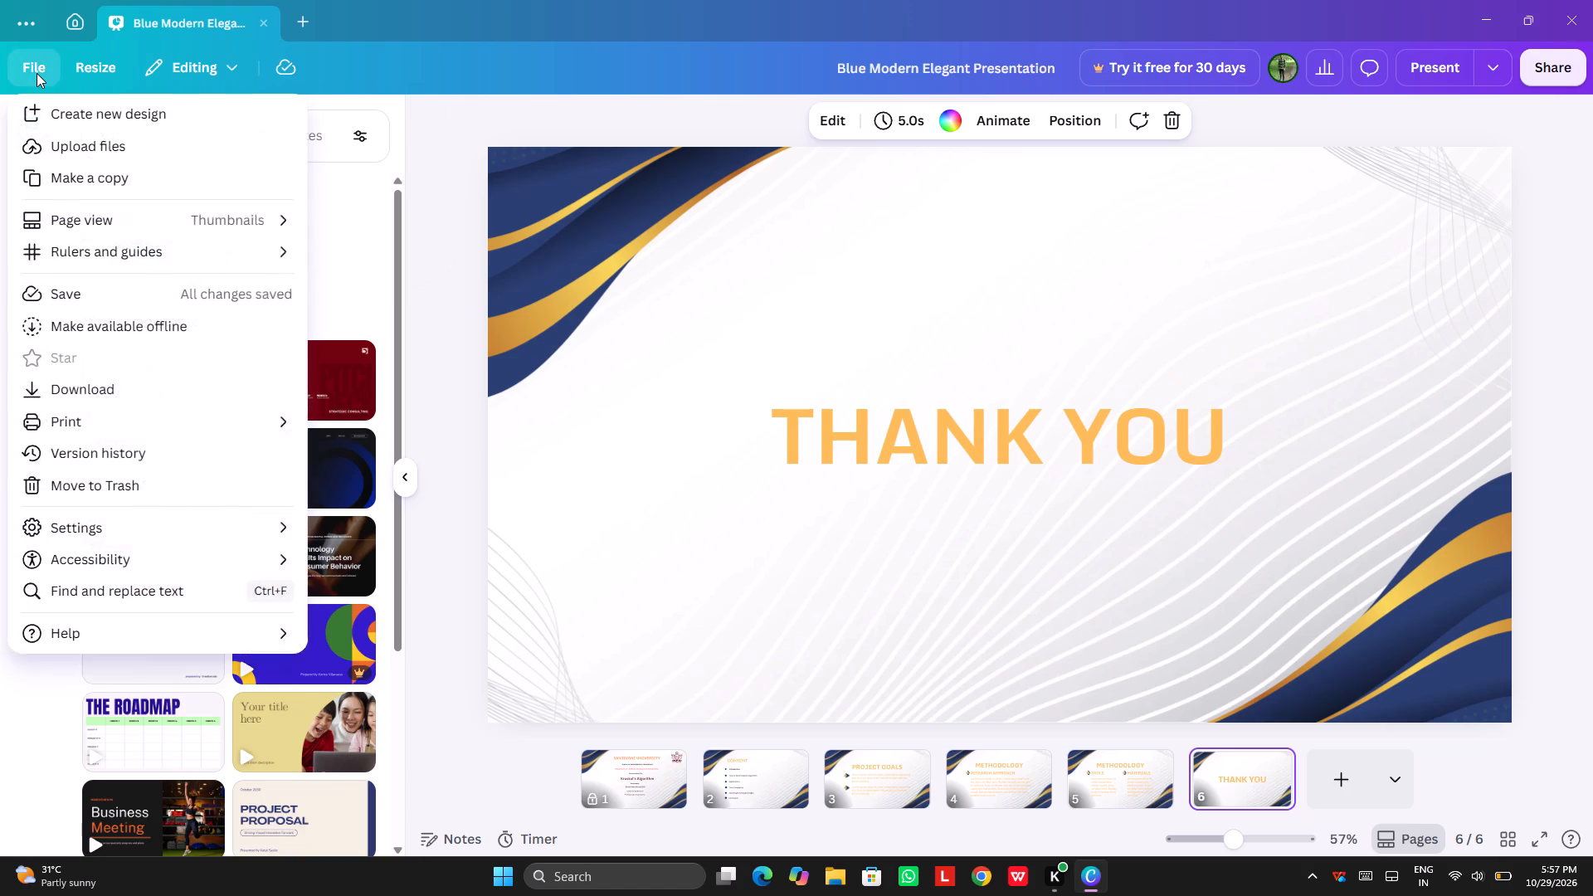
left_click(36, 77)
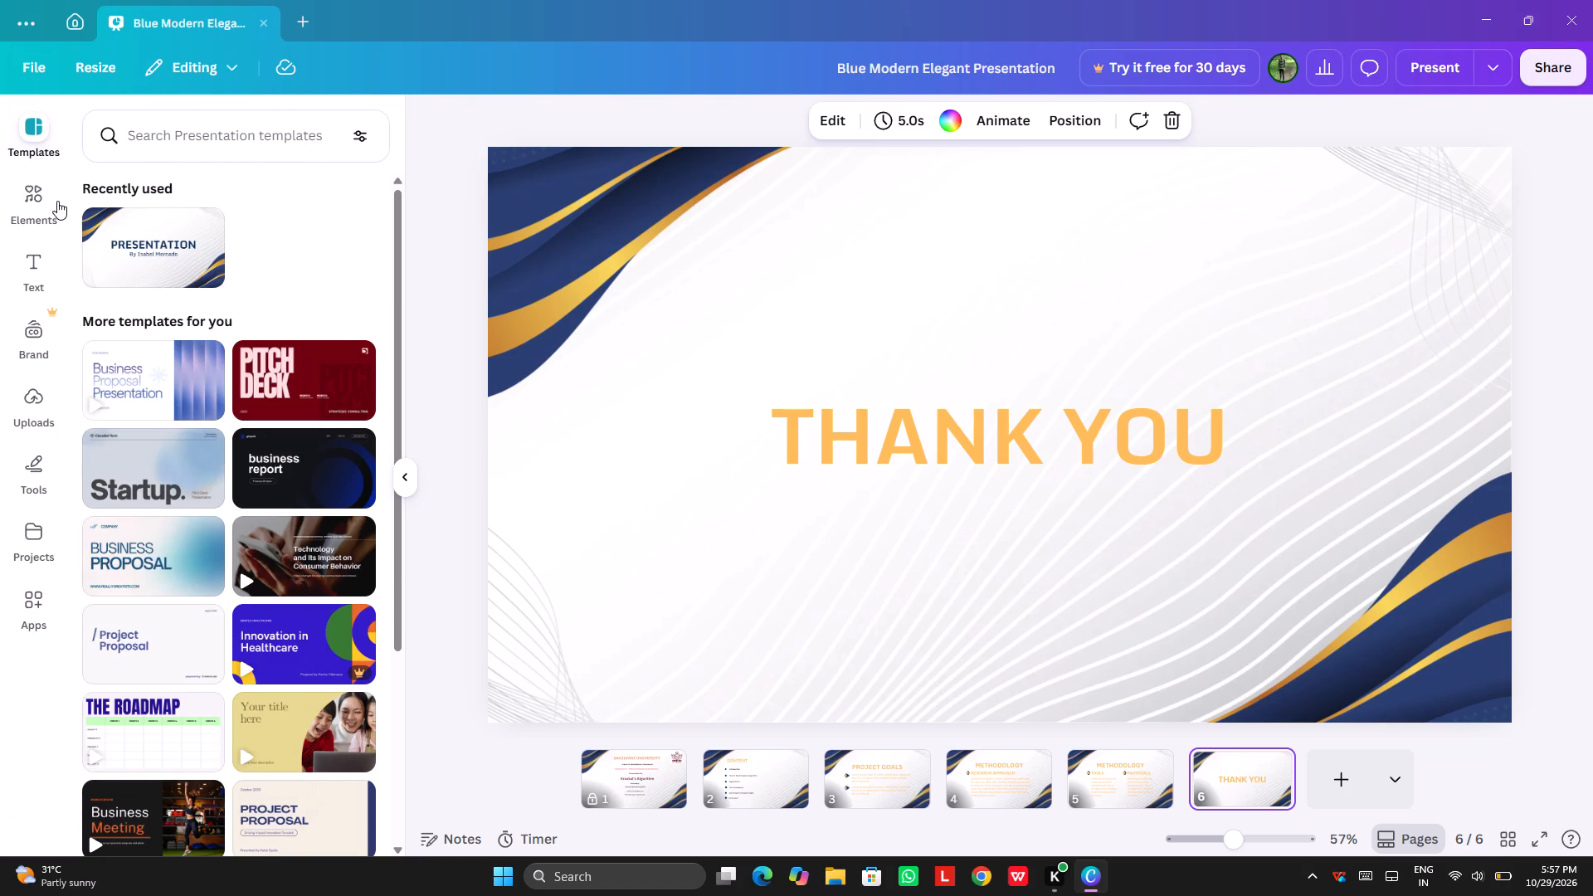
Add a recommended grey wavy-line graphic to the THANK YOU slide.
left_click(57, 201)
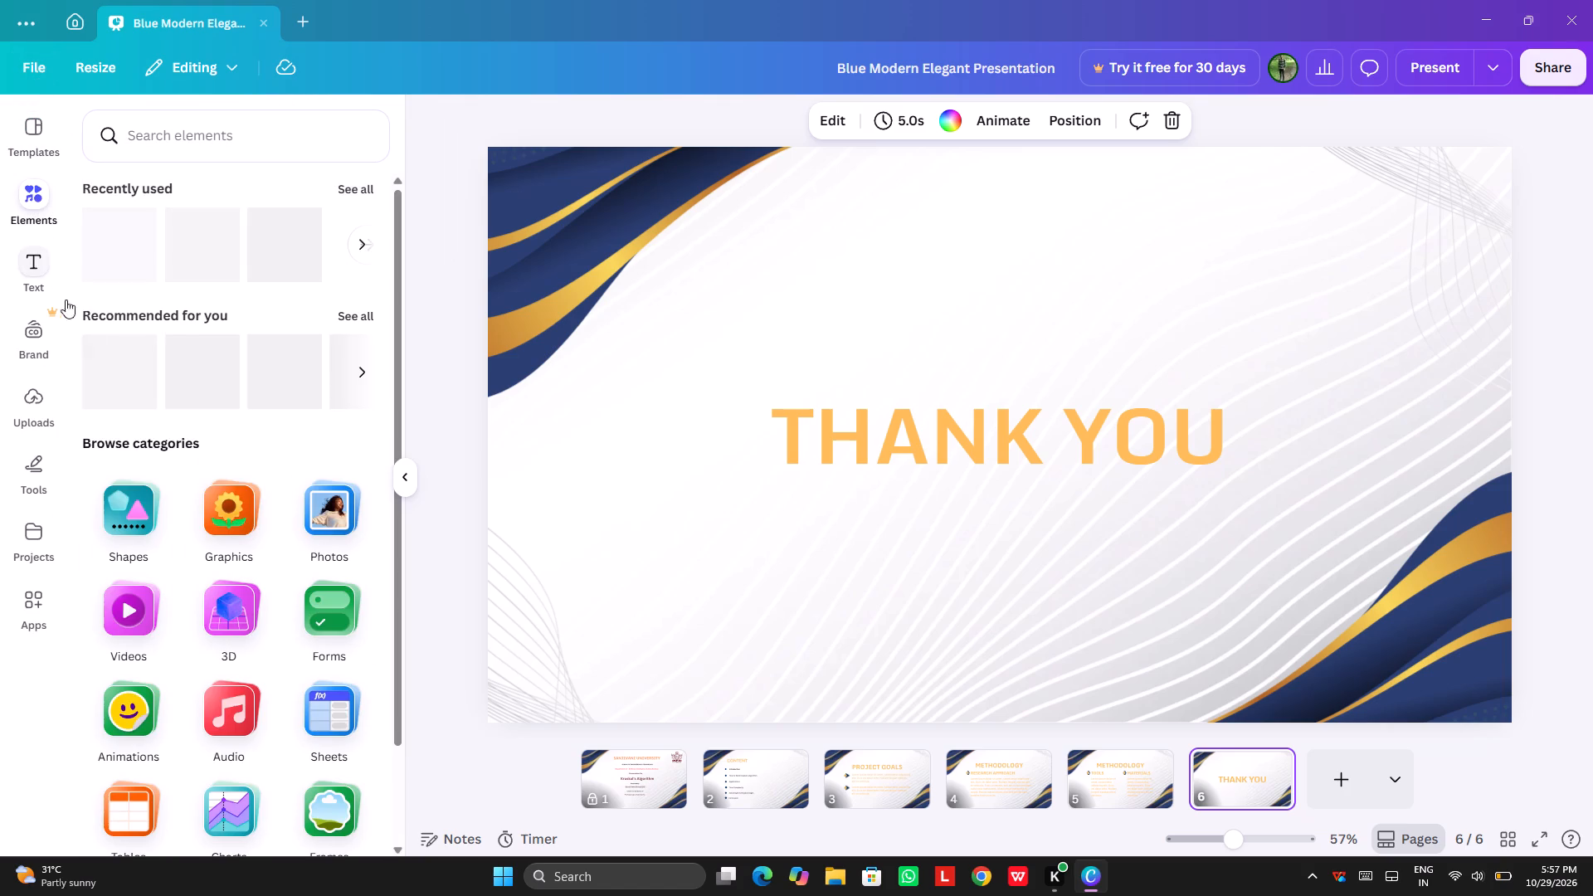
left_click(227, 525)
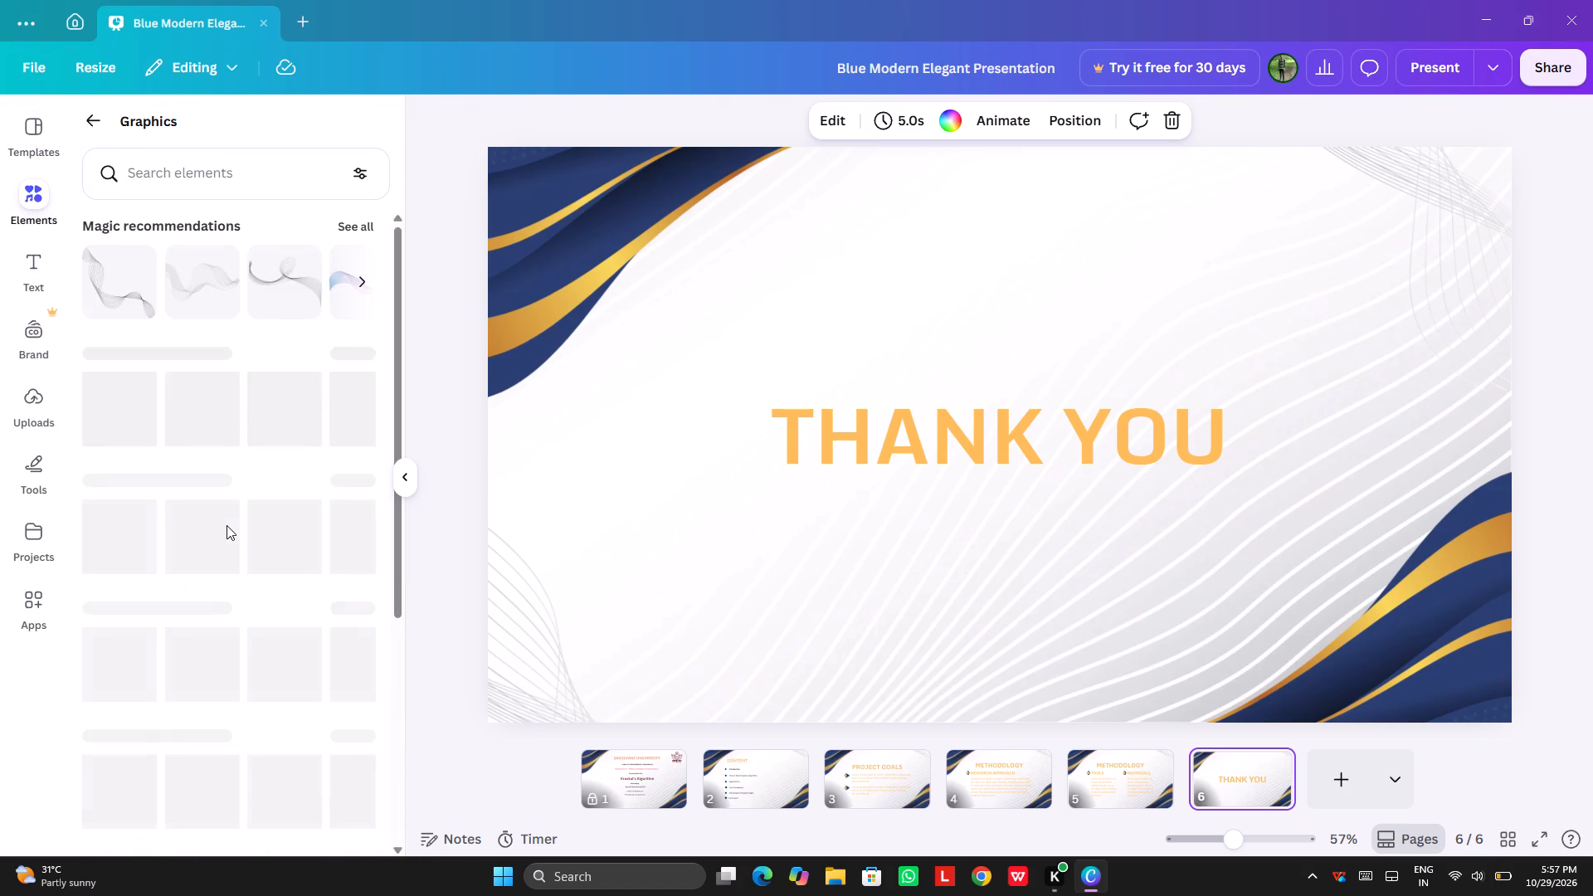
left_click(191, 295)
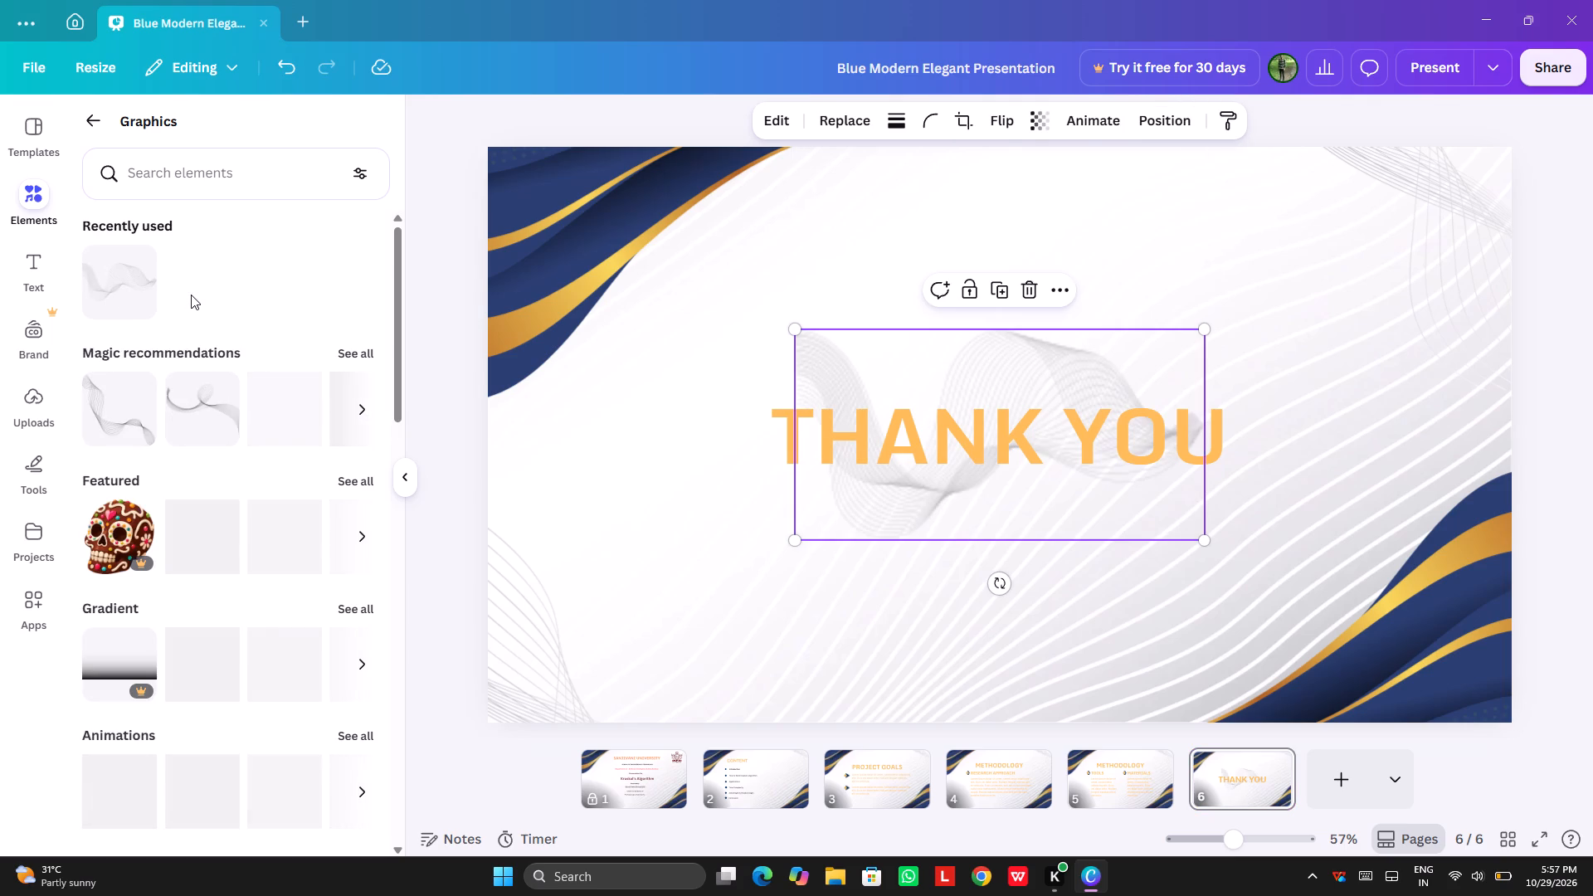
Preview the pages of the White Blue Modern Business Proposal Presentation template.
left_click(30, 153)
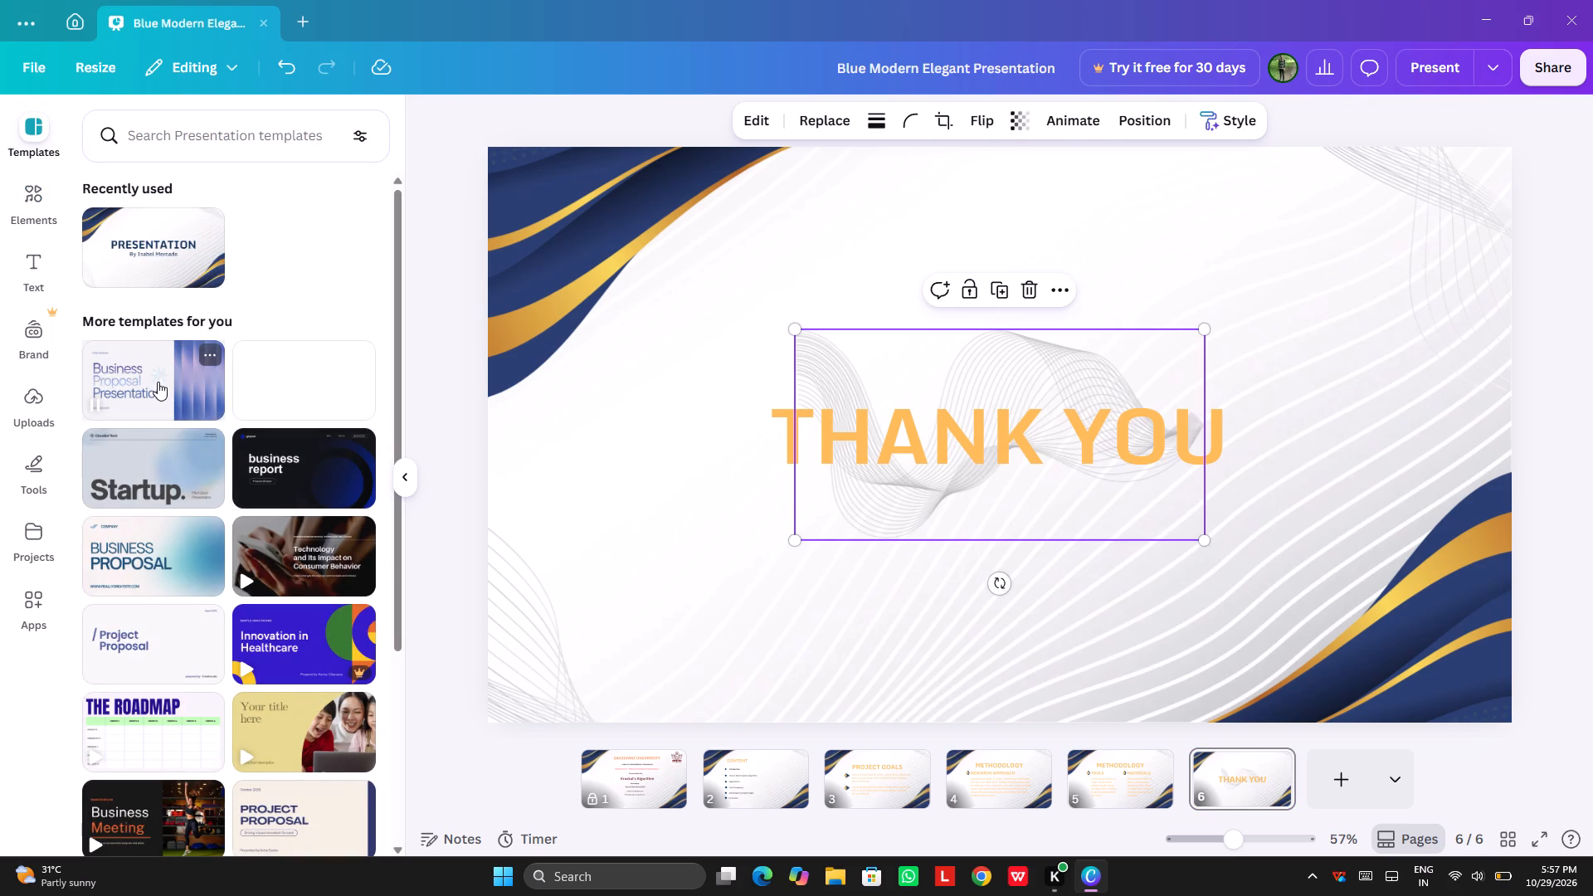
left_click(157, 402)
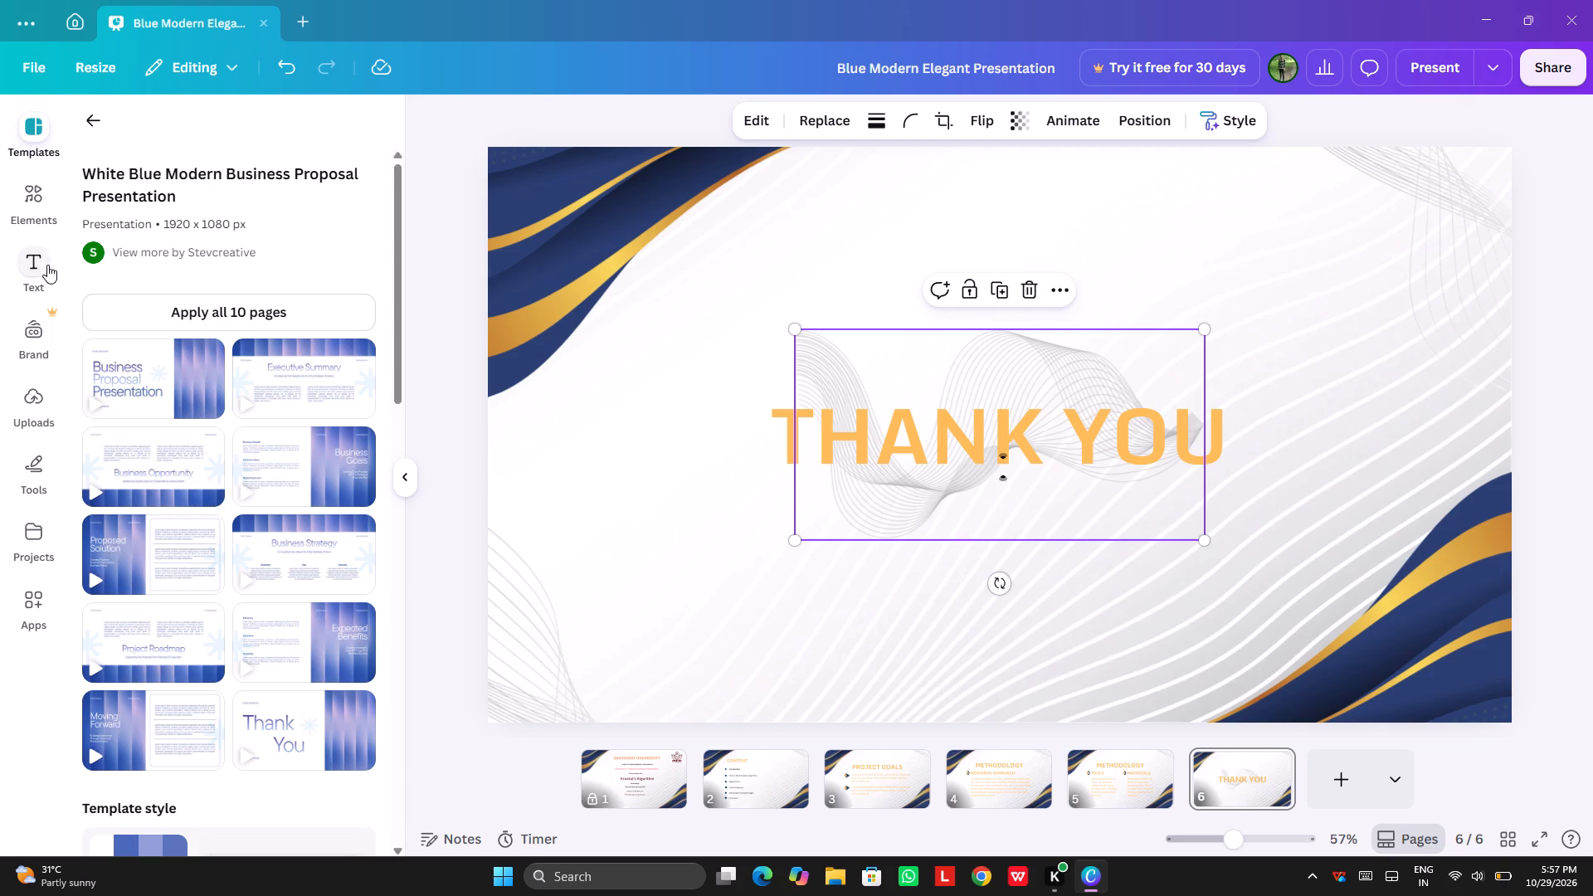
Go to the Canva home page, close the open presentation and dismiss the Canva Business trial offer.
left_click(72, 27)
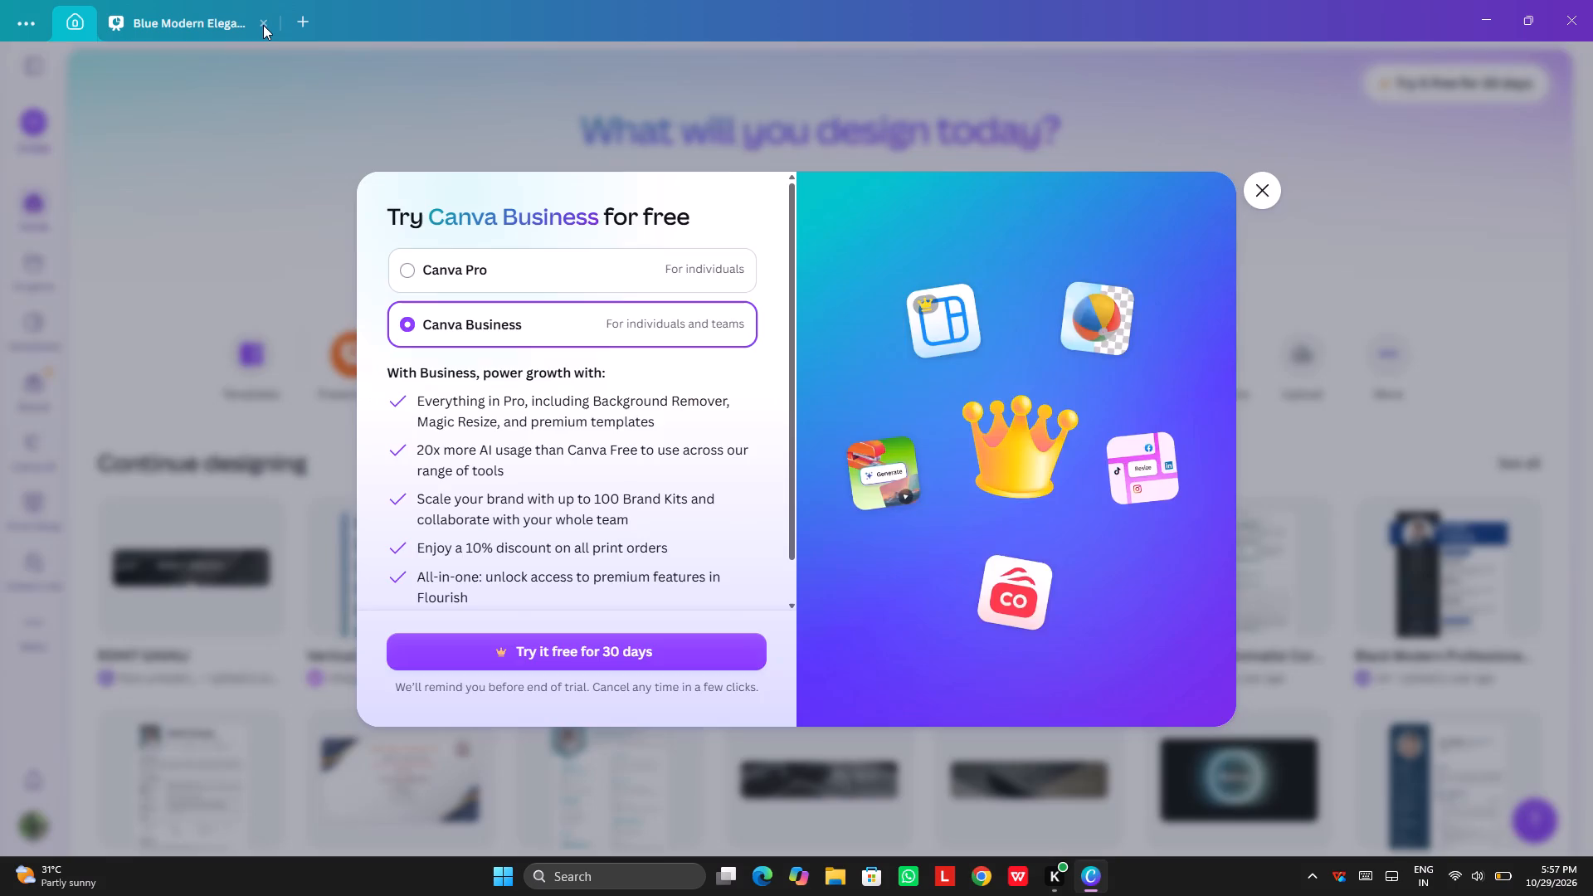
left_click(263, 25)
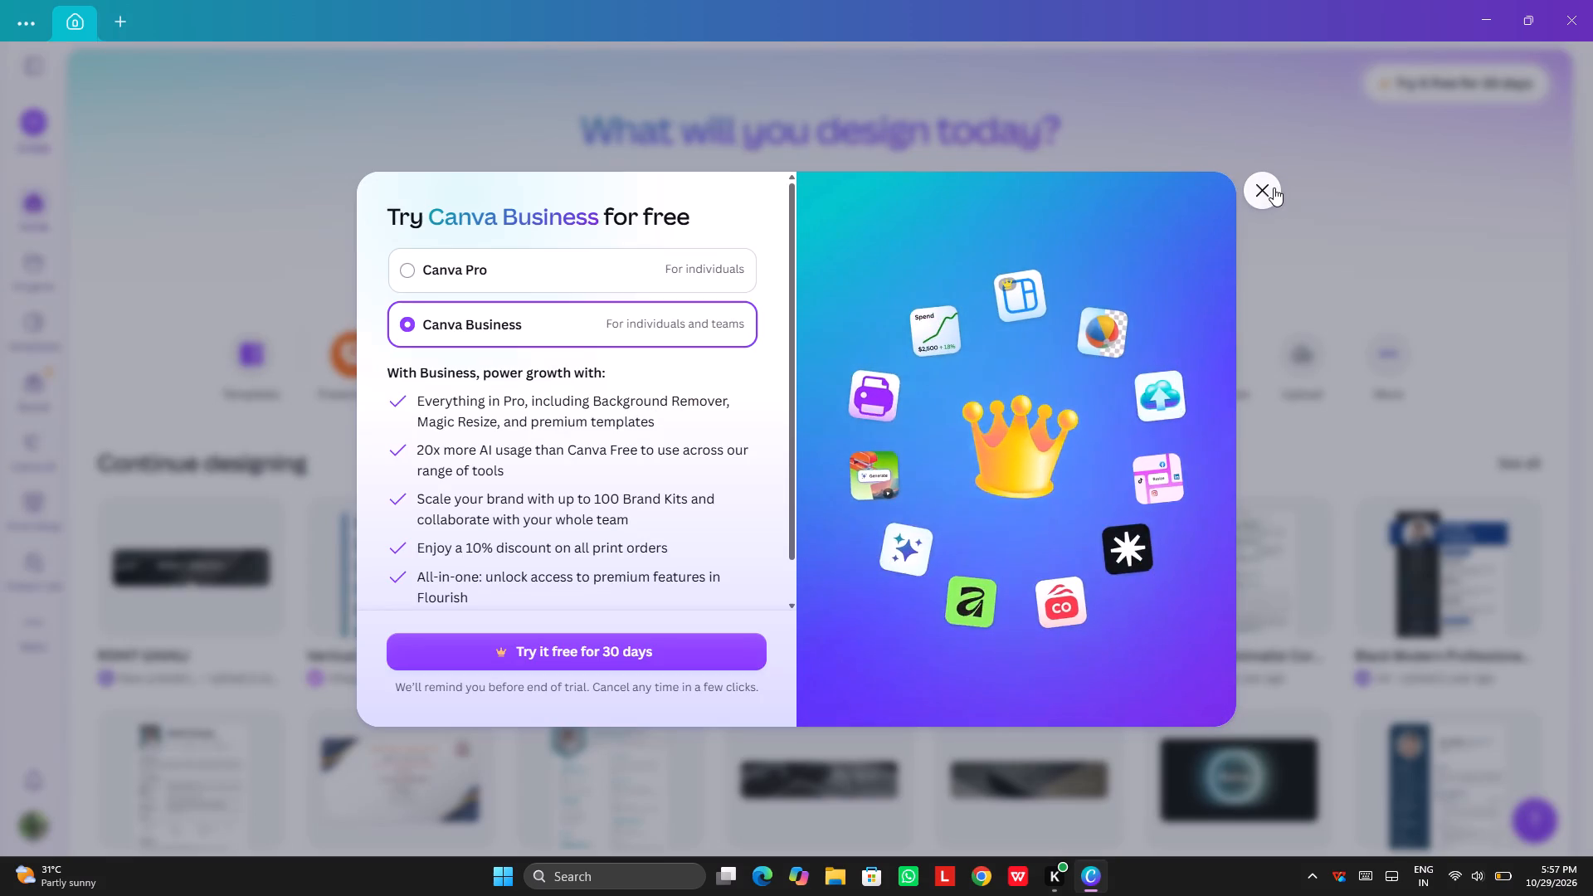
left_click(1274, 187)
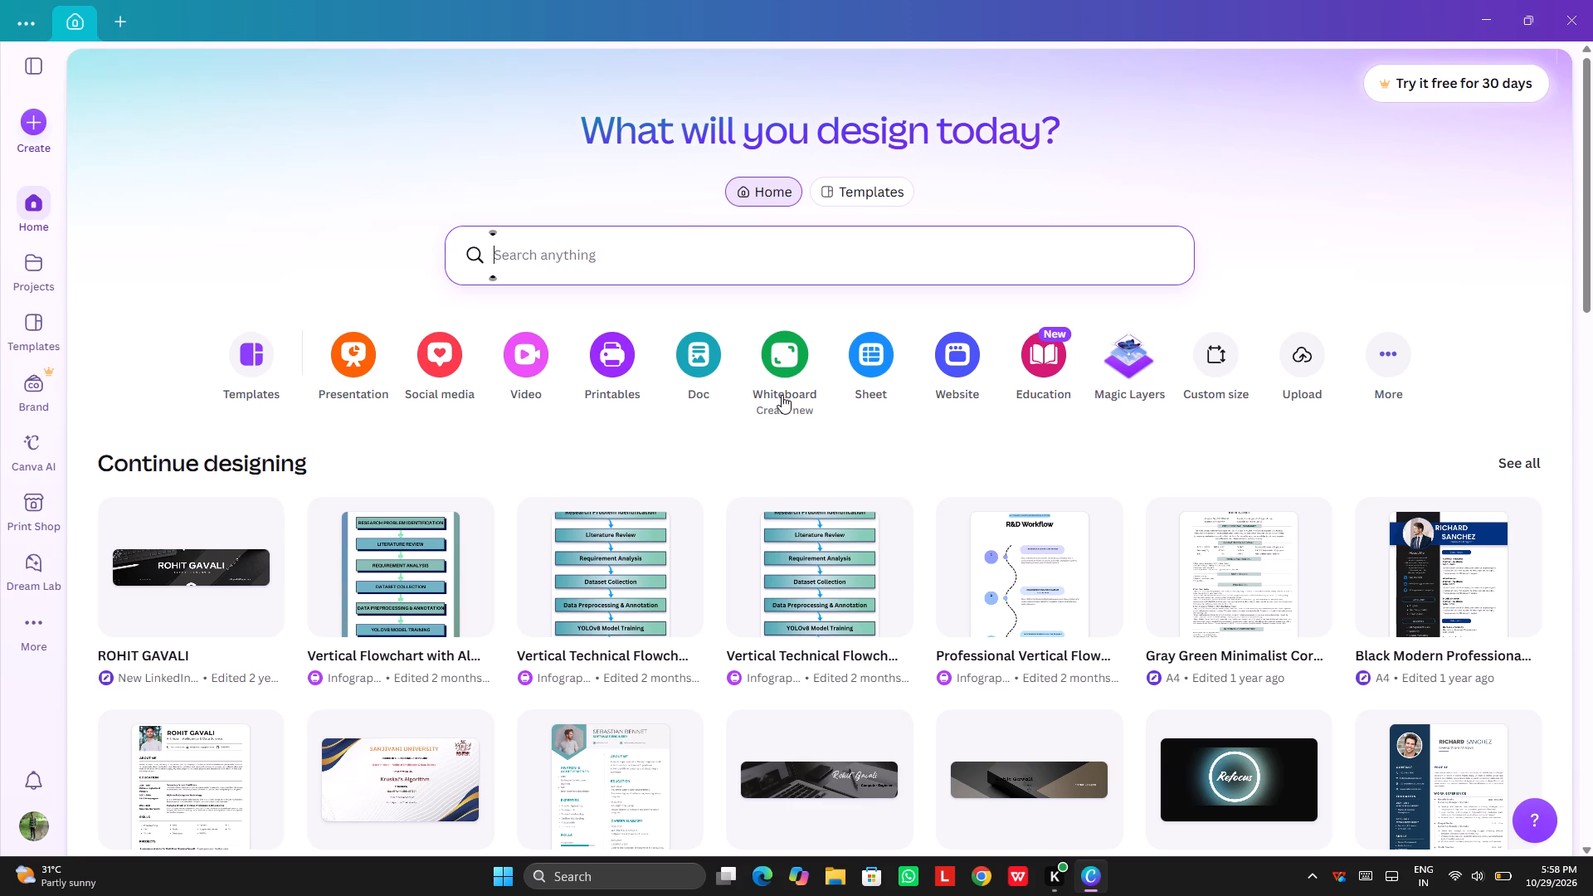
Examine the available design types, including social media, sheets, printables and photo editor, and leave without creating a design.
left_click(426, 373)
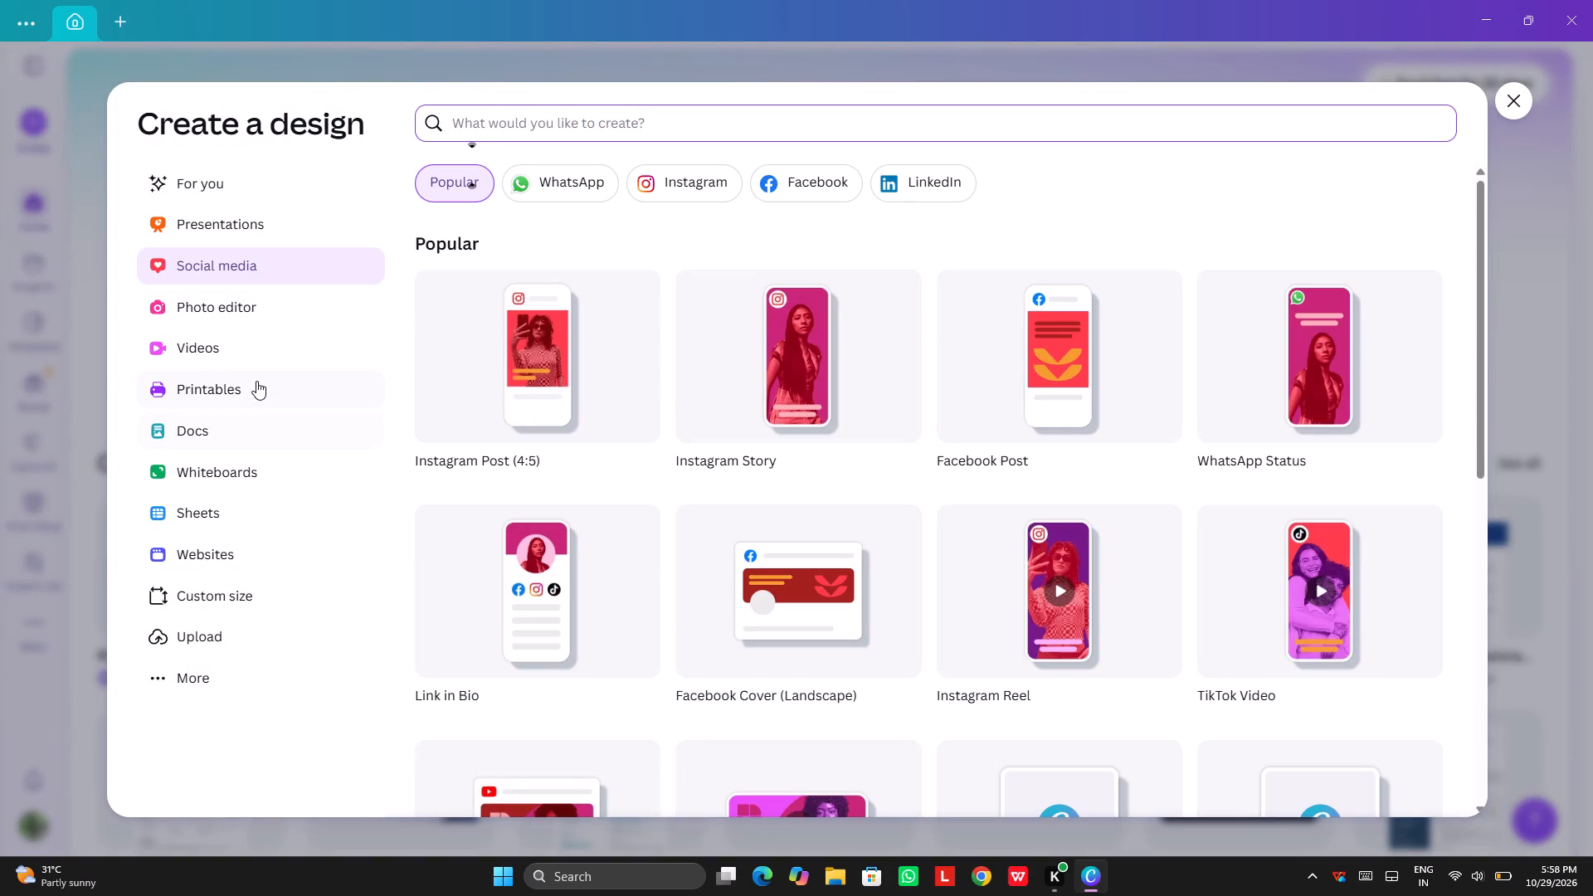
left_click(253, 525)
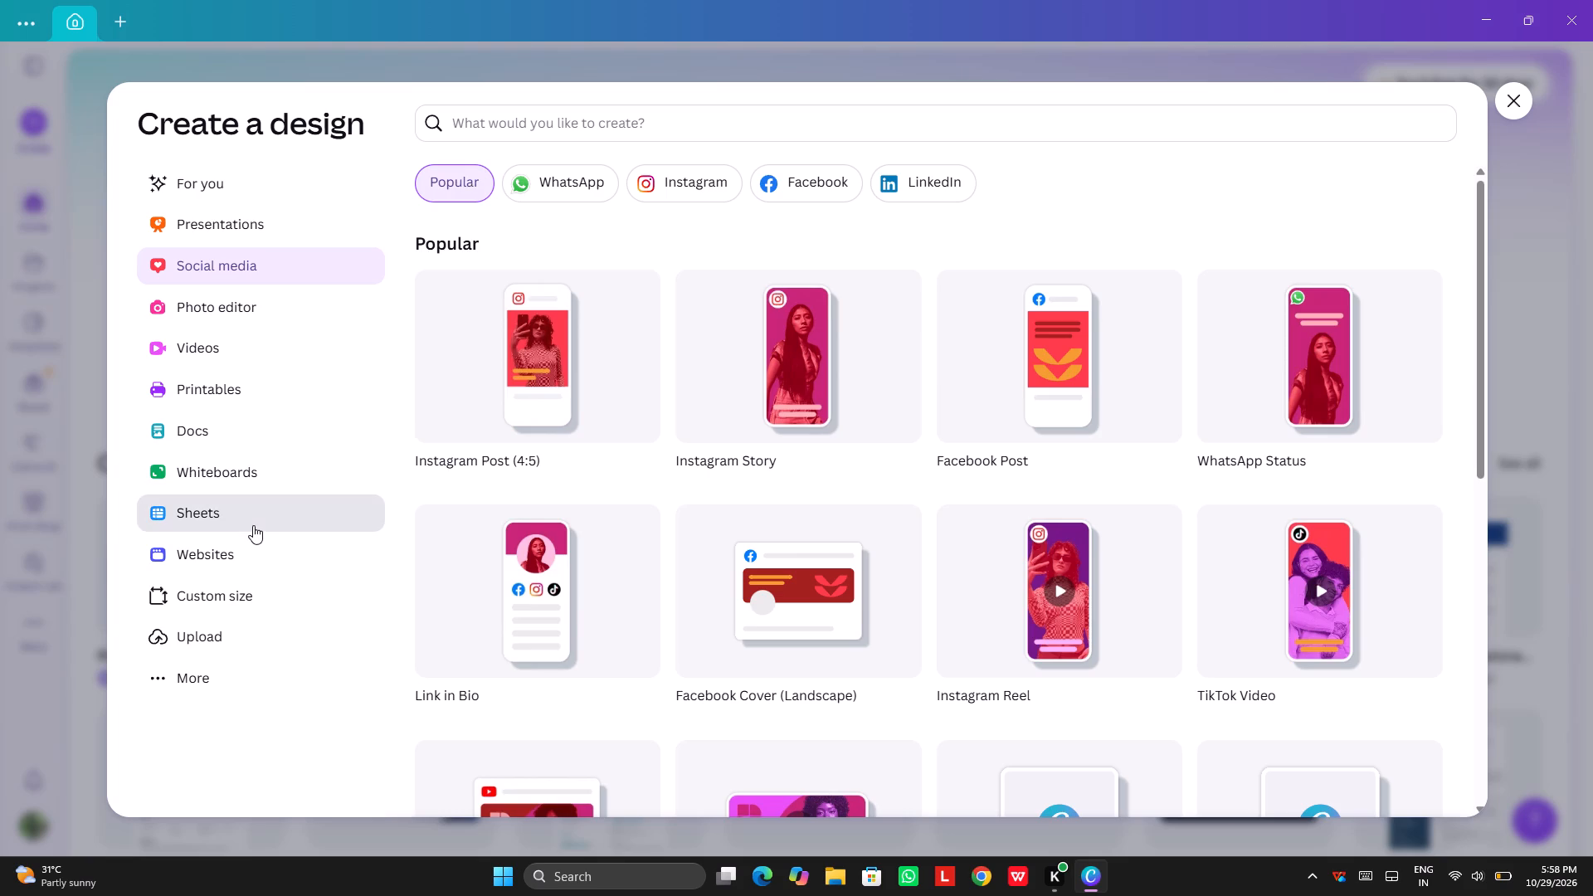
left_click(270, 434)
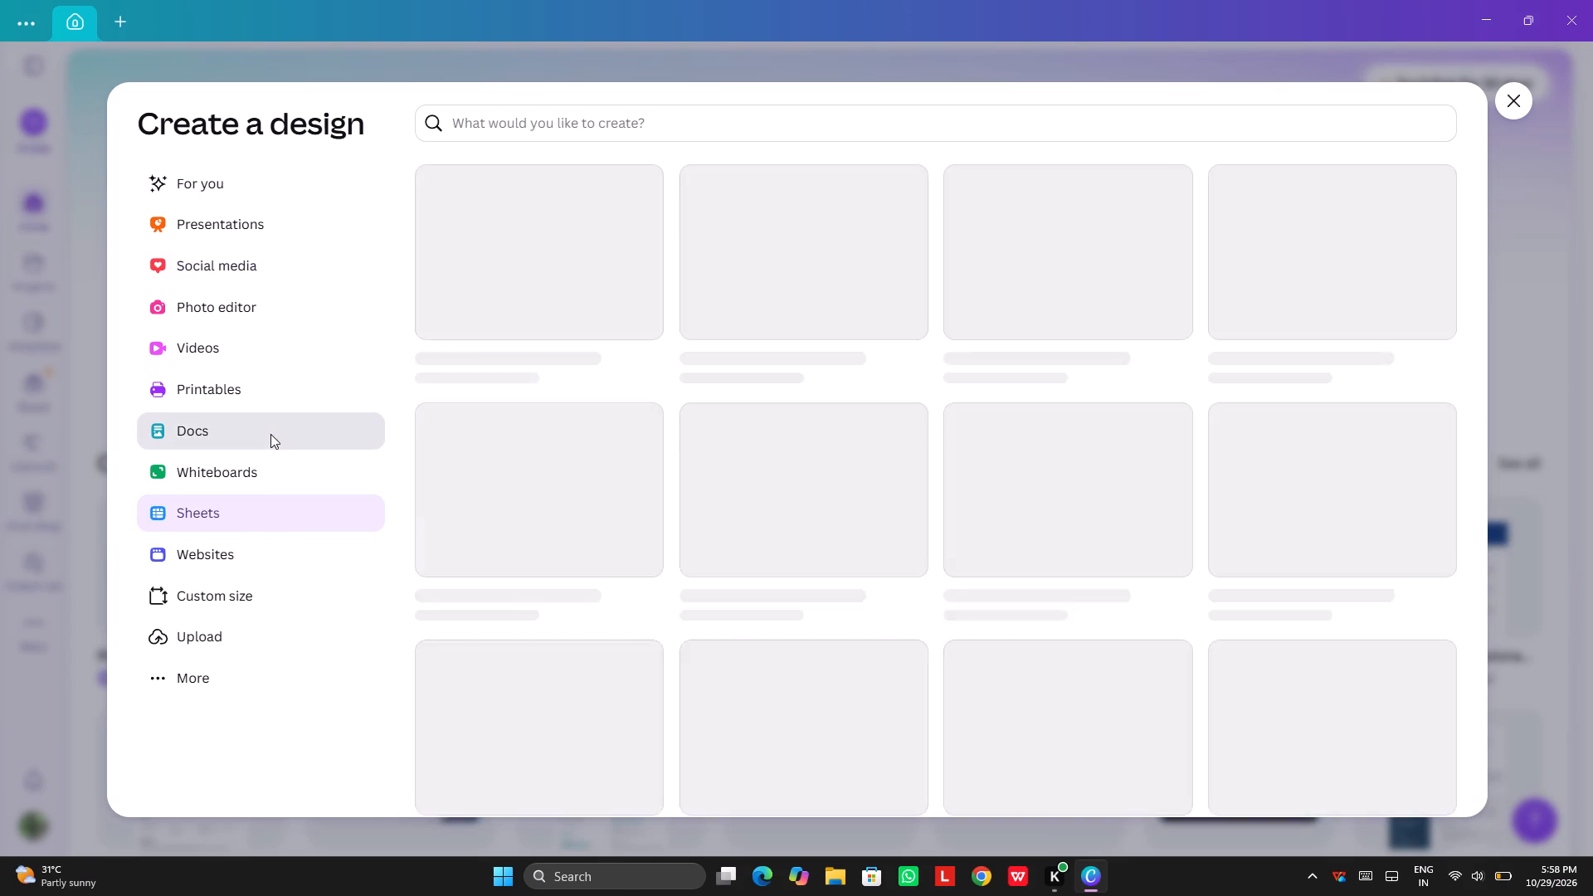
left_click(285, 391)
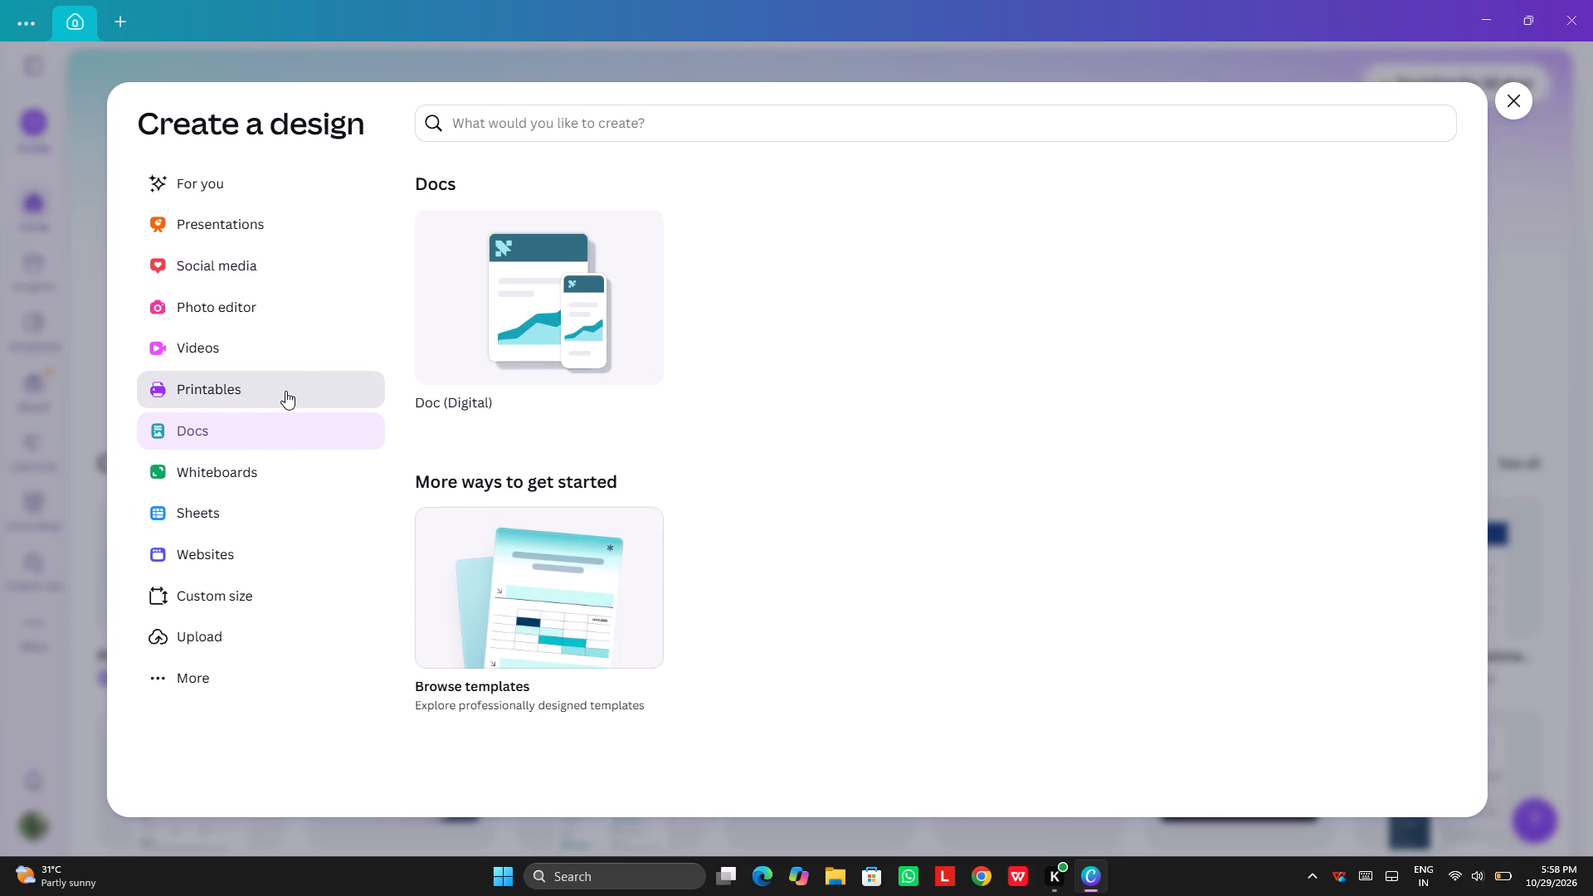
left_click(297, 321)
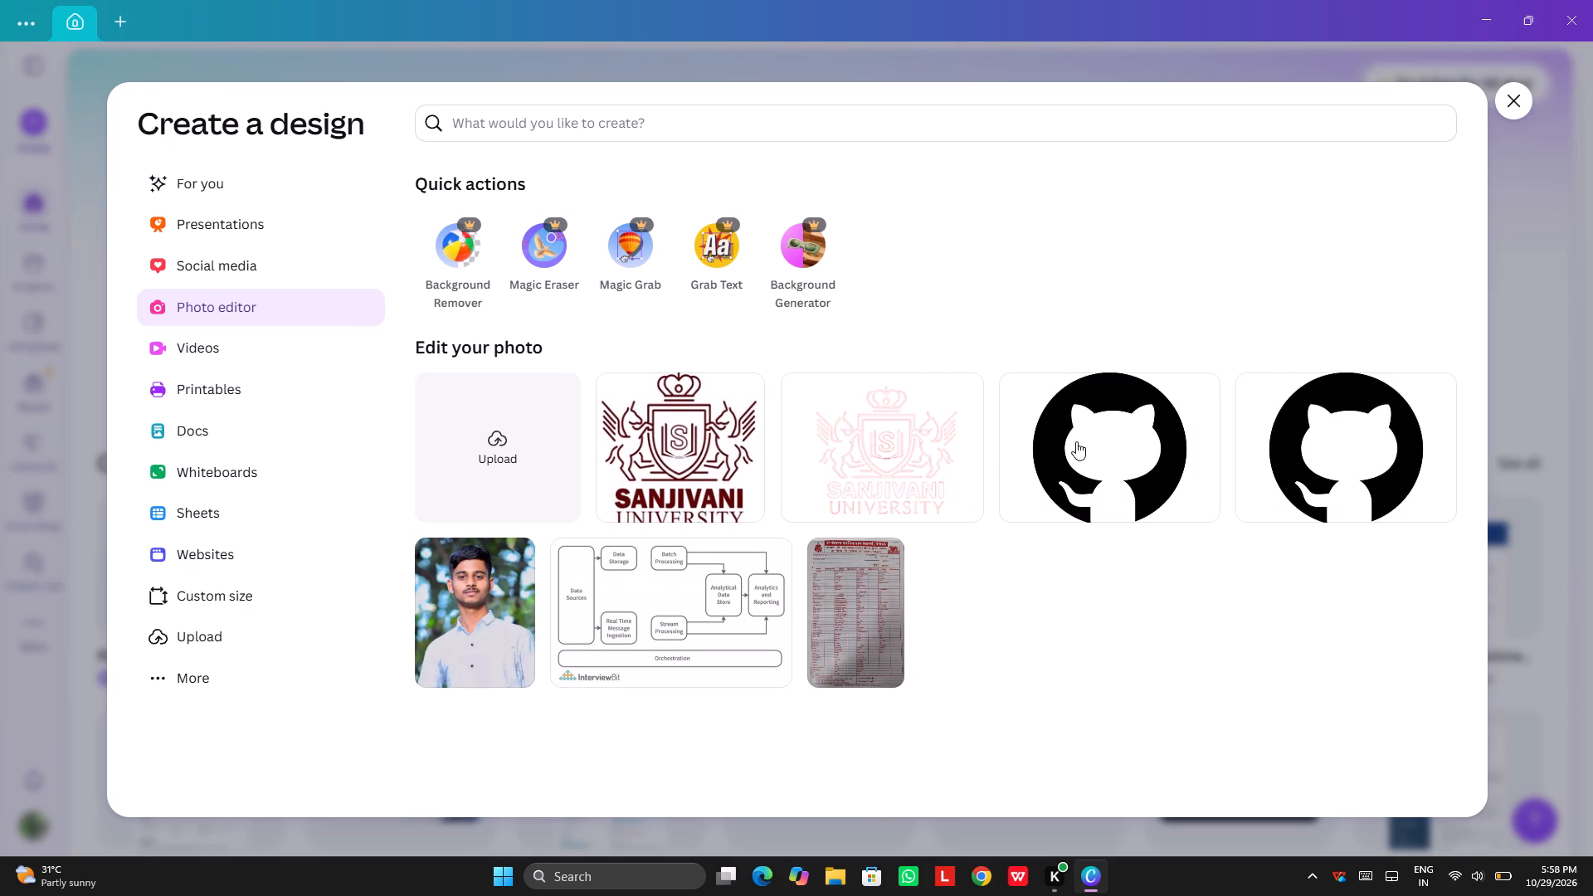
left_click(1517, 110)
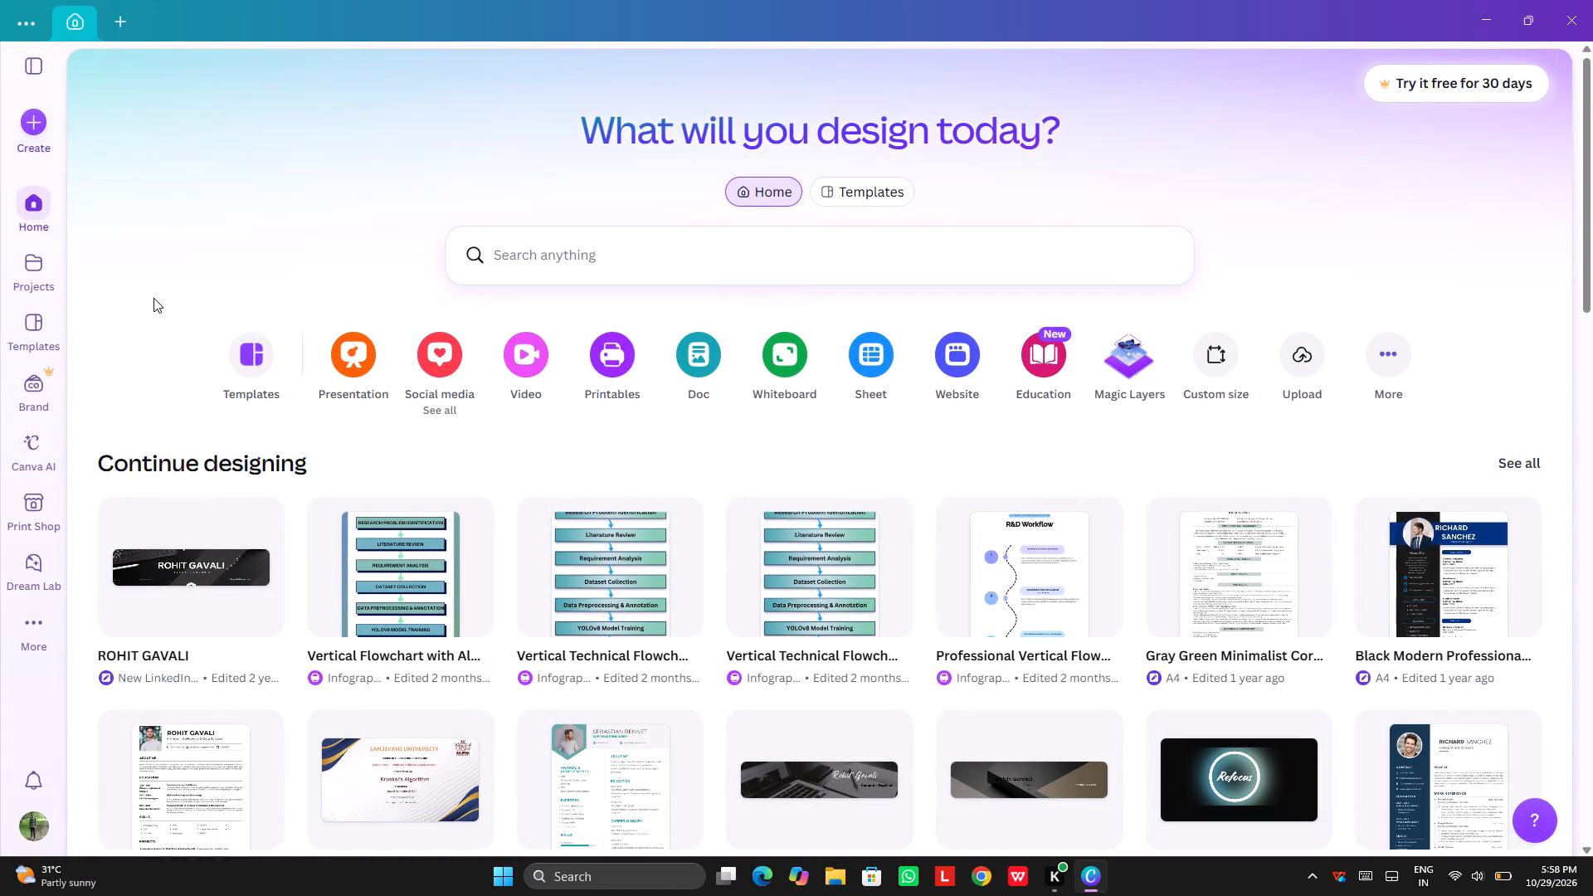
Search the Poster category of the template library for diwali.
left_click(46, 319)
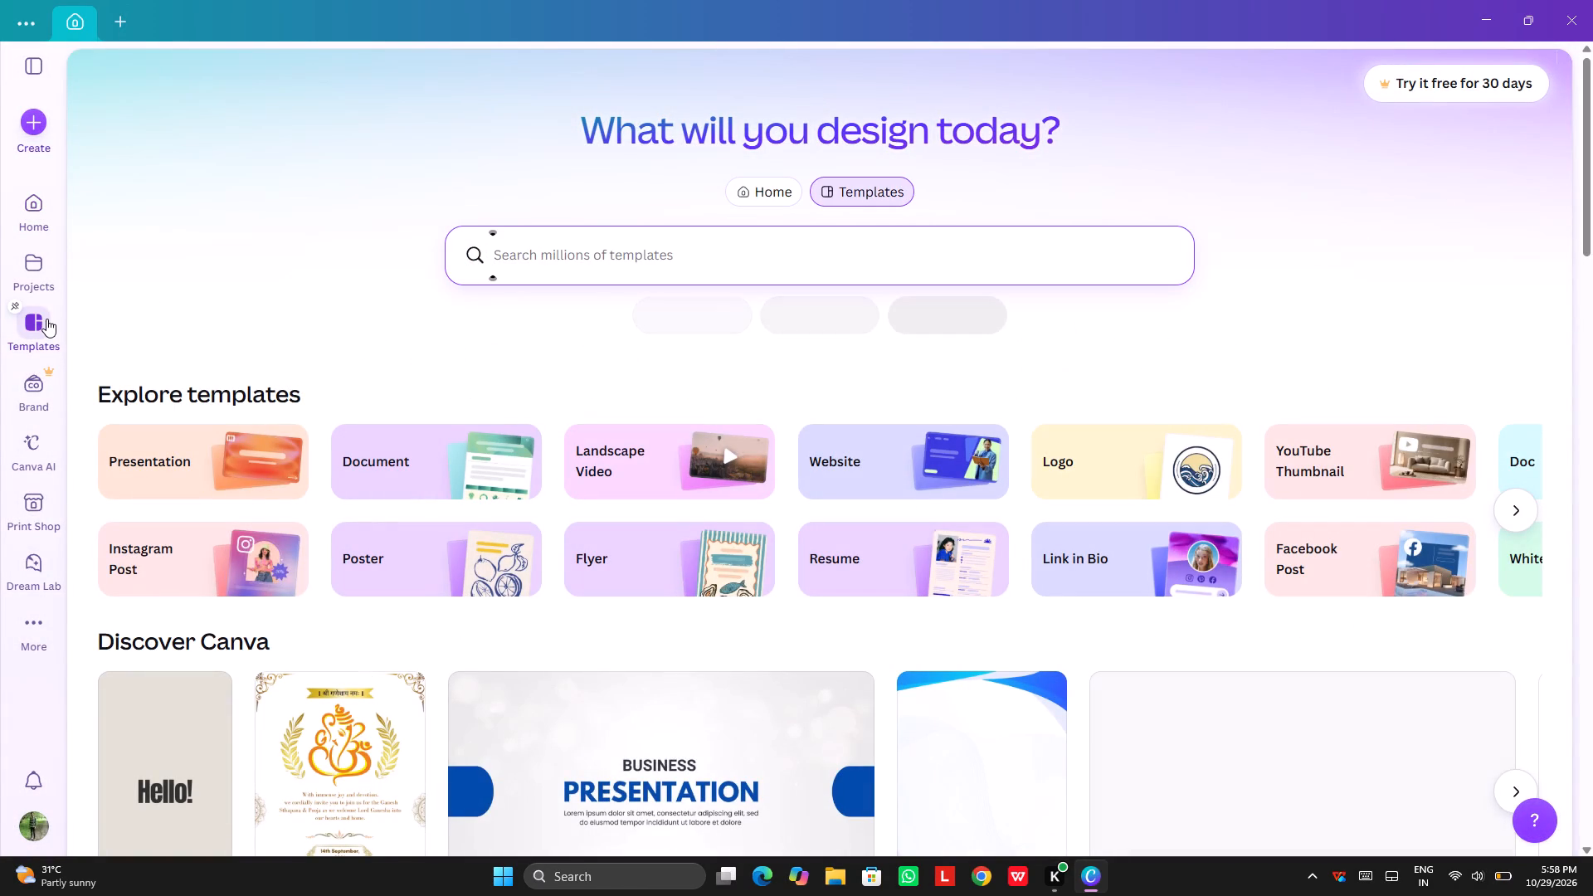
left_click(389, 590)
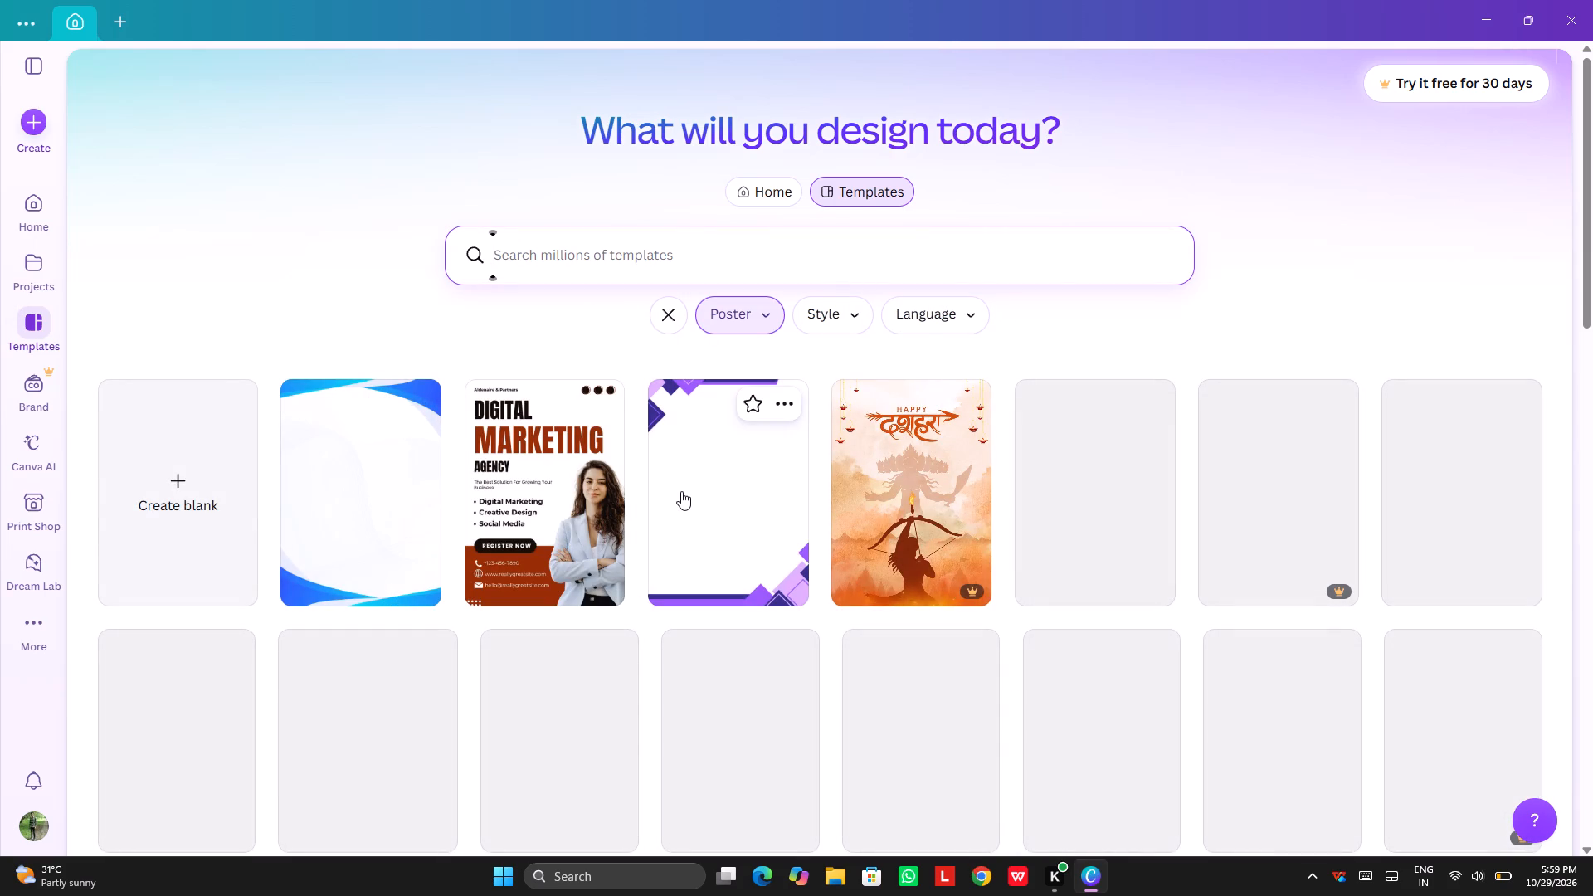
type("diwali")
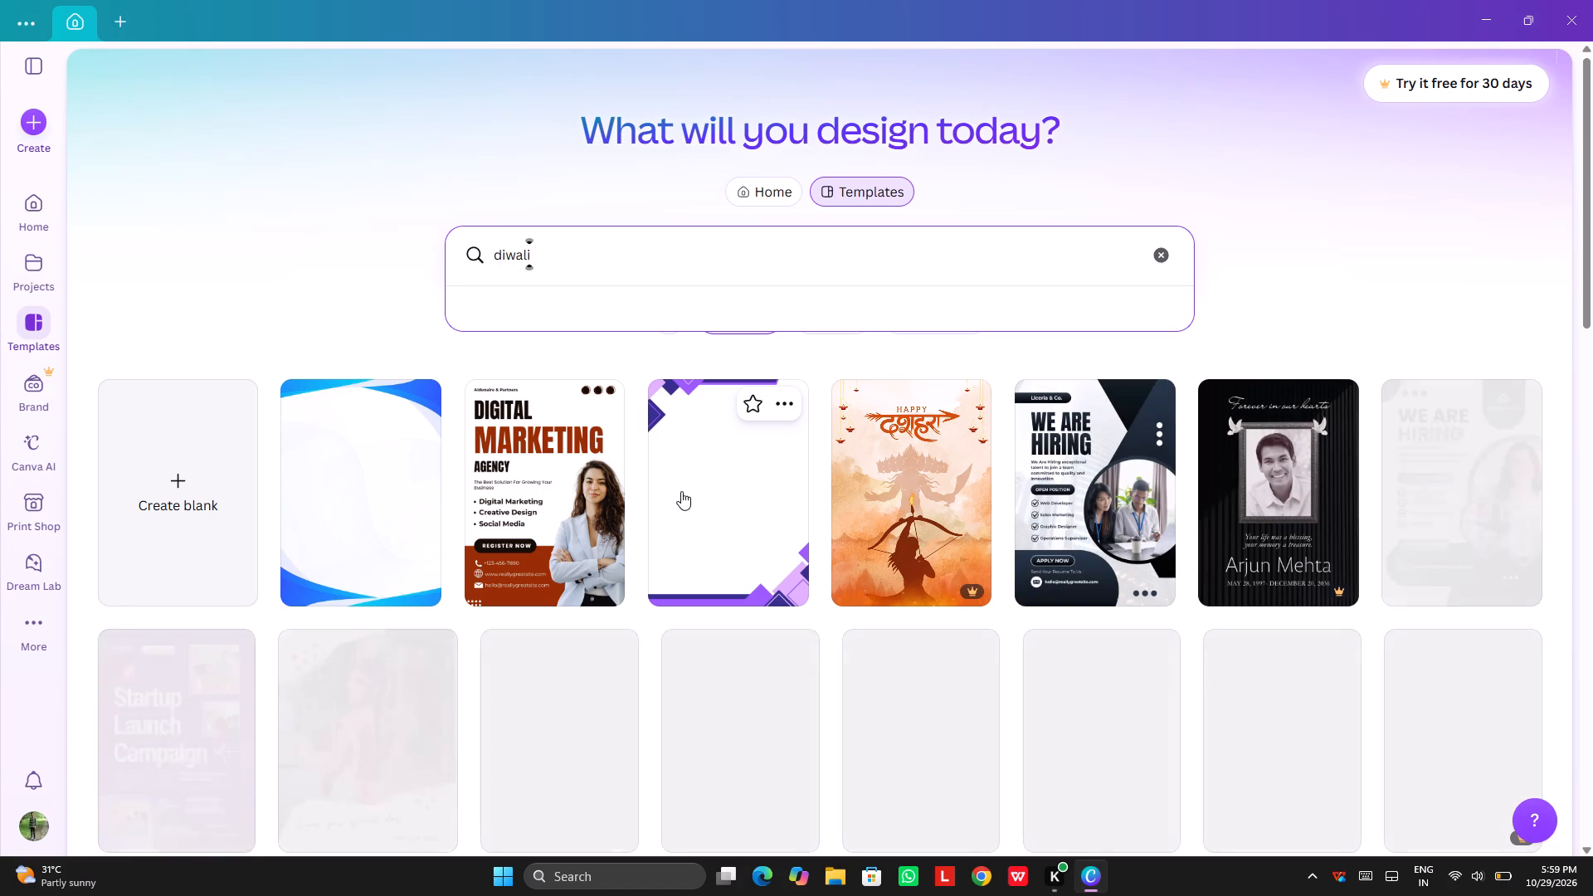
key("Return")
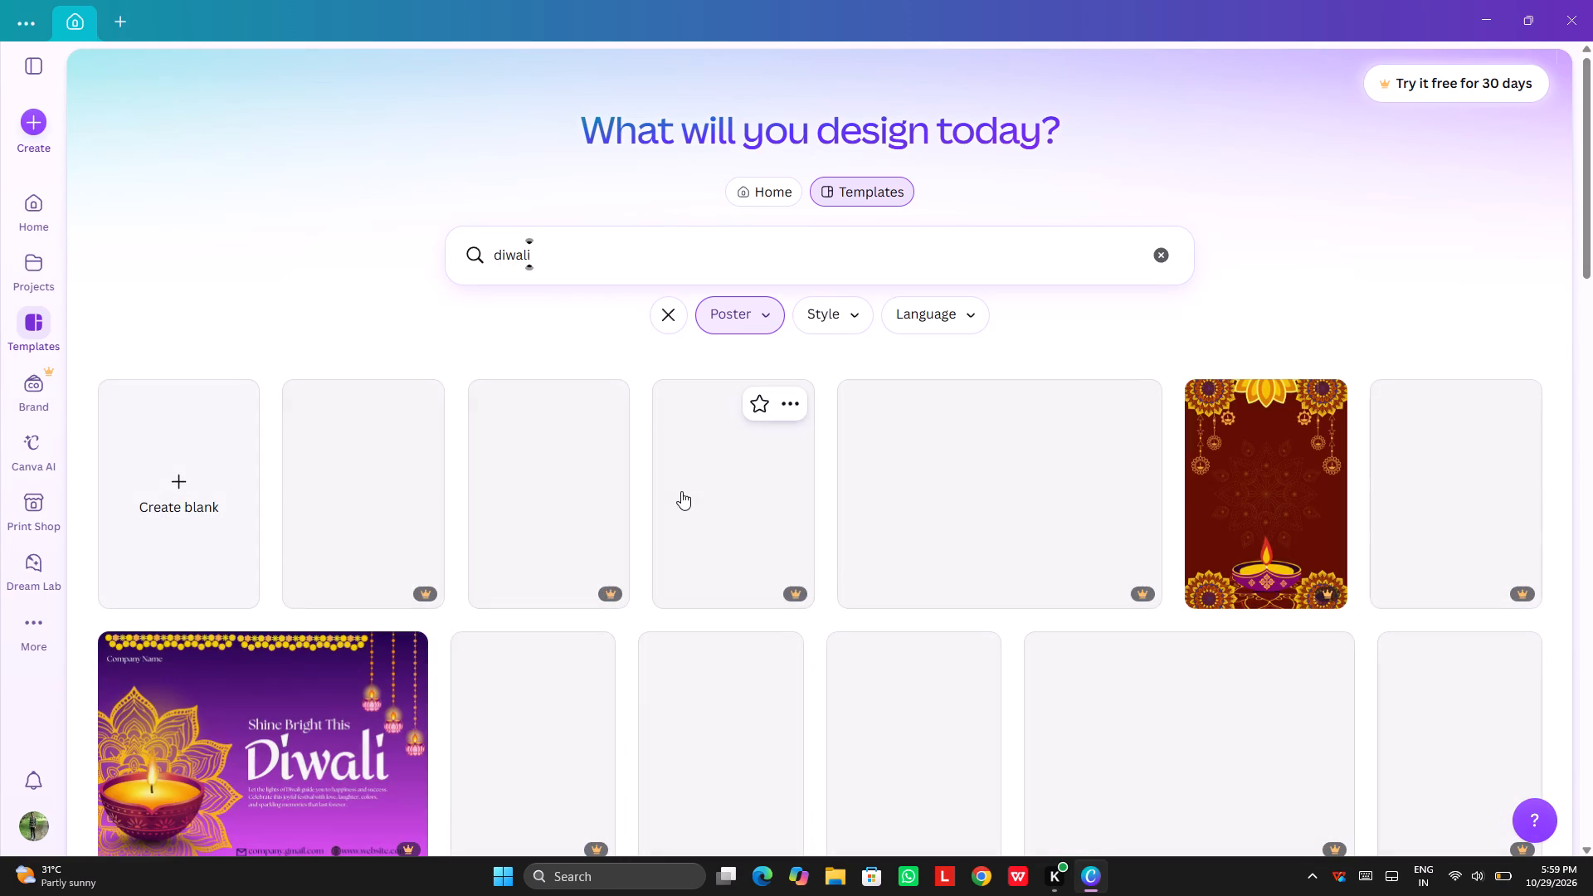
Browse the Diwali poster results and open the details of the Yellow Orange and Teal Illustrated Diwali Celebration Poster template.
scroll(744, 736, "down", 1)
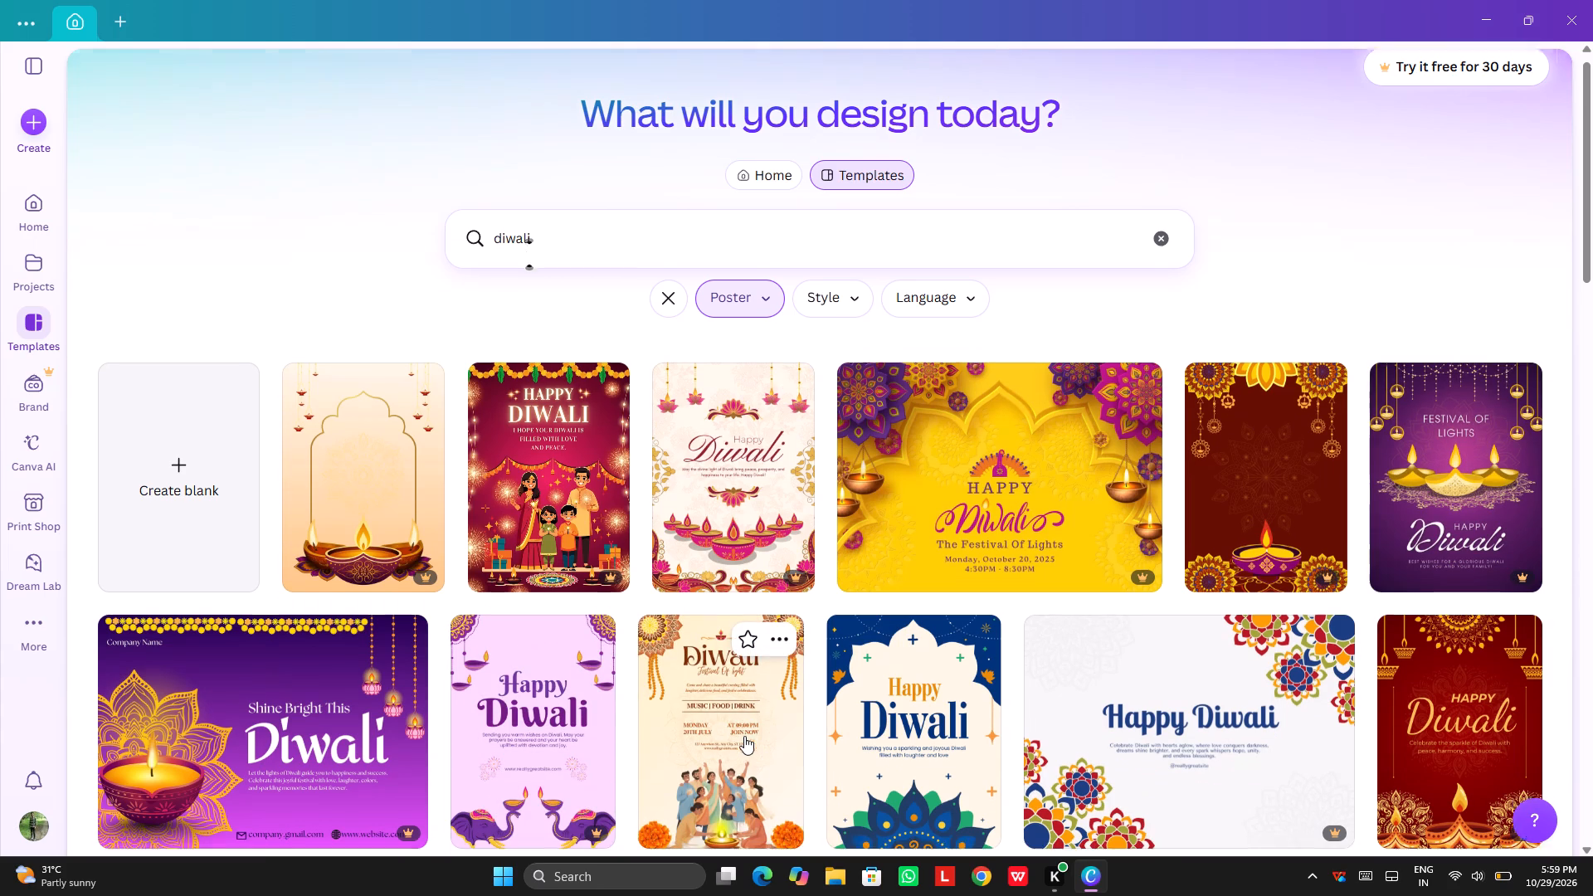
scroll(744, 736, "down", 1)
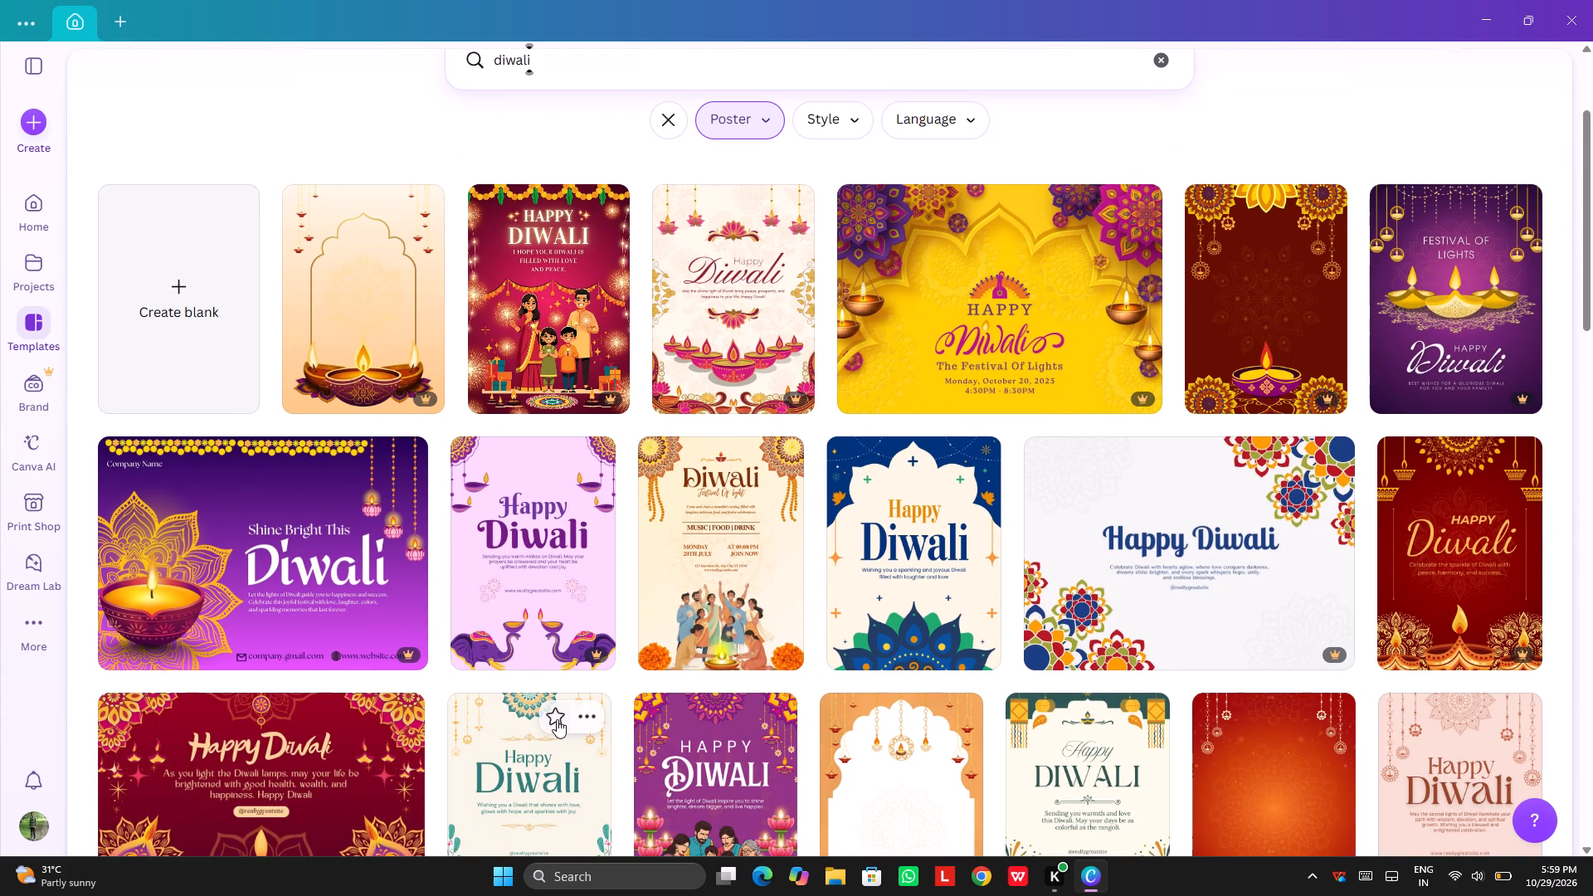
scroll(557, 719, "down", 1)
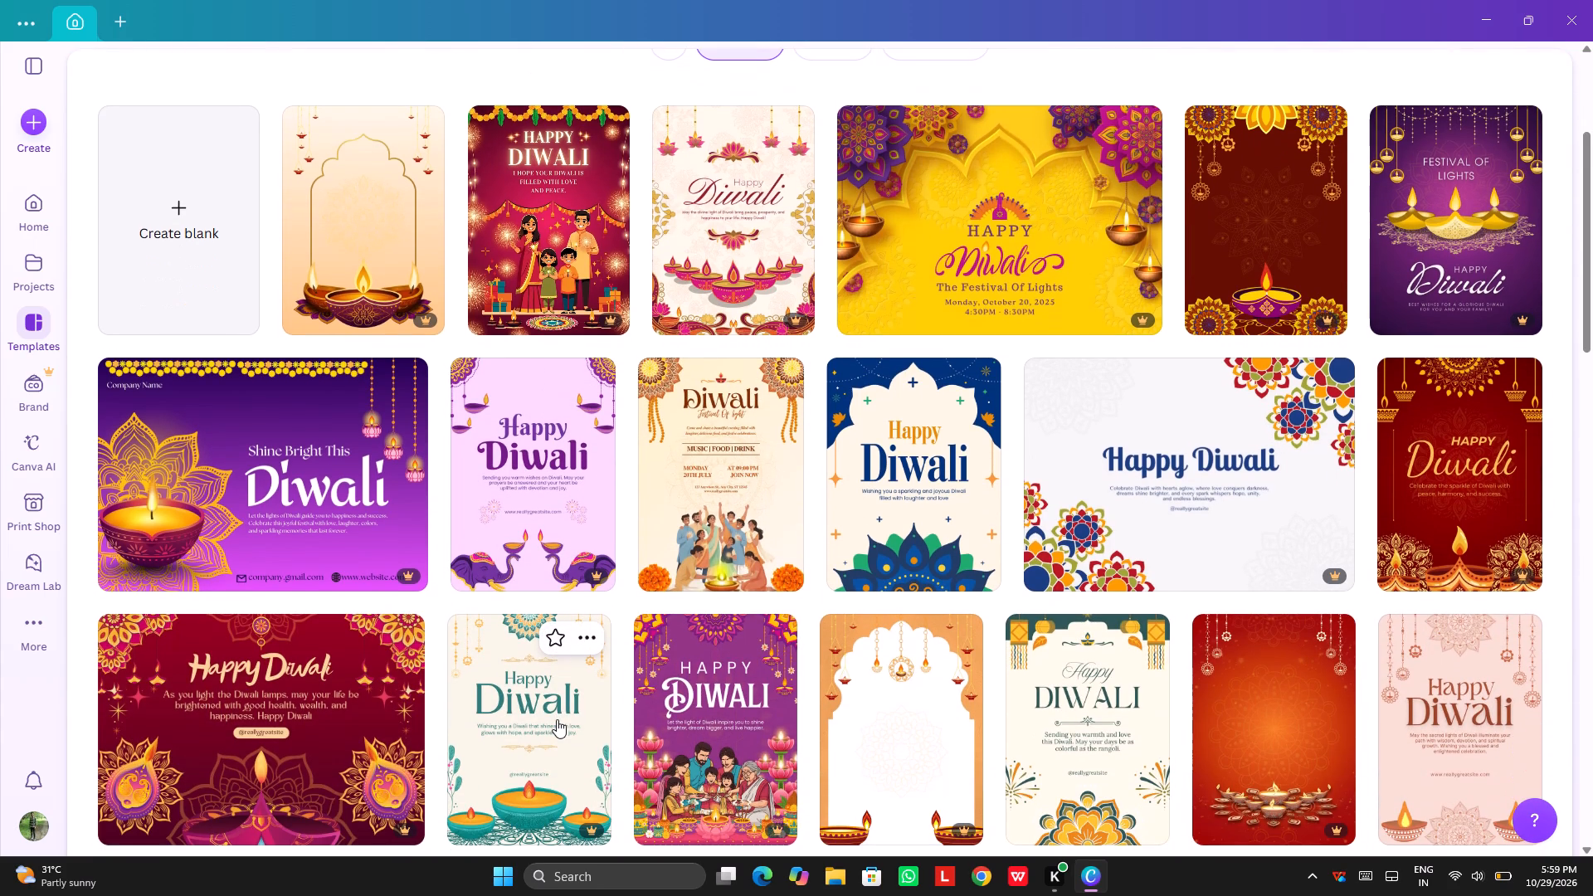
left_click(1089, 792)
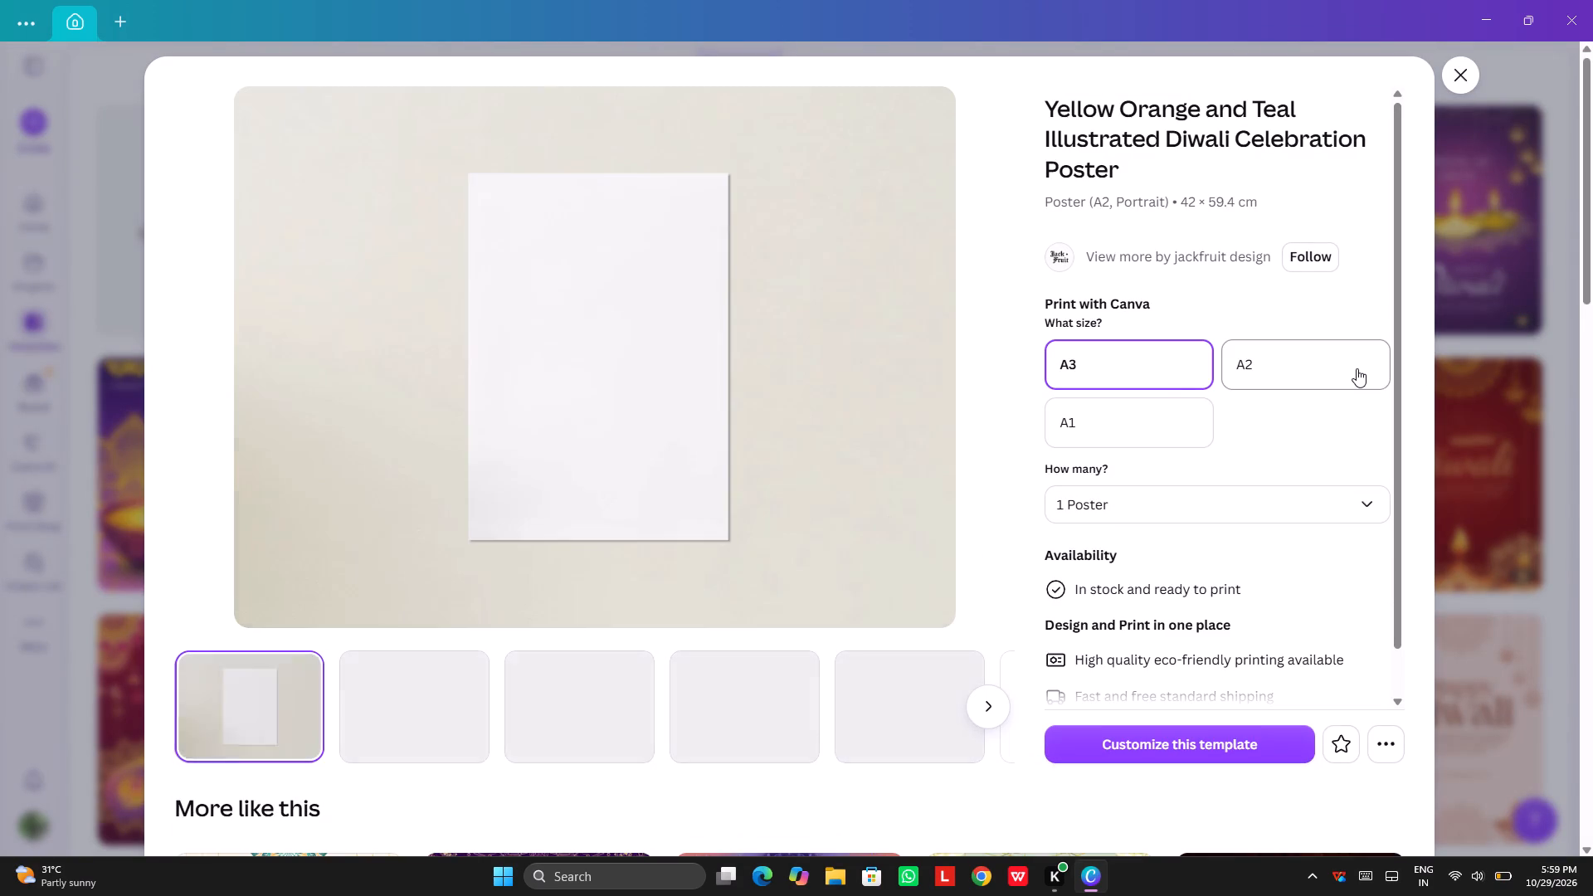
Choose the A2 print size, preview the poster in the living-room mockup and open the template for customizing.
left_click(1357, 368)
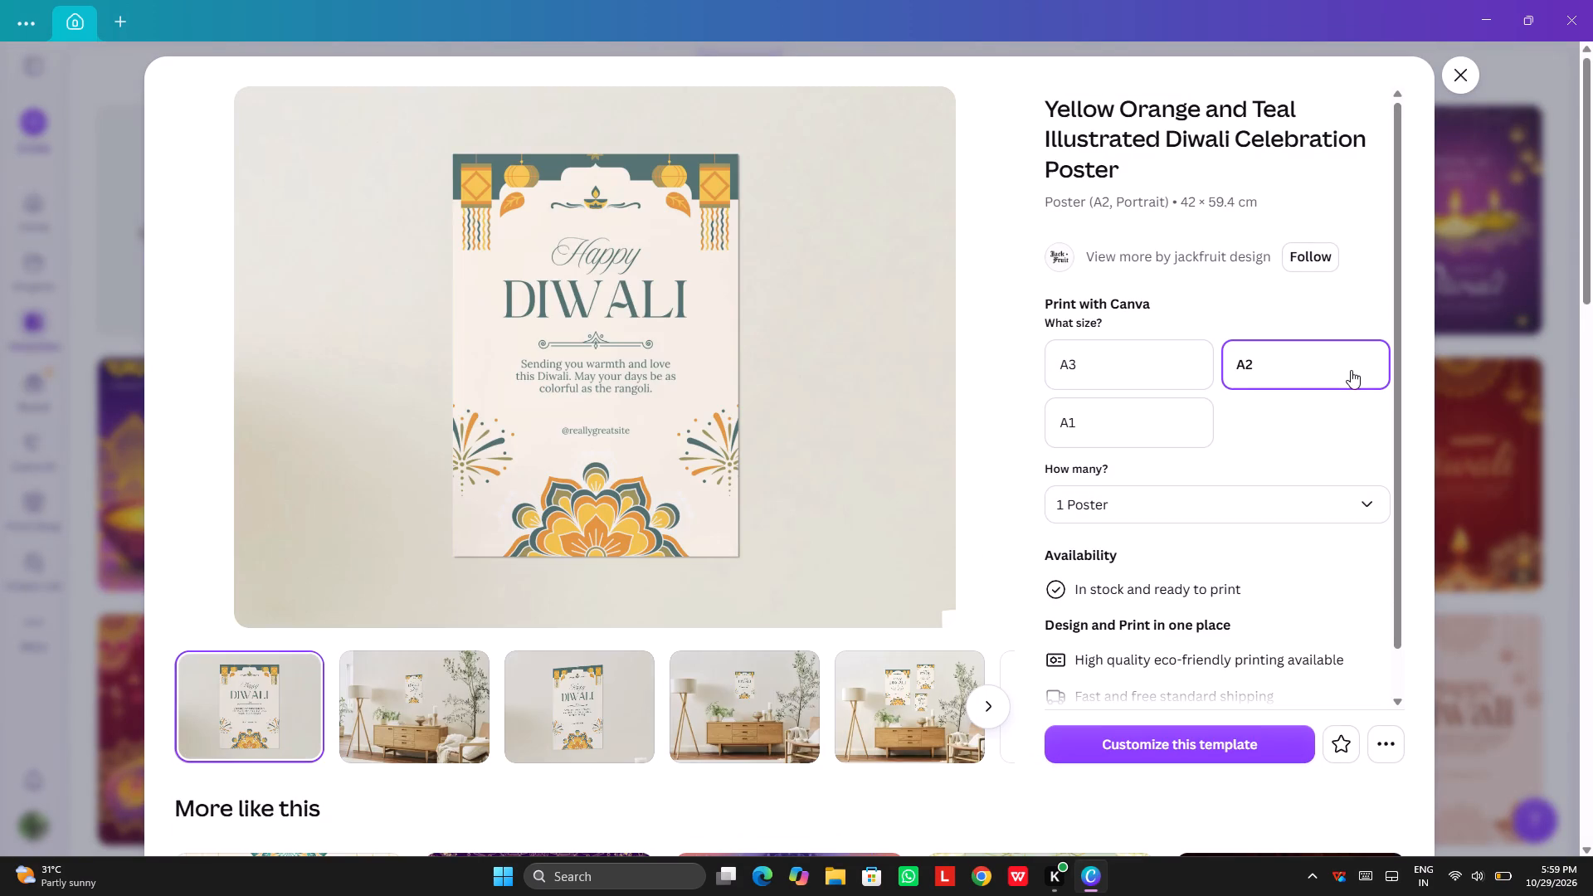
left_click(427, 670)
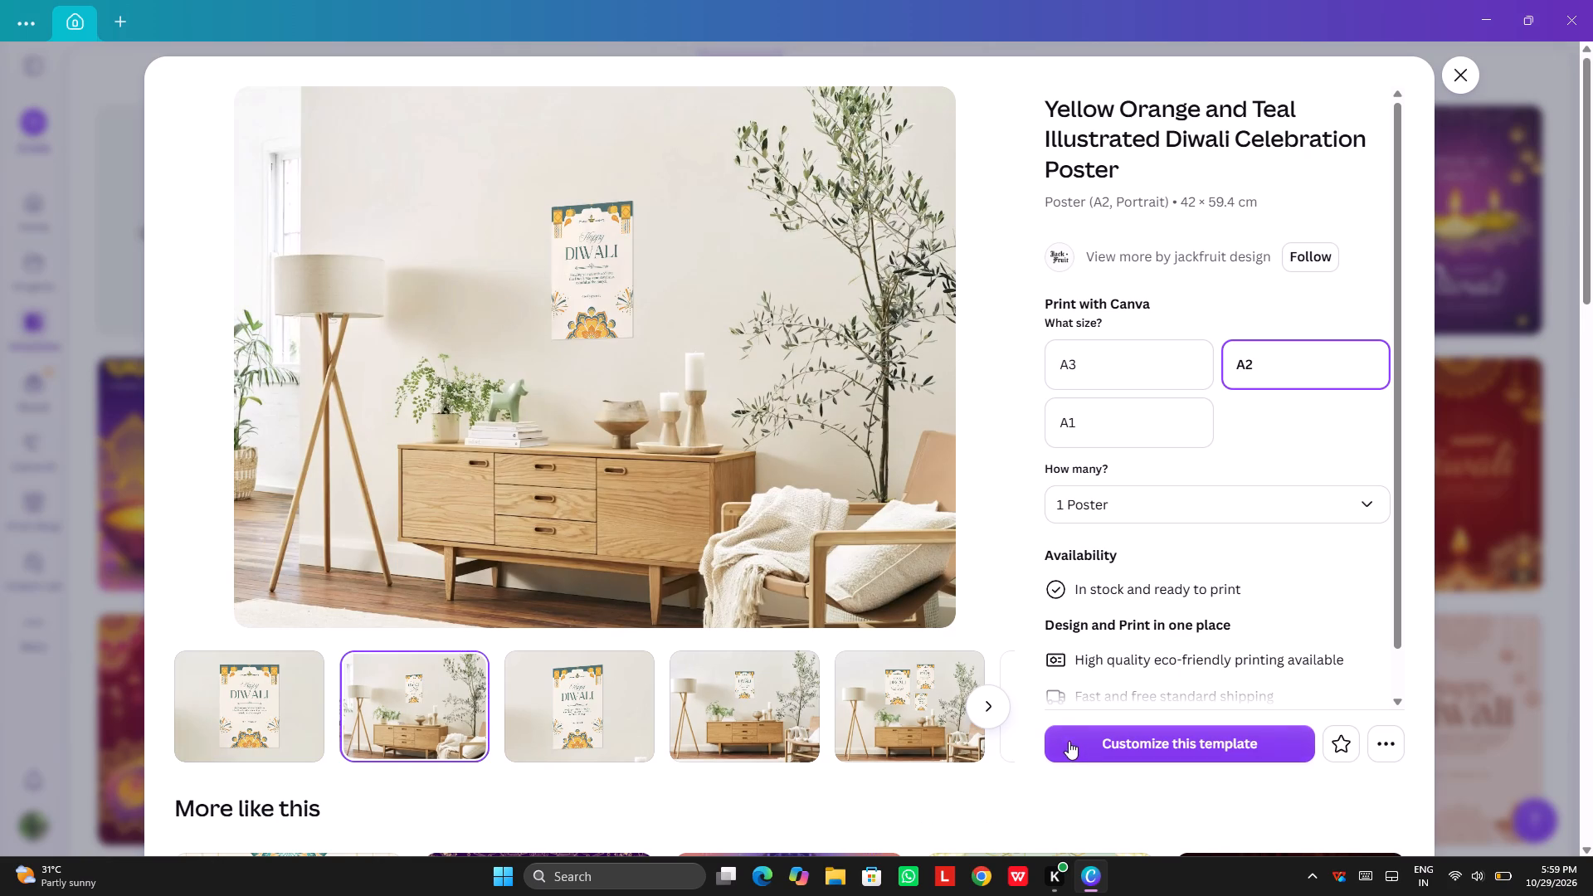
left_click(1069, 741)
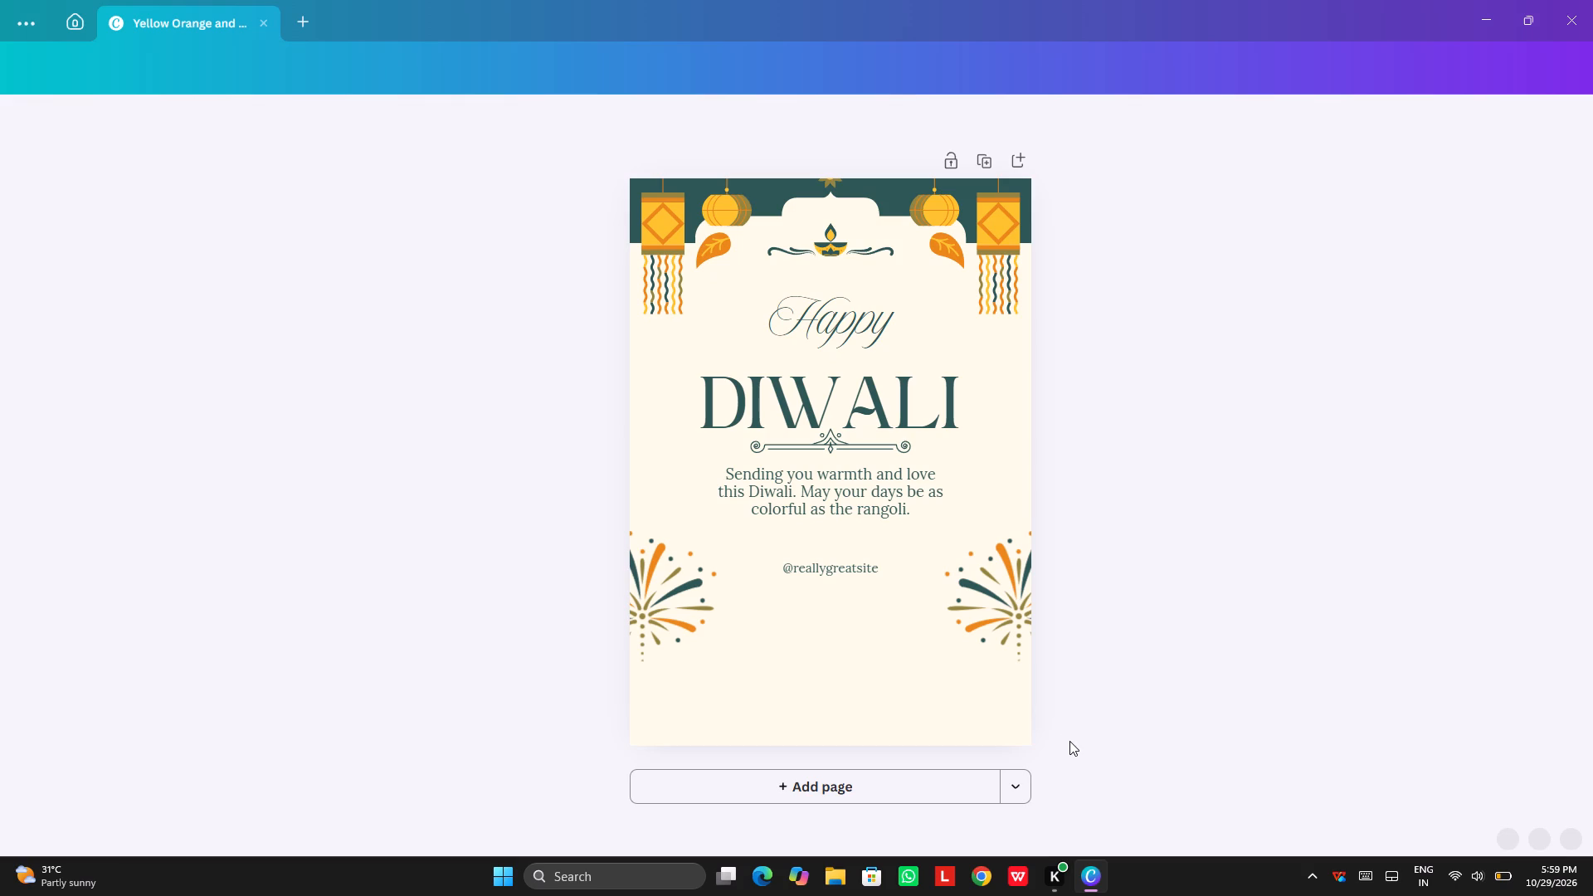
Clear the large DIWALI heading on the poster and retype it as Diwali.
left_click(948, 415)
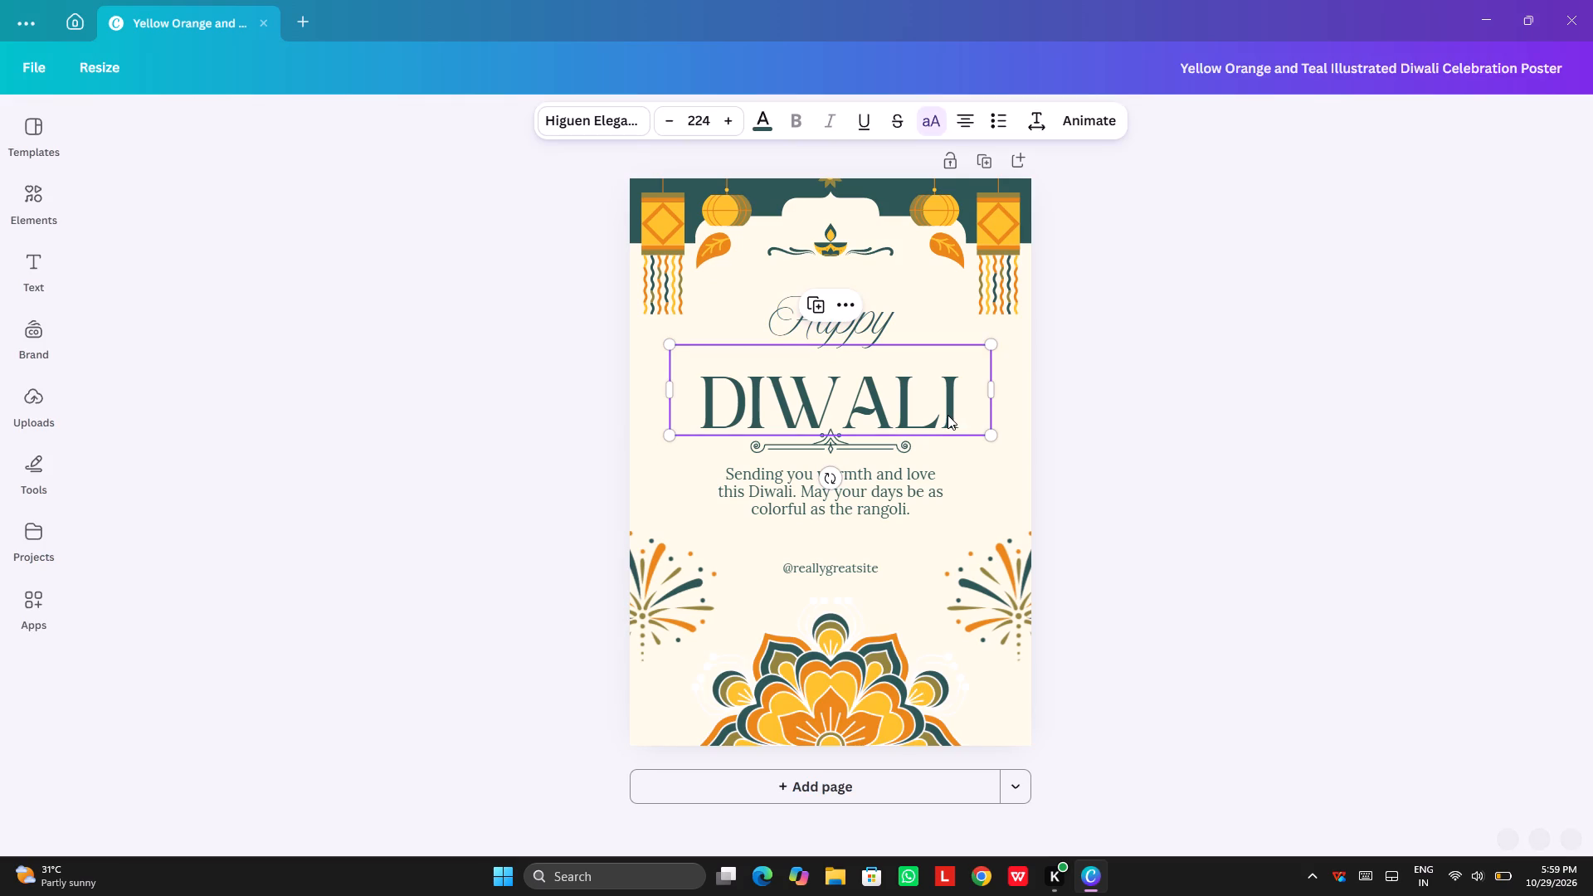
key("BackSpace")
key("BackSpace")
key("BackSpace")
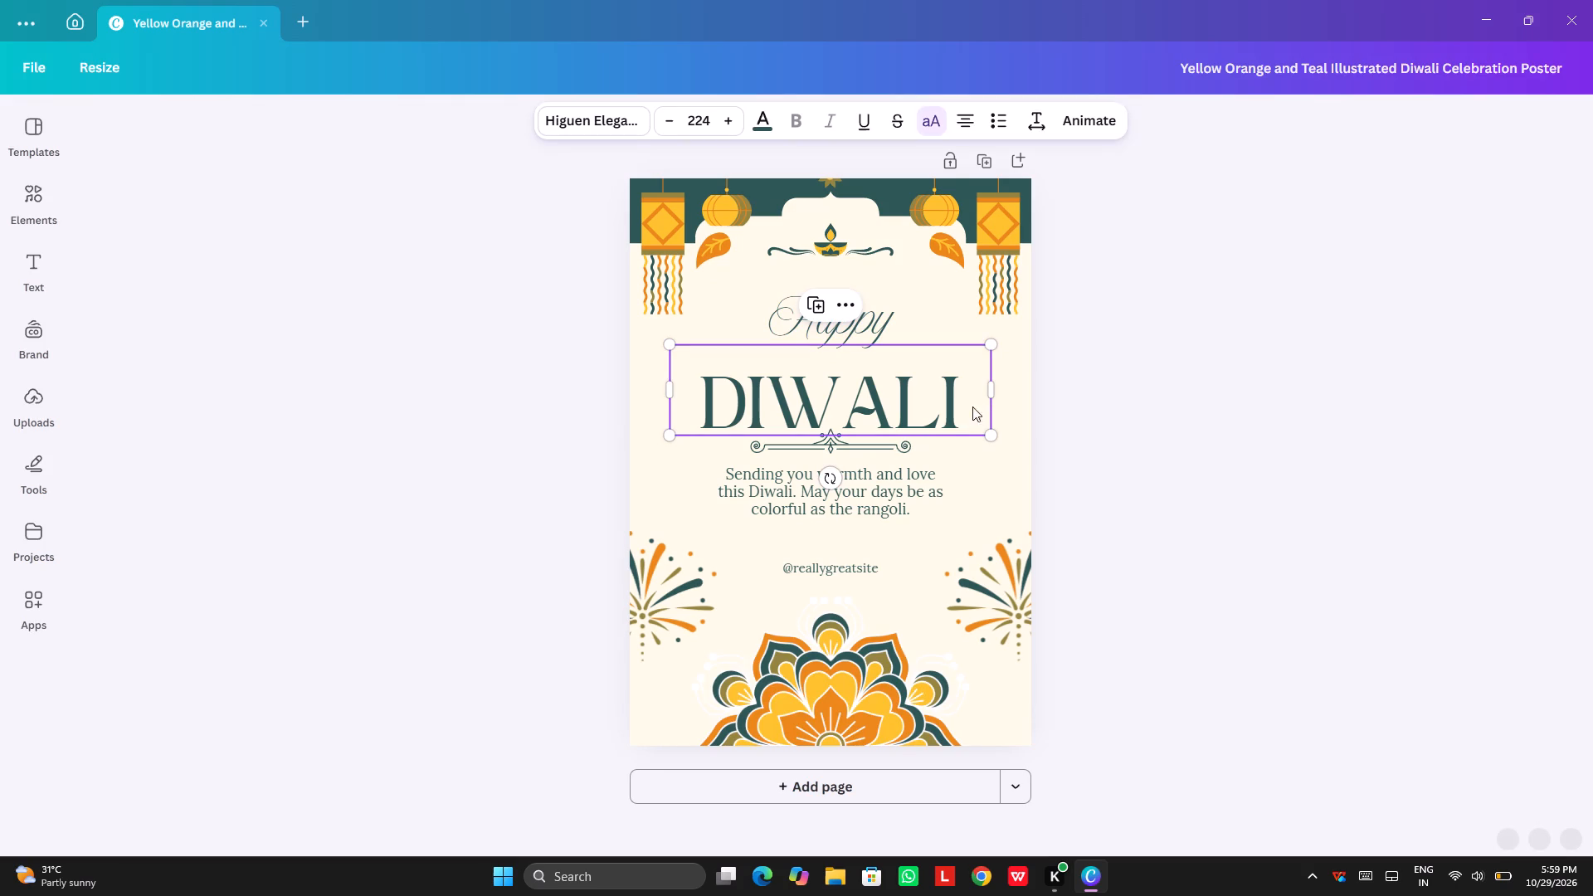
left_click(964, 407)
left_click(945, 409)
key("BackSpace")
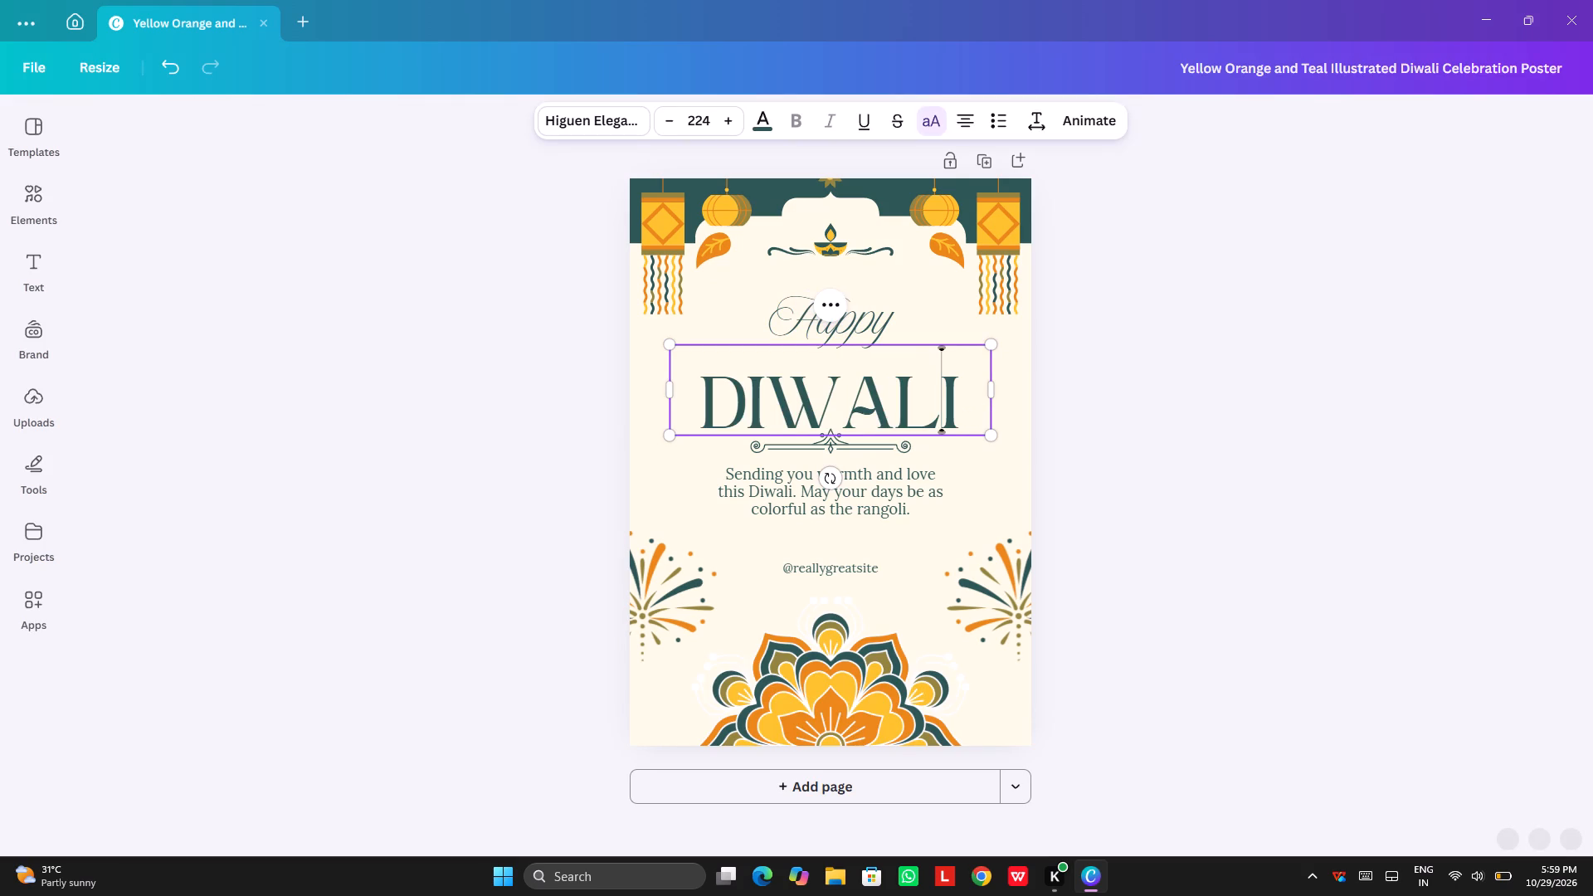
key("BackSpace")
key("BackSpace")
key("BackSpace")
key("BackSpace")
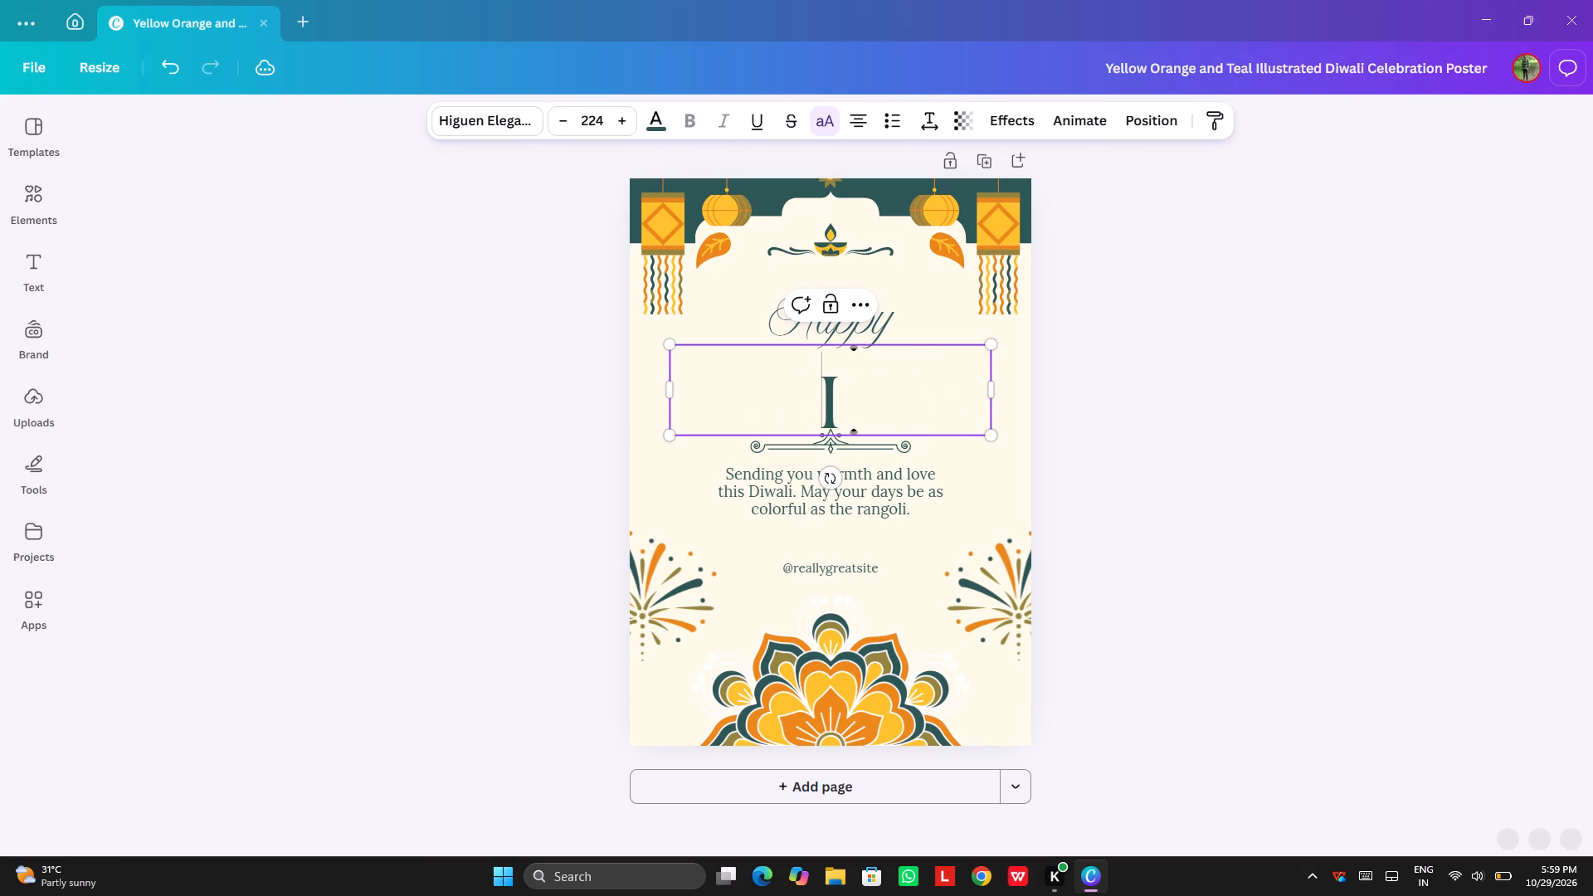
key("Right")
key("BackSpace")
type("Di")
key("q")
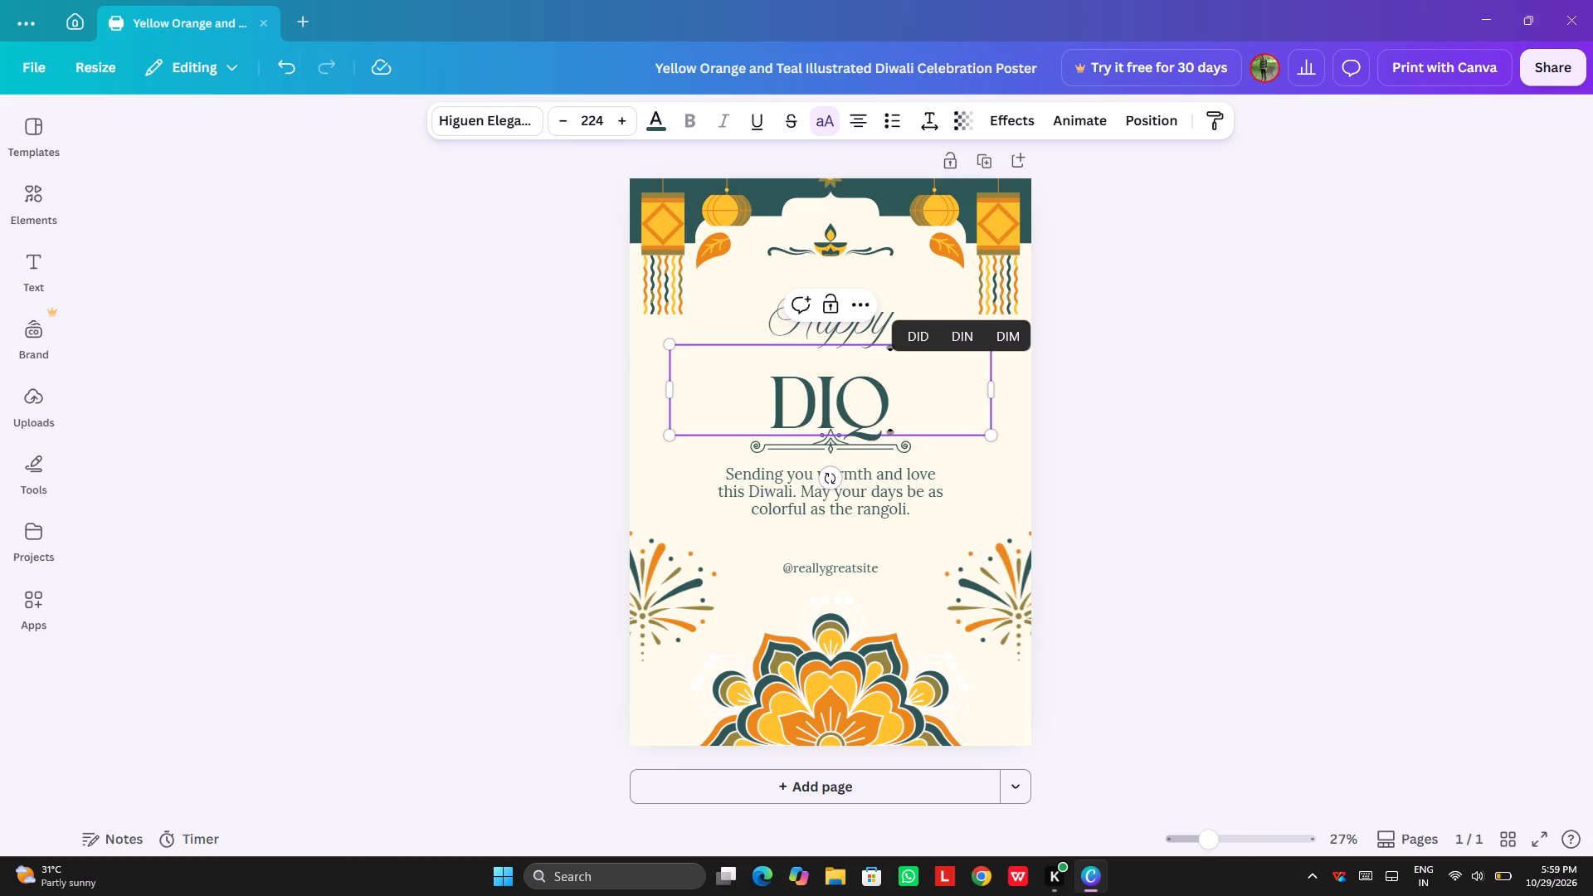
key("BackSpace")
type("wali")
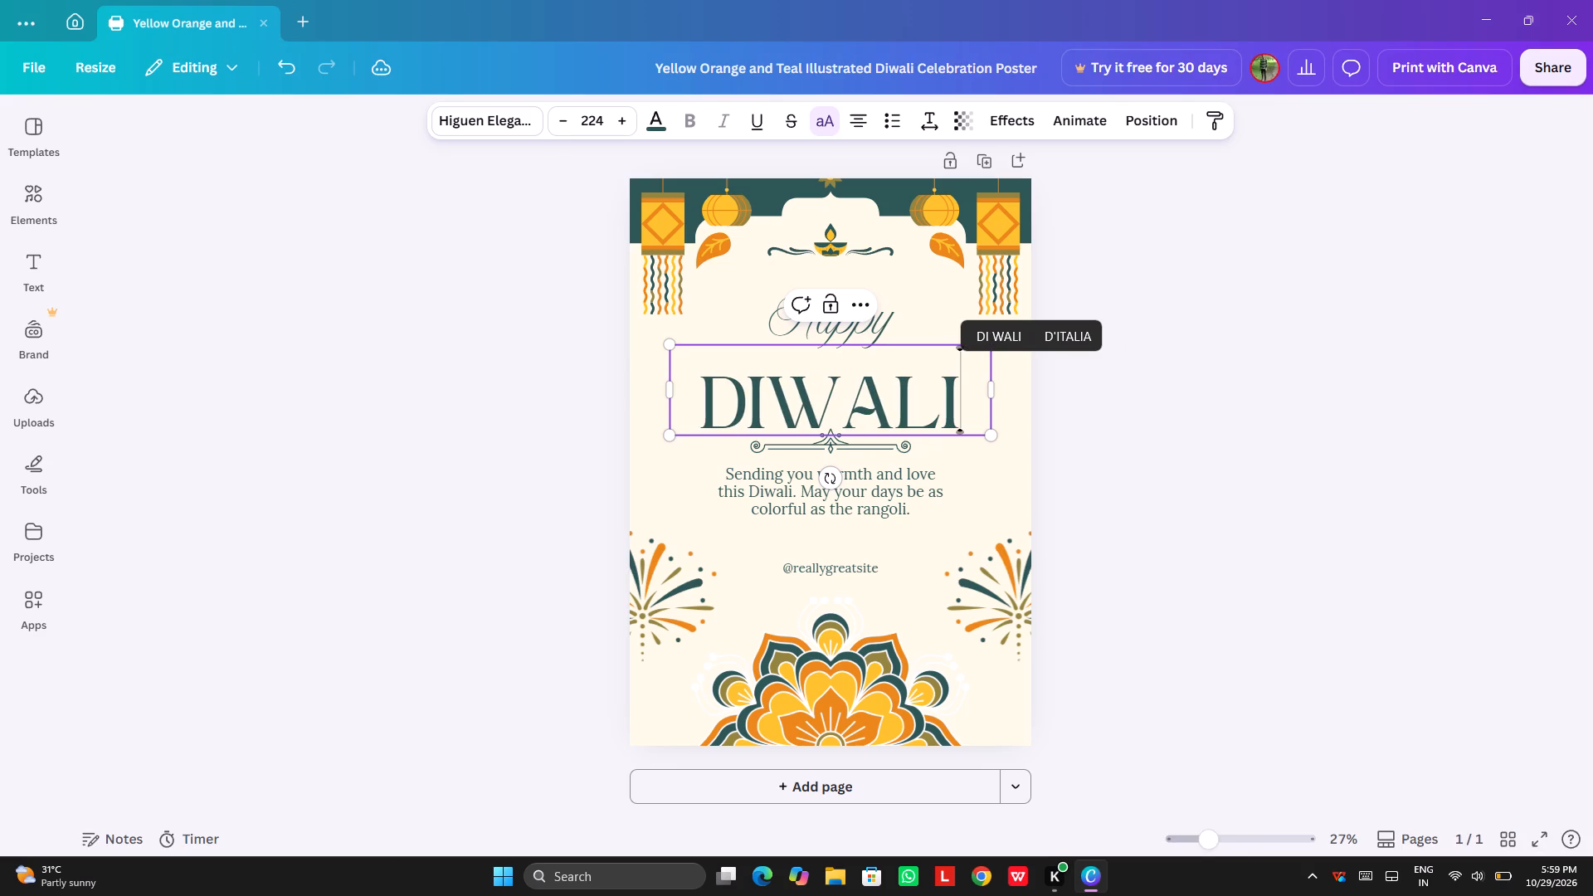
Turn off the uppercase formatting of the Diwali heading.
left_click(831, 119)
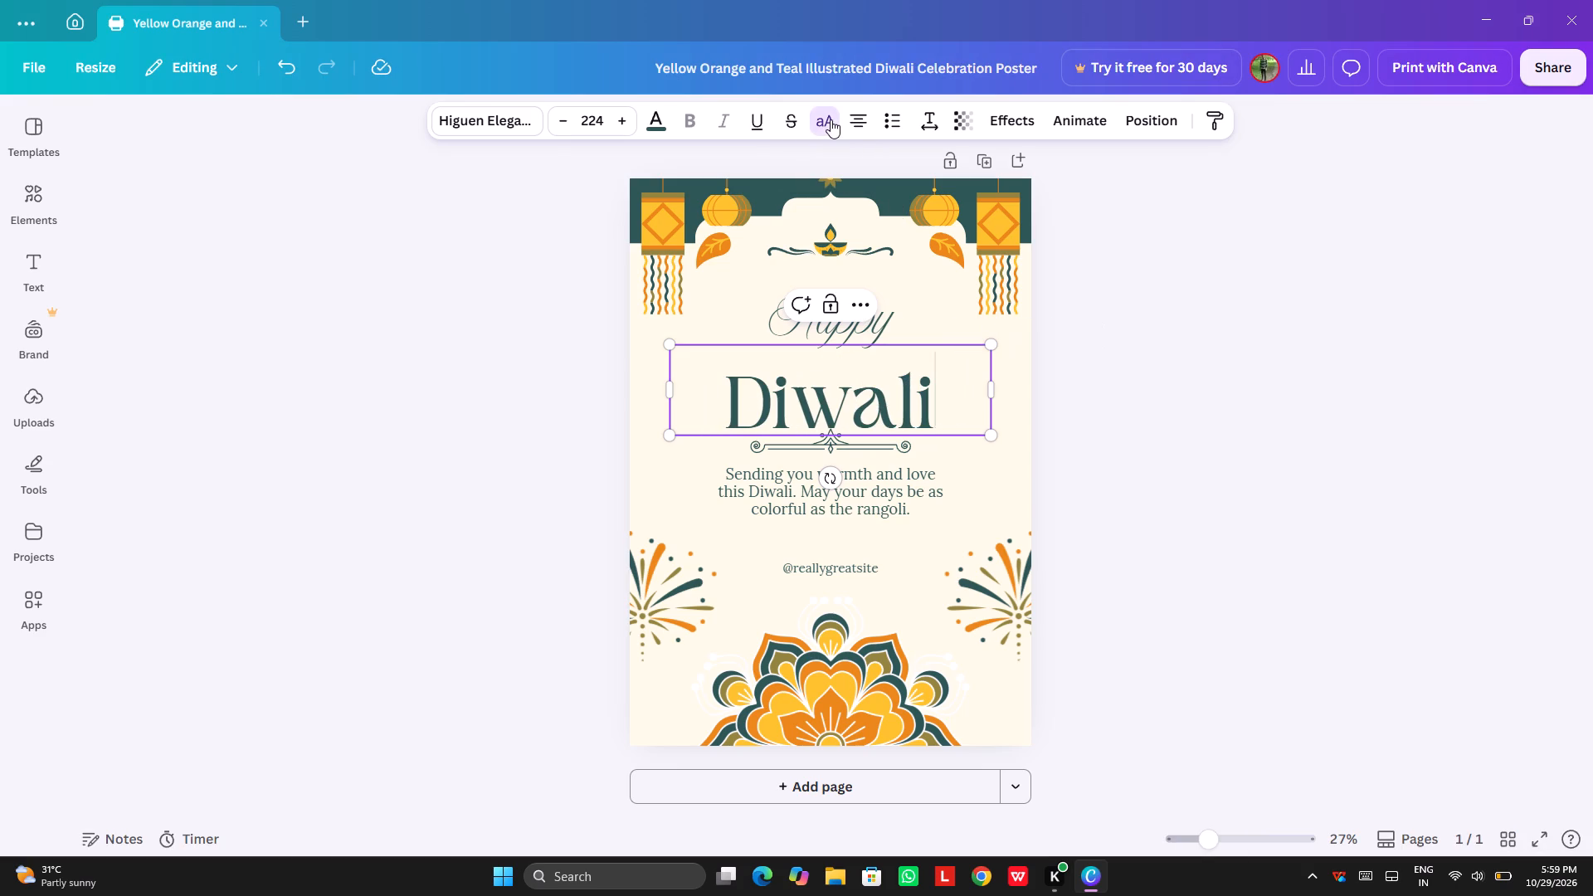
left_click(821, 121)
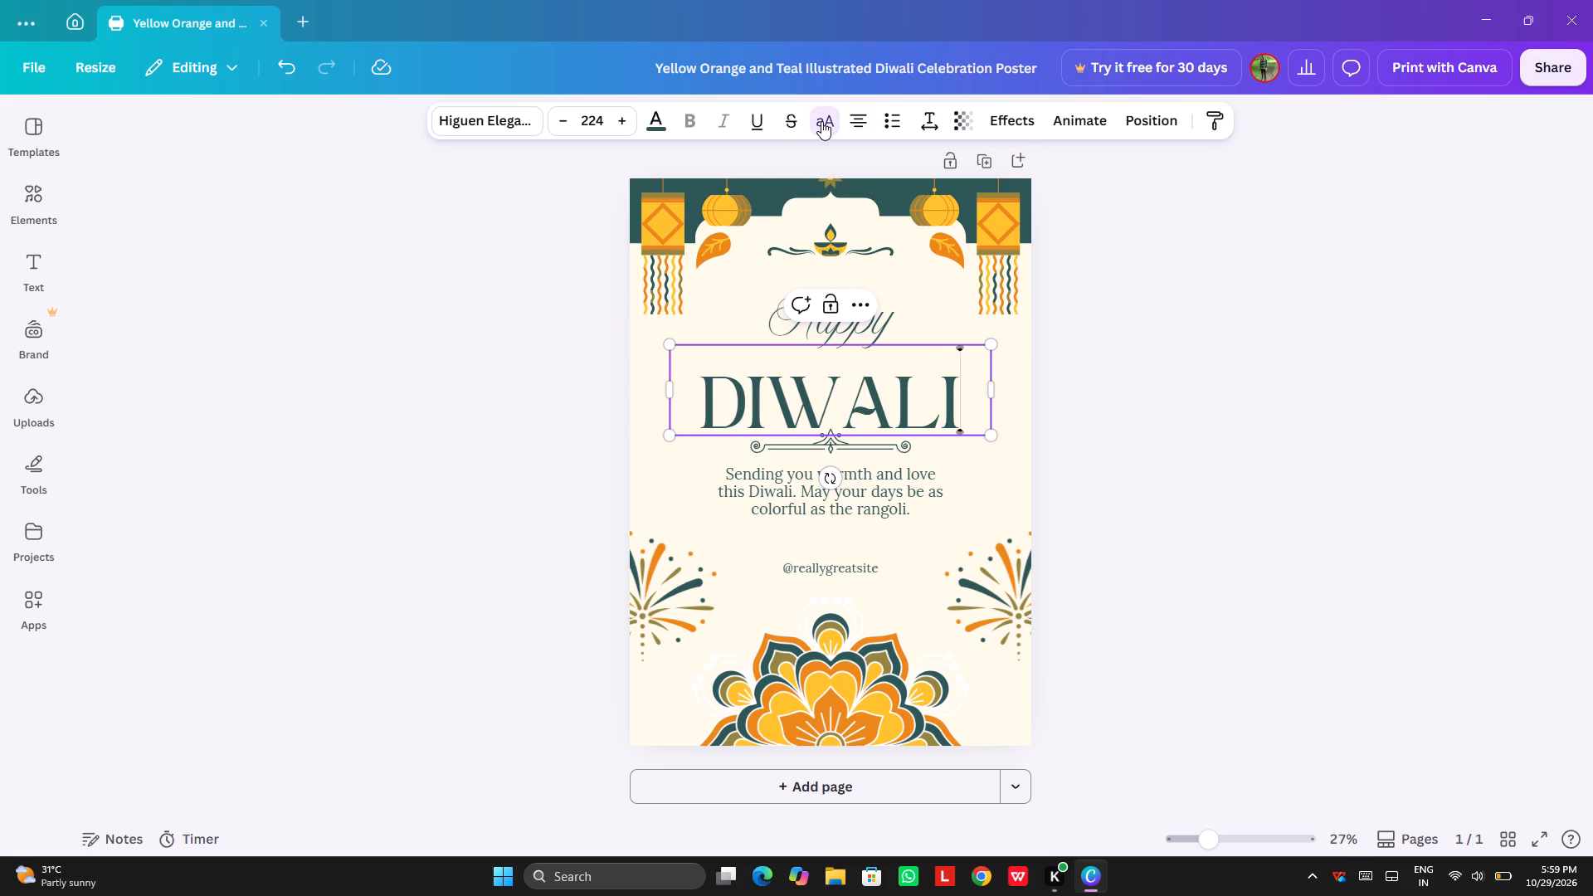
left_click(821, 121)
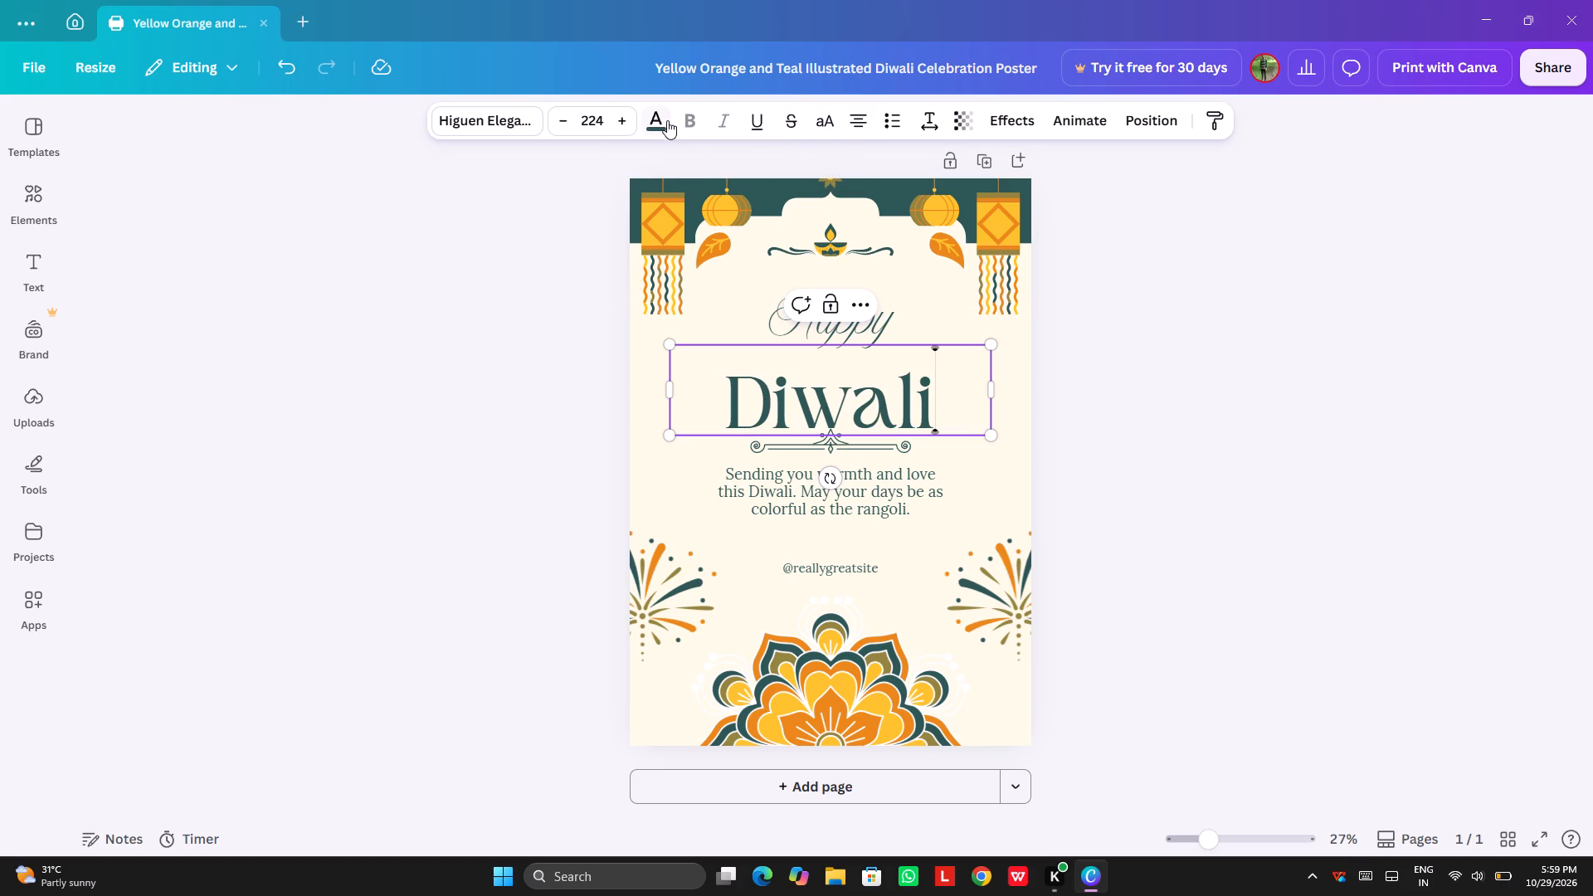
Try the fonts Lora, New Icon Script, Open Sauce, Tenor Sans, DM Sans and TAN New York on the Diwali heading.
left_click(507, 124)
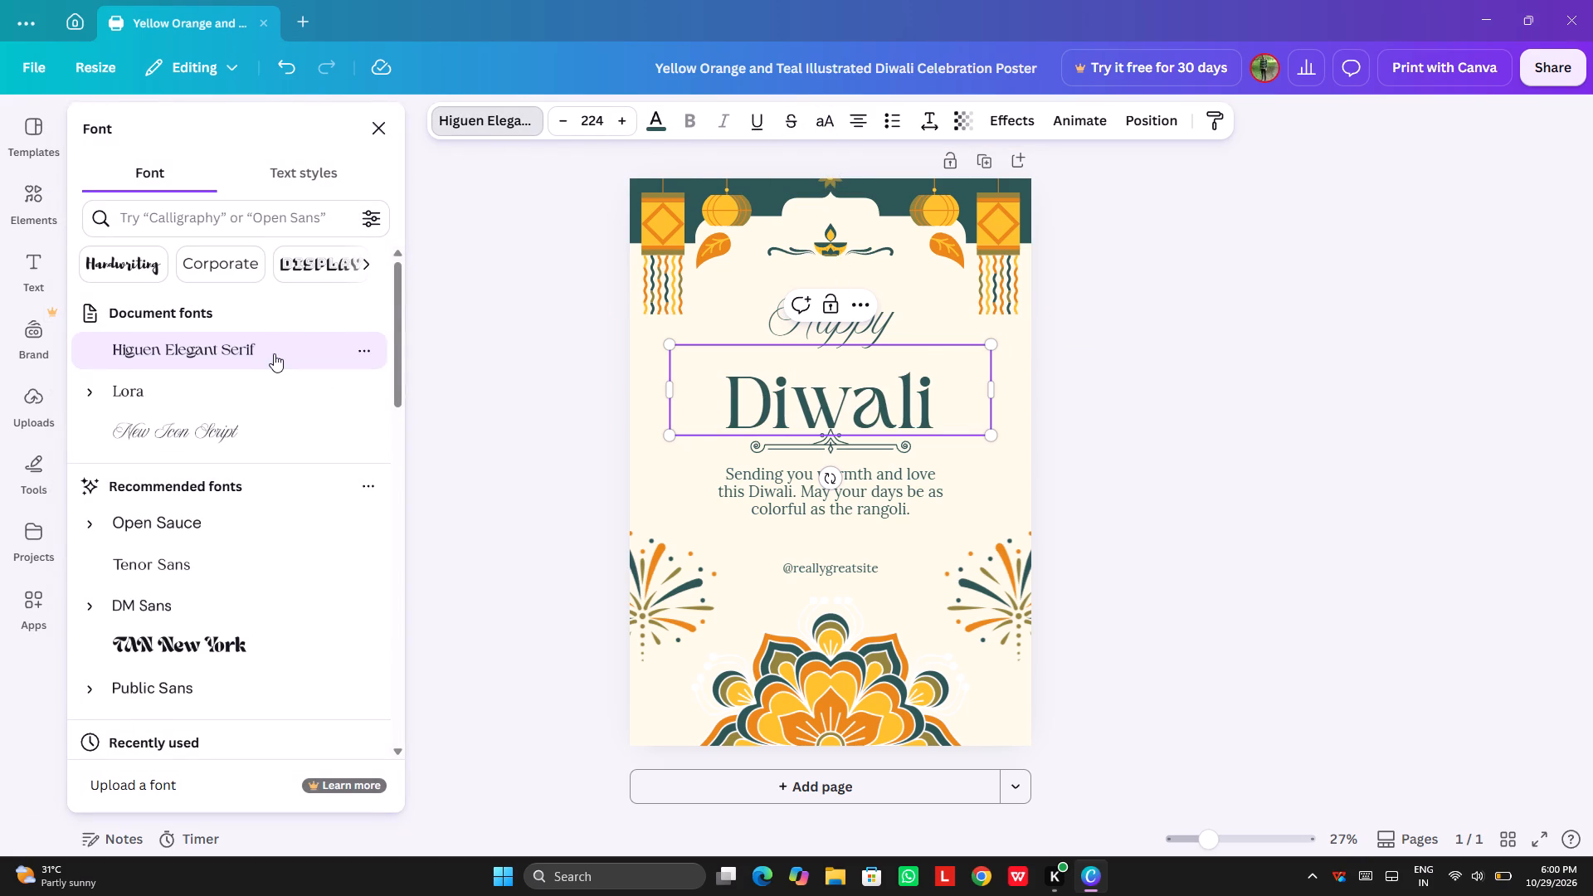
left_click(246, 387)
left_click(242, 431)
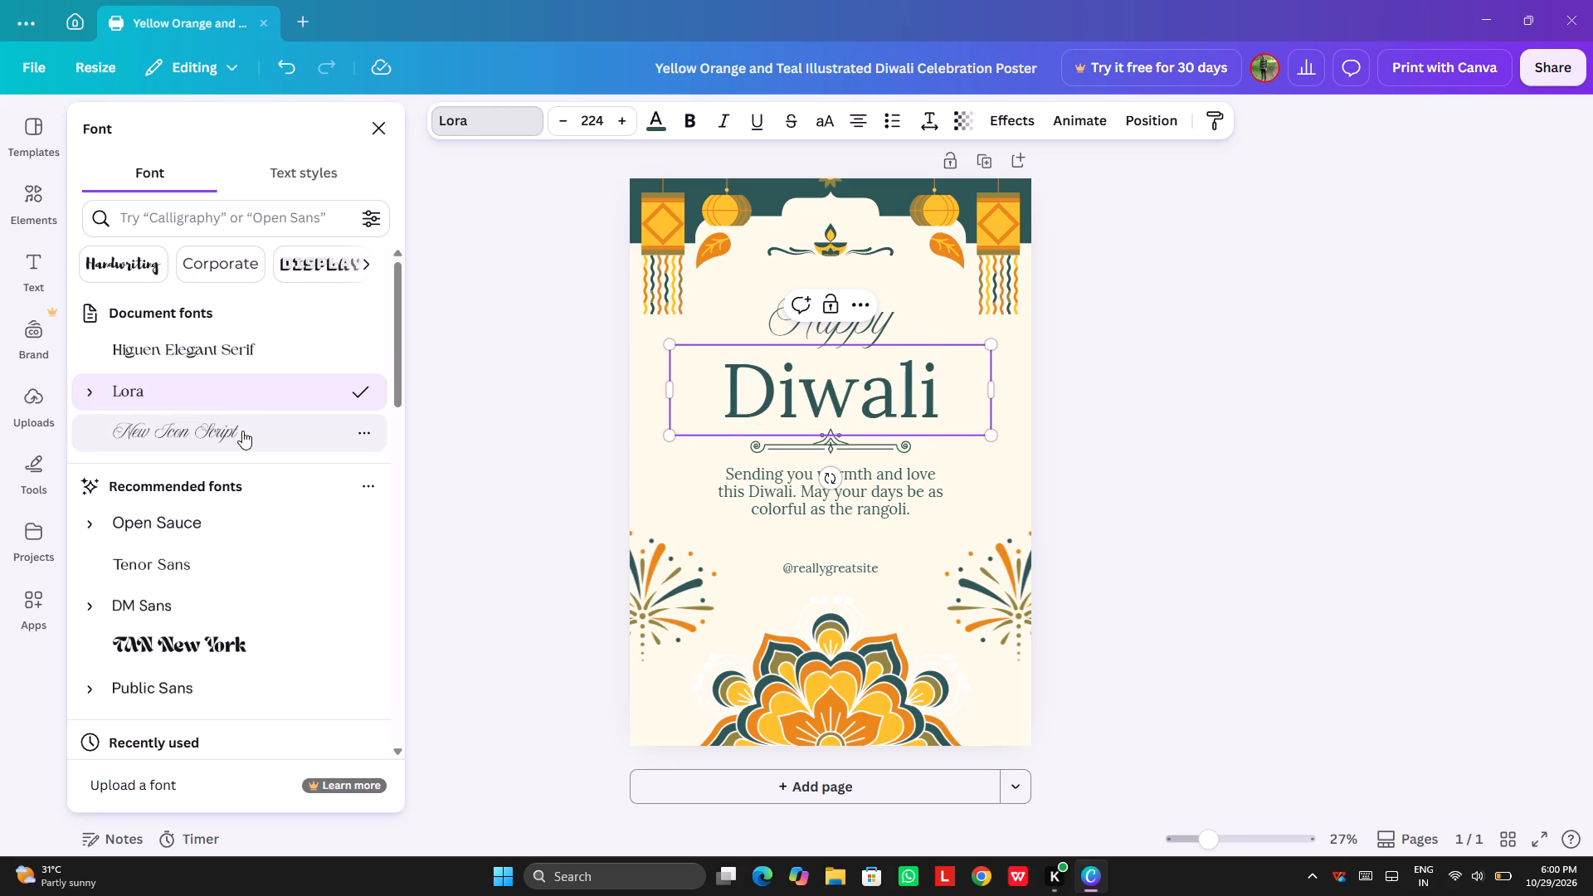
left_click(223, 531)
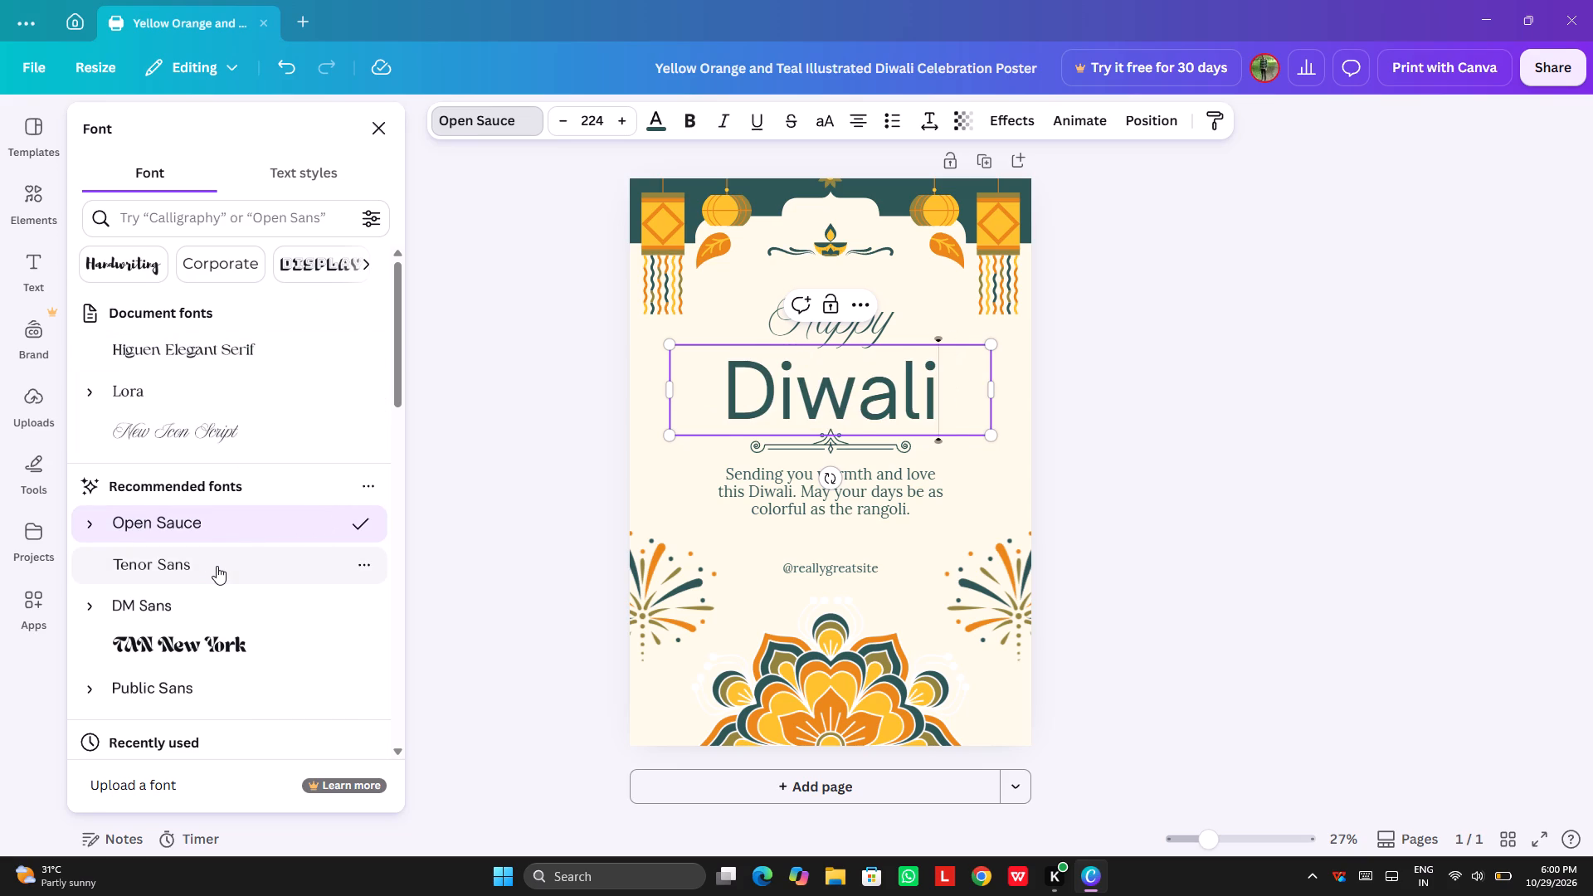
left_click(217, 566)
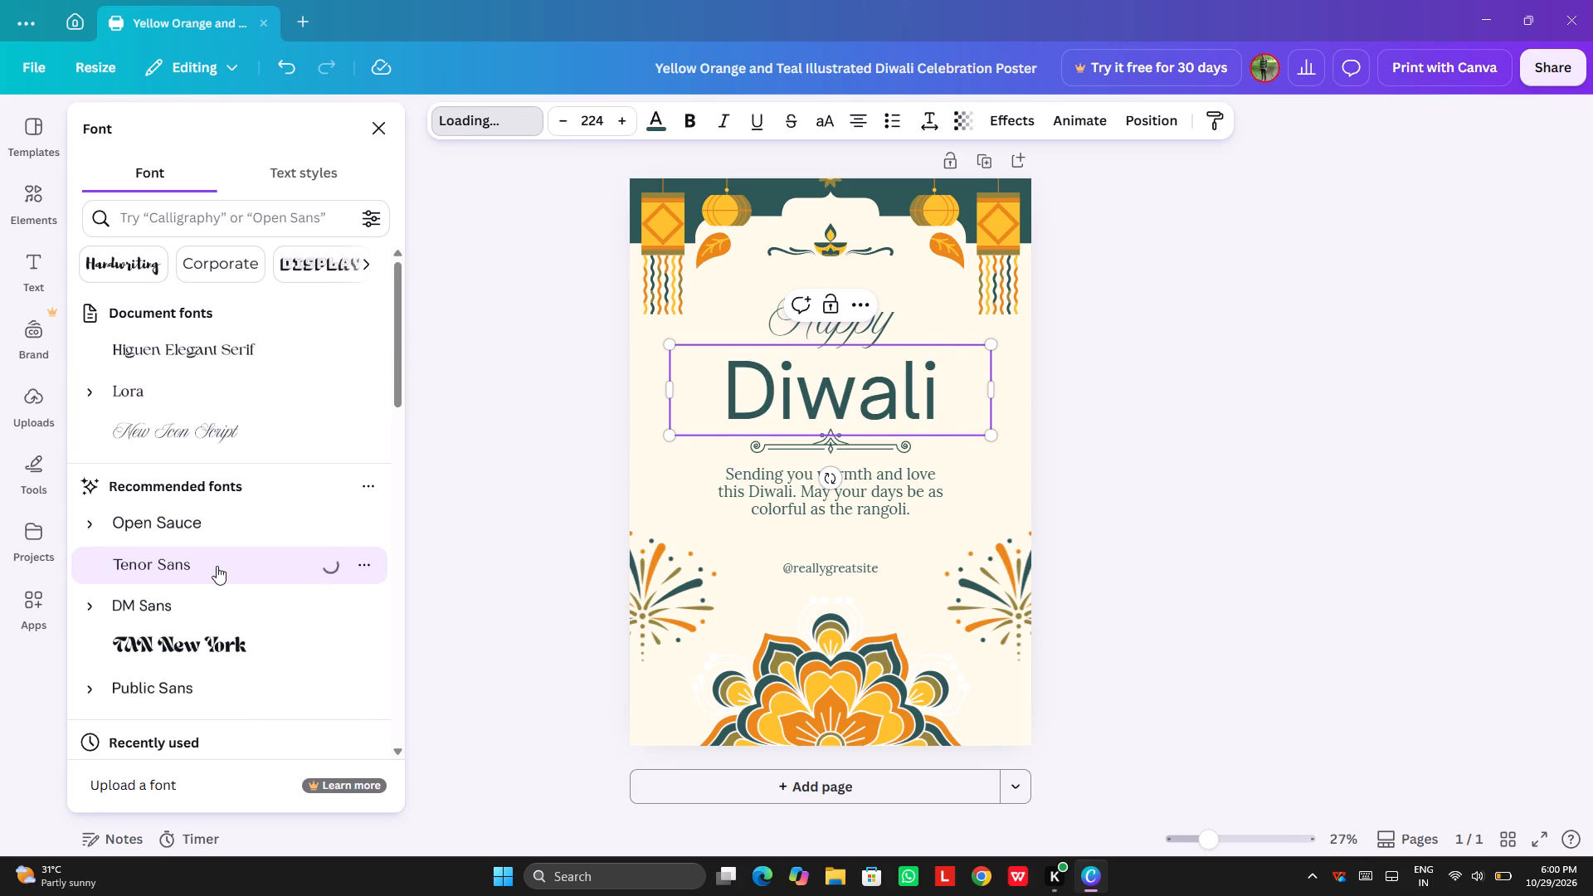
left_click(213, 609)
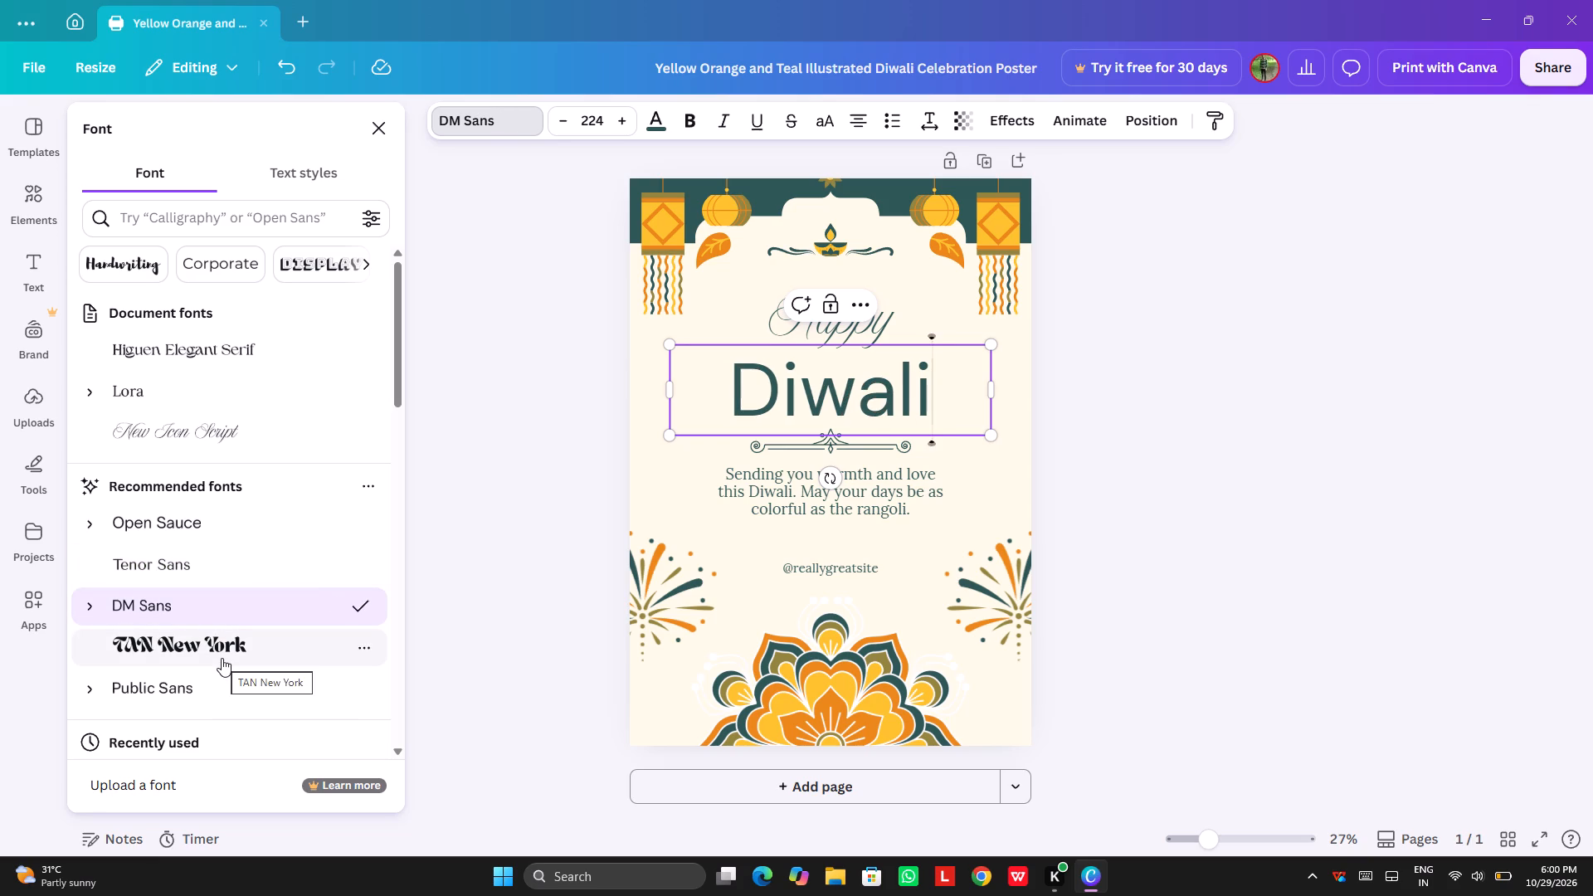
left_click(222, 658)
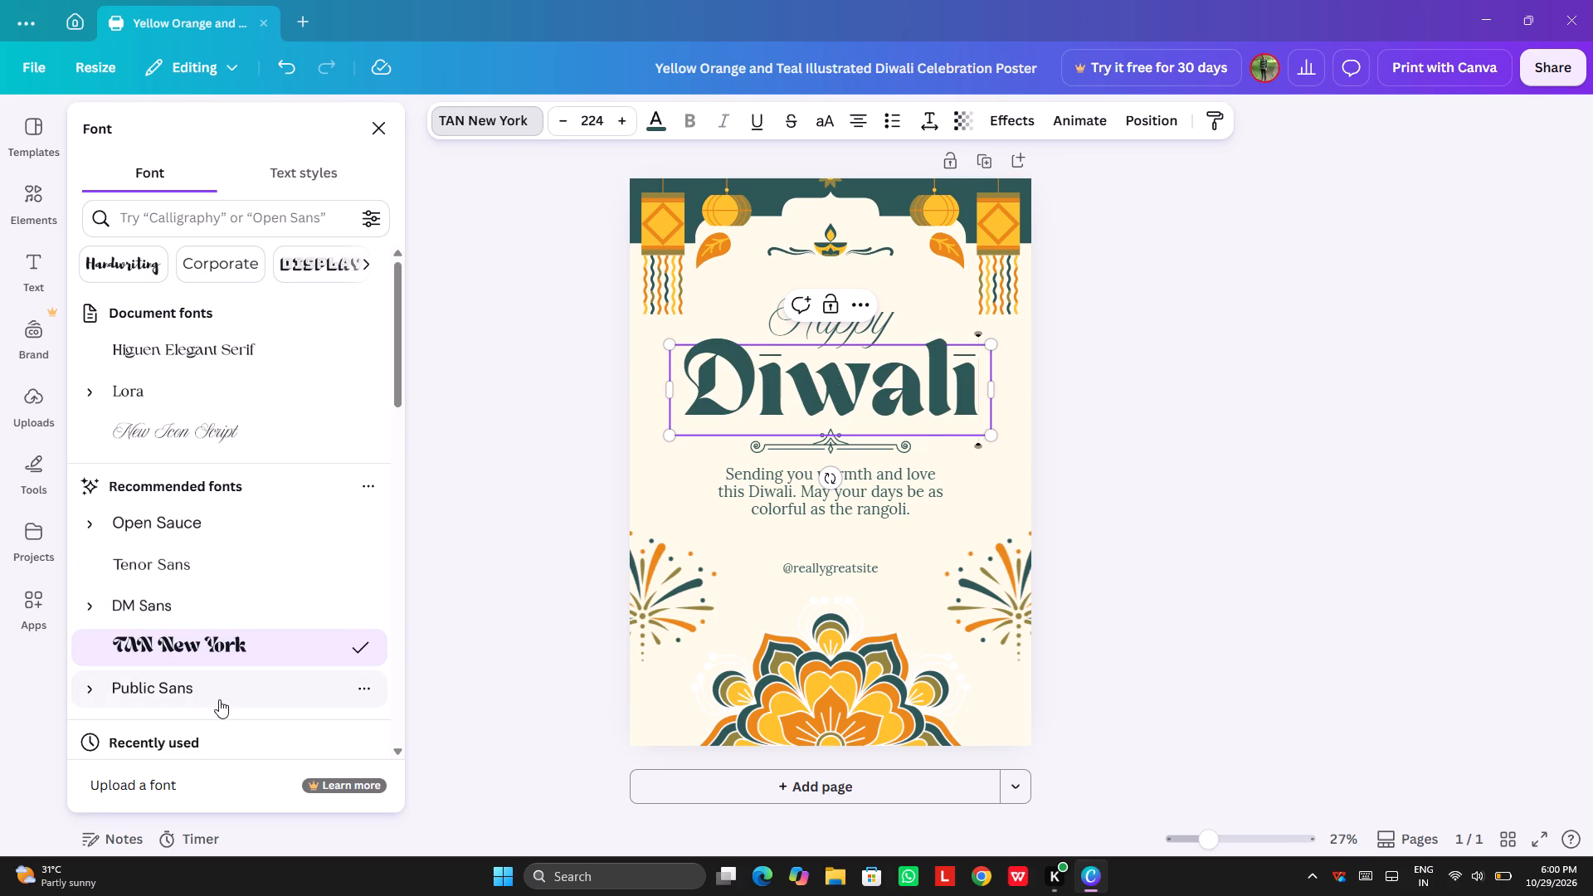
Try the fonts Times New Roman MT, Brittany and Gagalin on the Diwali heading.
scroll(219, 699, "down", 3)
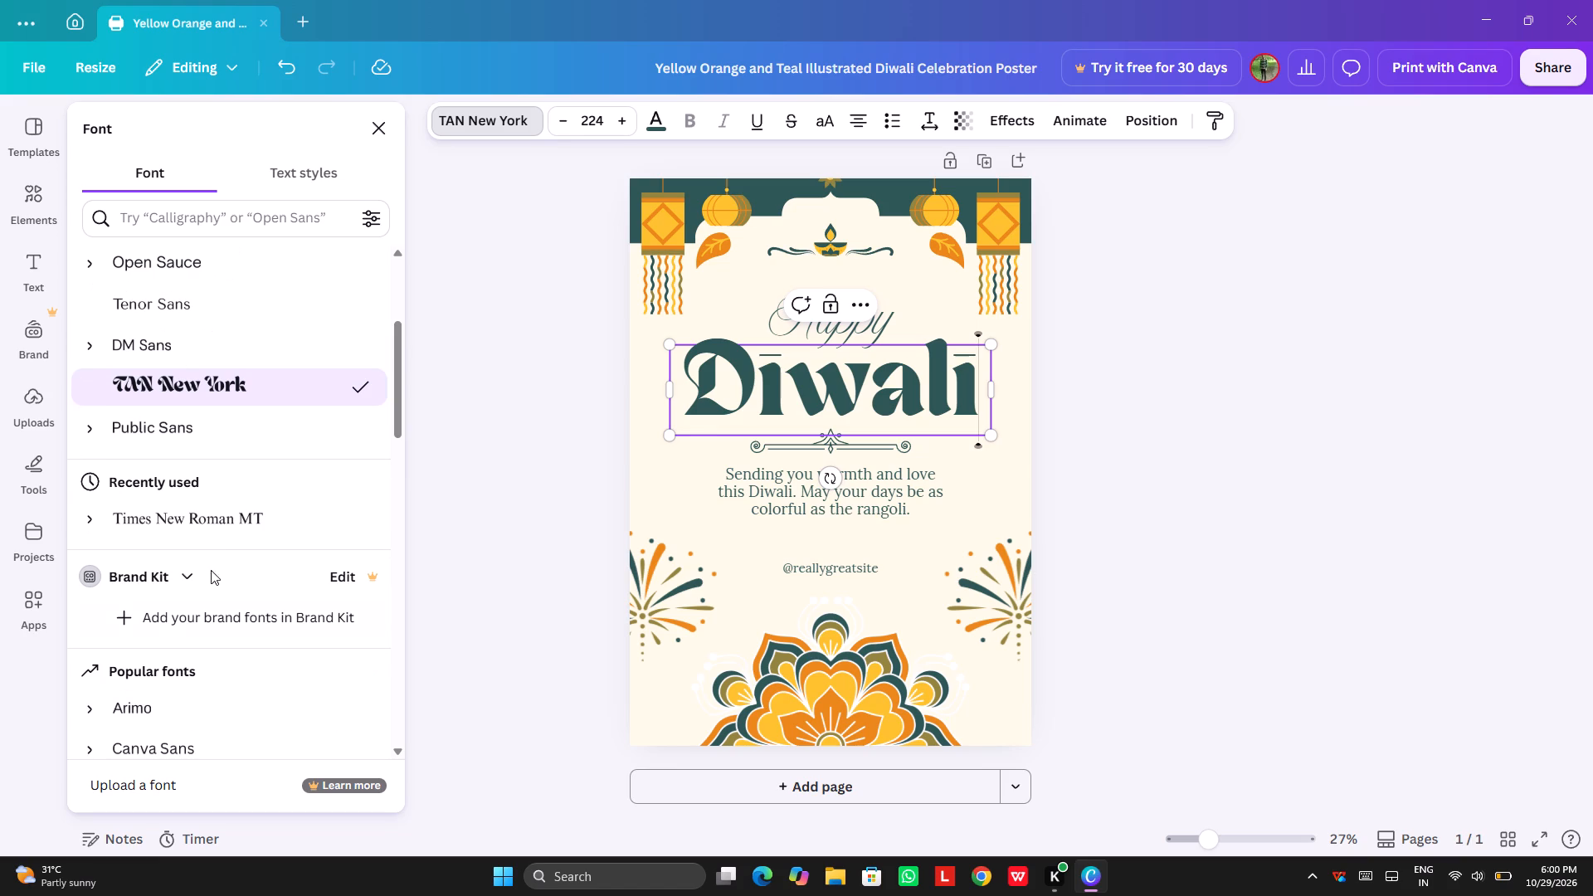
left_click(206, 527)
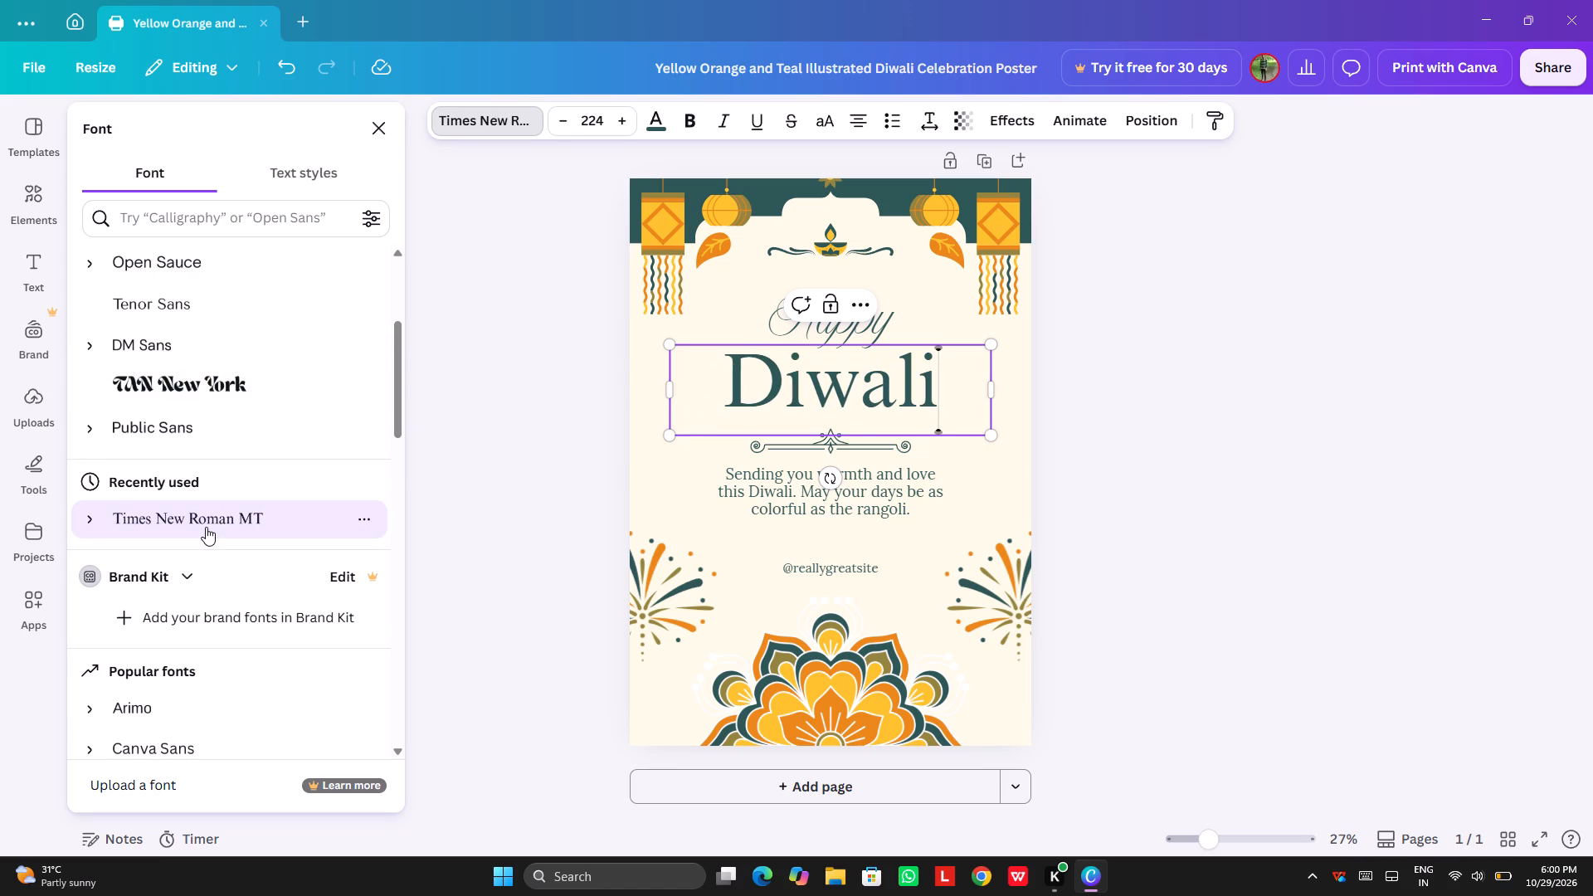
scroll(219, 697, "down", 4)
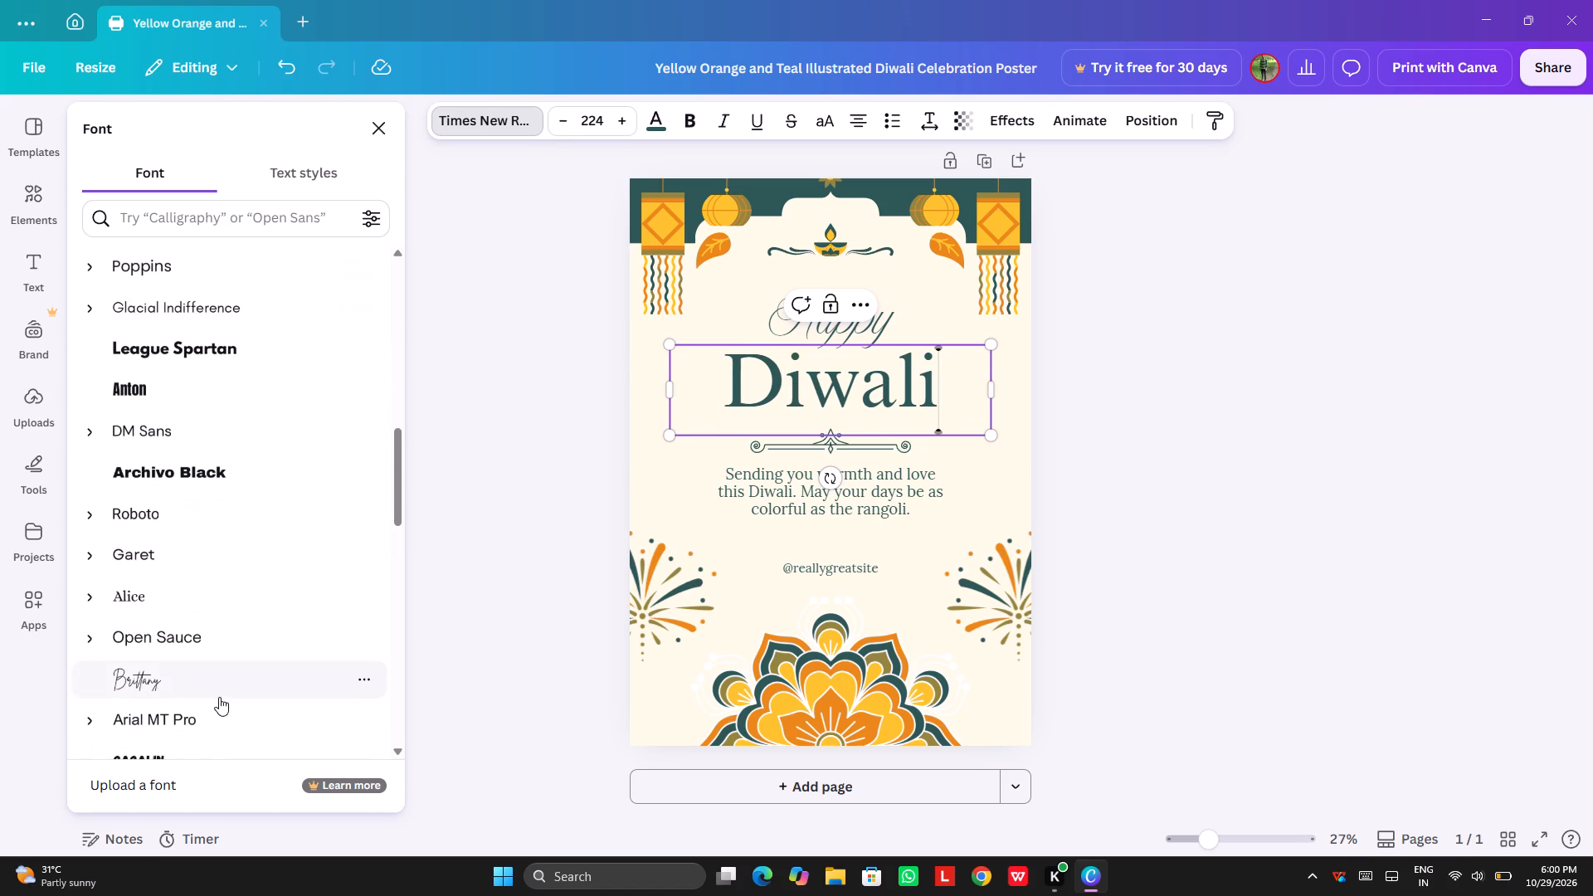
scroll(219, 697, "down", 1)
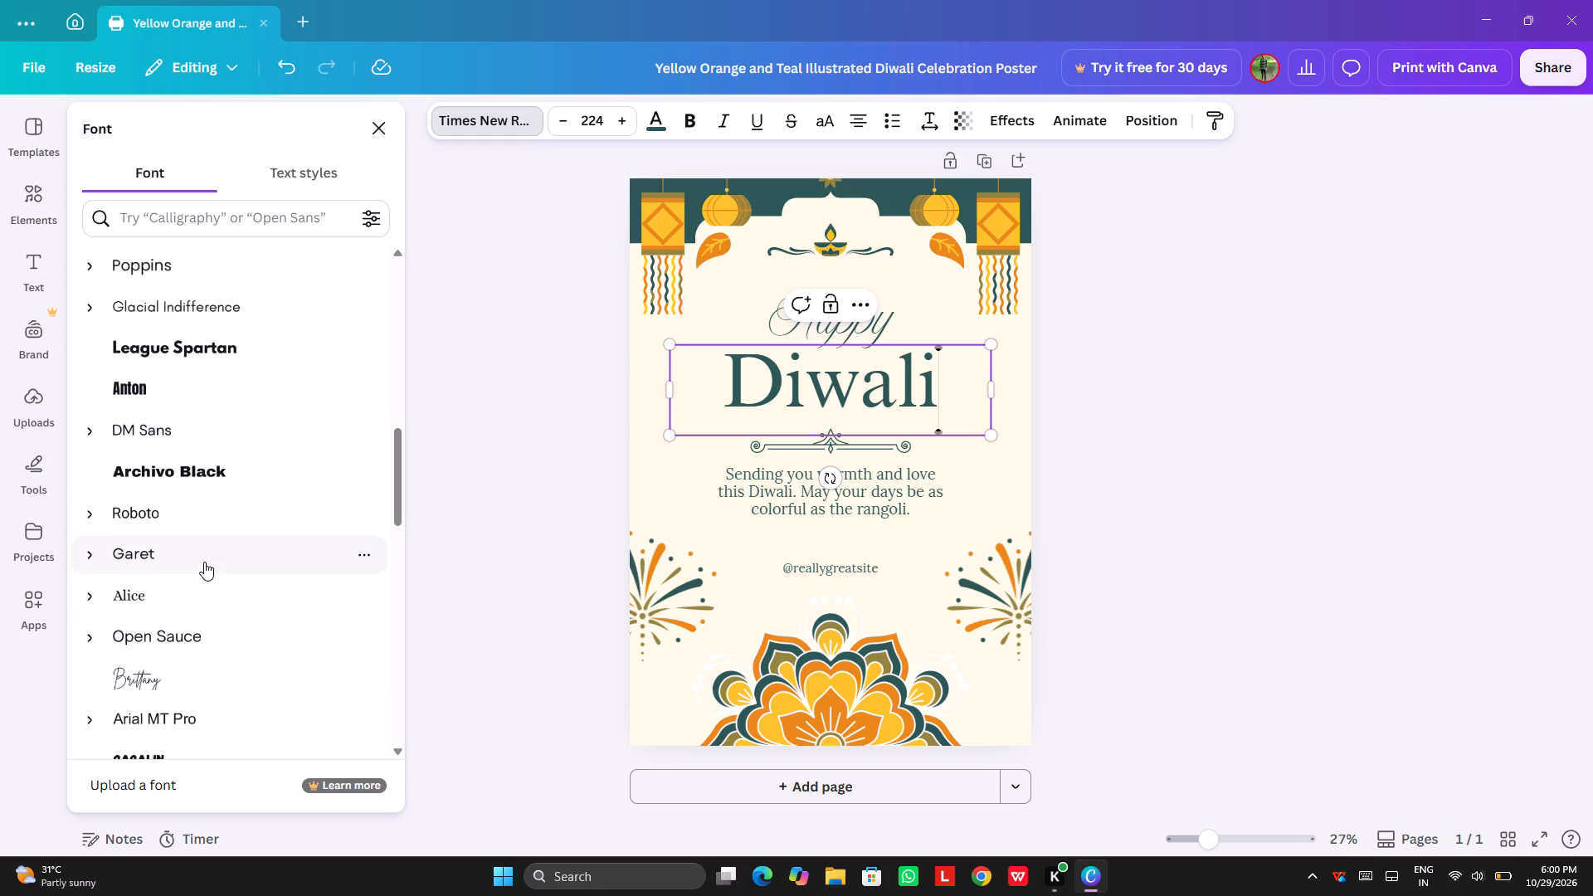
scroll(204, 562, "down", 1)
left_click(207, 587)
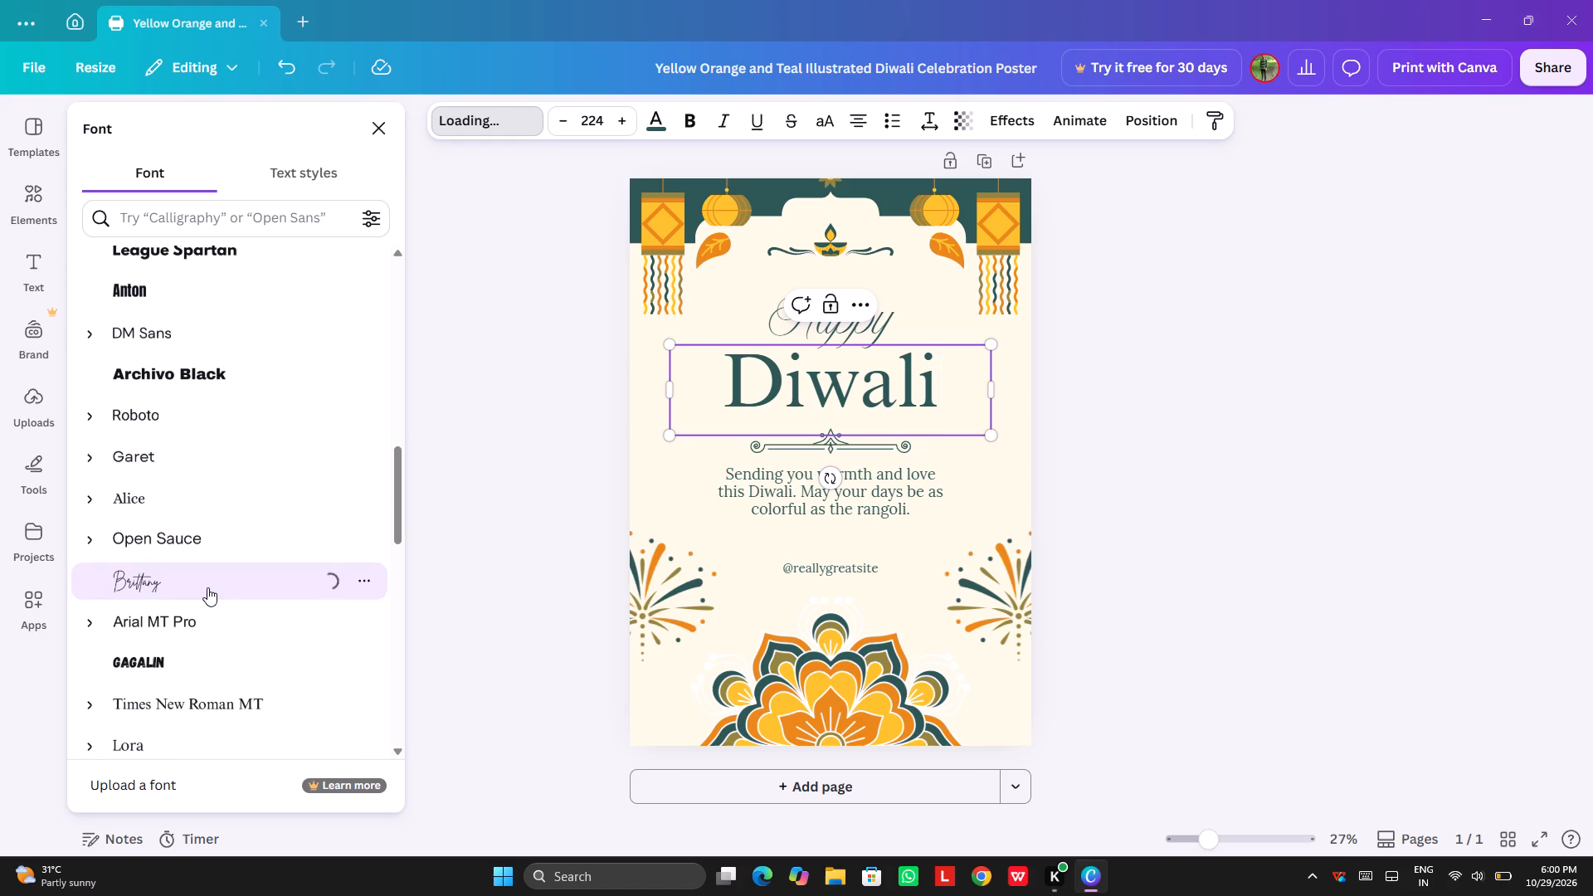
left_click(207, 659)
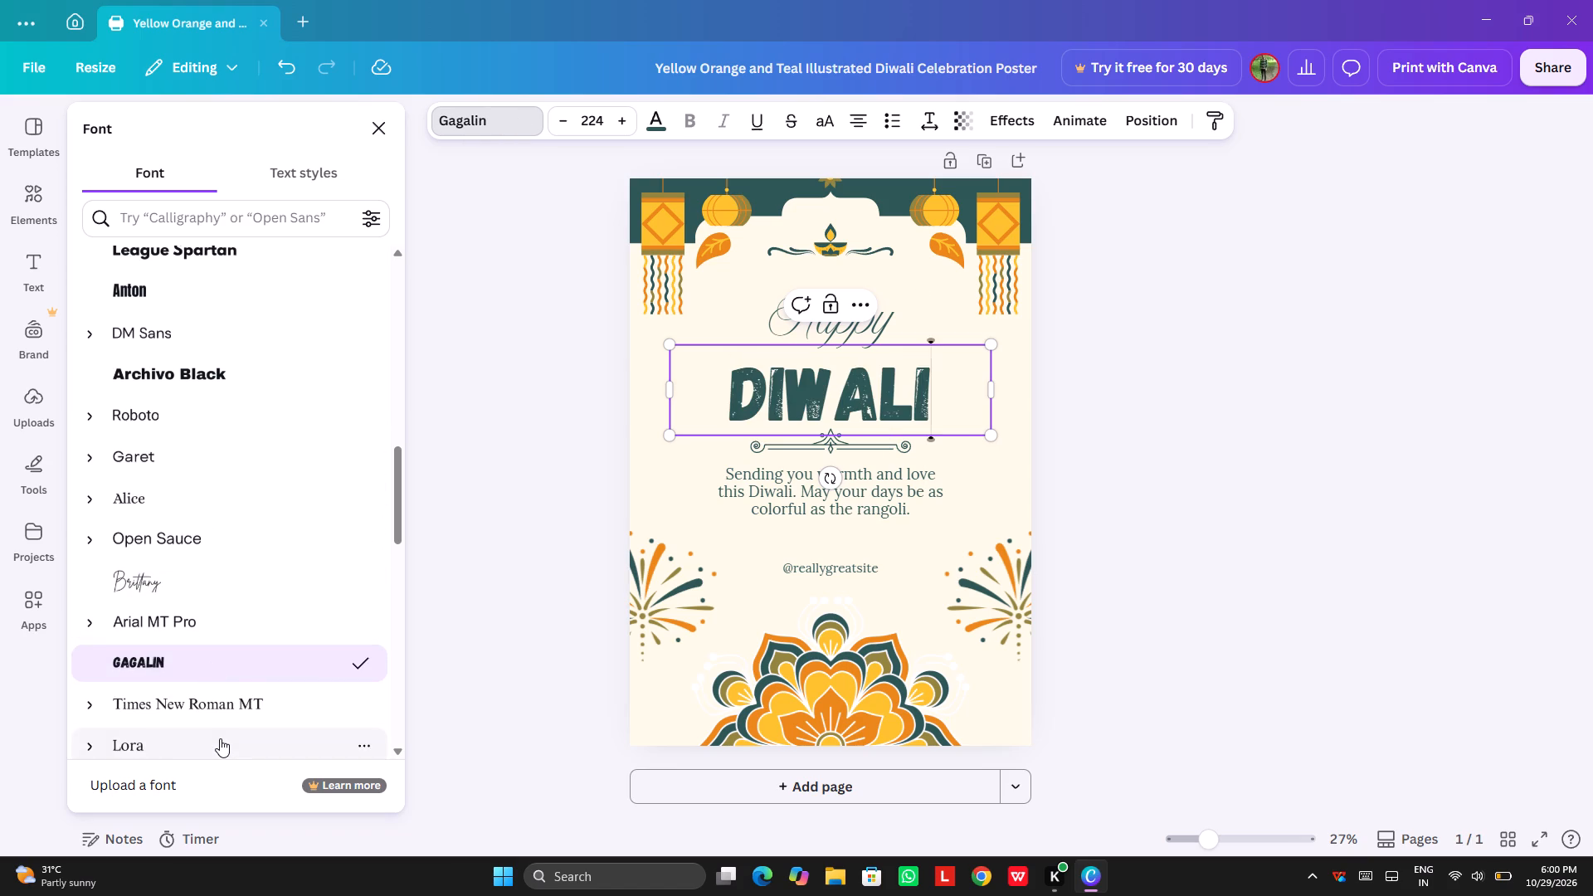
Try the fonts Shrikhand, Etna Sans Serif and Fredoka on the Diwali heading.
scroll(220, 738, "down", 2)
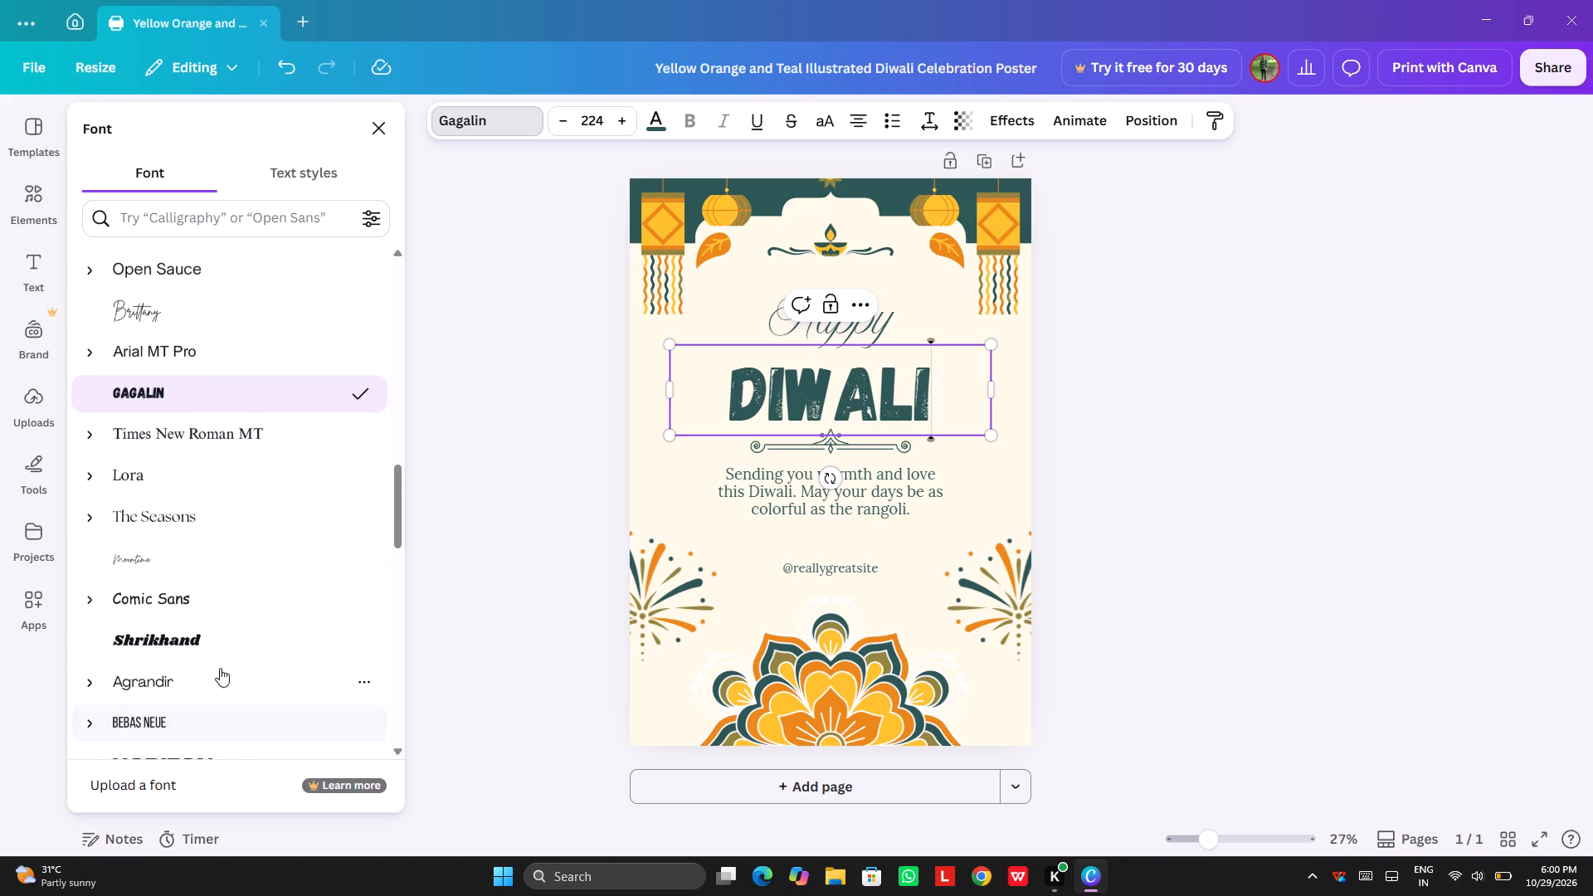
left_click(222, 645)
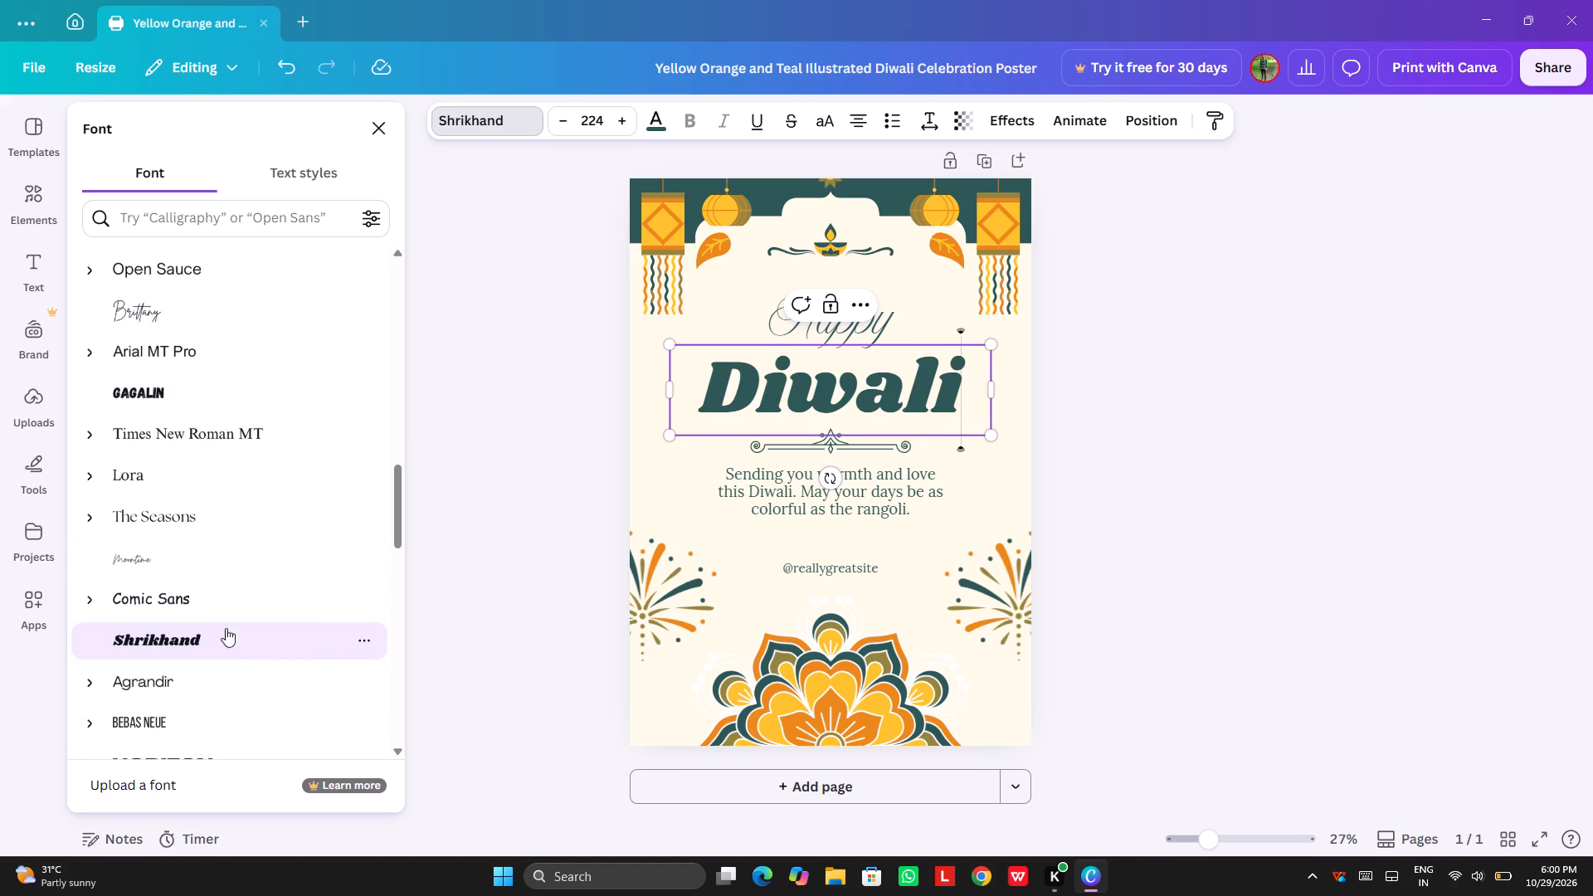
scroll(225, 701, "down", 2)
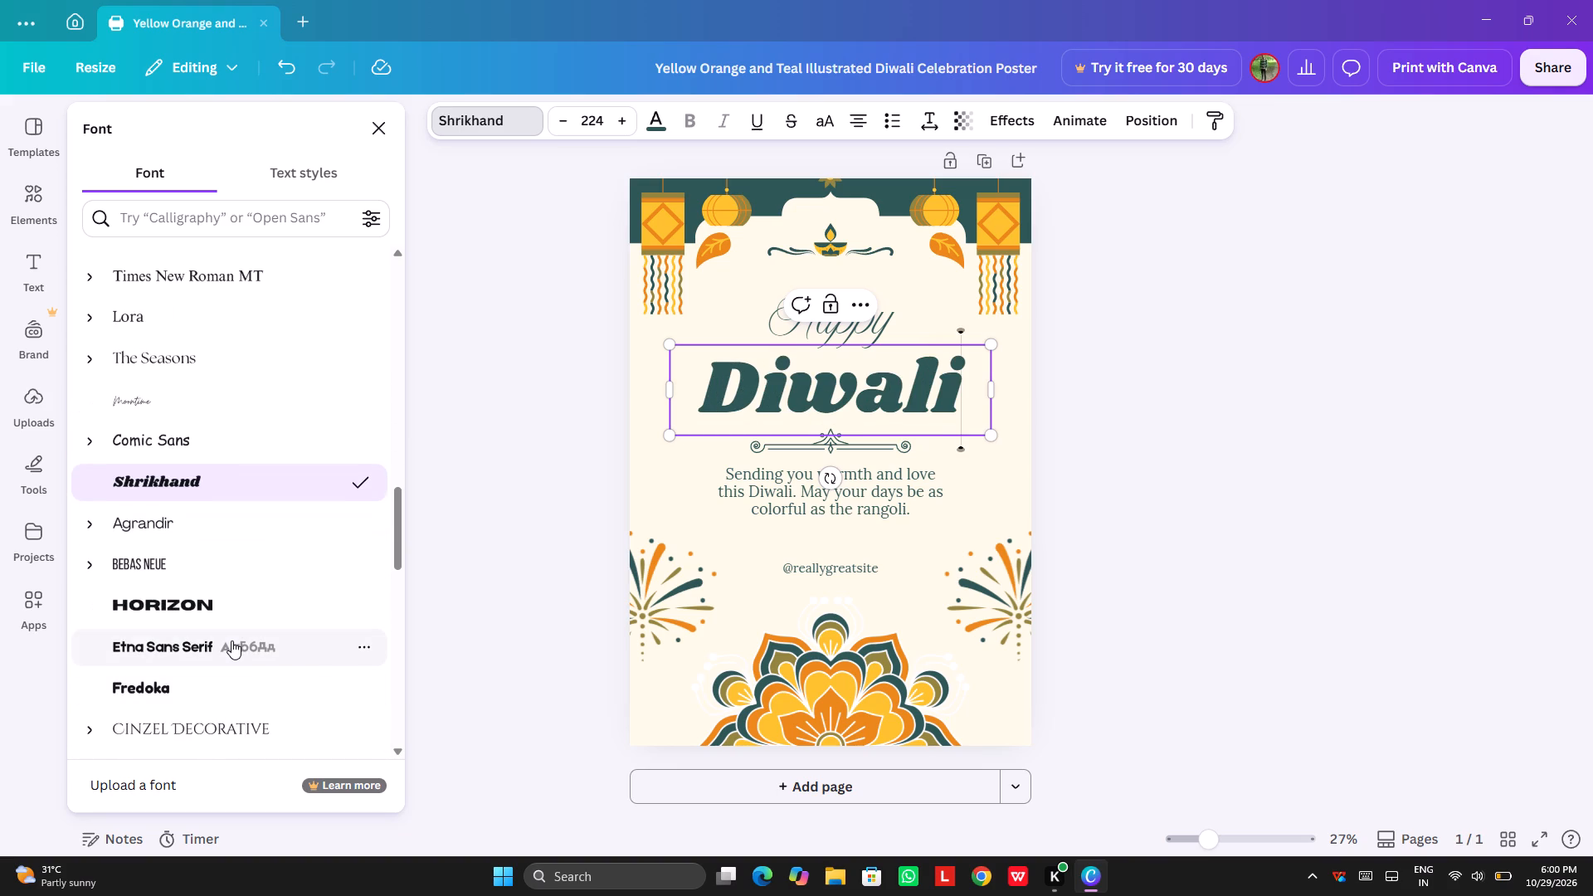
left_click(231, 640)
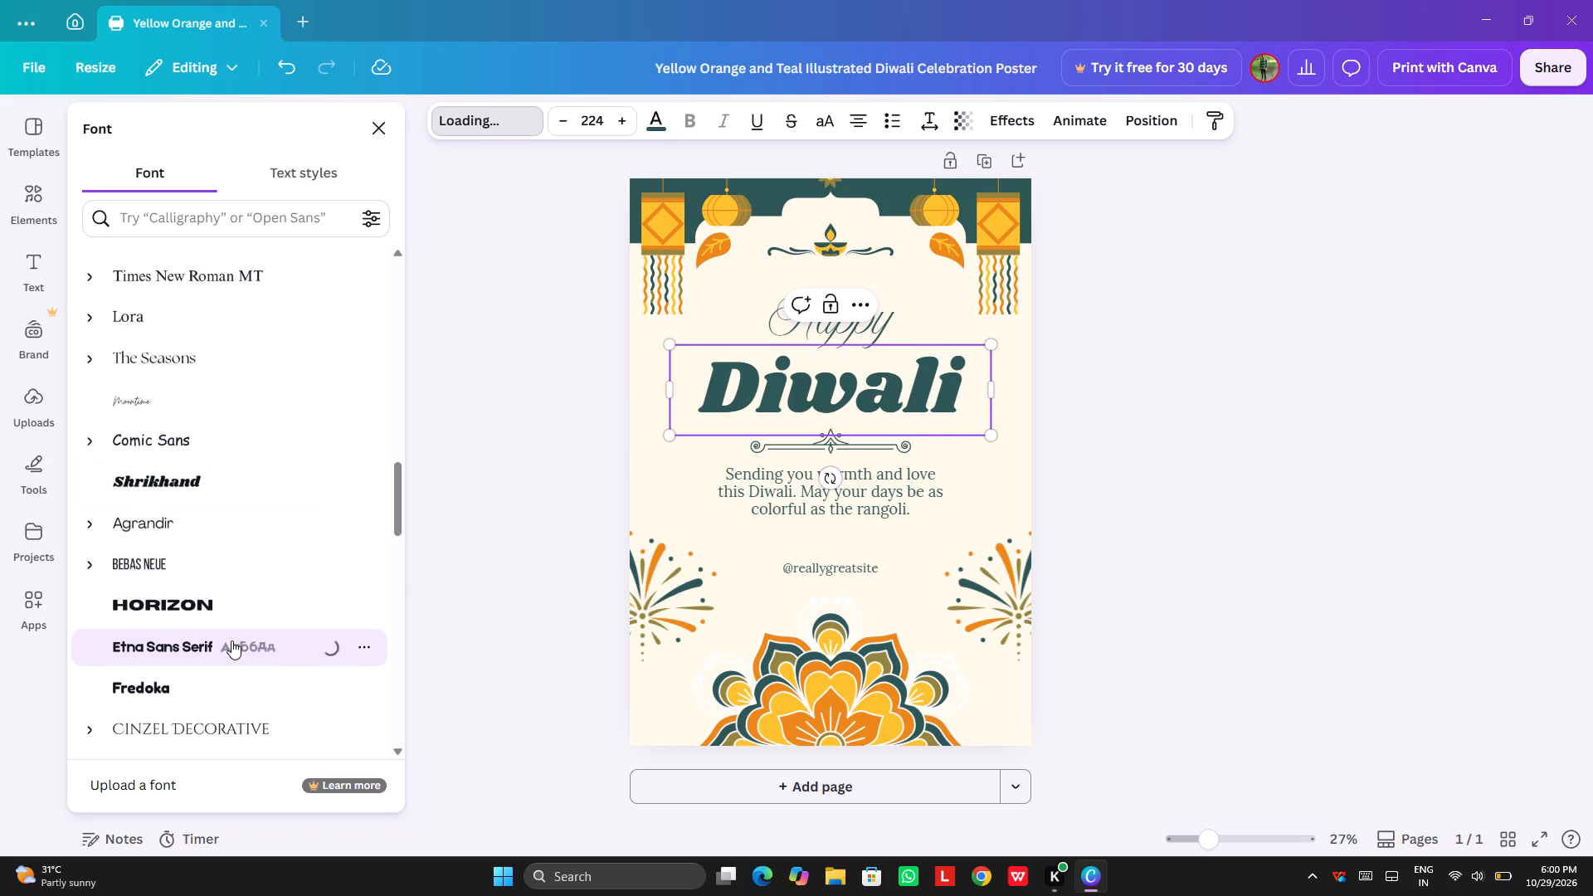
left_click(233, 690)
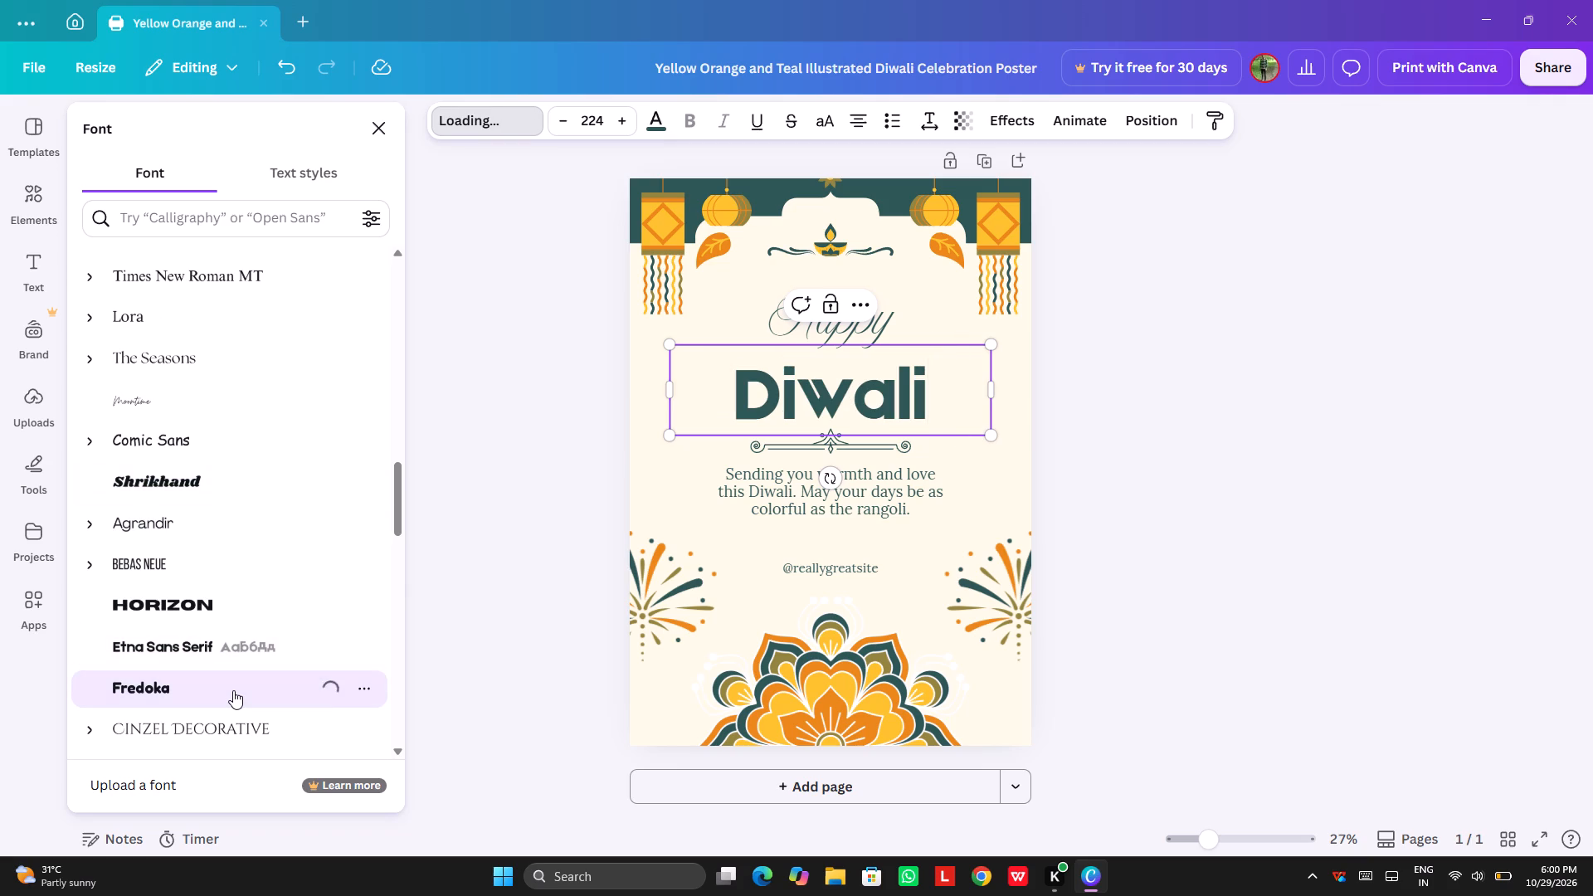
Set the Diwali heading's font to Lilita One.
scroll(233, 690, "down", 1)
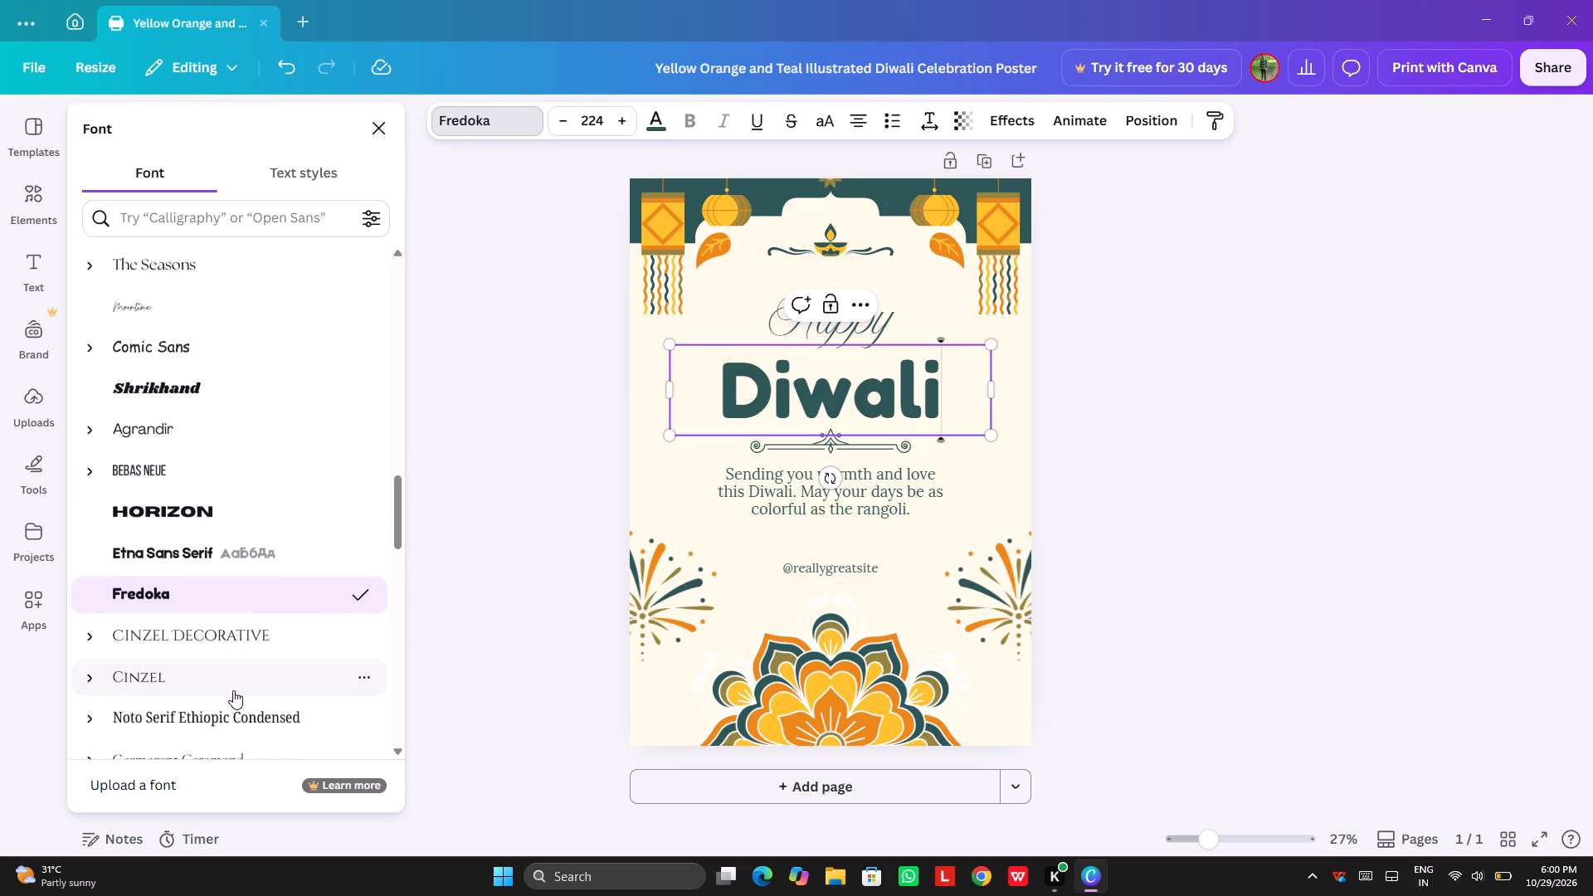
scroll(233, 690, "down", 1)
left_click(233, 690)
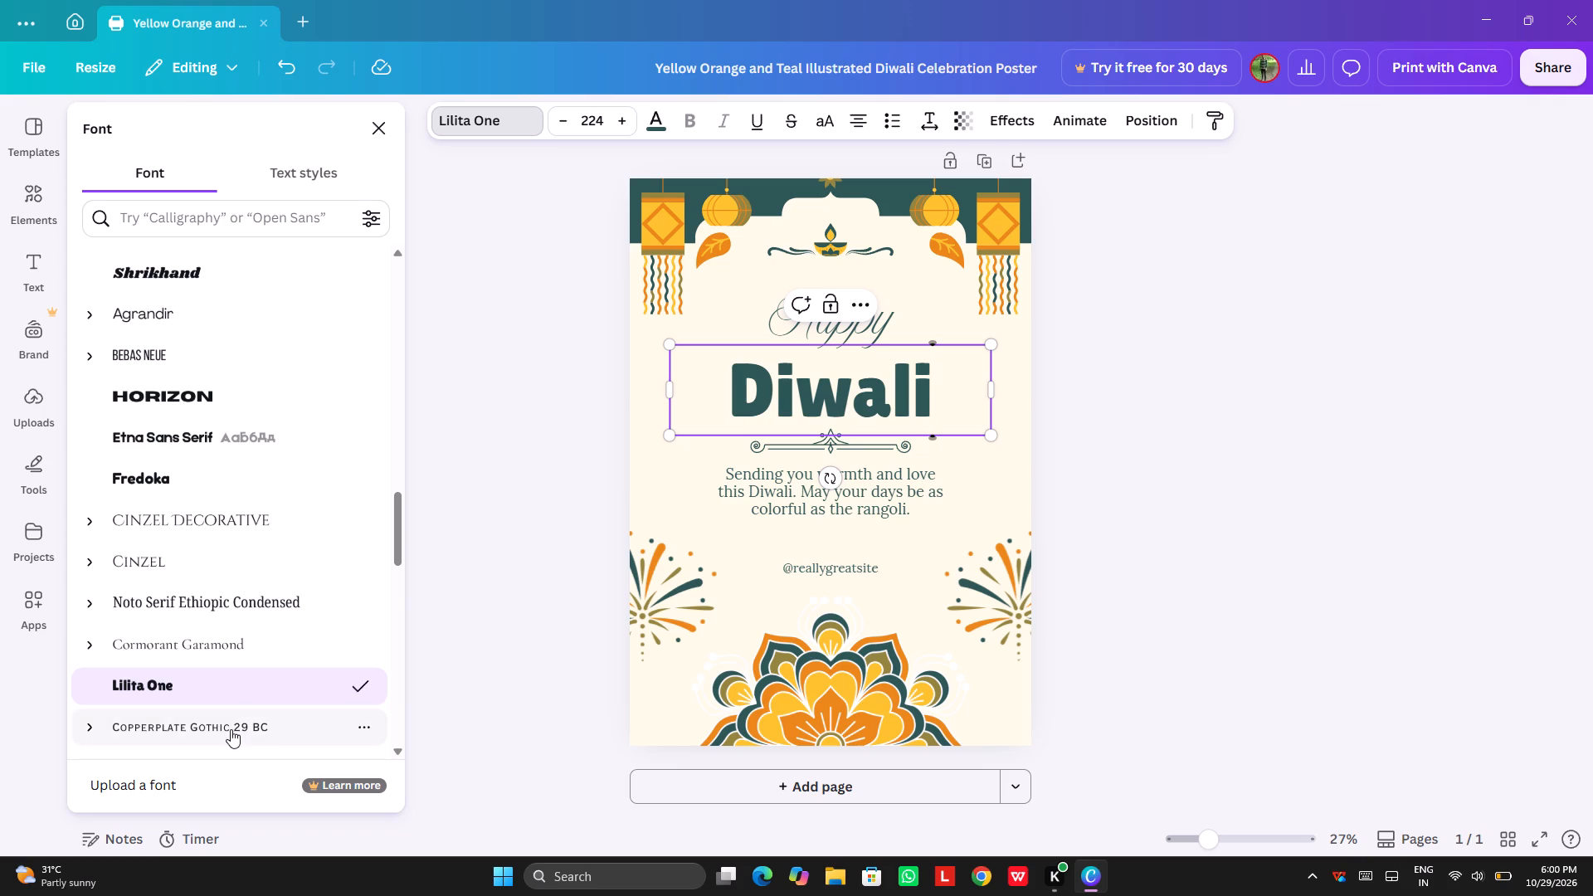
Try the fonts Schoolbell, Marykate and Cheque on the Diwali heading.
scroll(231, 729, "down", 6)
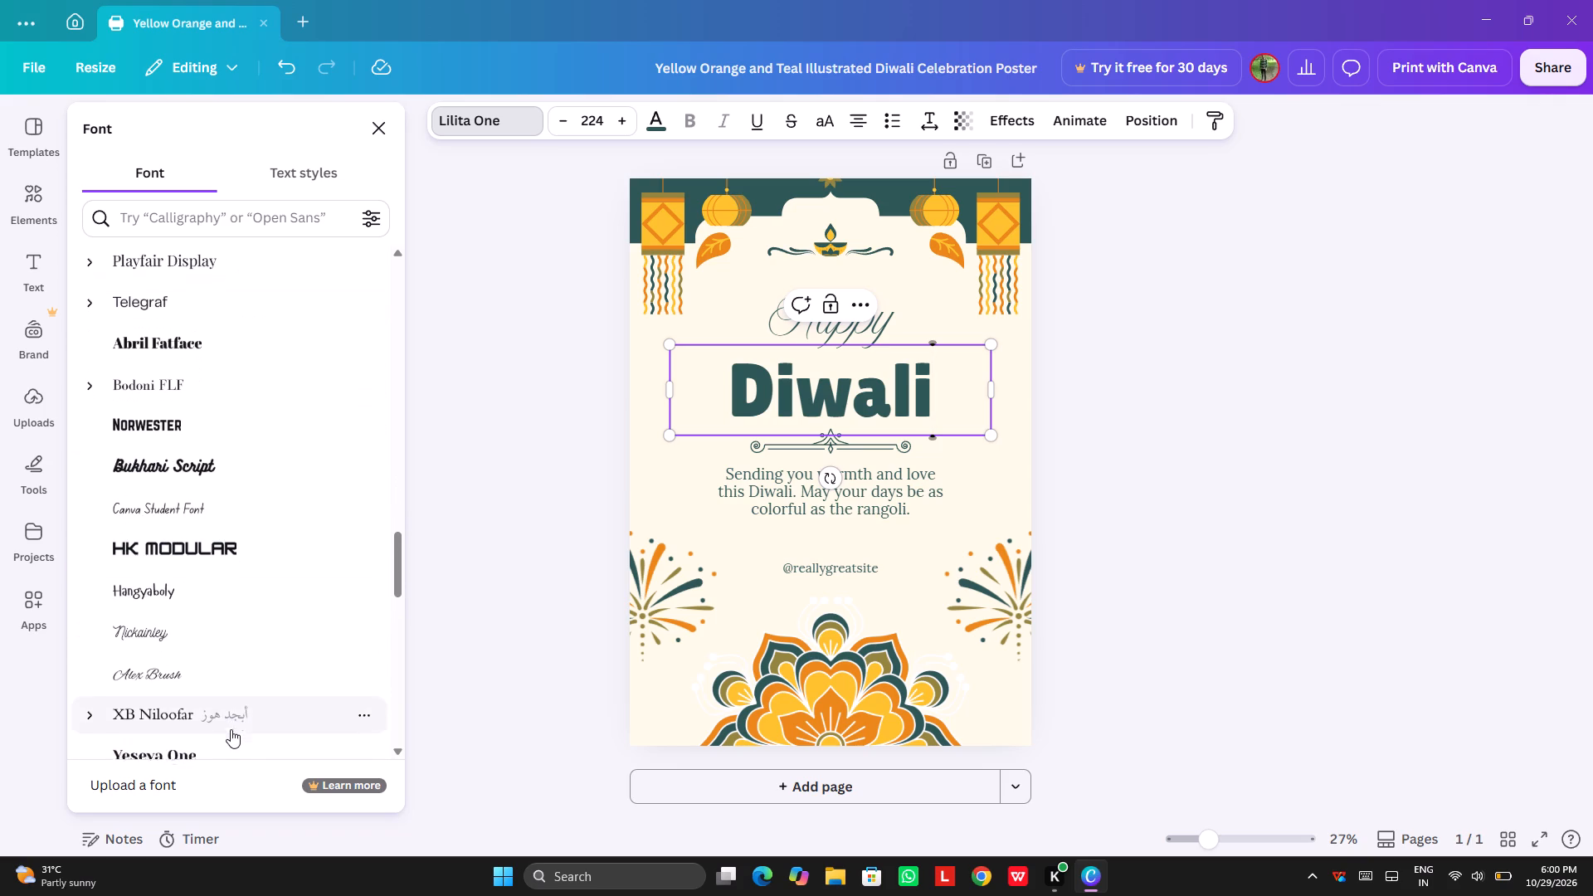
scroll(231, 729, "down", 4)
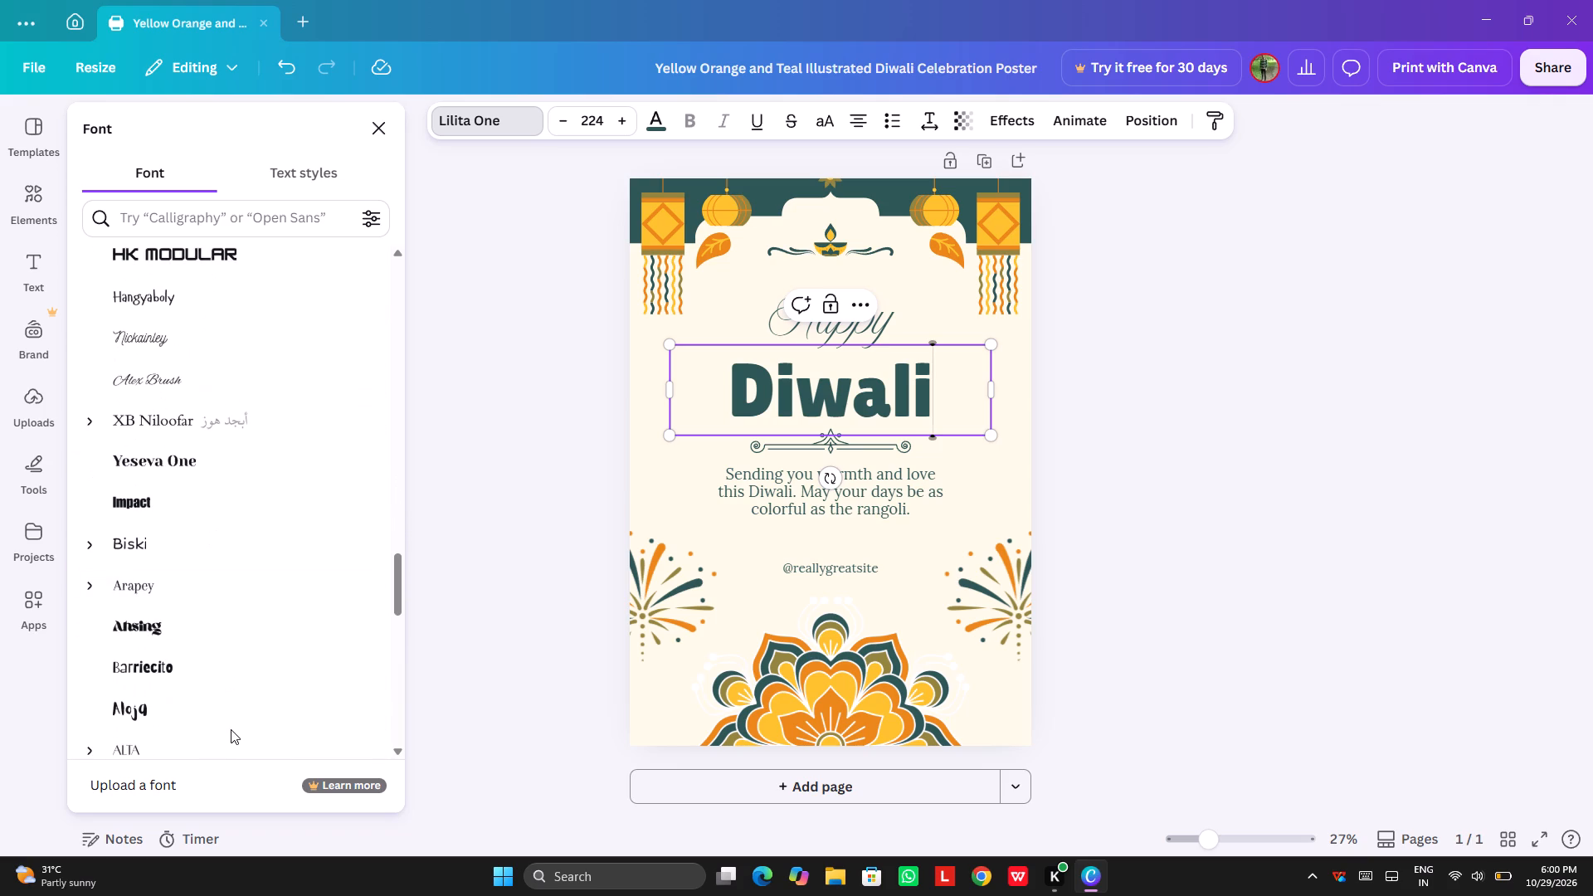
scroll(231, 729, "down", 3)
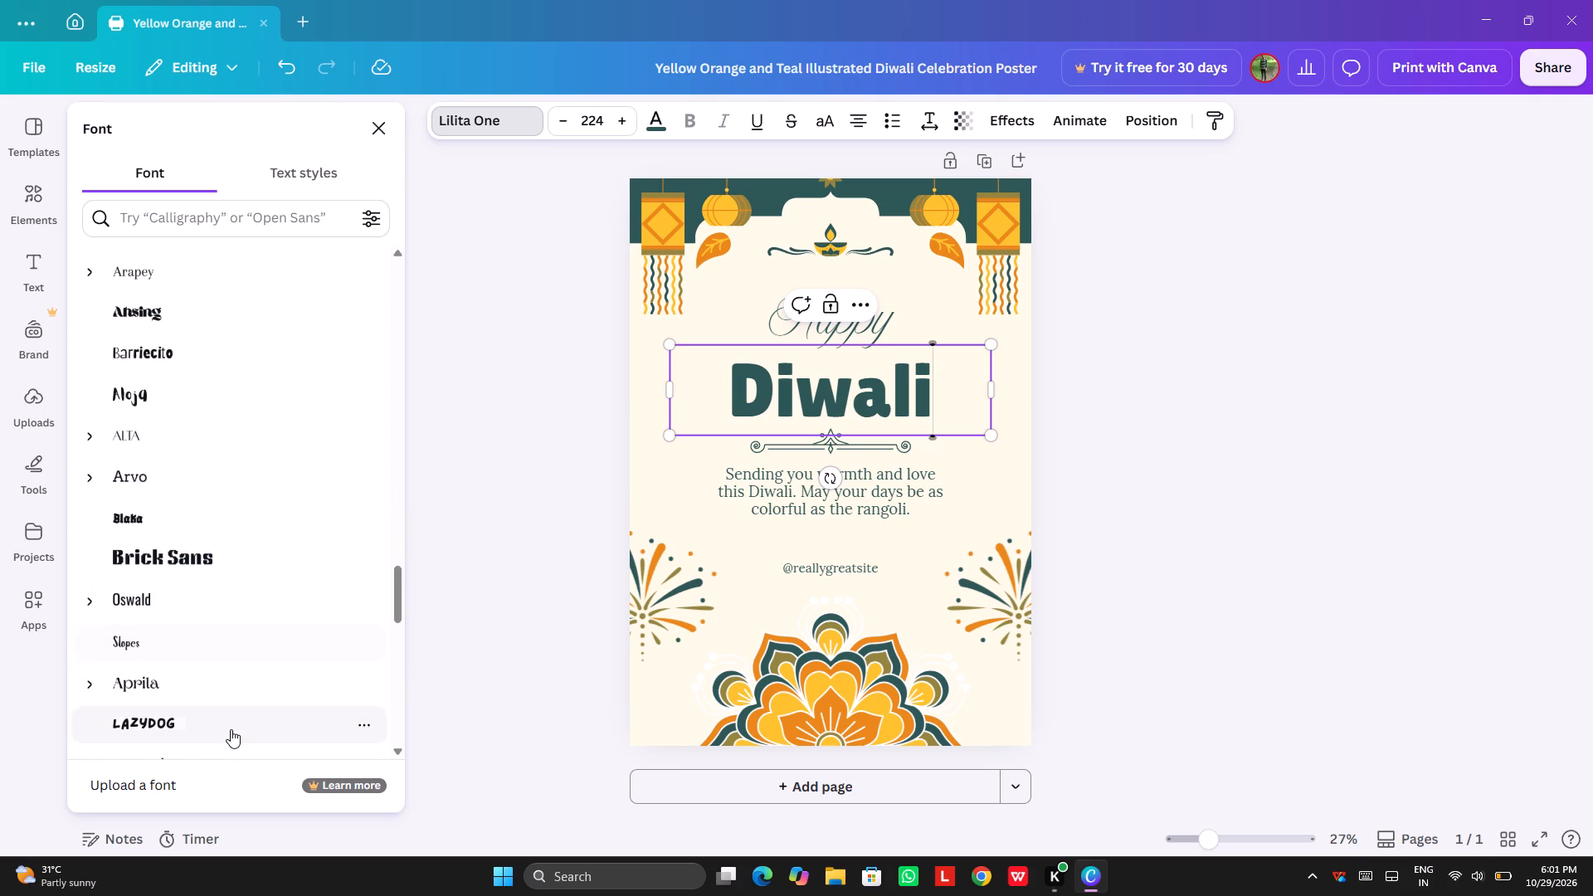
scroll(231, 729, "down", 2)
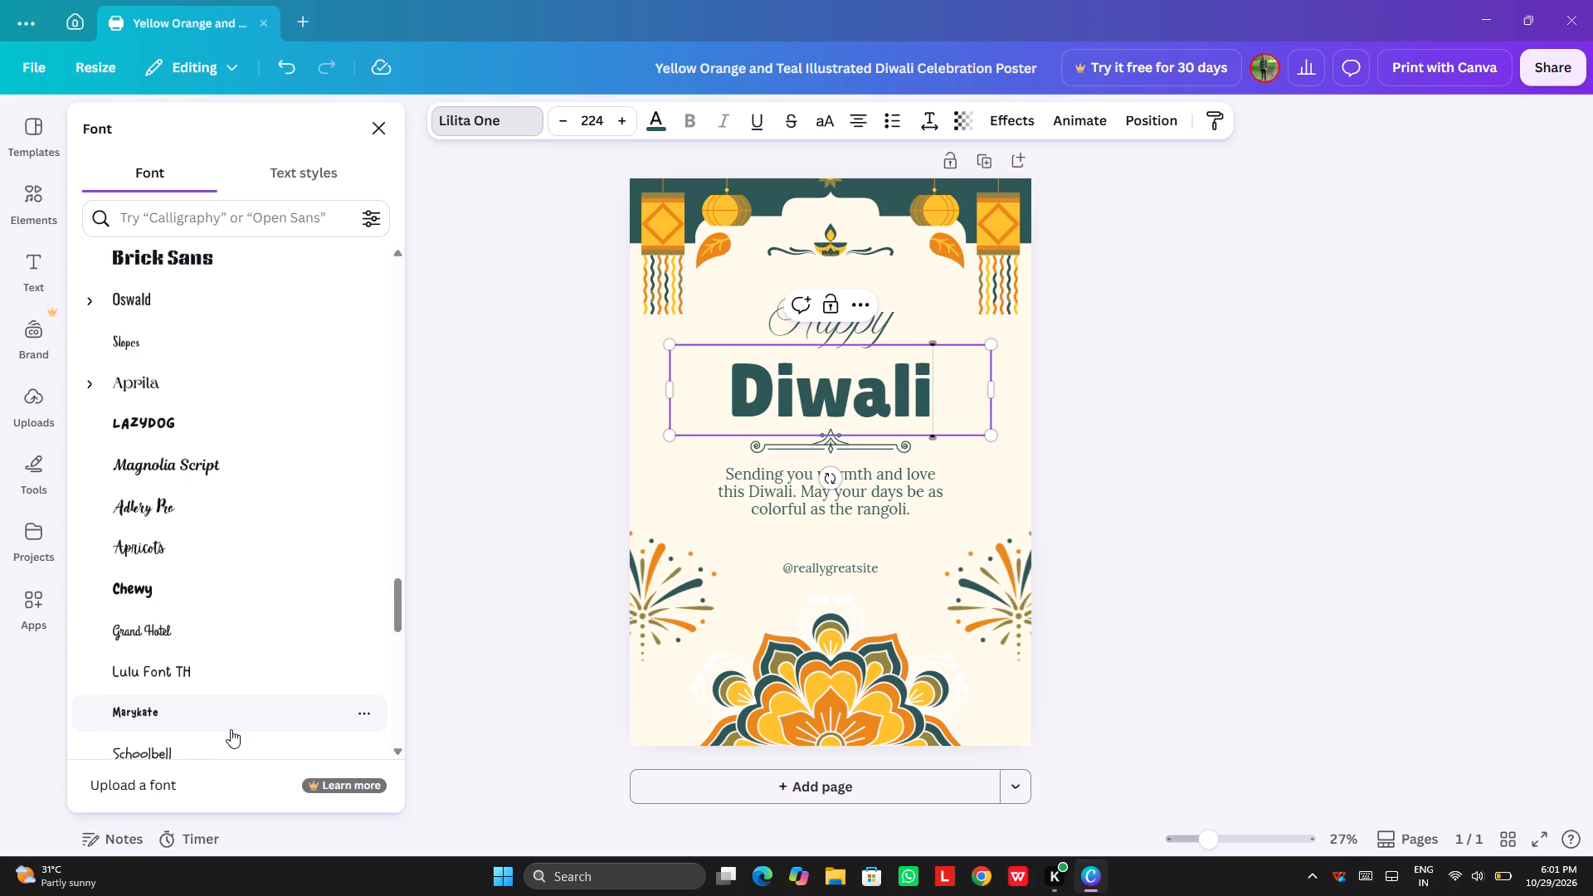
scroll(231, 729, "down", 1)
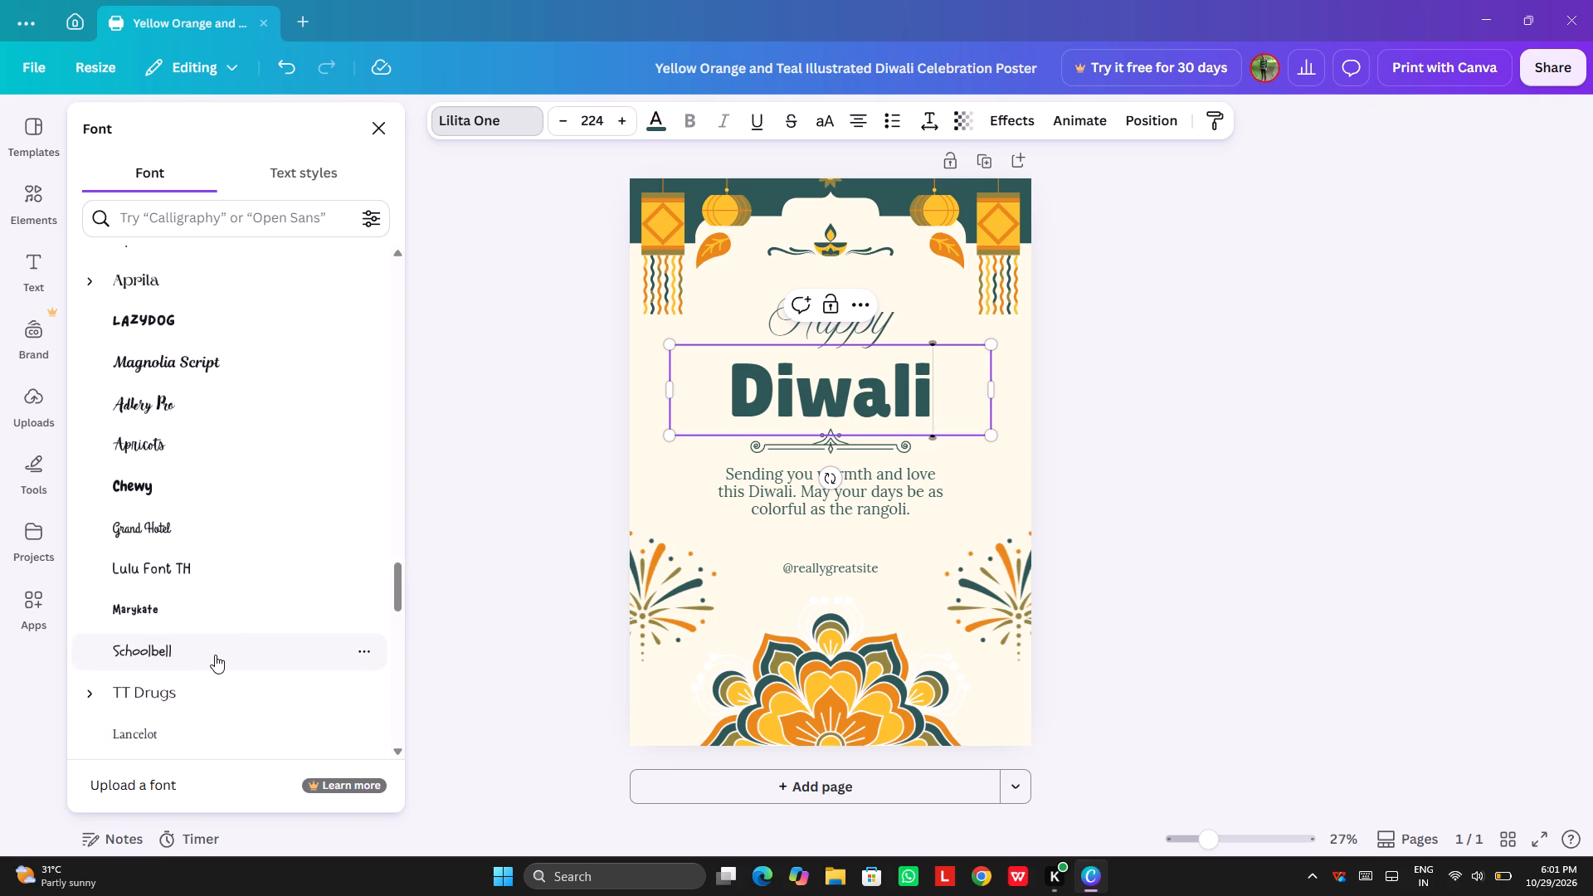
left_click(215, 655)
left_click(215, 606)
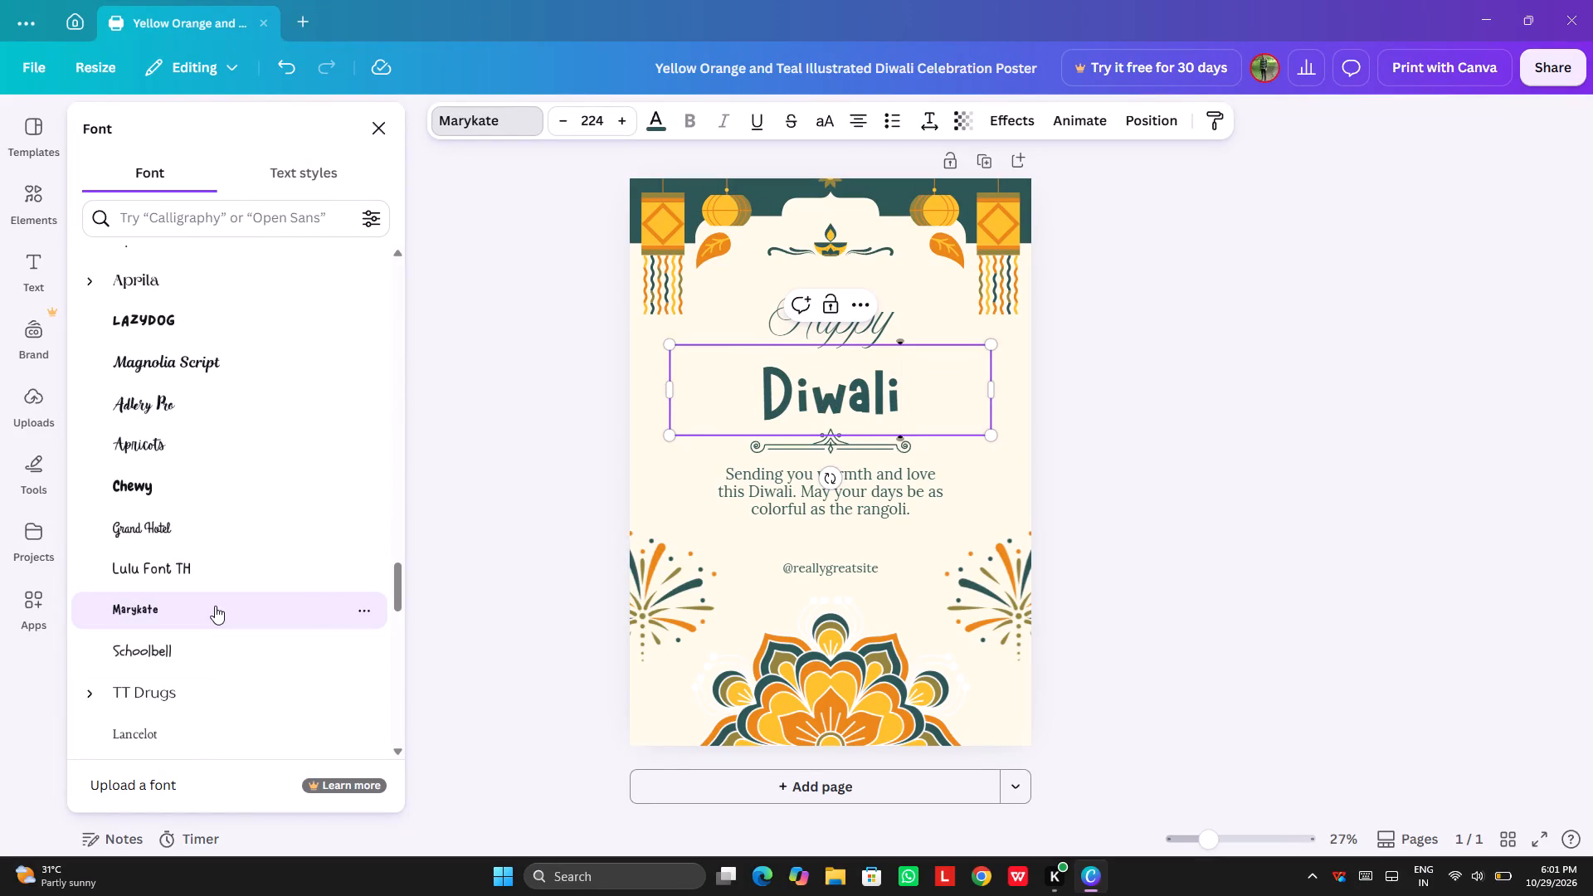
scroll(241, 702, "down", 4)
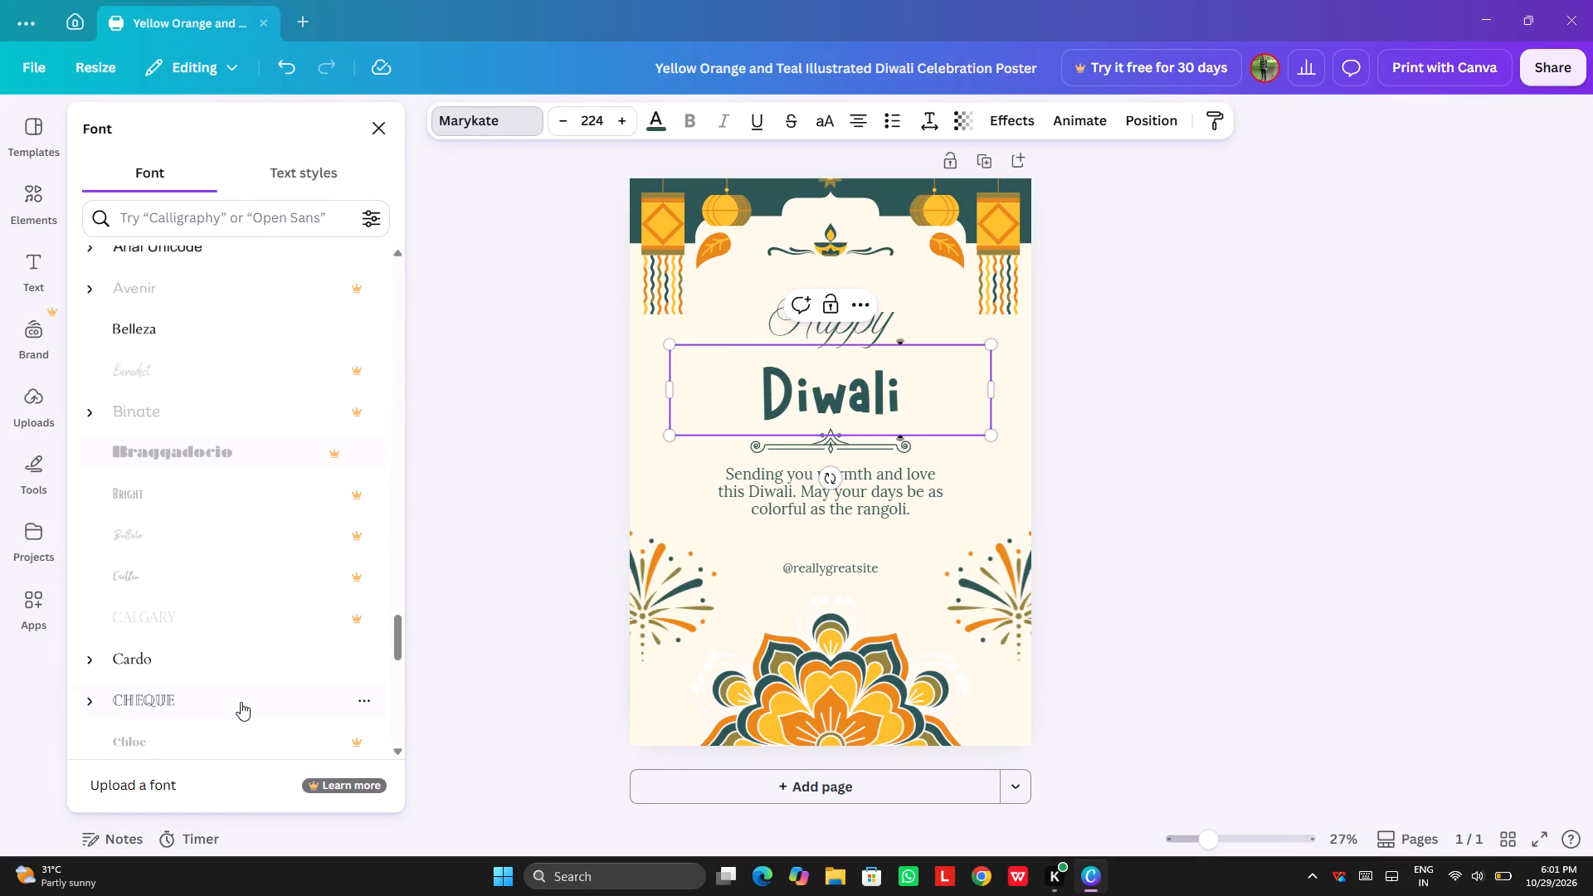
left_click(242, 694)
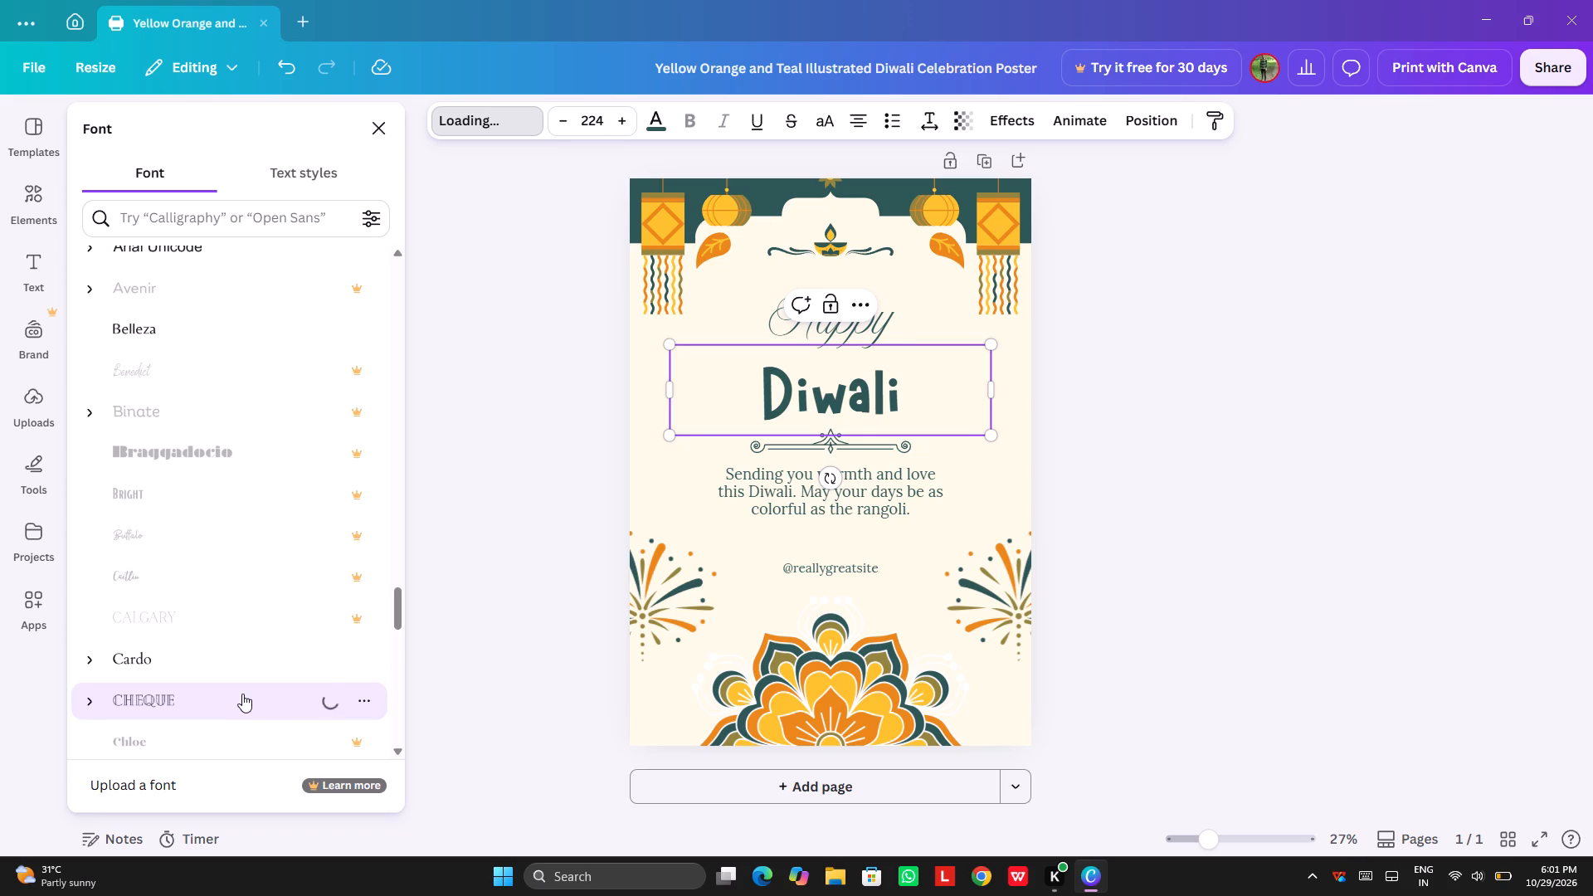
Set the Diwali heading's font to ITC Benguiat and close the font list.
scroll(242, 694, "down", 3)
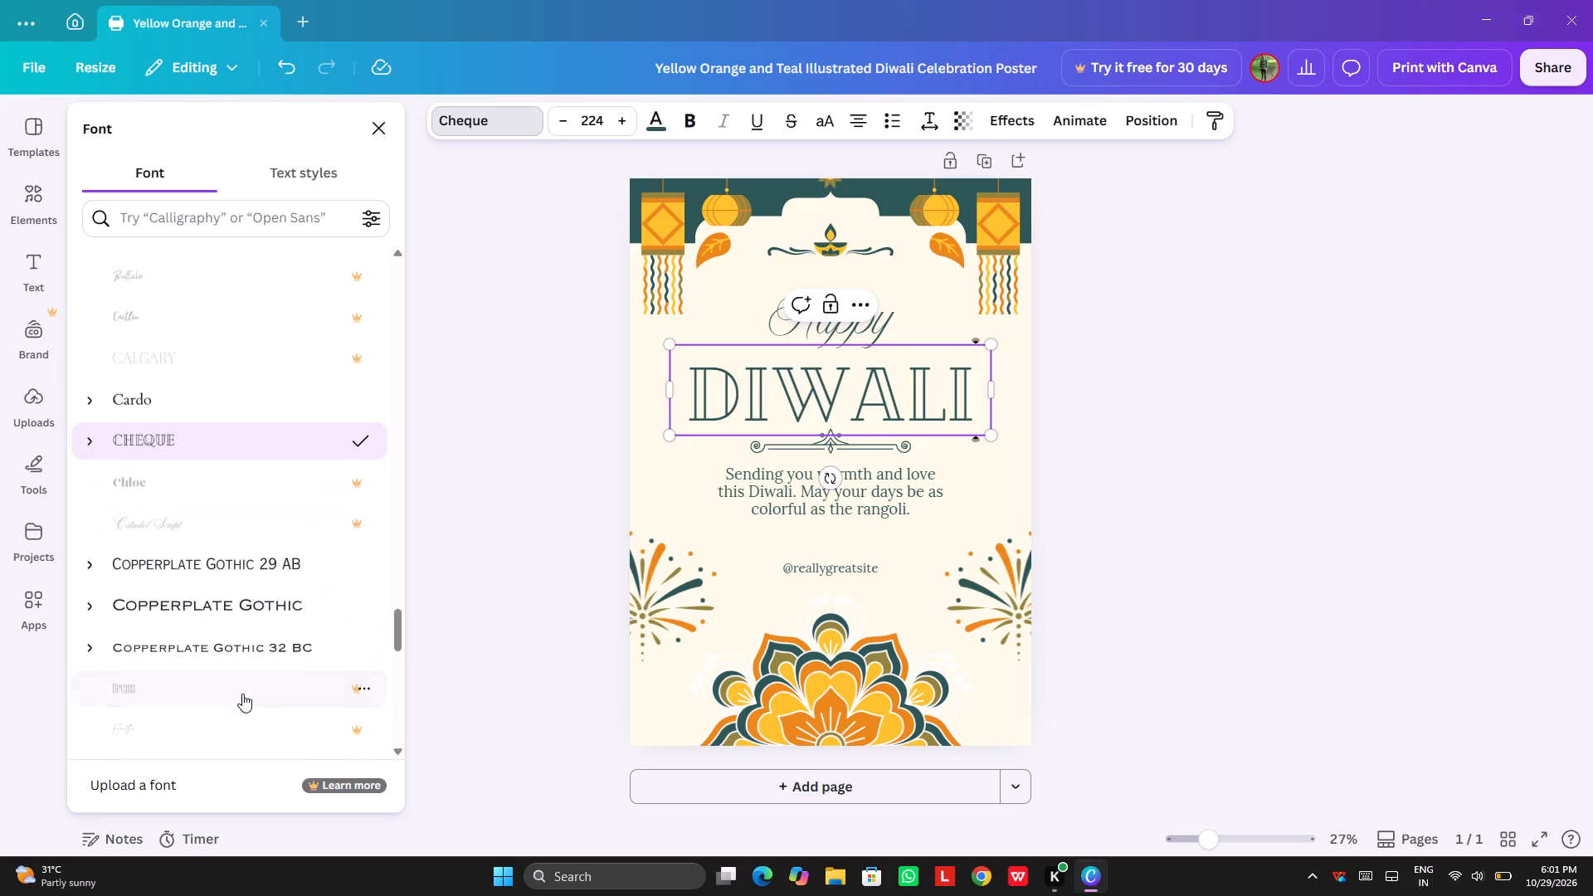
scroll(242, 694, "down", 5)
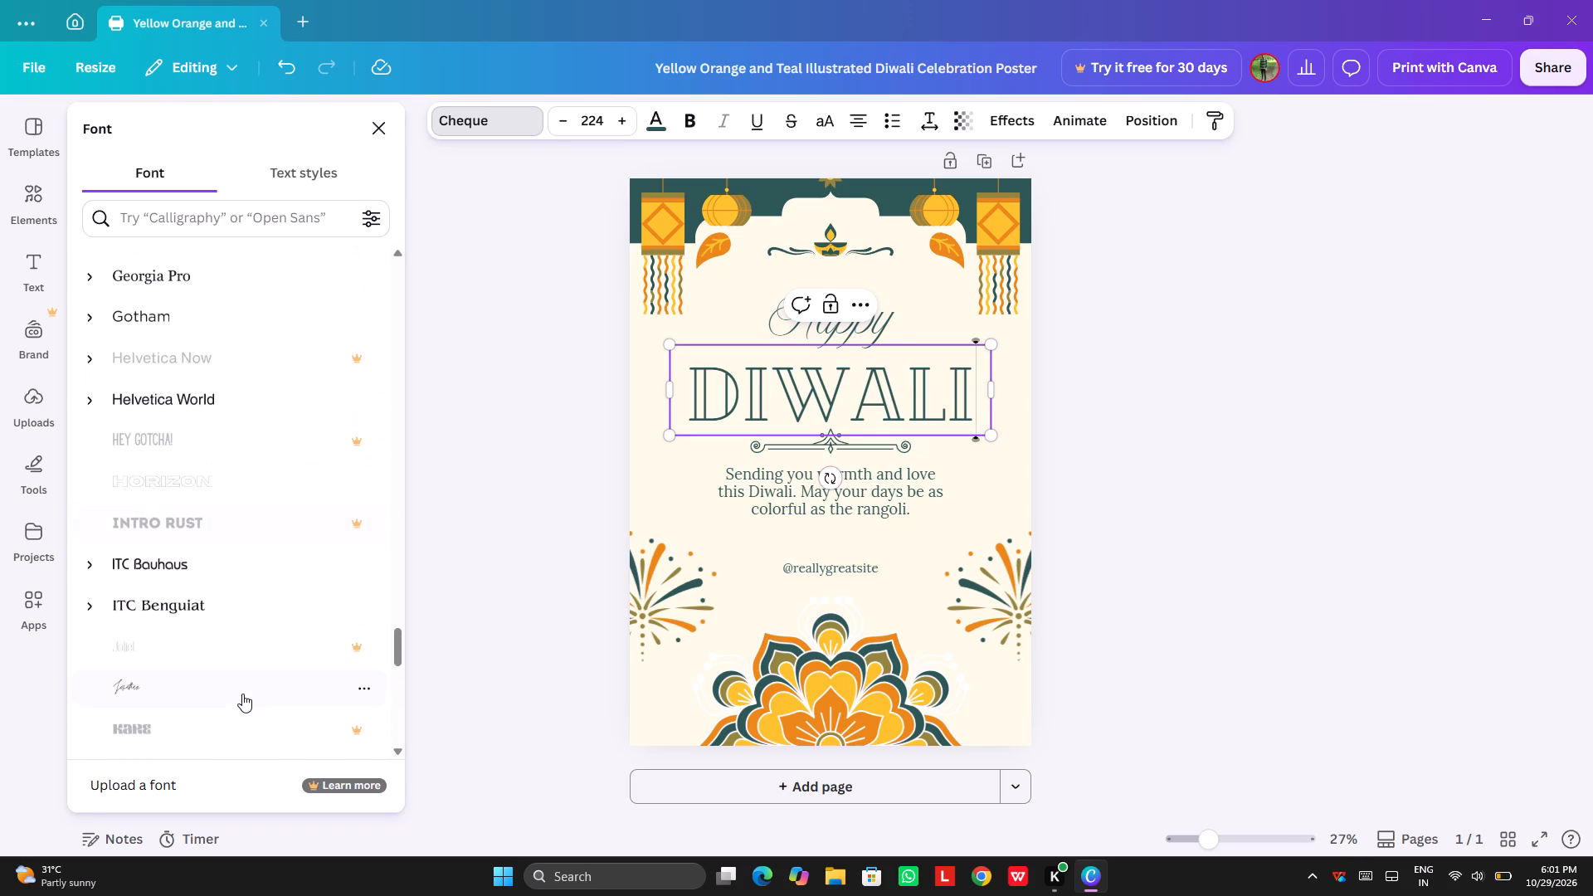
scroll(242, 694, "down", 1)
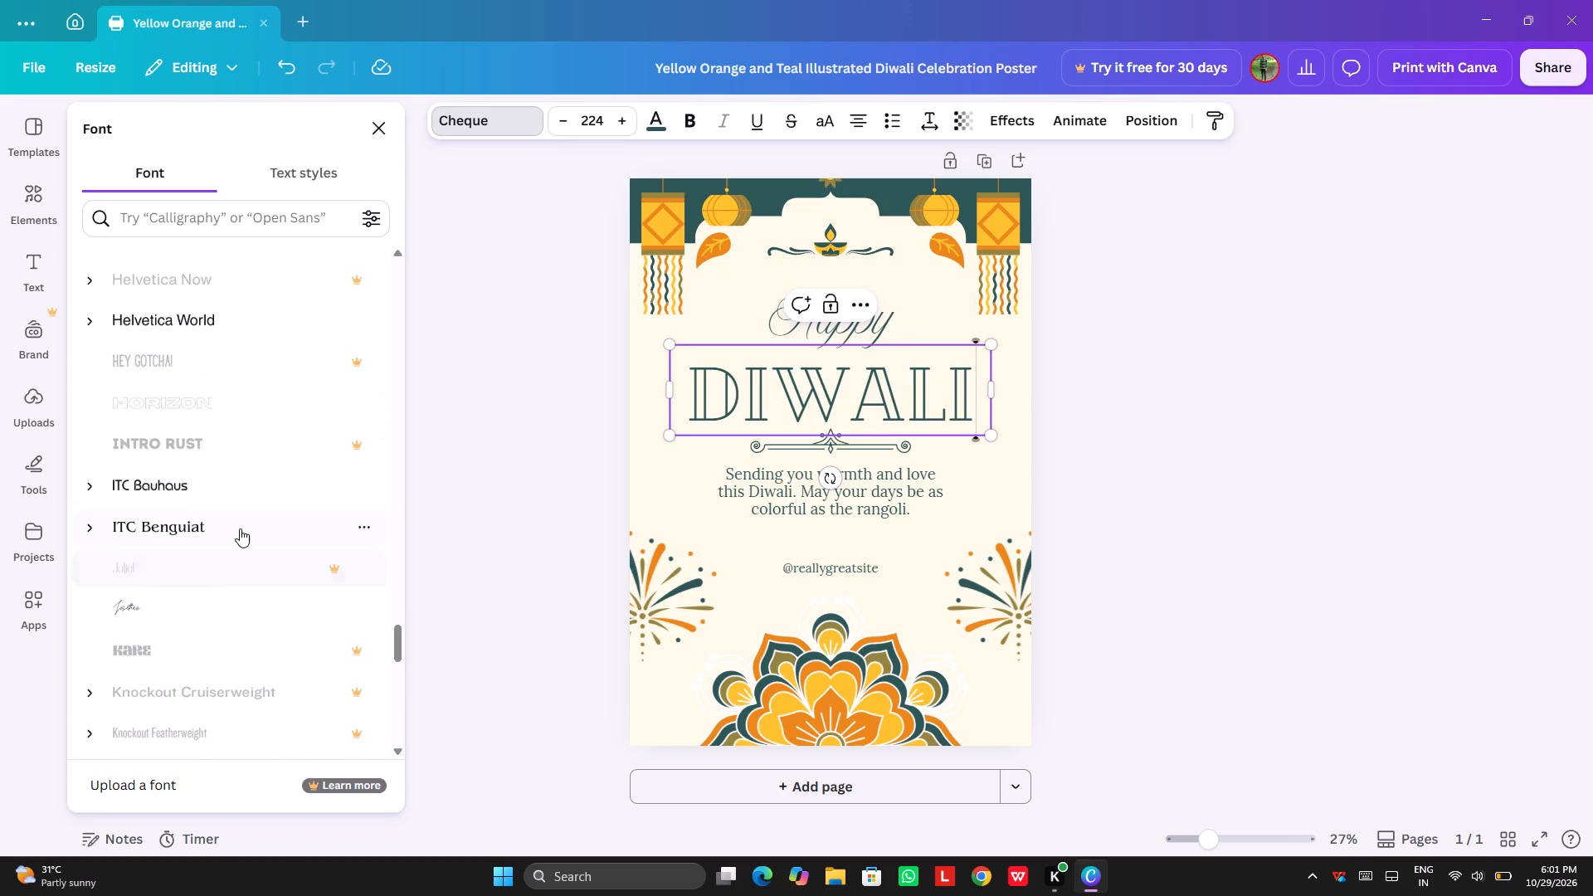
left_click(240, 528)
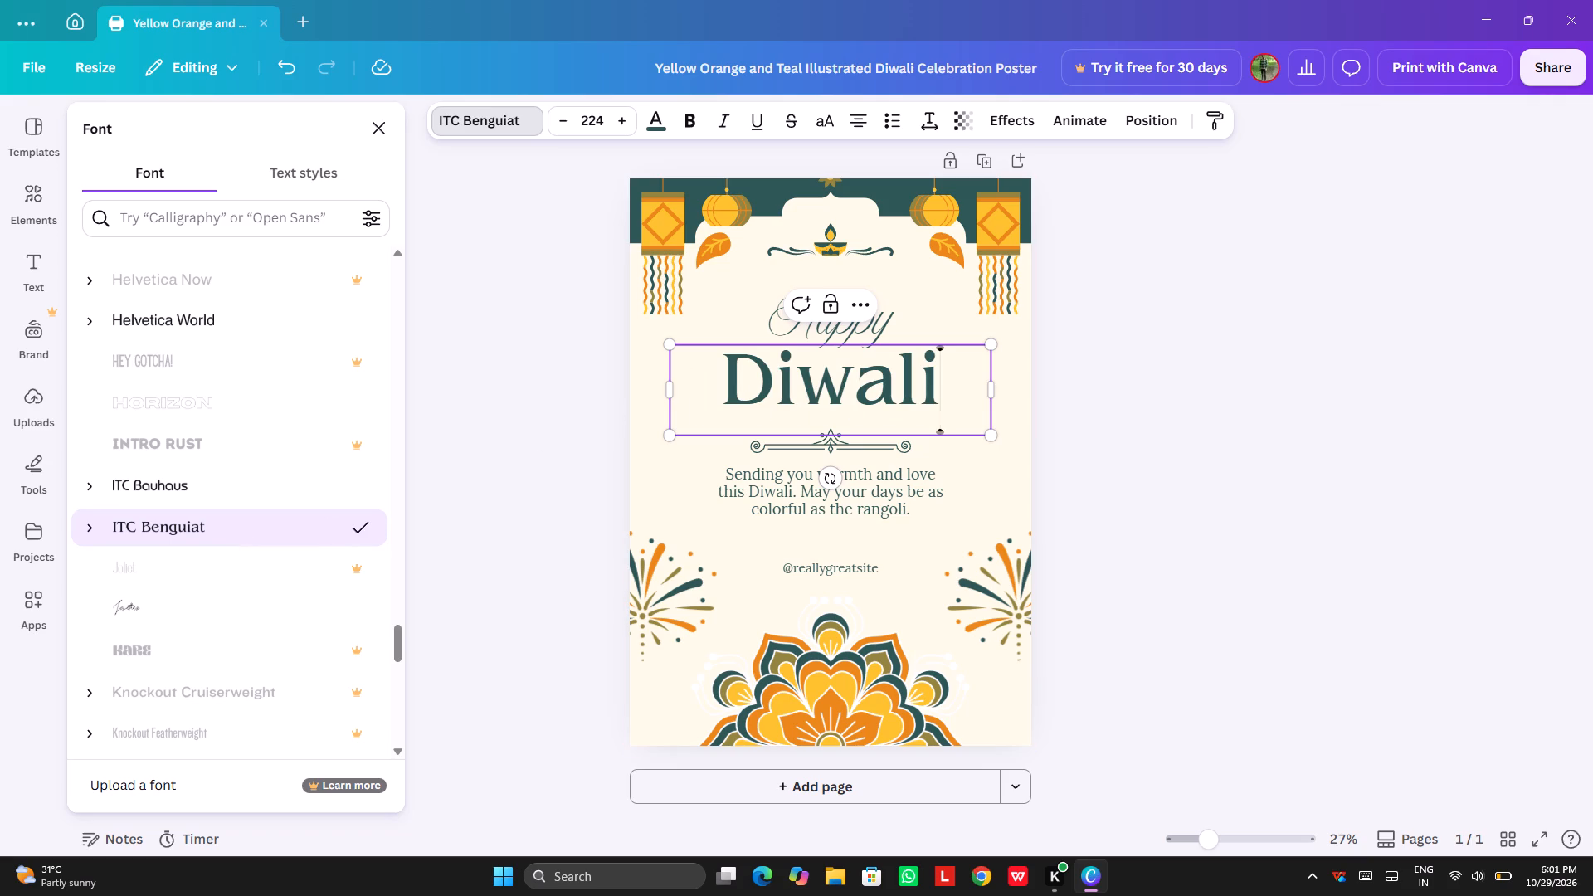
left_click_drag(754, 387, 757, 426)
left_click(382, 124)
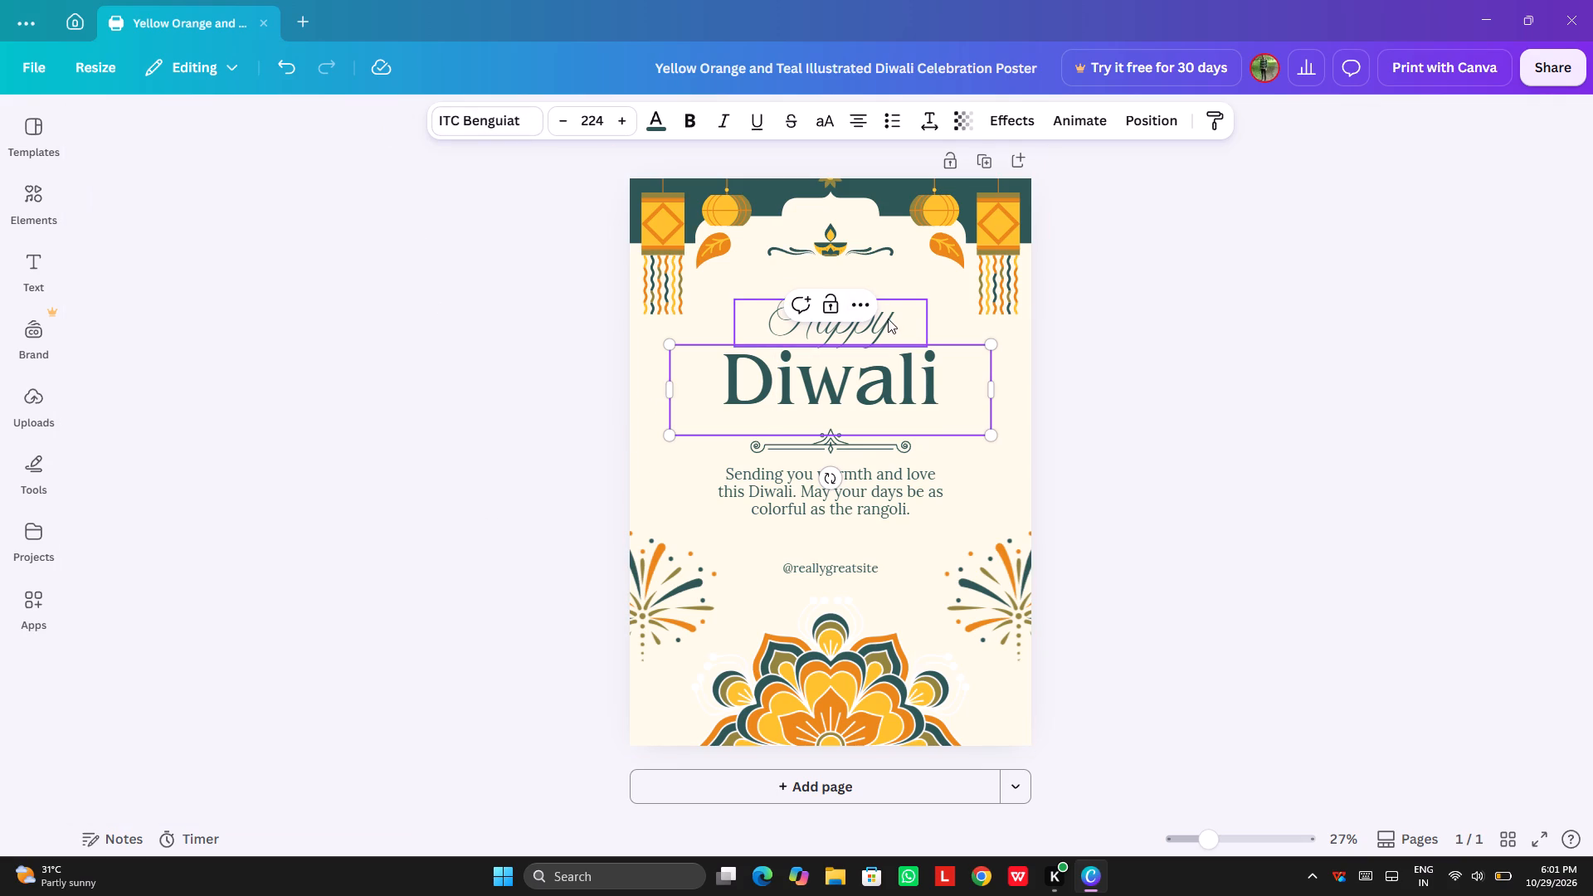
Set the font of the word Happy above the Diwali heading to Allura.
left_click(888, 319)
left_click(880, 320)
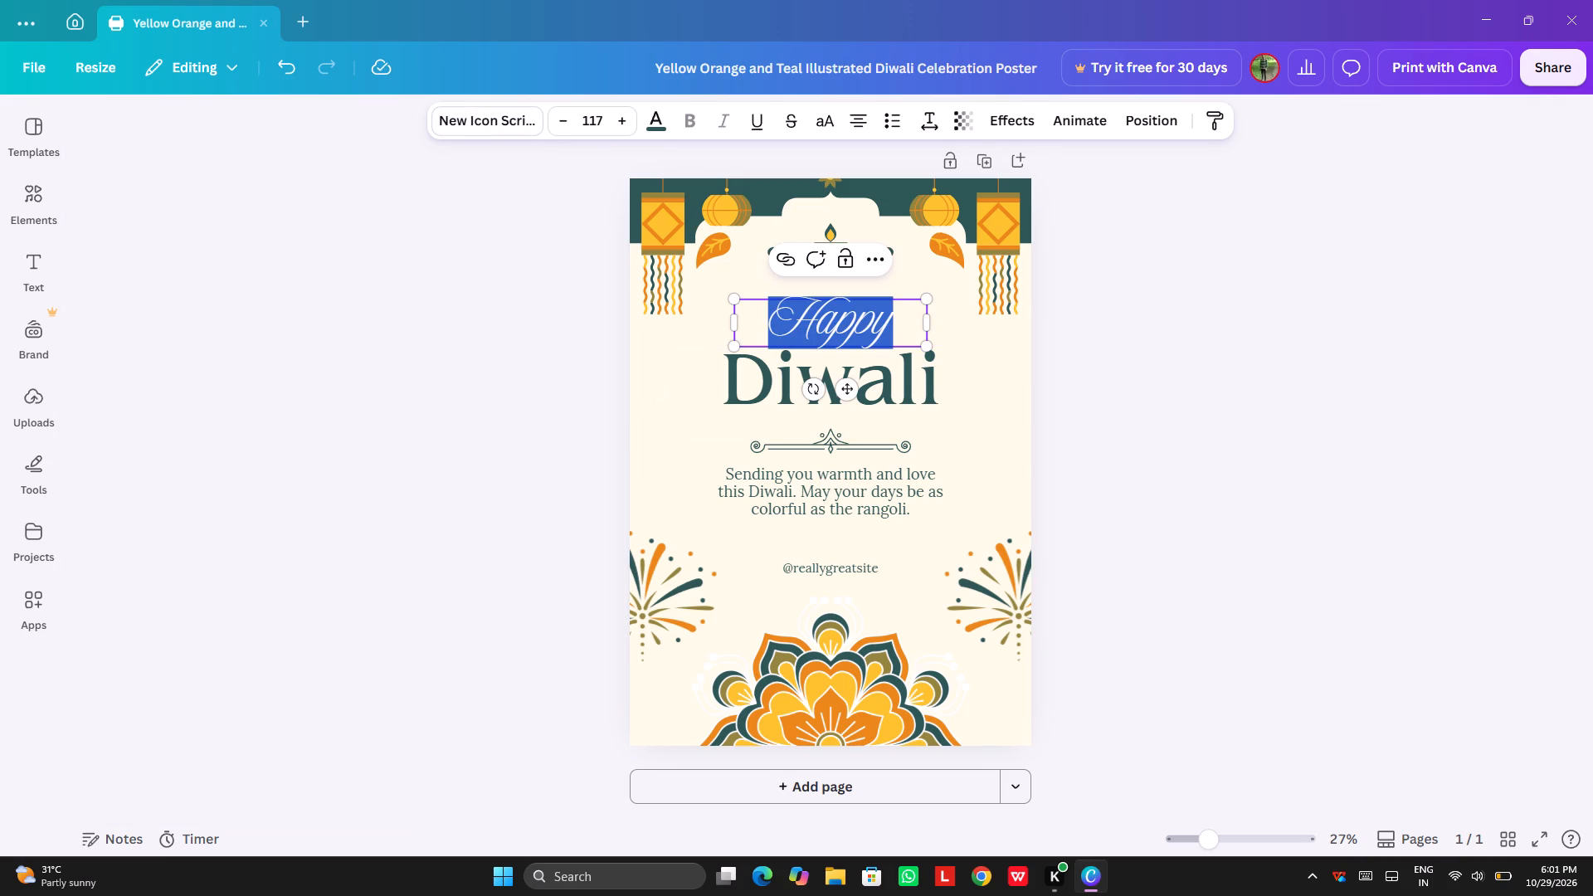
left_click(522, 110)
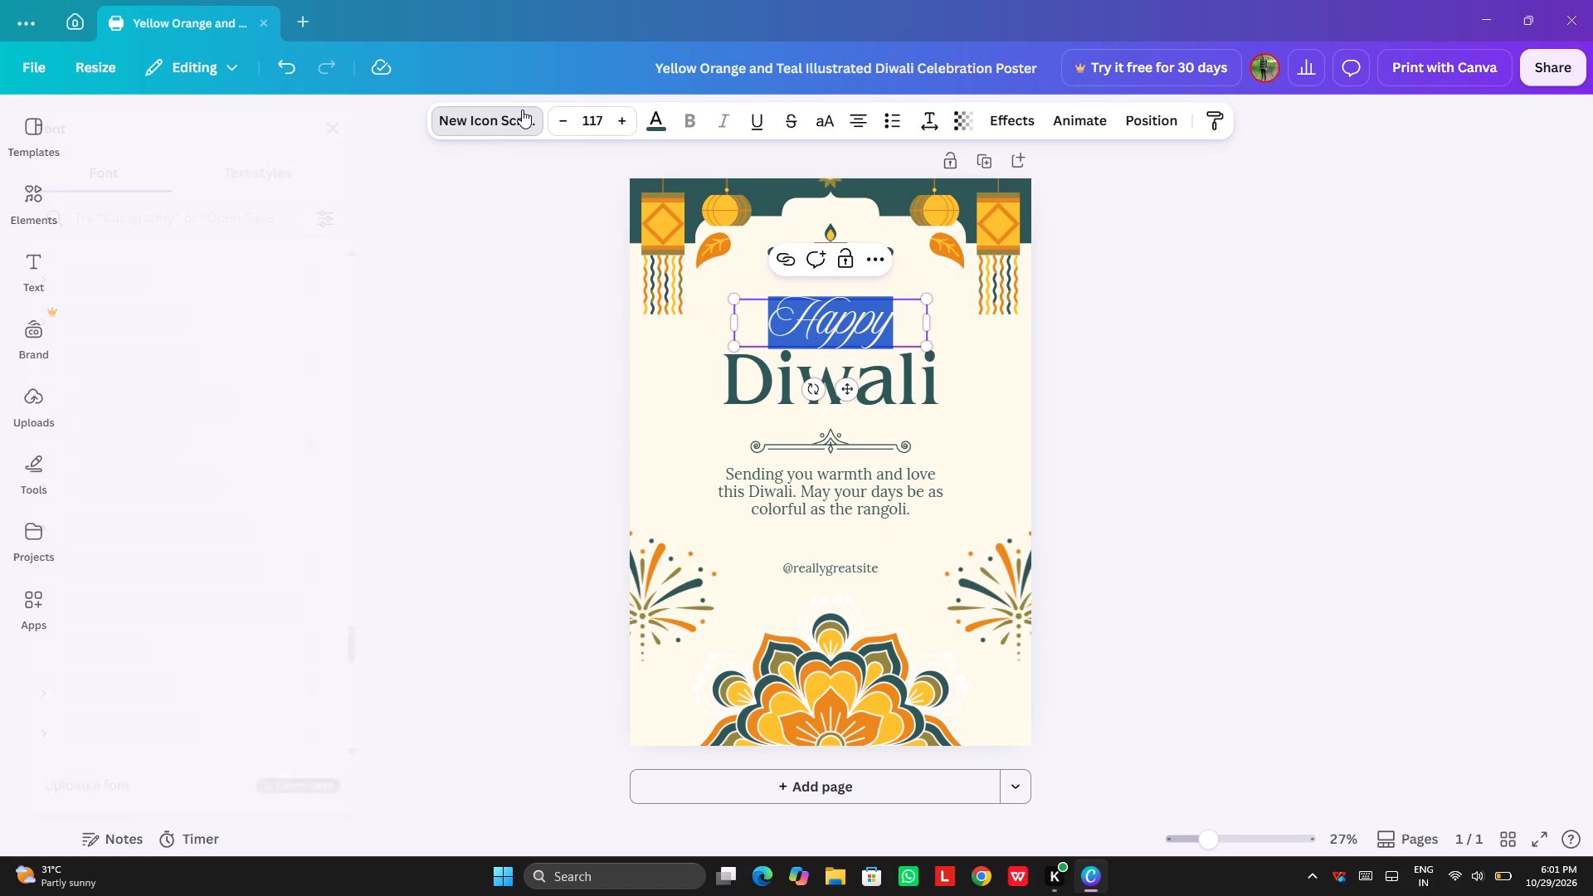
scroll(231, 460, "down", 3)
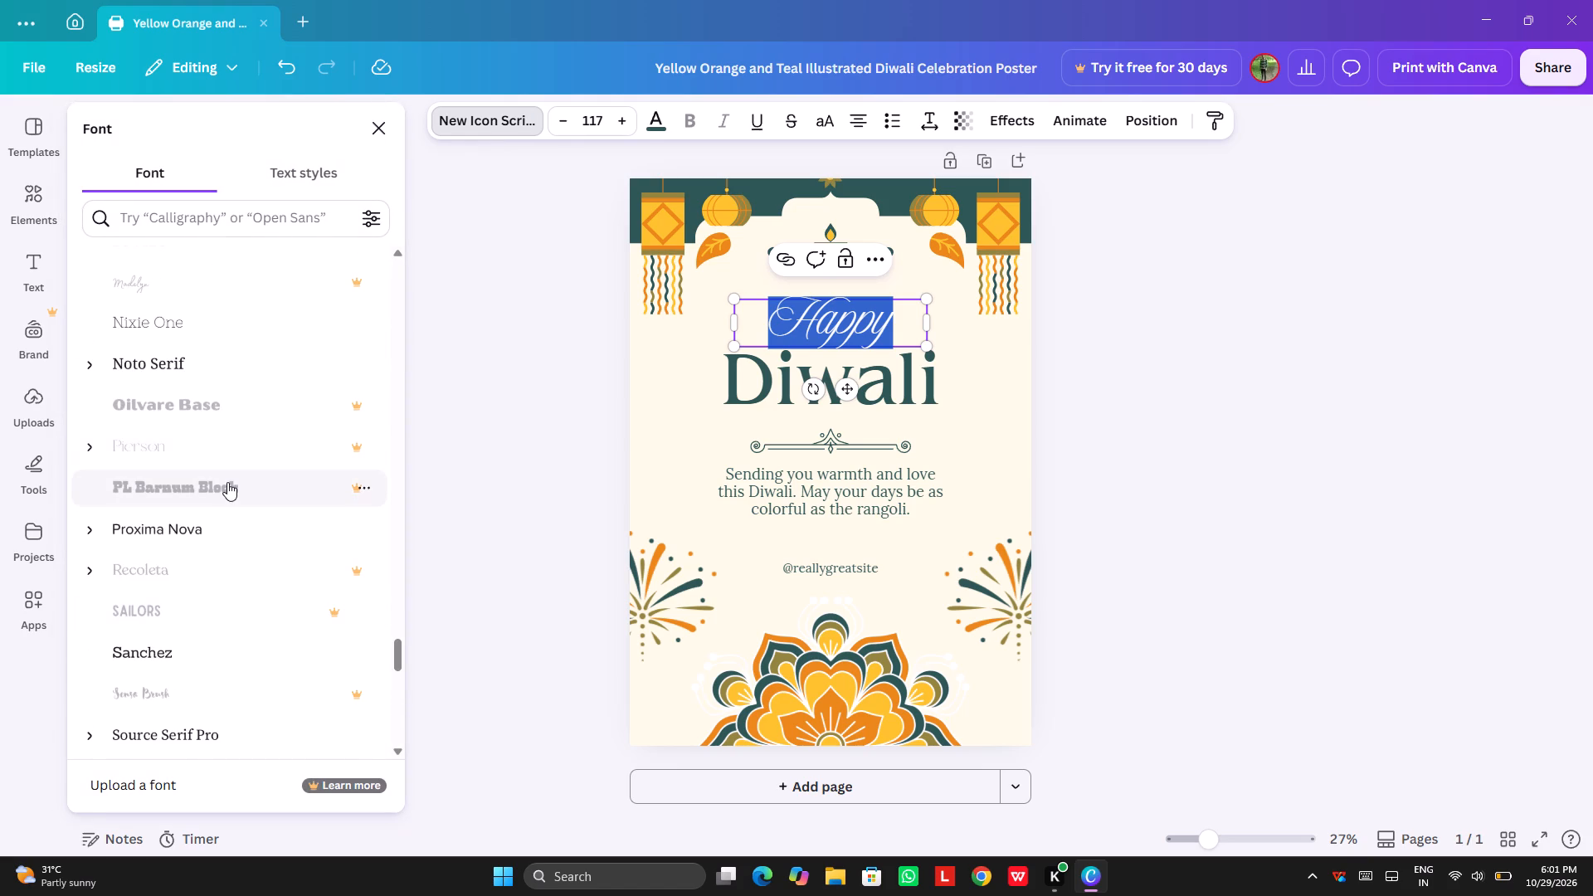
scroll(227, 482, "up", 3)
scroll(227, 482, "down", 5)
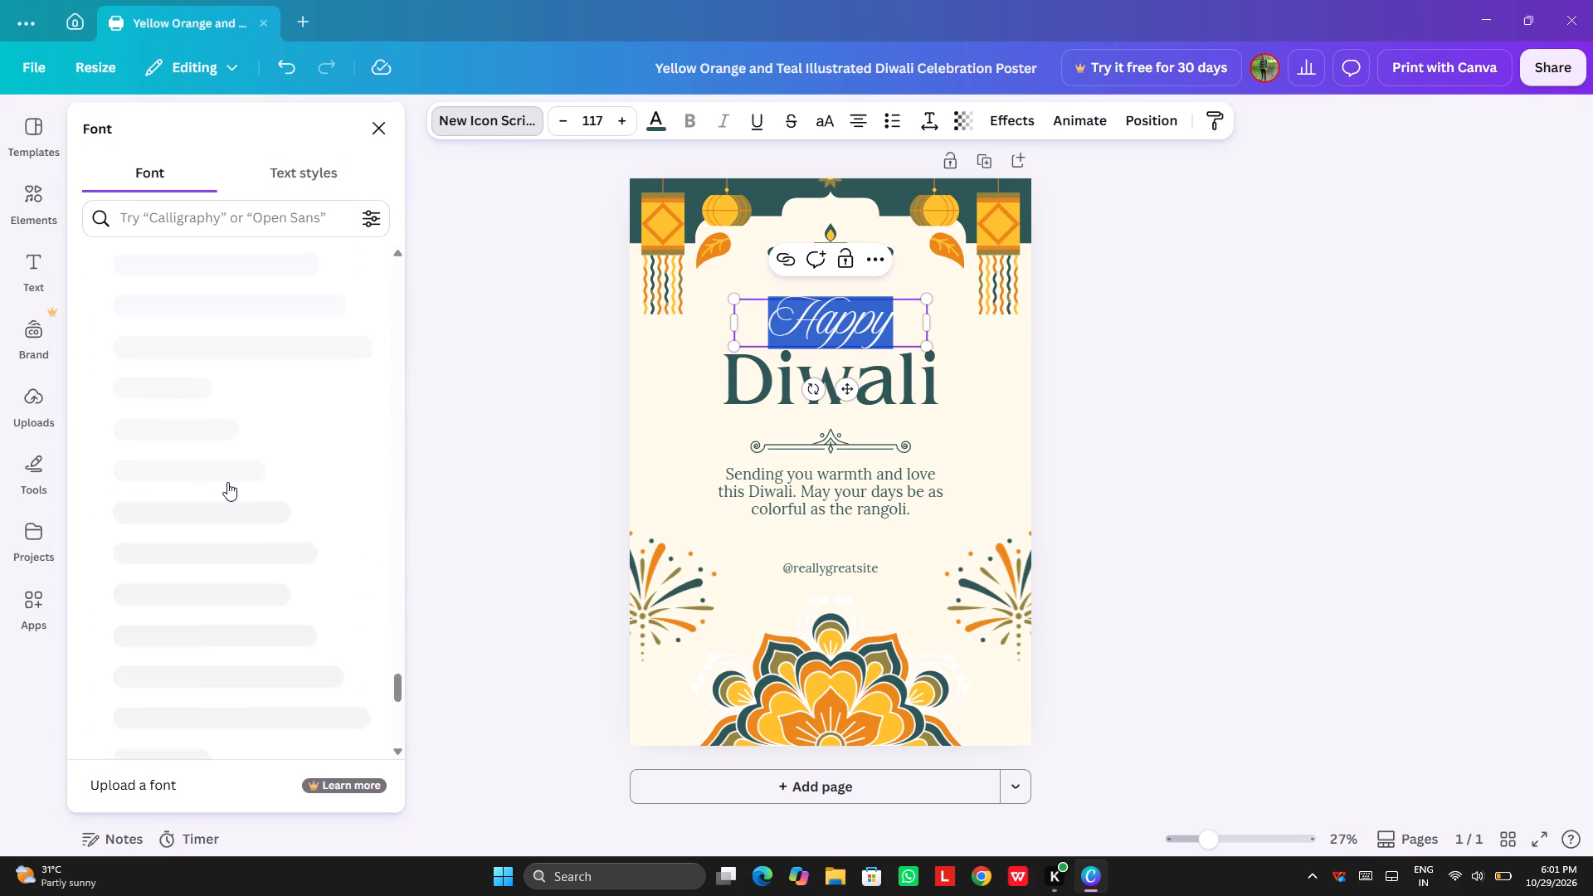
scroll(227, 482, "down", 4)
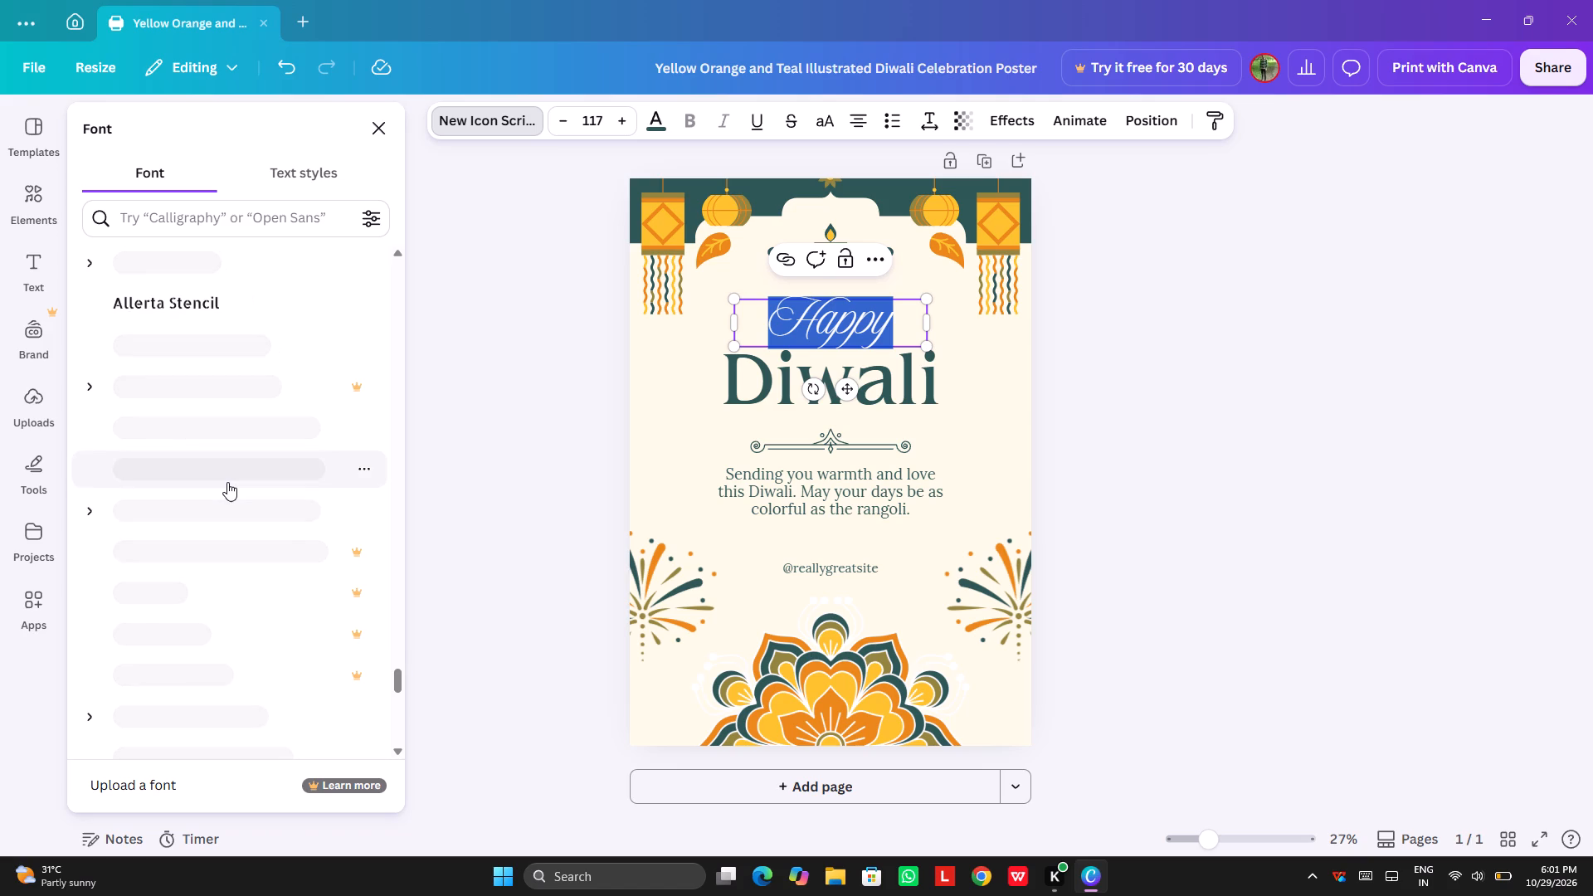
left_click(224, 428)
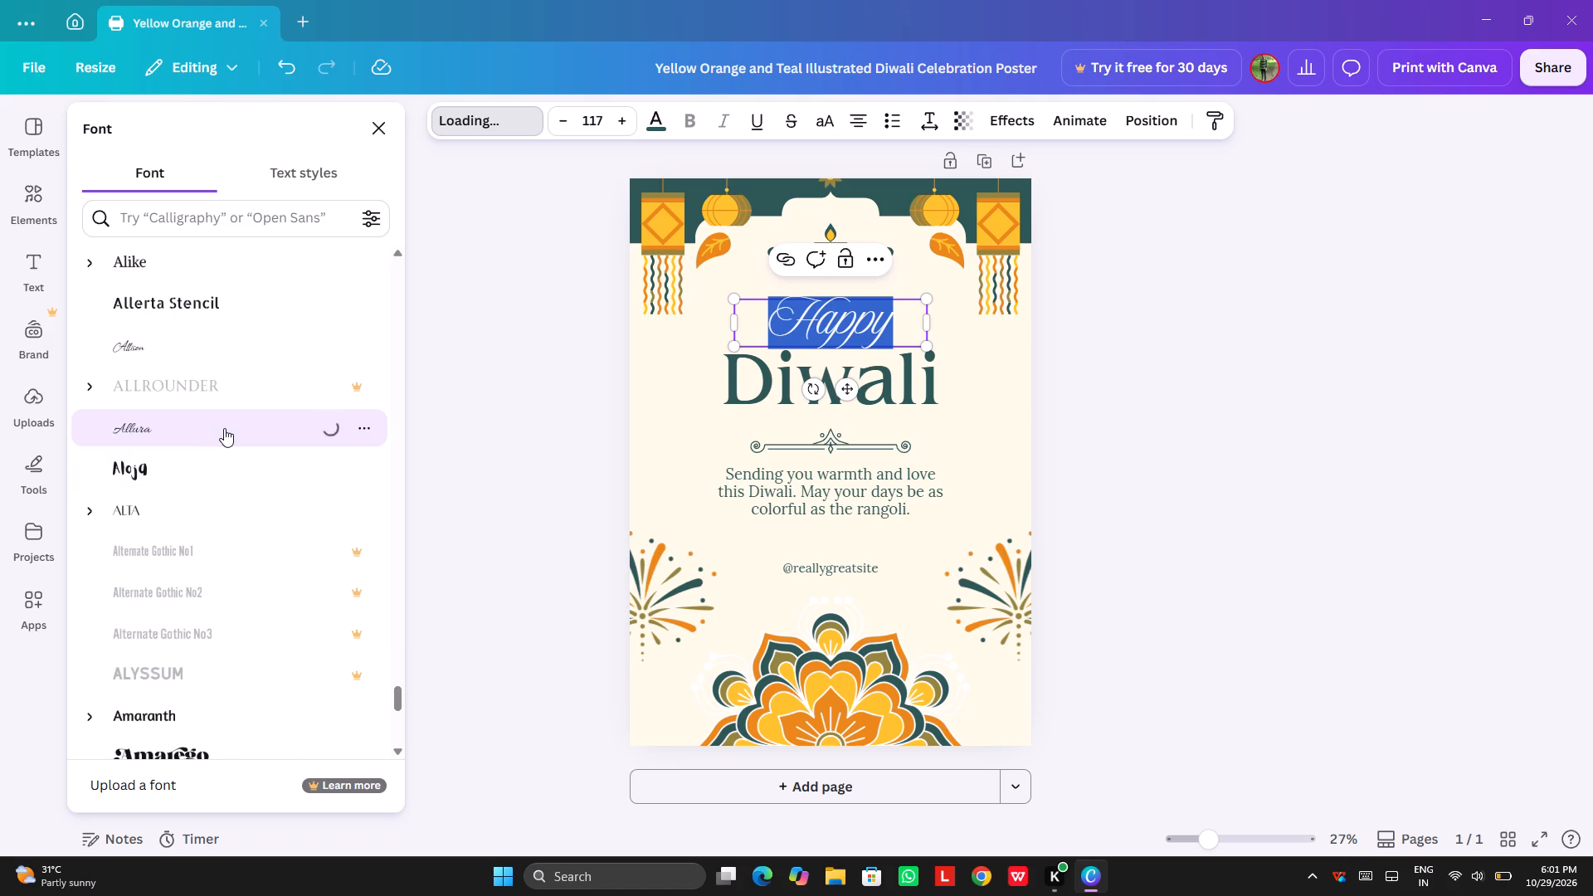
left_click(672, 437)
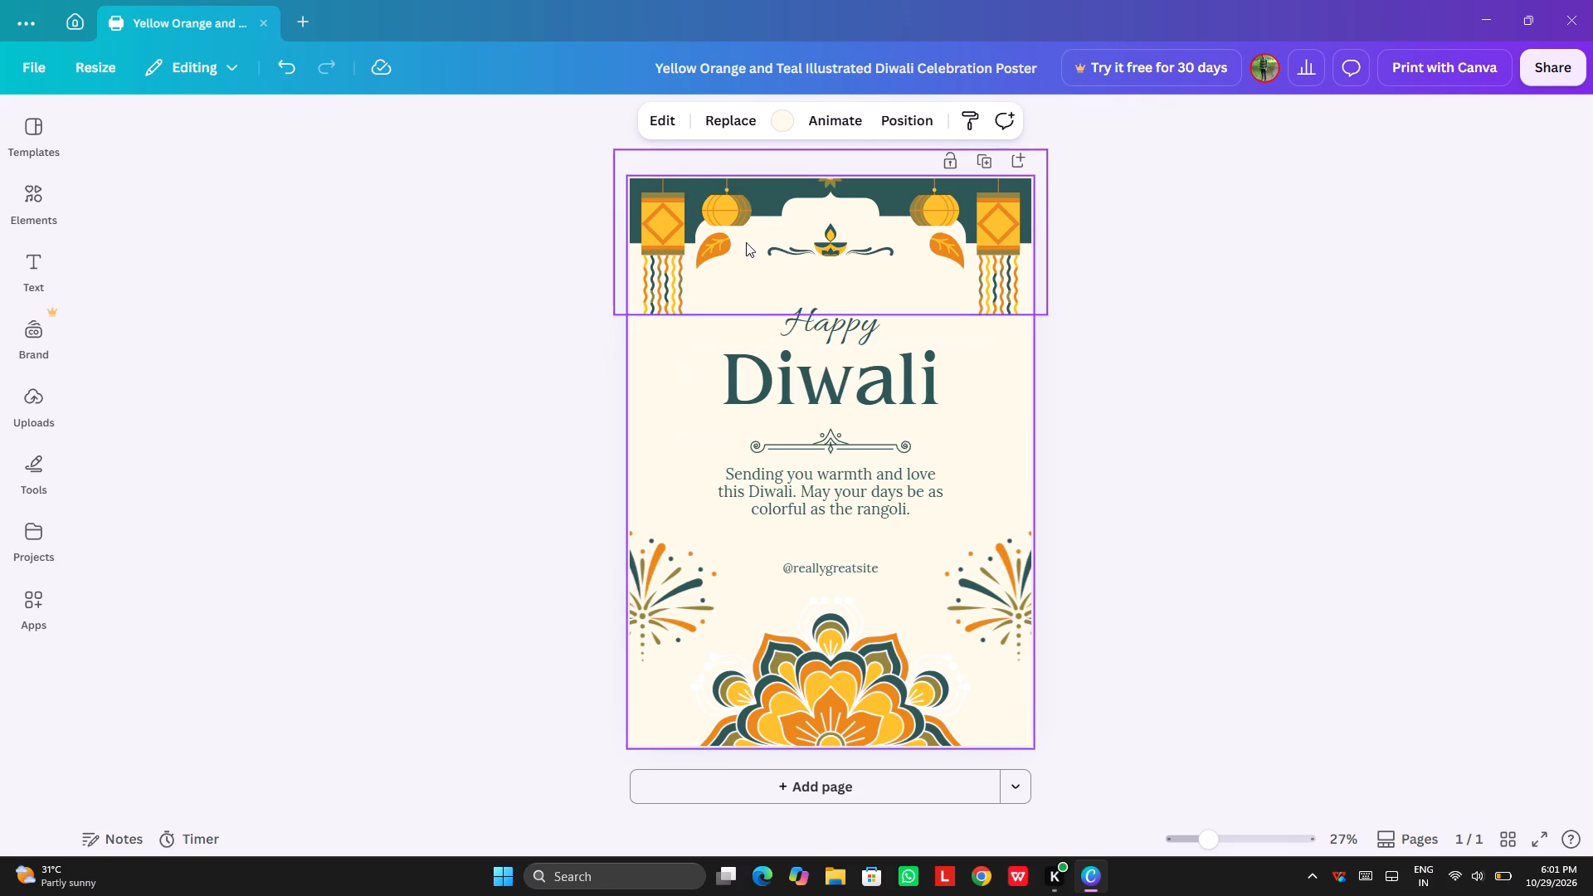
Search fonts for "time", try Times New Roman MT, Times New Roman MT Condensed and Some Time Later on the greeting message, and settle on Arab Times.
left_click(782, 486)
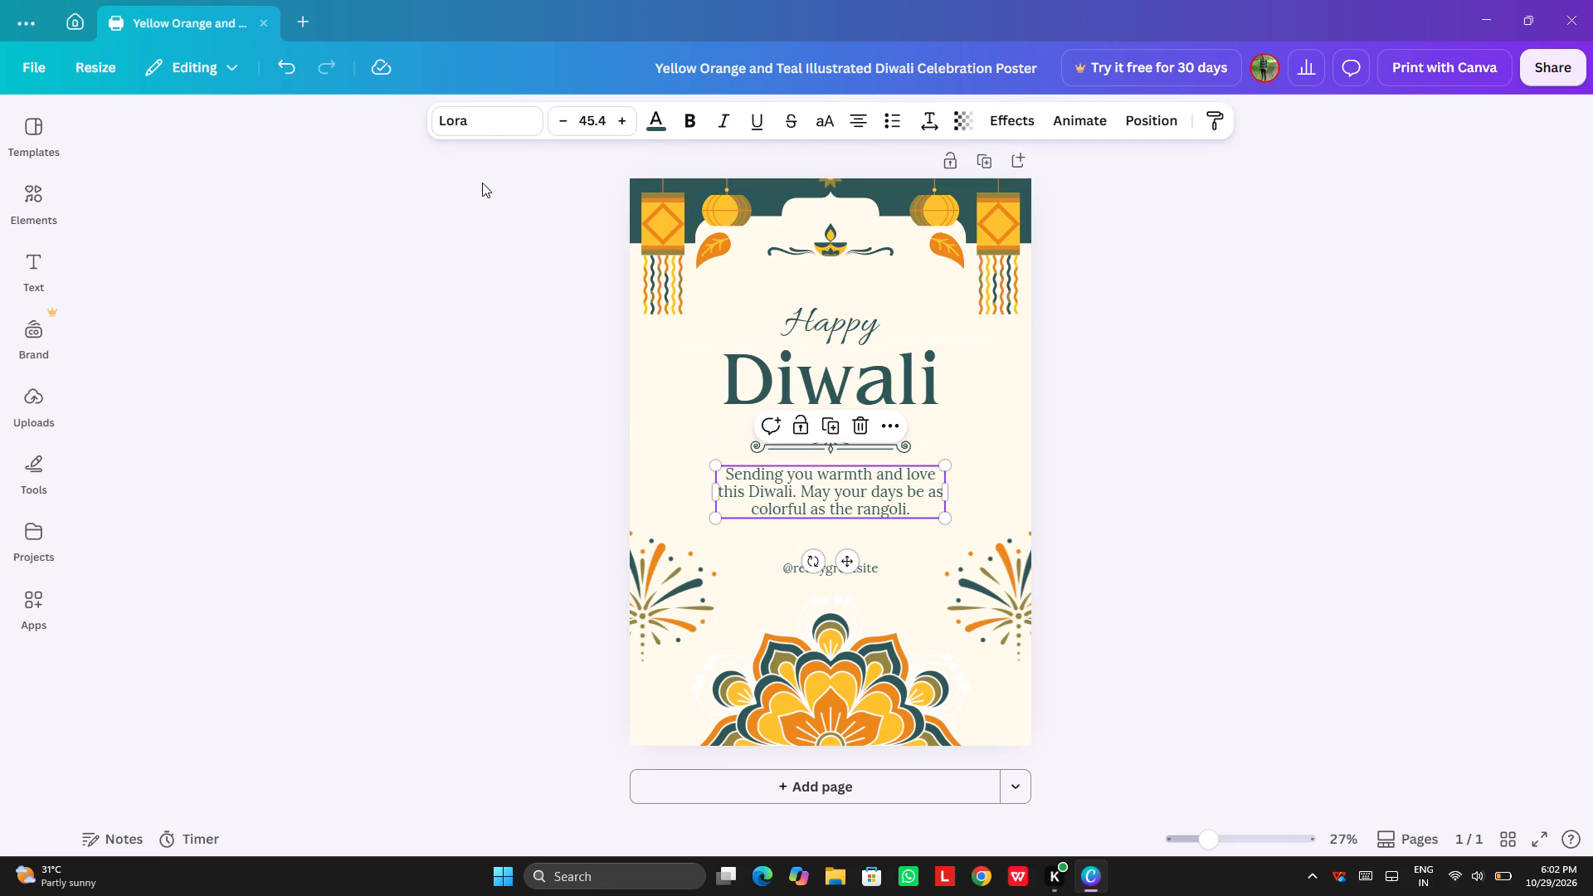
left_click(485, 128)
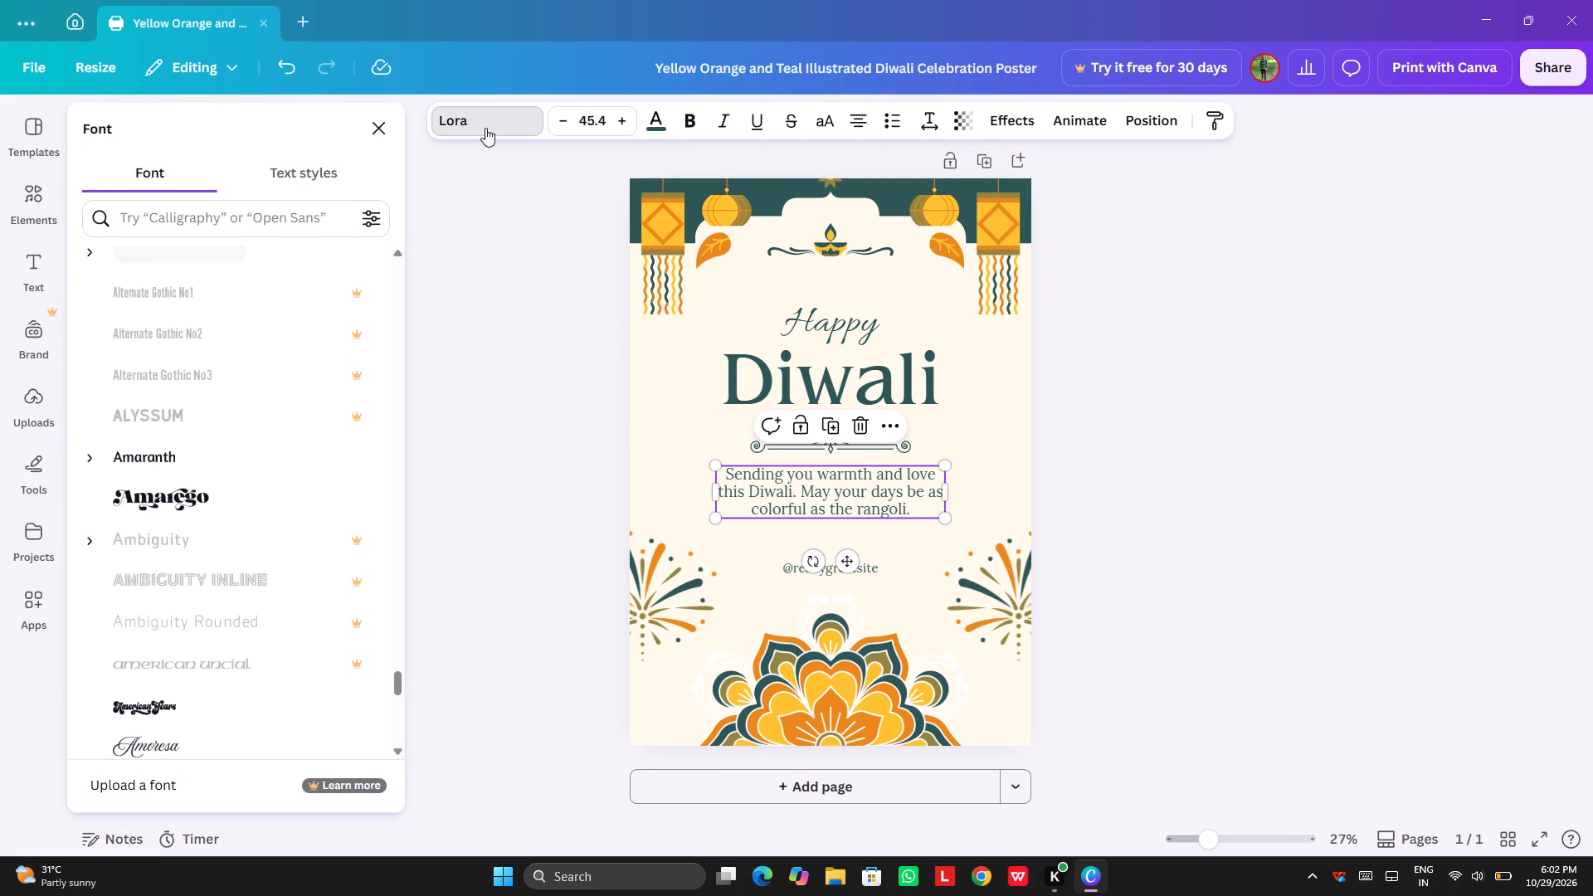
left_click(308, 213)
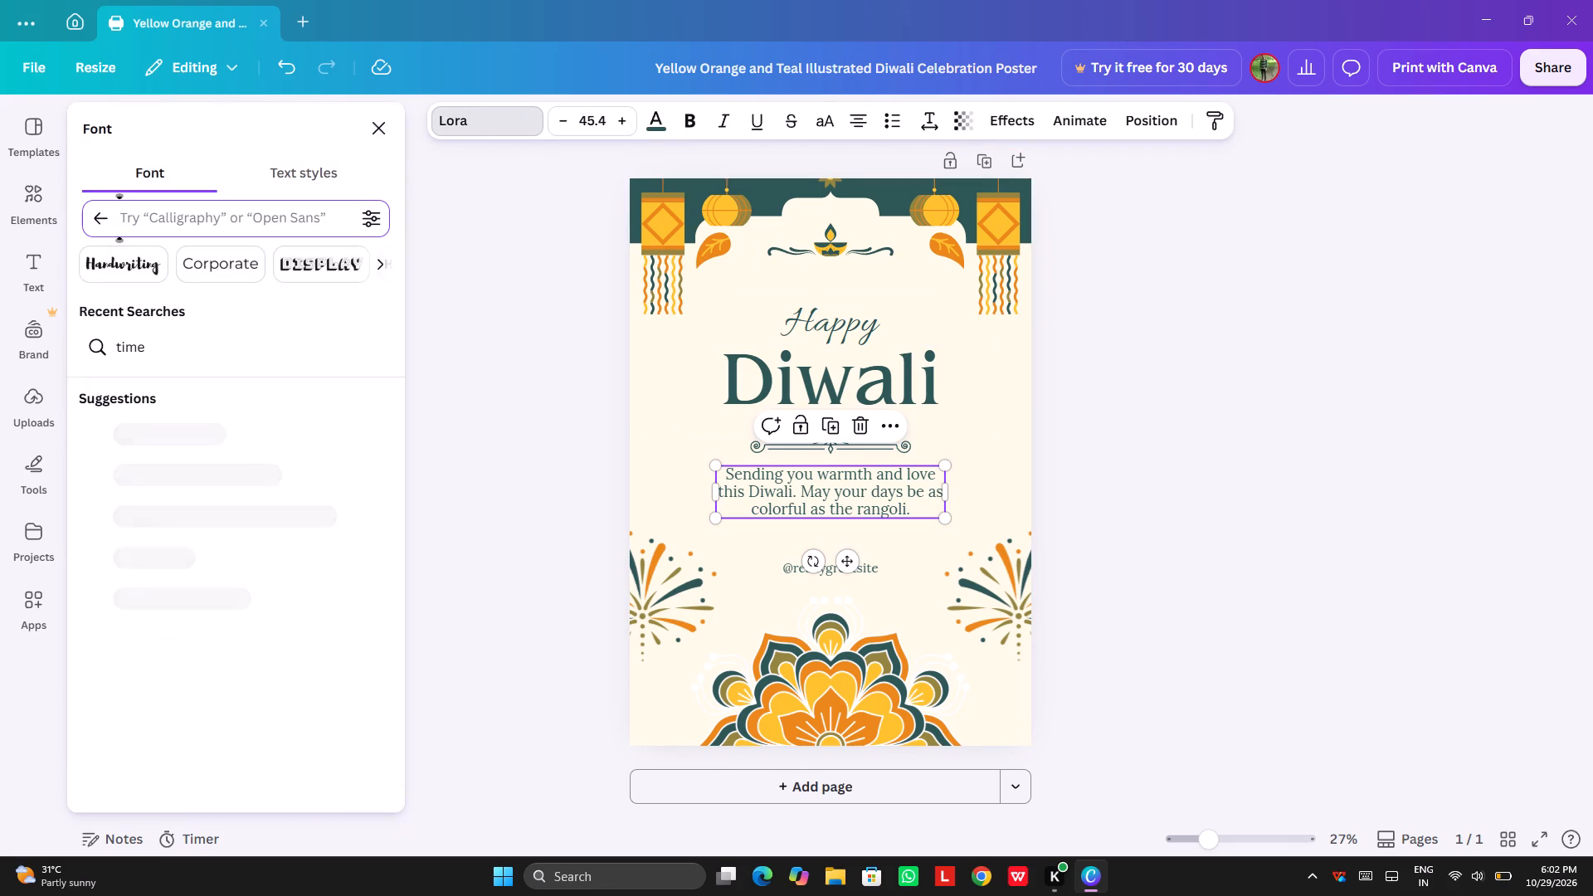
type("time")
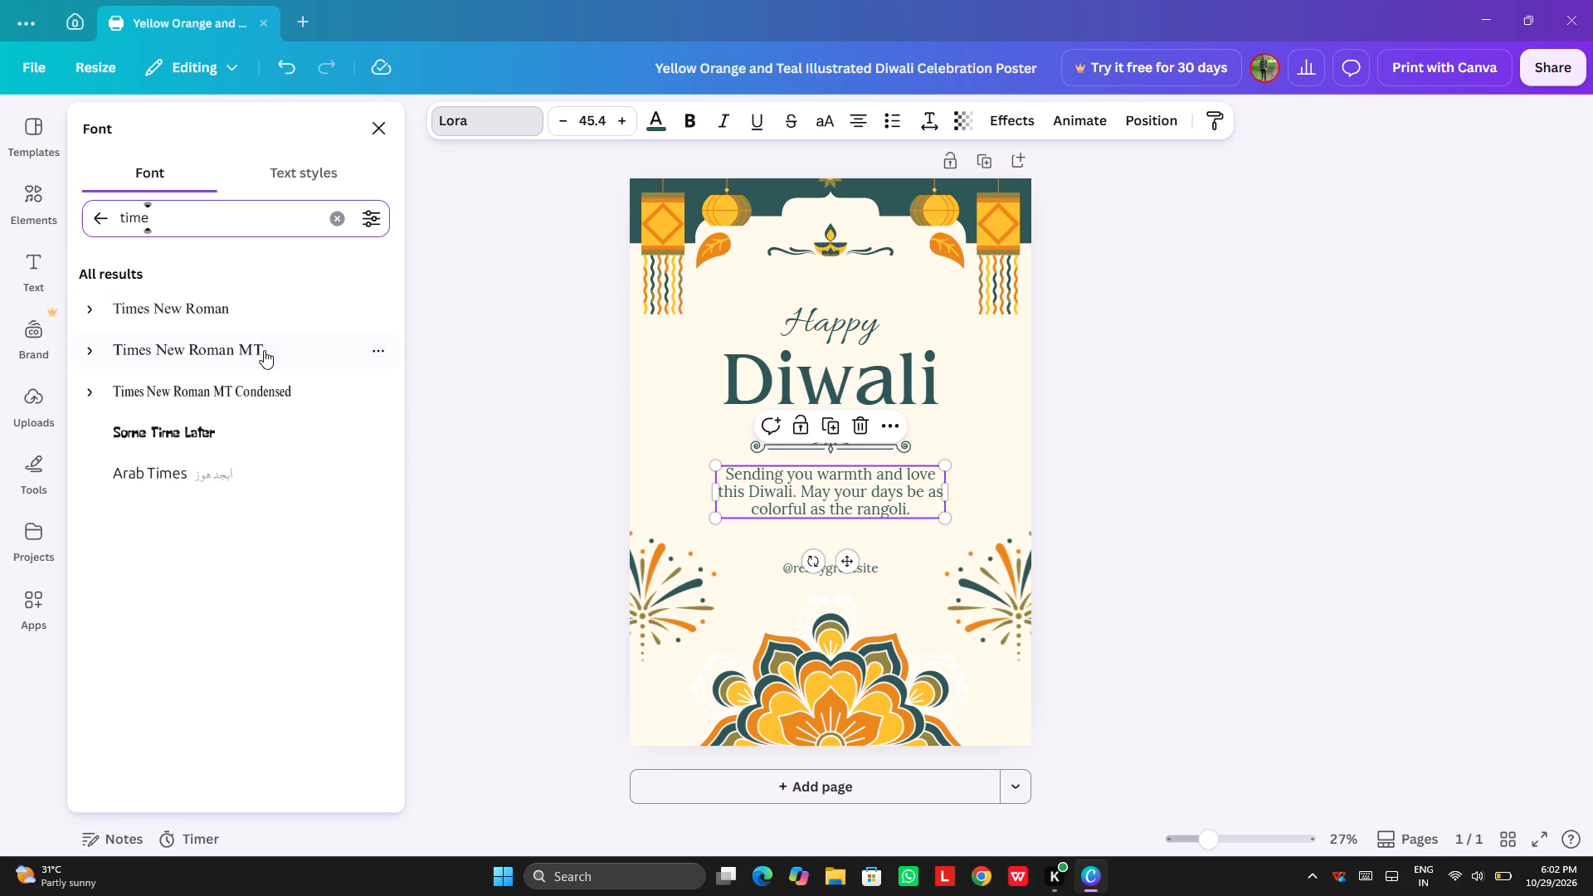
left_click(265, 353)
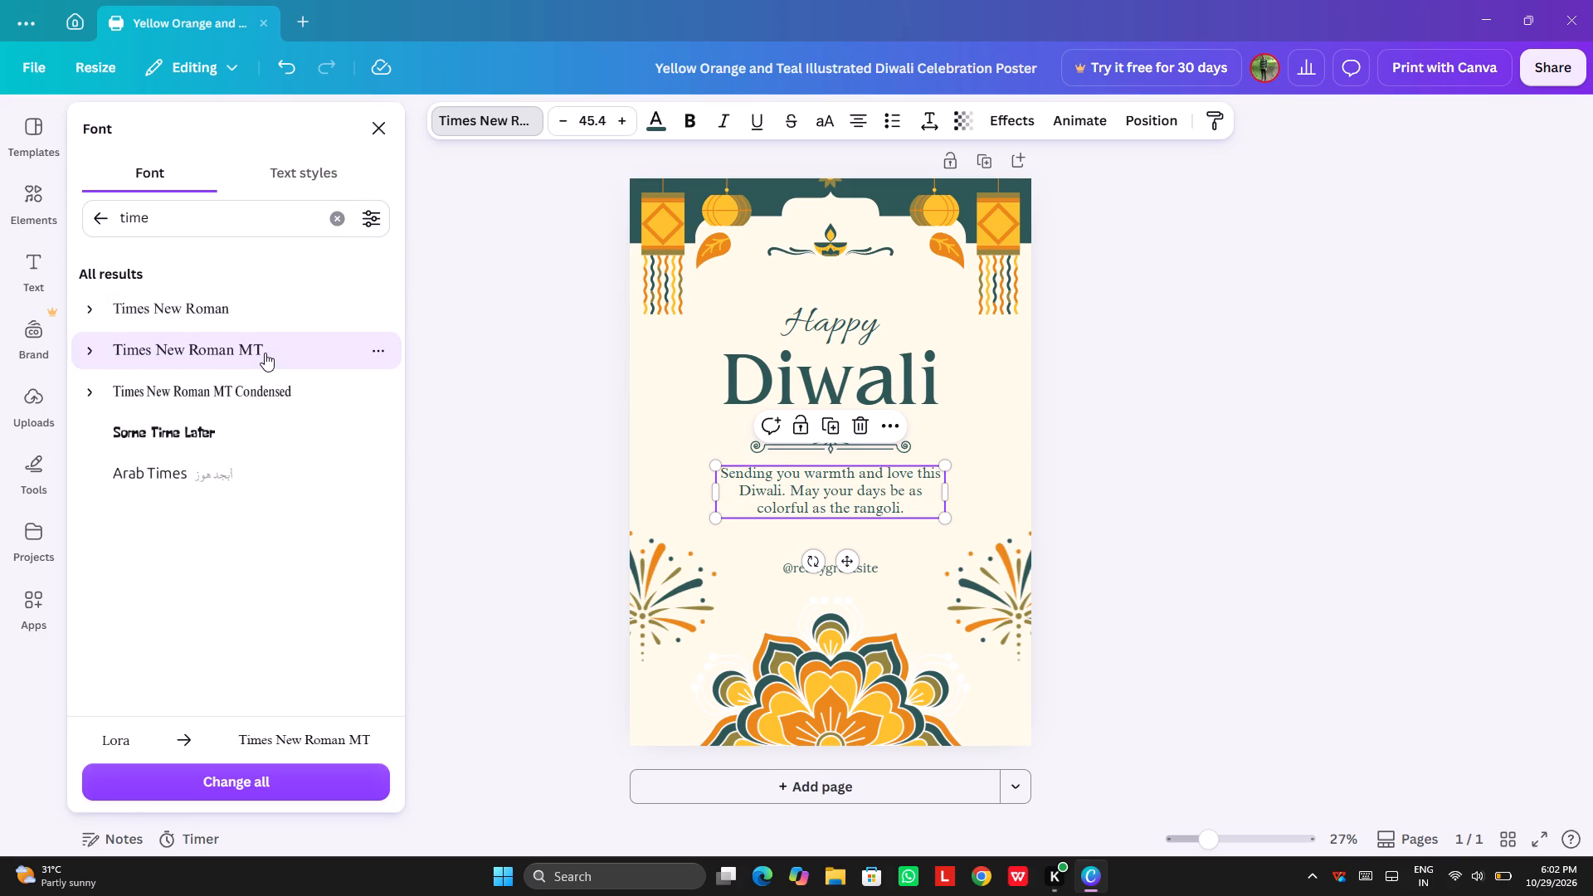
left_click(285, 387)
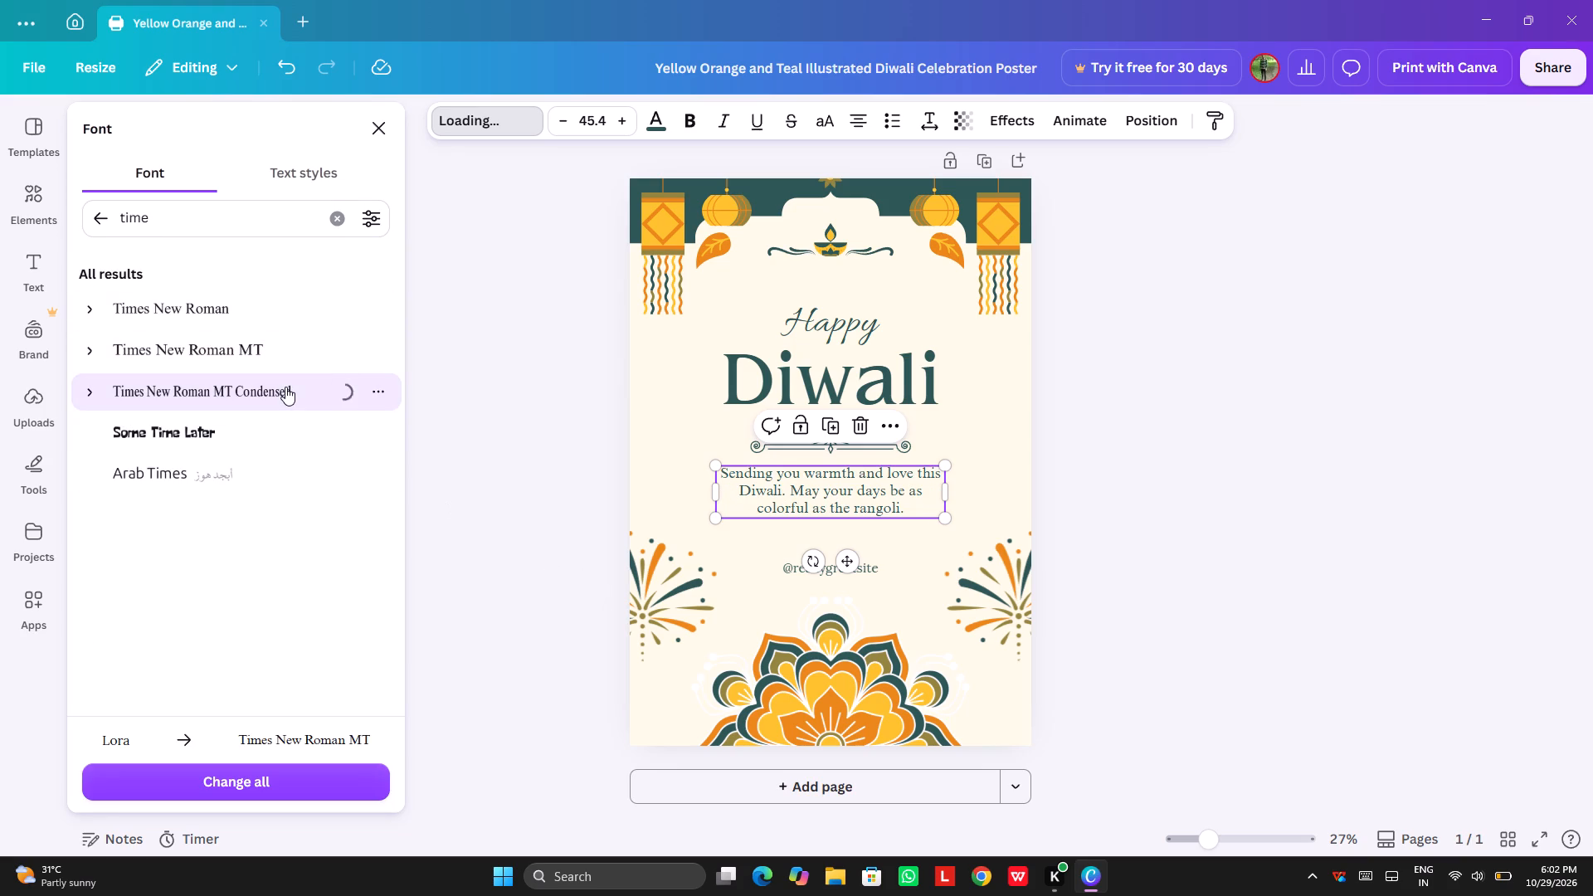
left_click(271, 432)
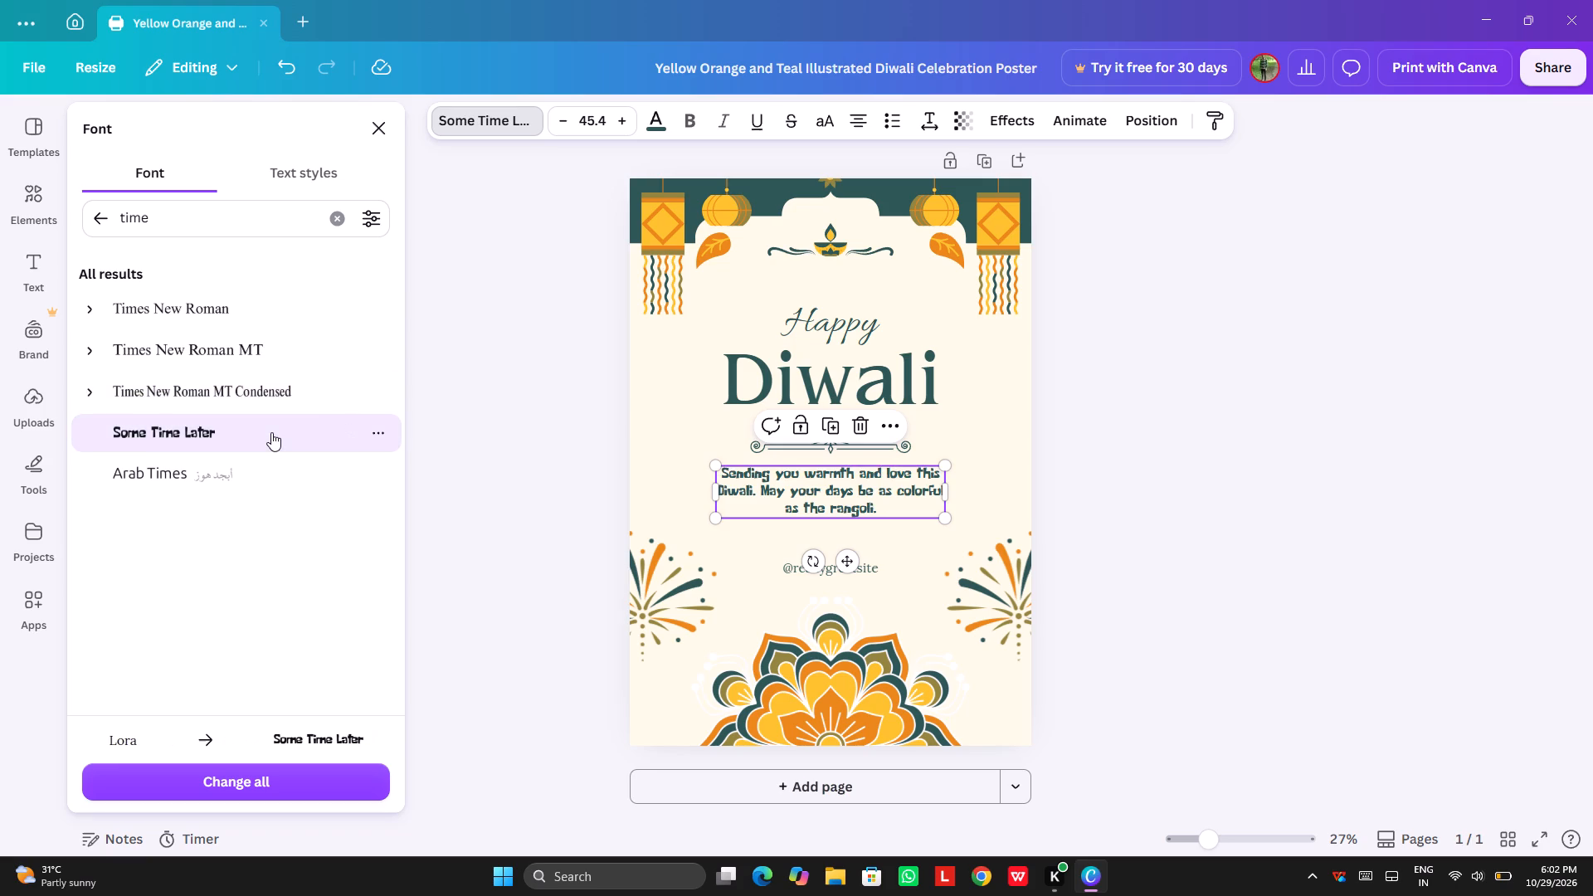
left_click(259, 455)
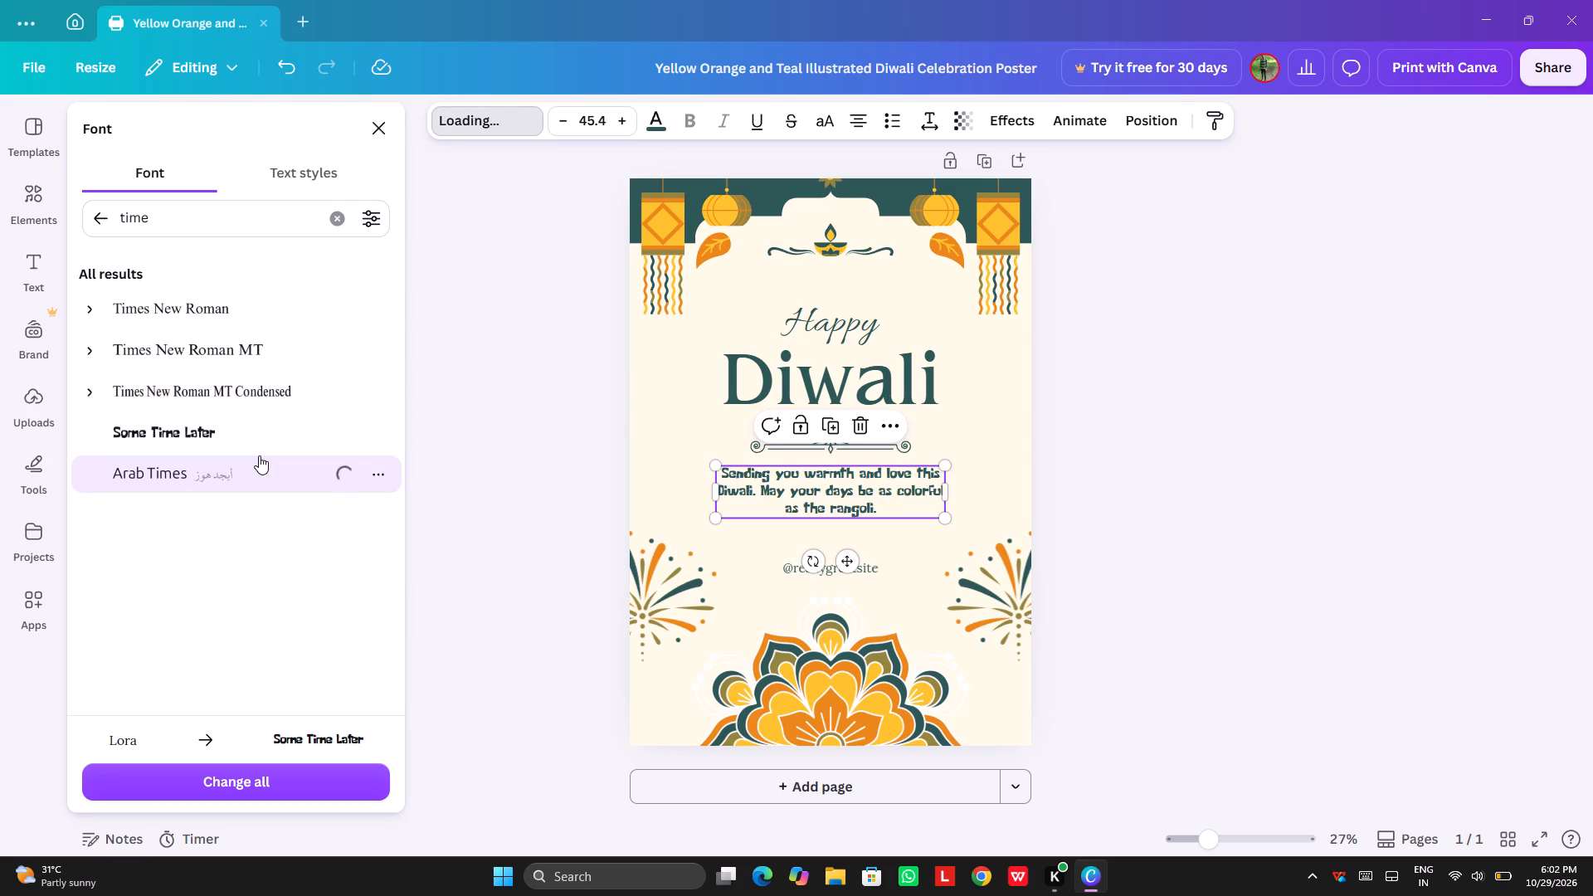
left_click(430, 602)
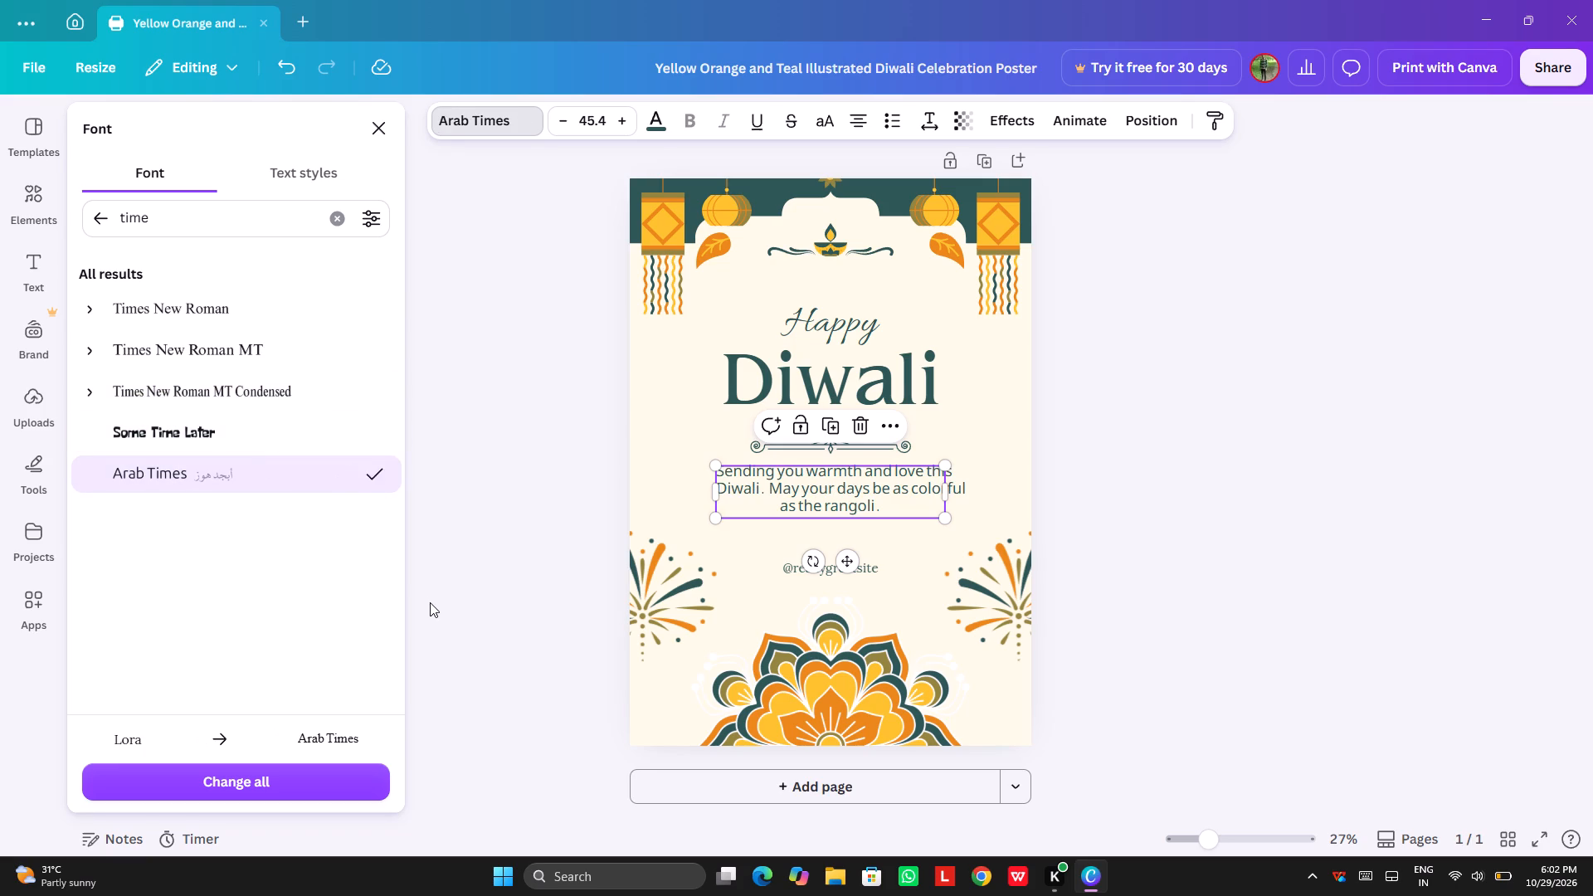
Recolor the orange parts of the firework graphic on the poster's left edge to dark gray cyan #2d5654.
left_click(686, 592)
left_click(686, 592)
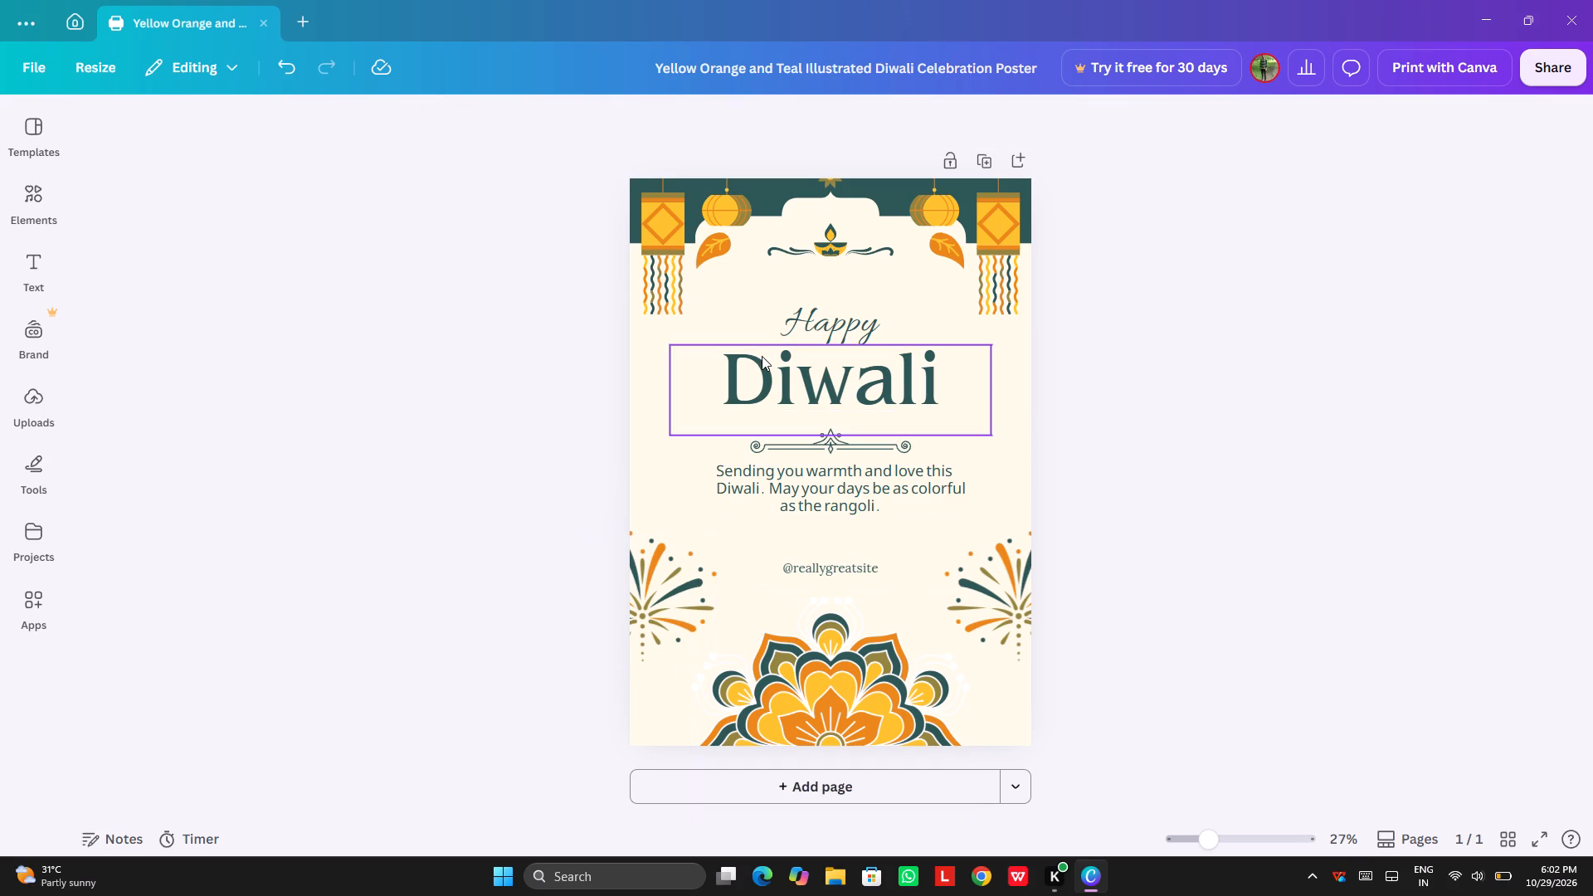
left_click(686, 563)
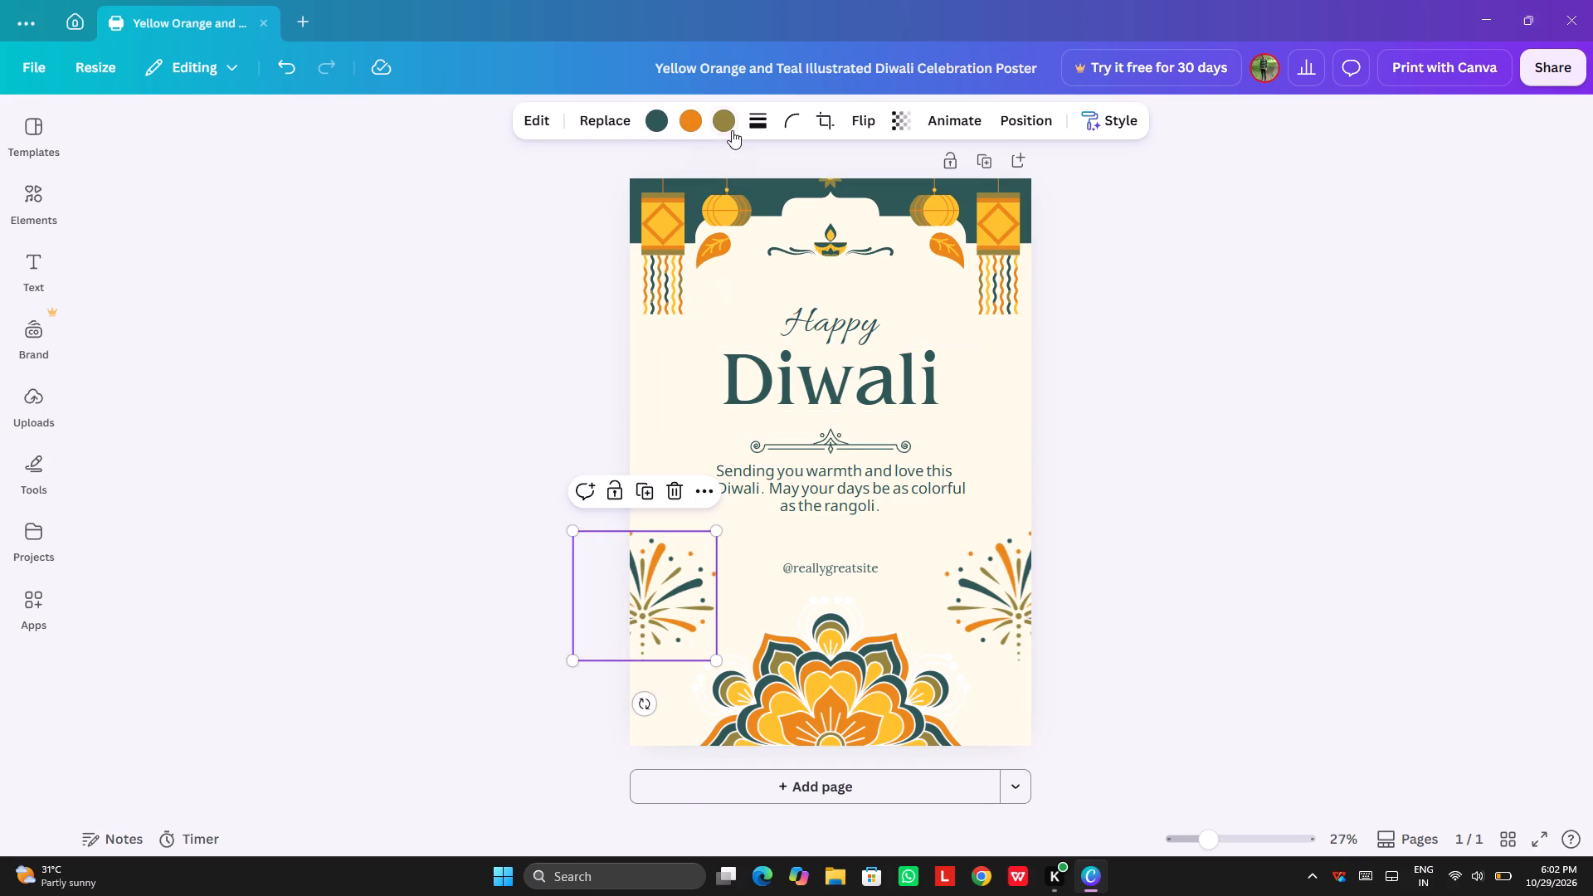
left_click(698, 131)
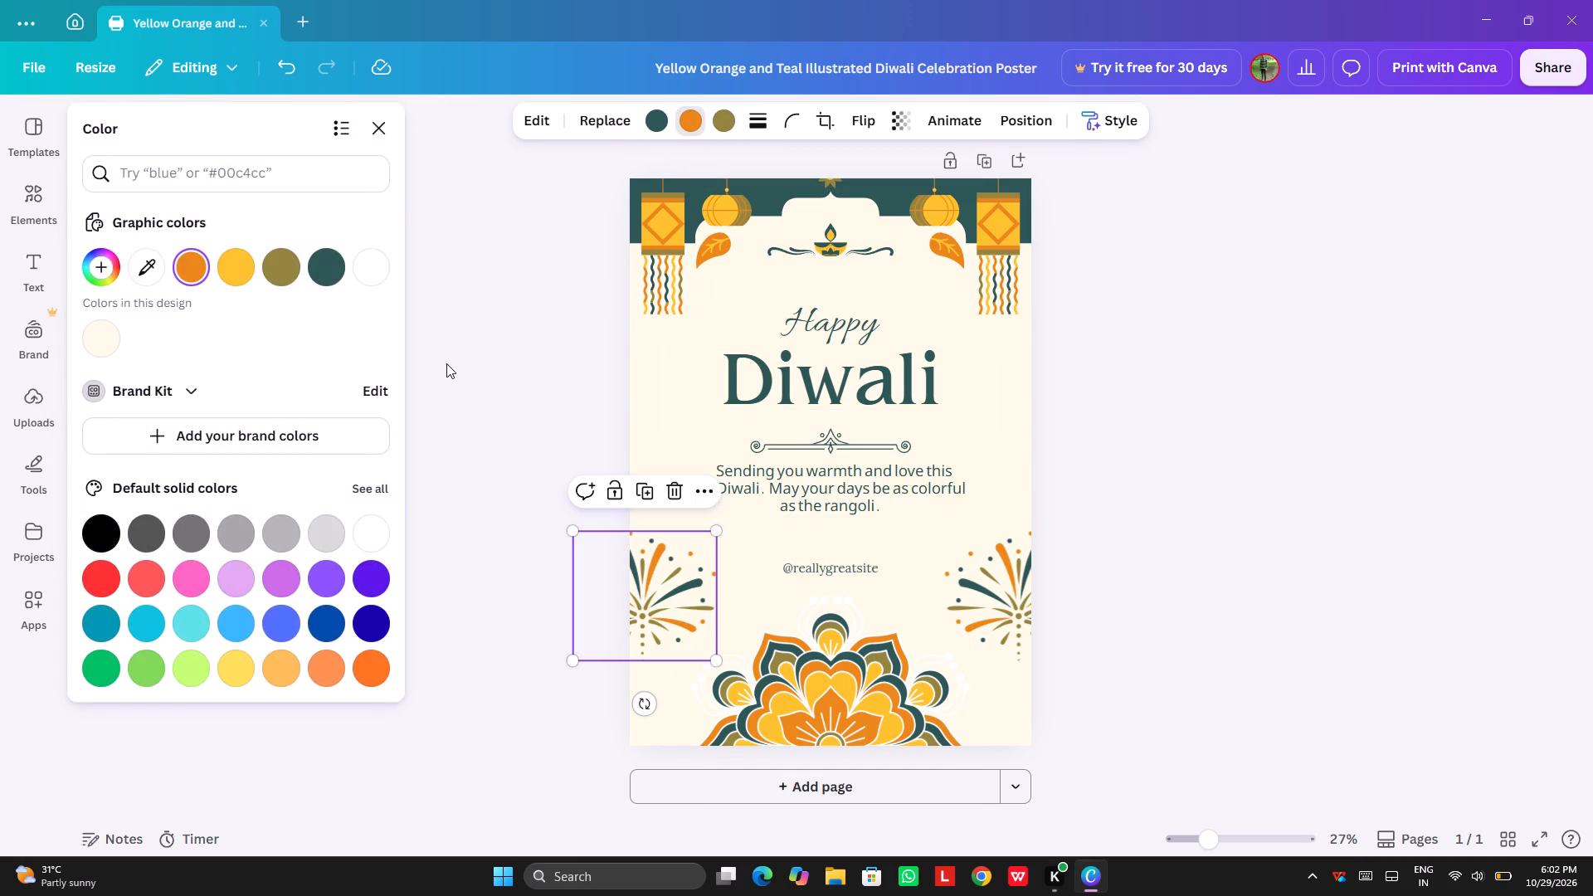
left_click(339, 274)
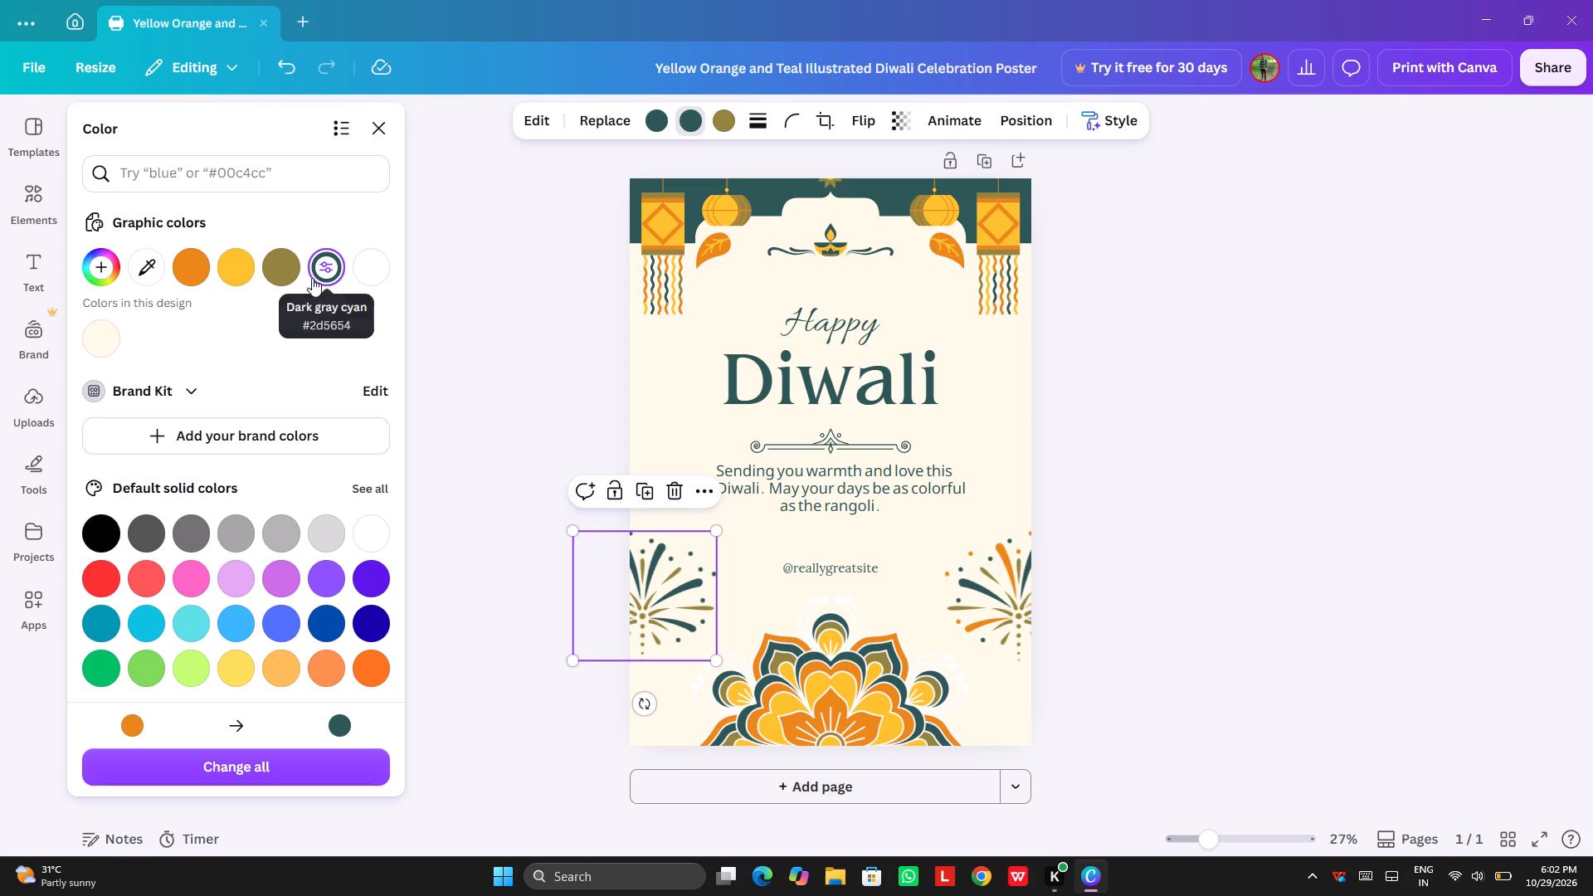
Recolor the originally orange parts of the left-edge firework, trying olive and light yellow #fffae9, and settle on custom dark gray brown #45423B.
left_click(287, 275)
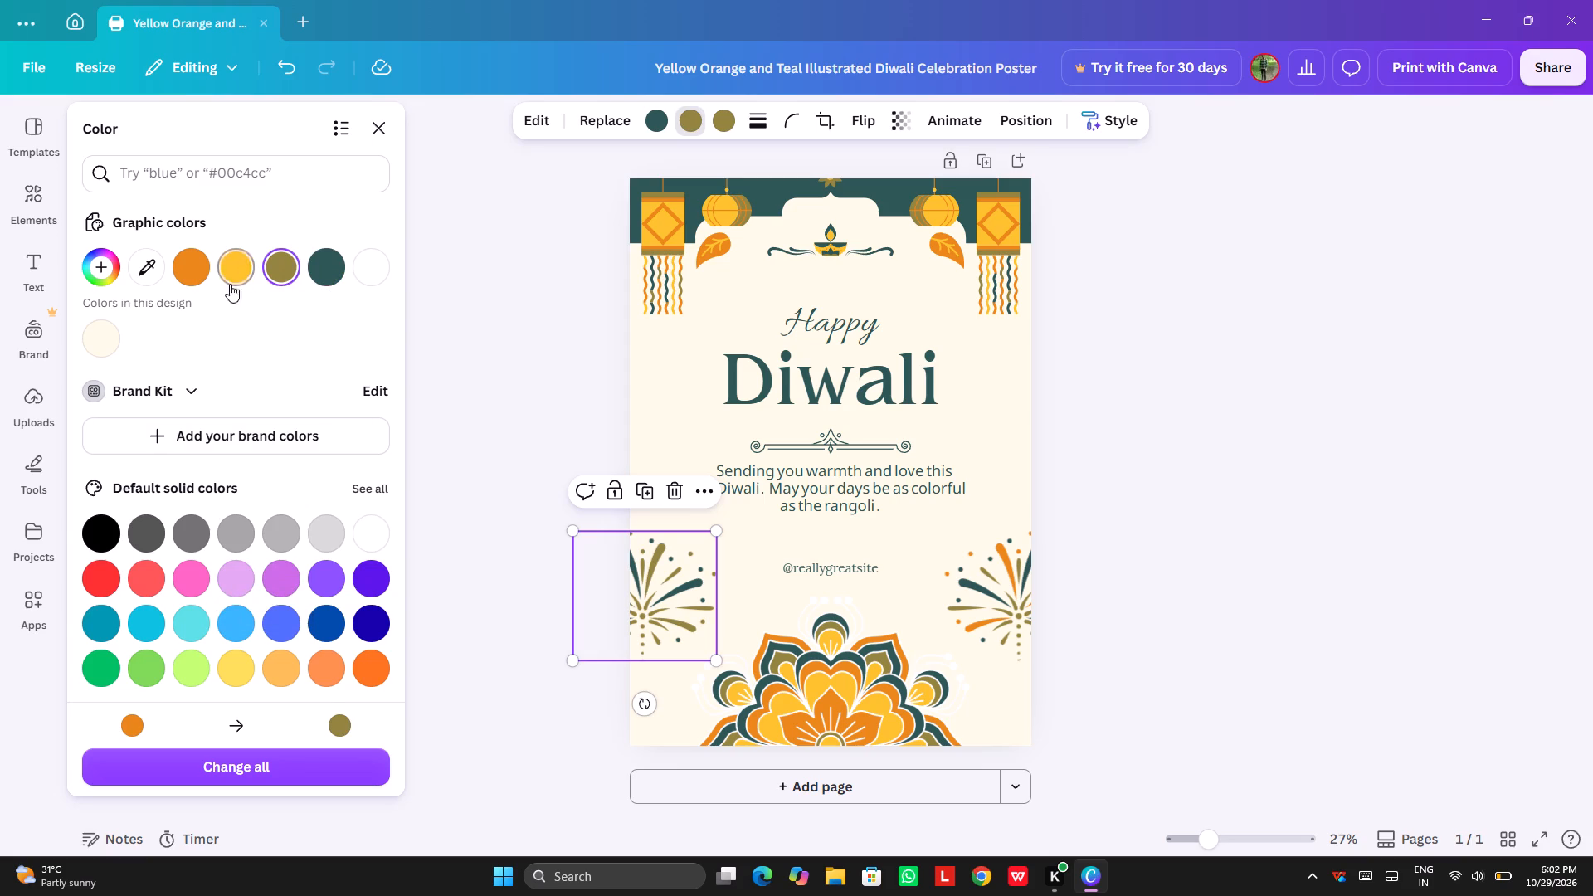
left_click(108, 348)
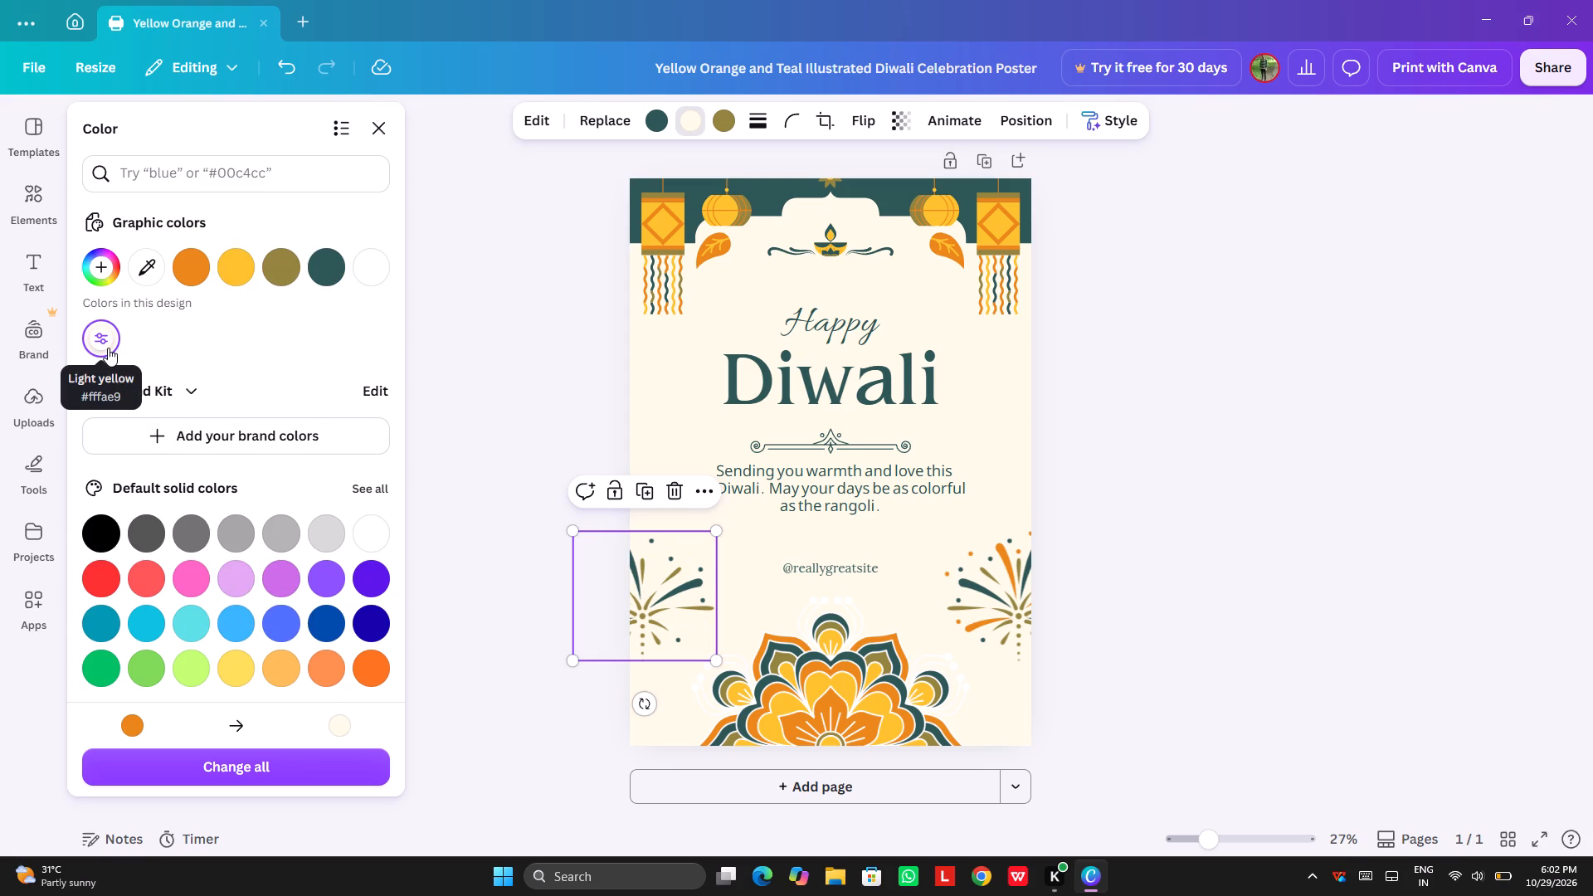
left_click(108, 348)
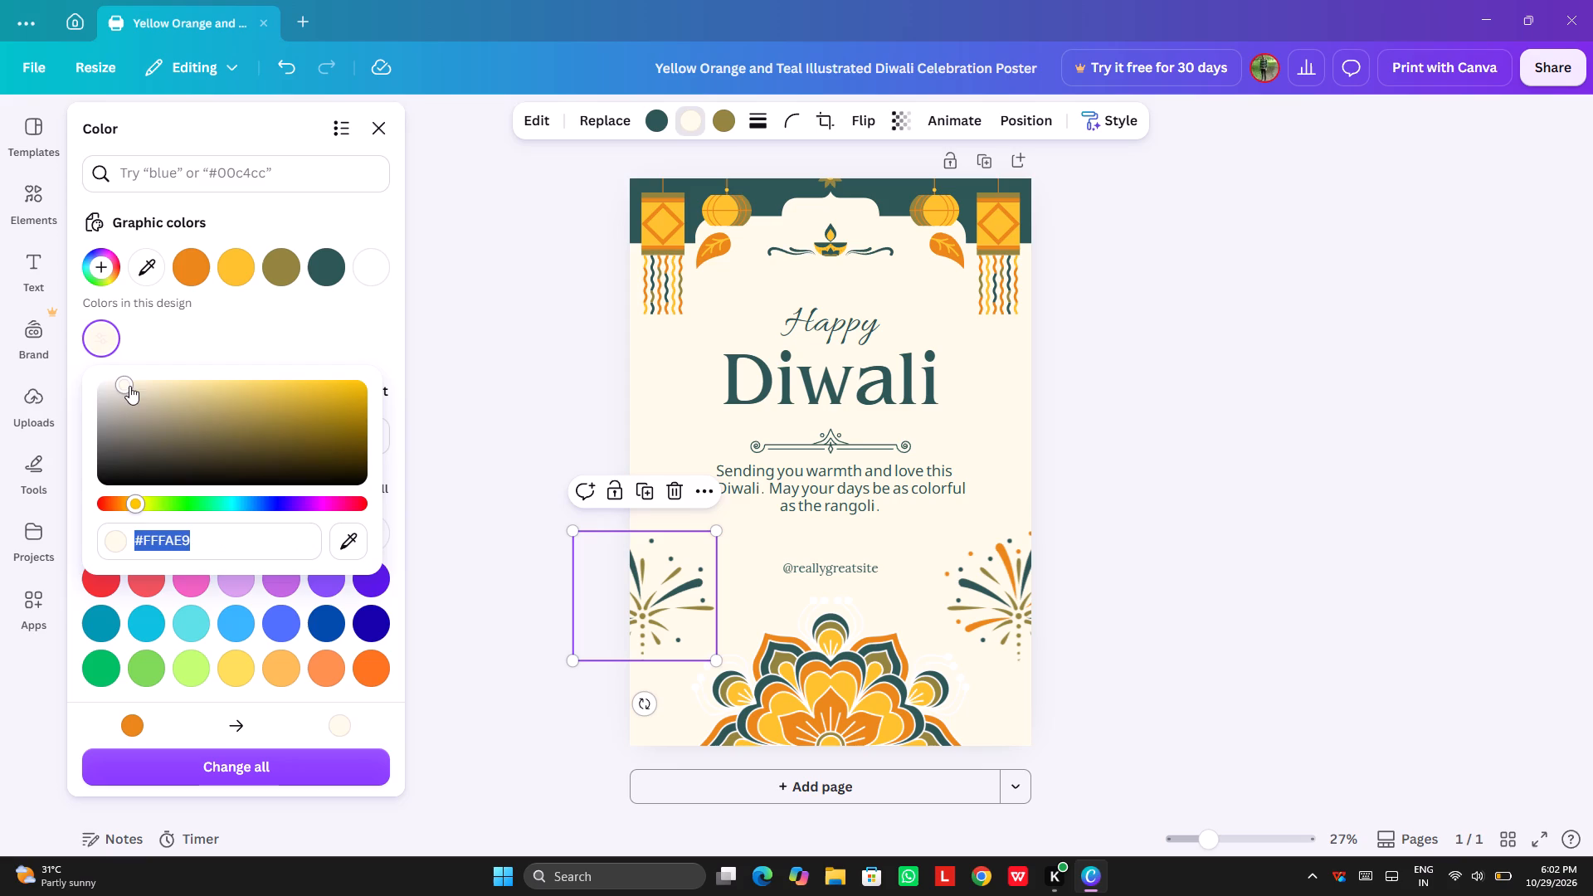
left_click_drag(129, 386, 191, 415)
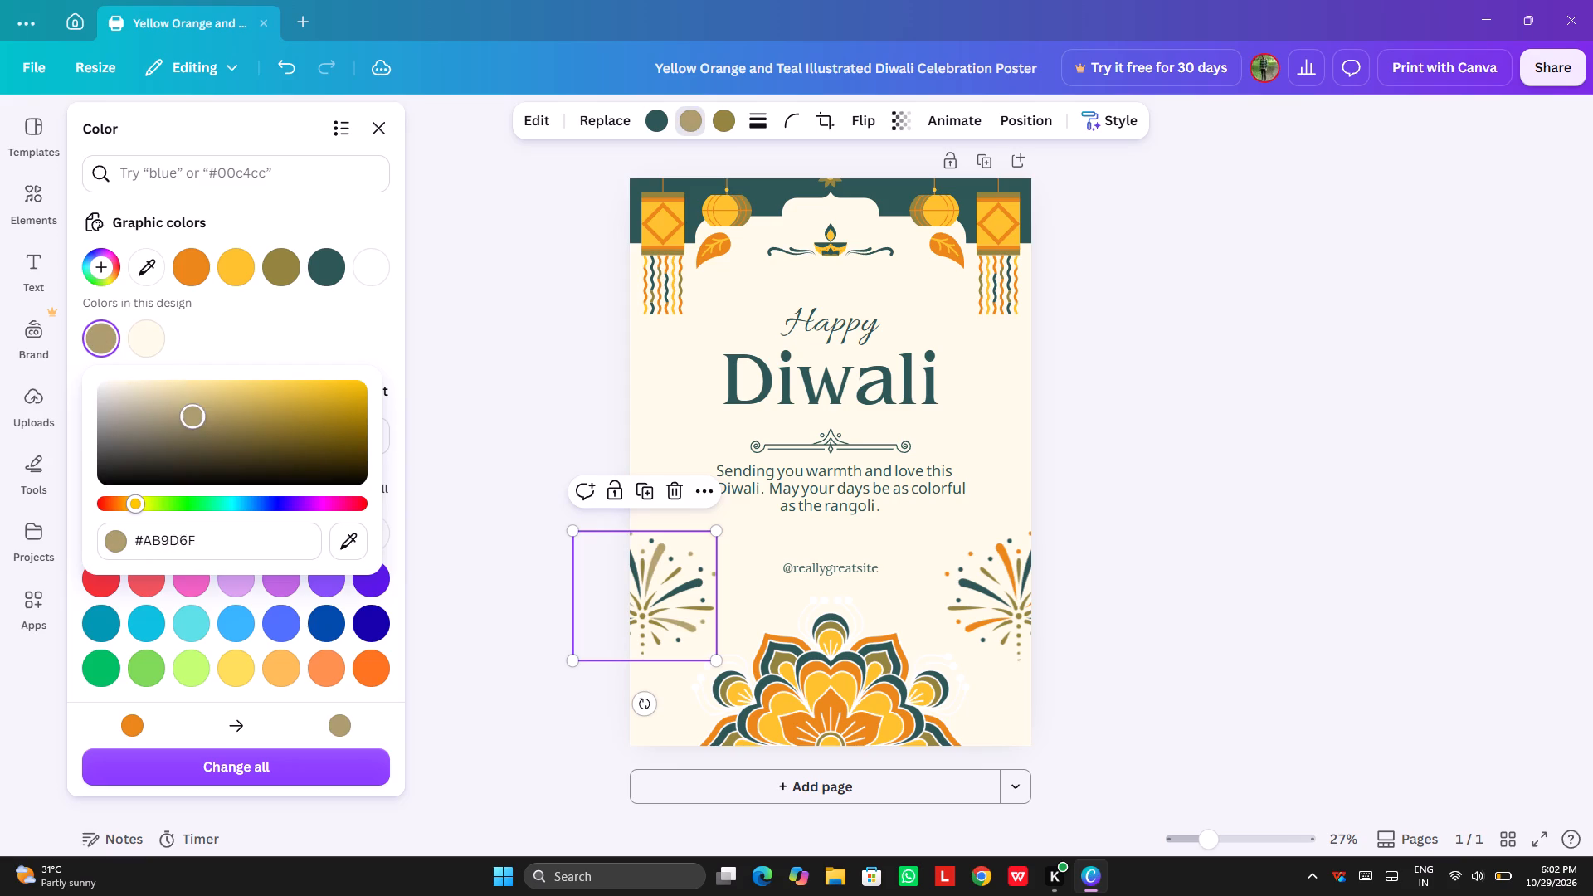
left_click_drag(191, 415, 188, 419)
left_click_drag(188, 419, 182, 447)
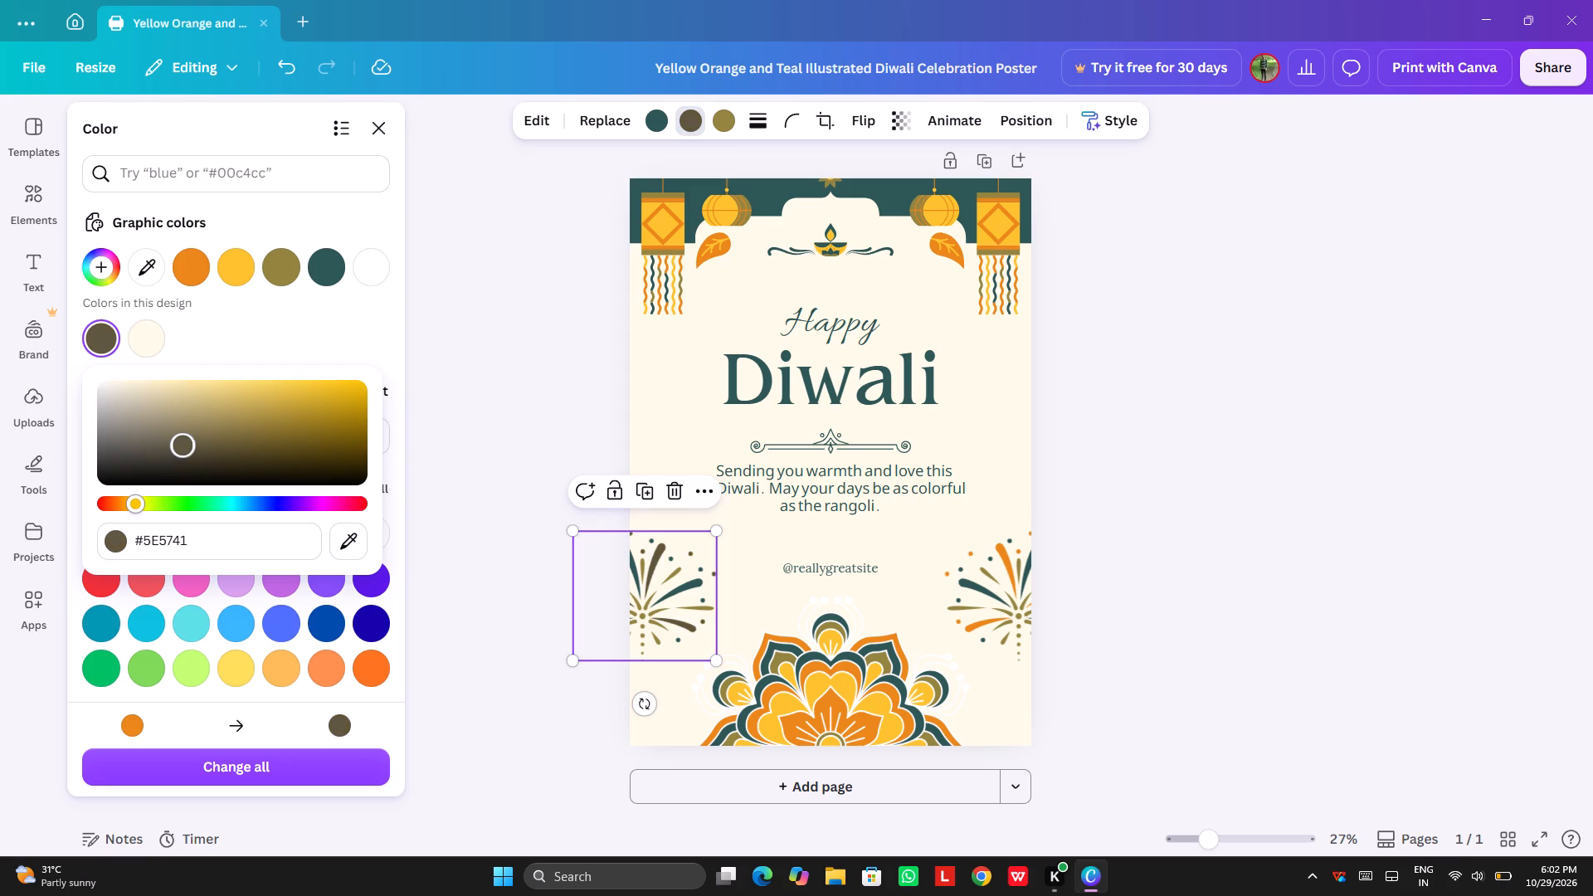
left_click_drag(182, 447, 177, 438)
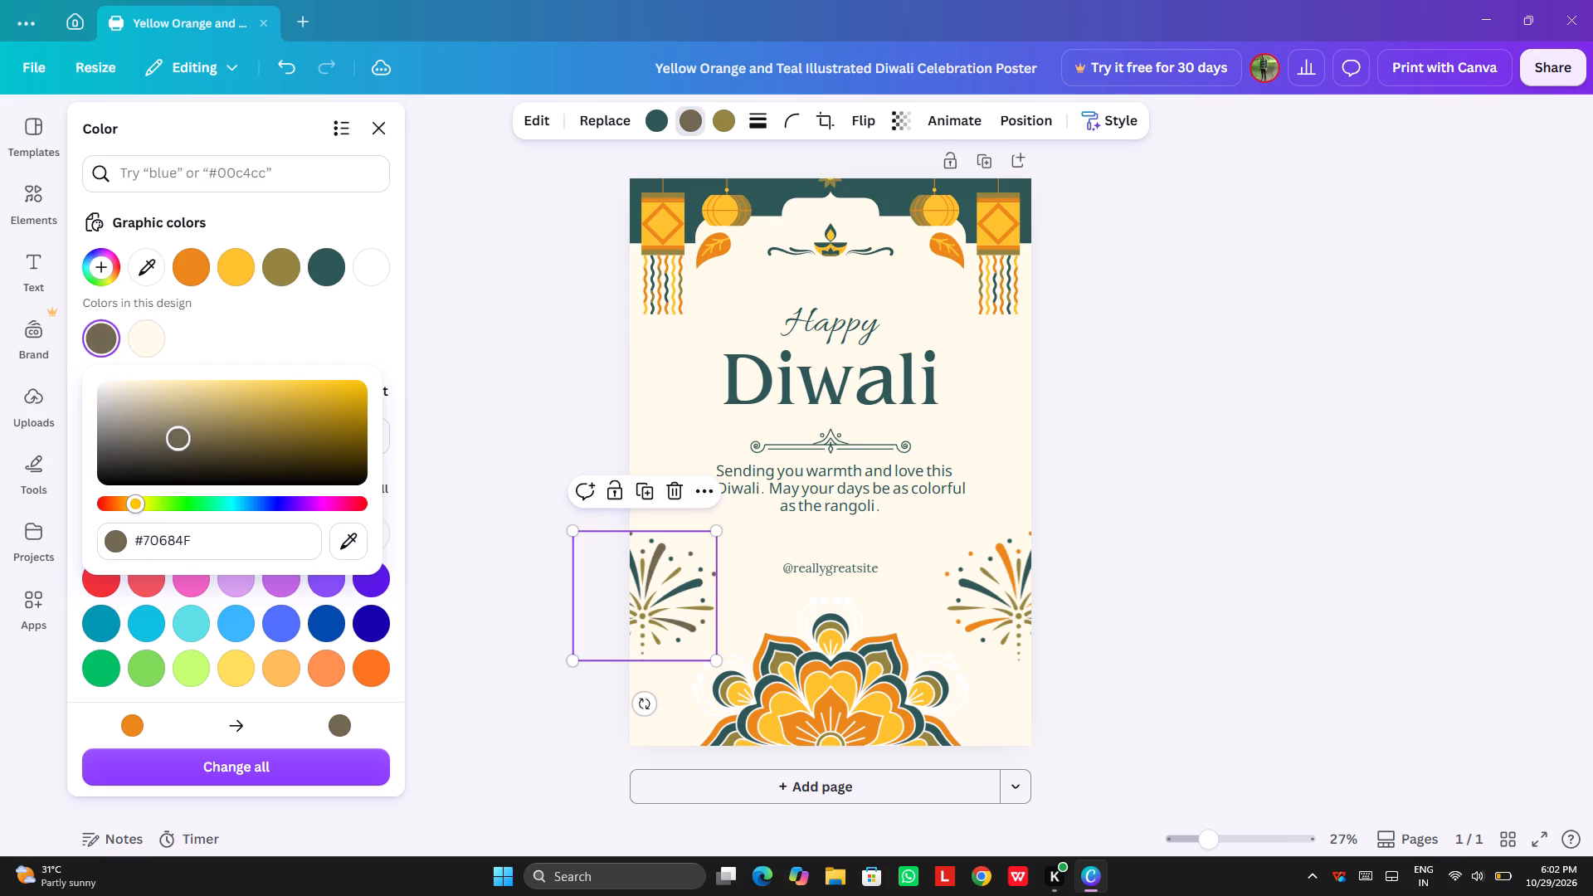
left_click_drag(177, 438, 188, 486)
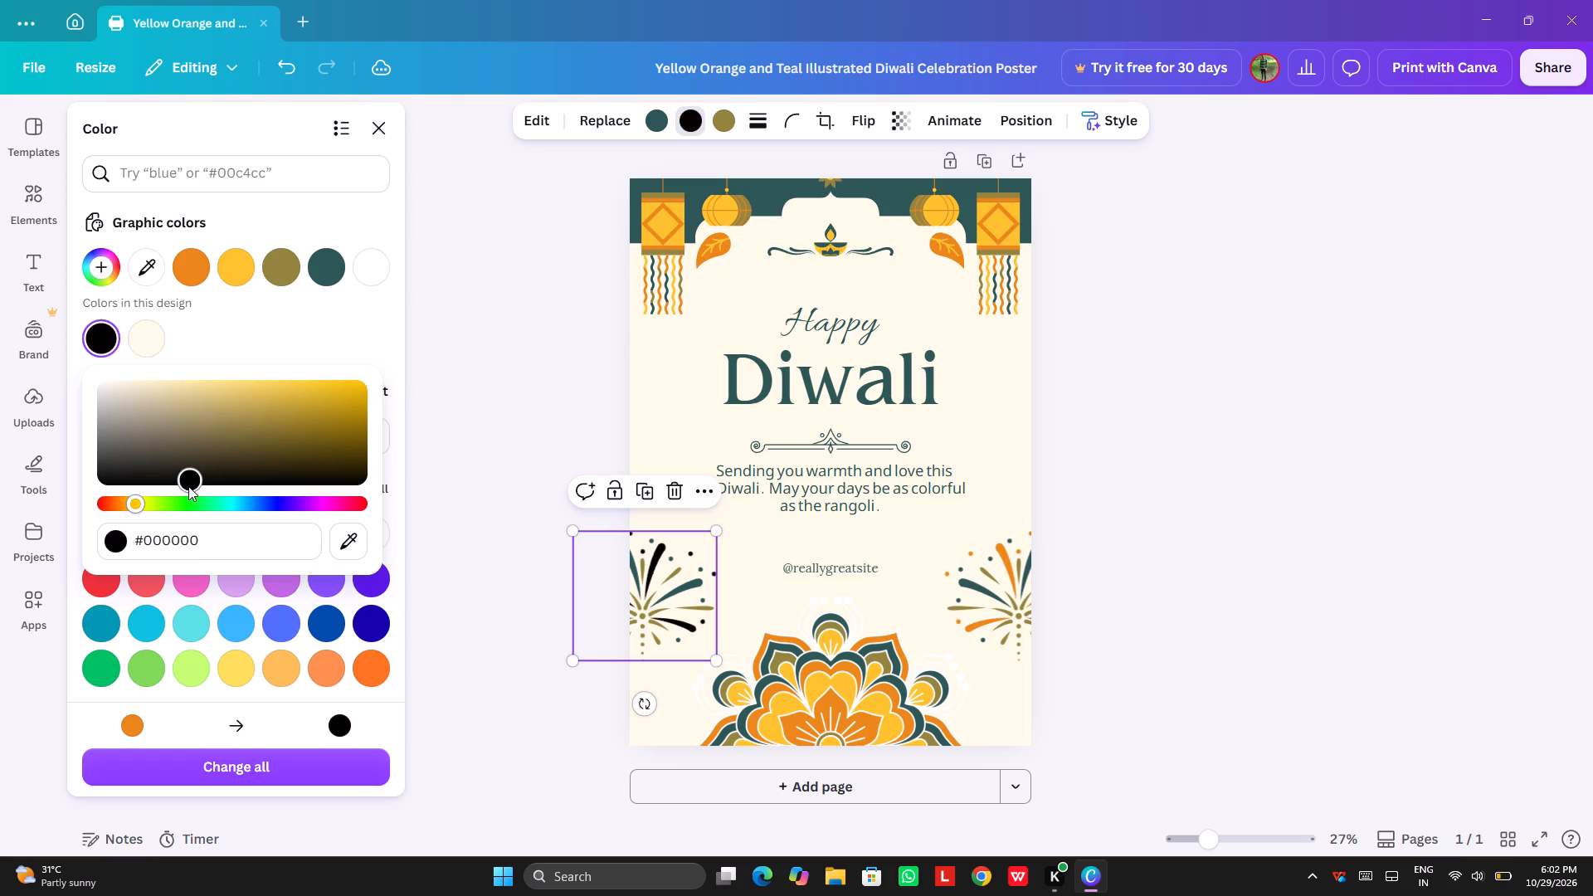
left_click_drag(188, 486, 117, 436)
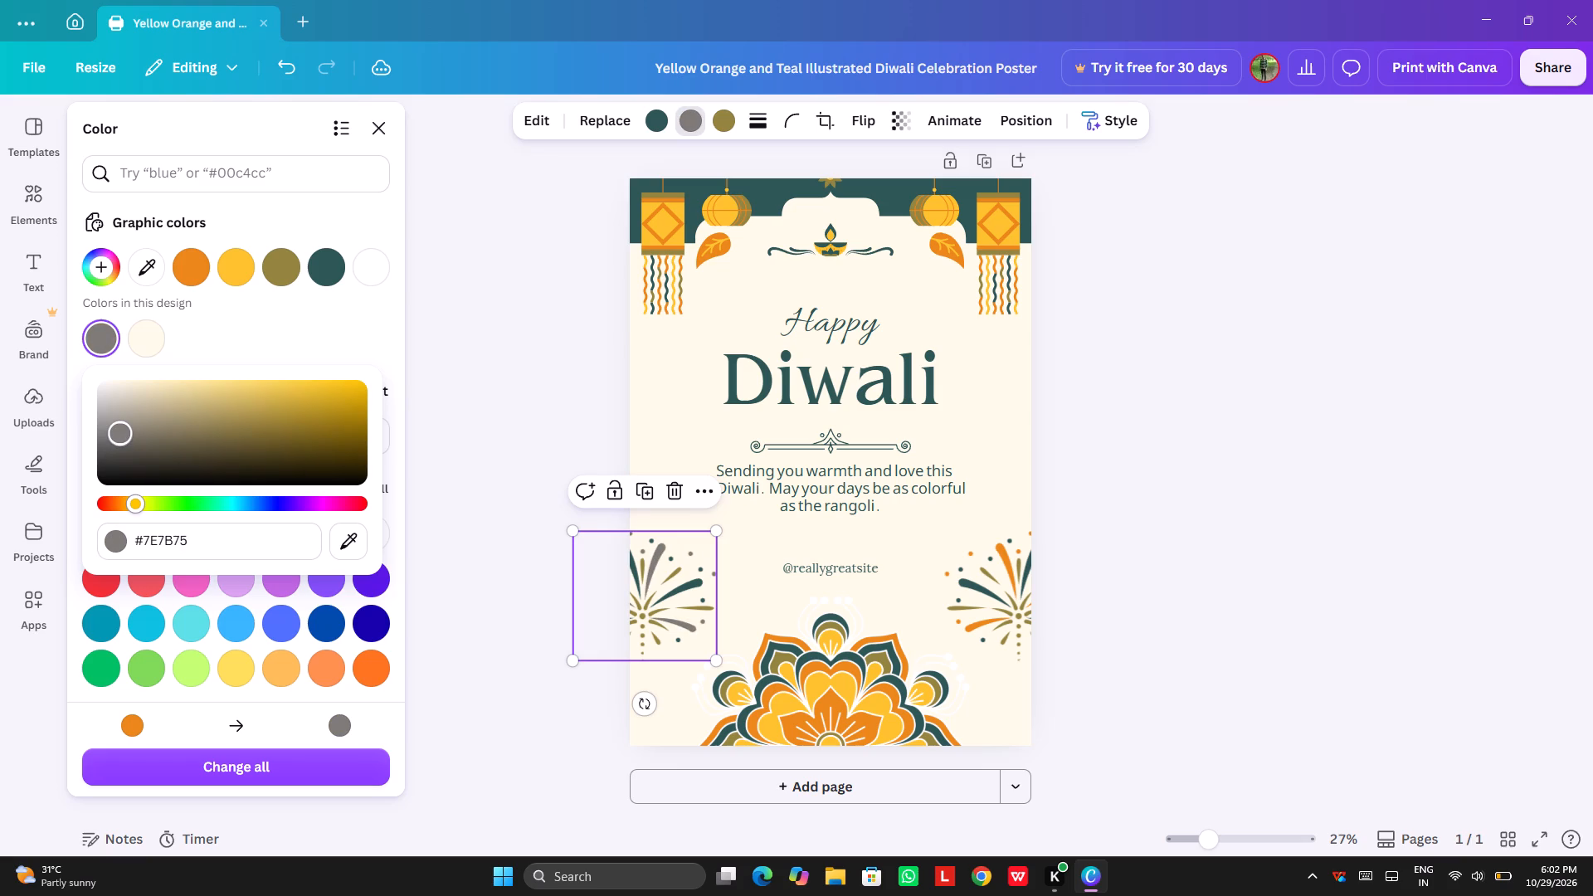
left_click_drag(117, 436, 131, 456)
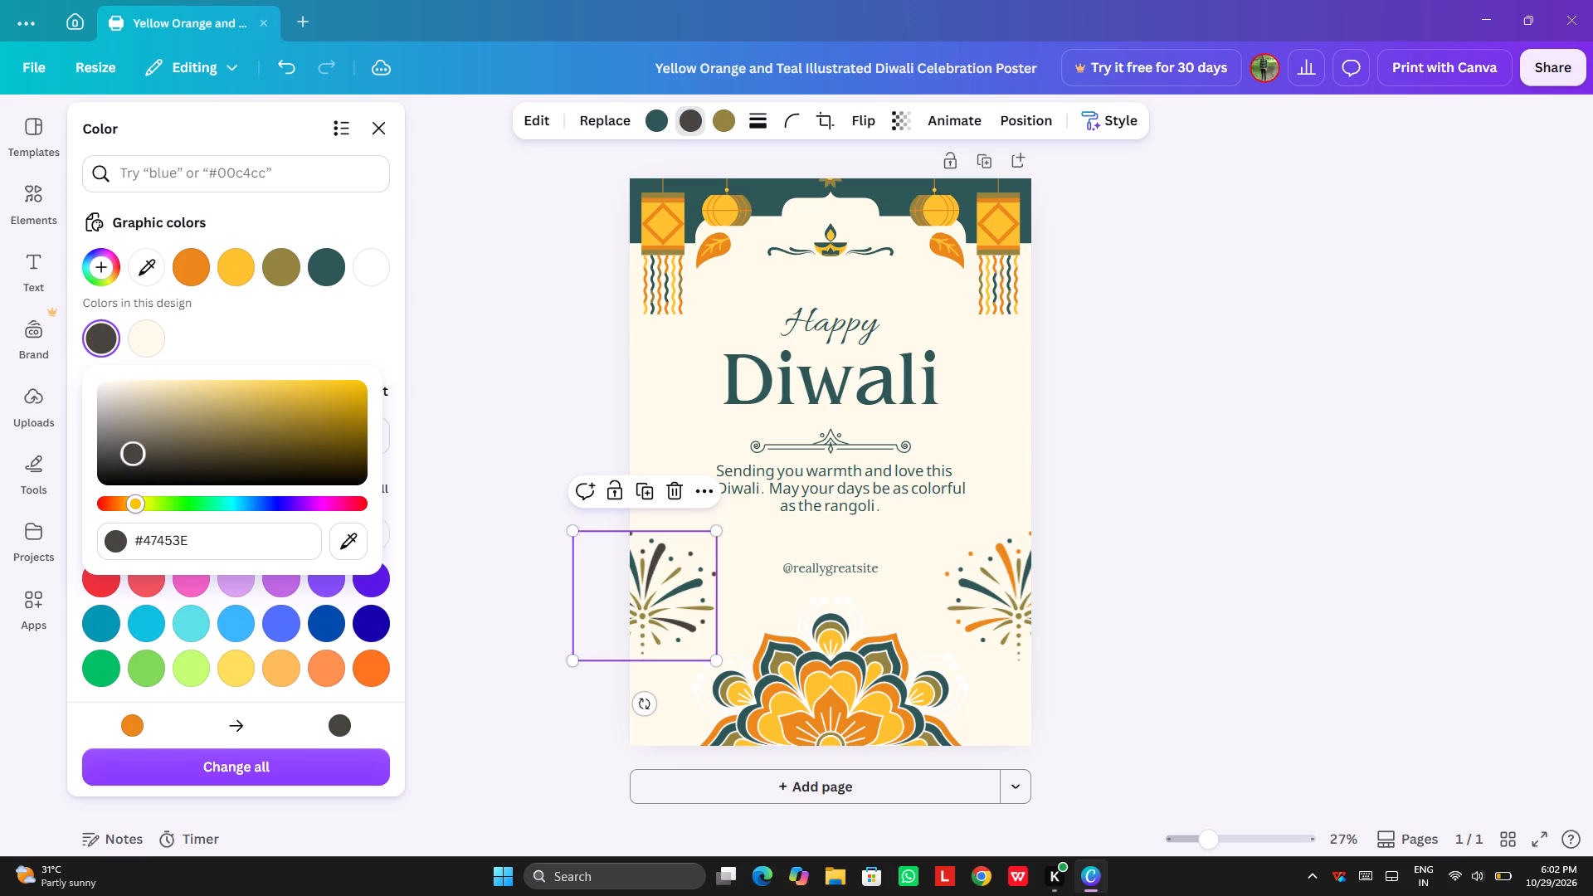
left_click_drag(131, 456, 134, 457)
left_click(134, 457)
left_click(438, 423)
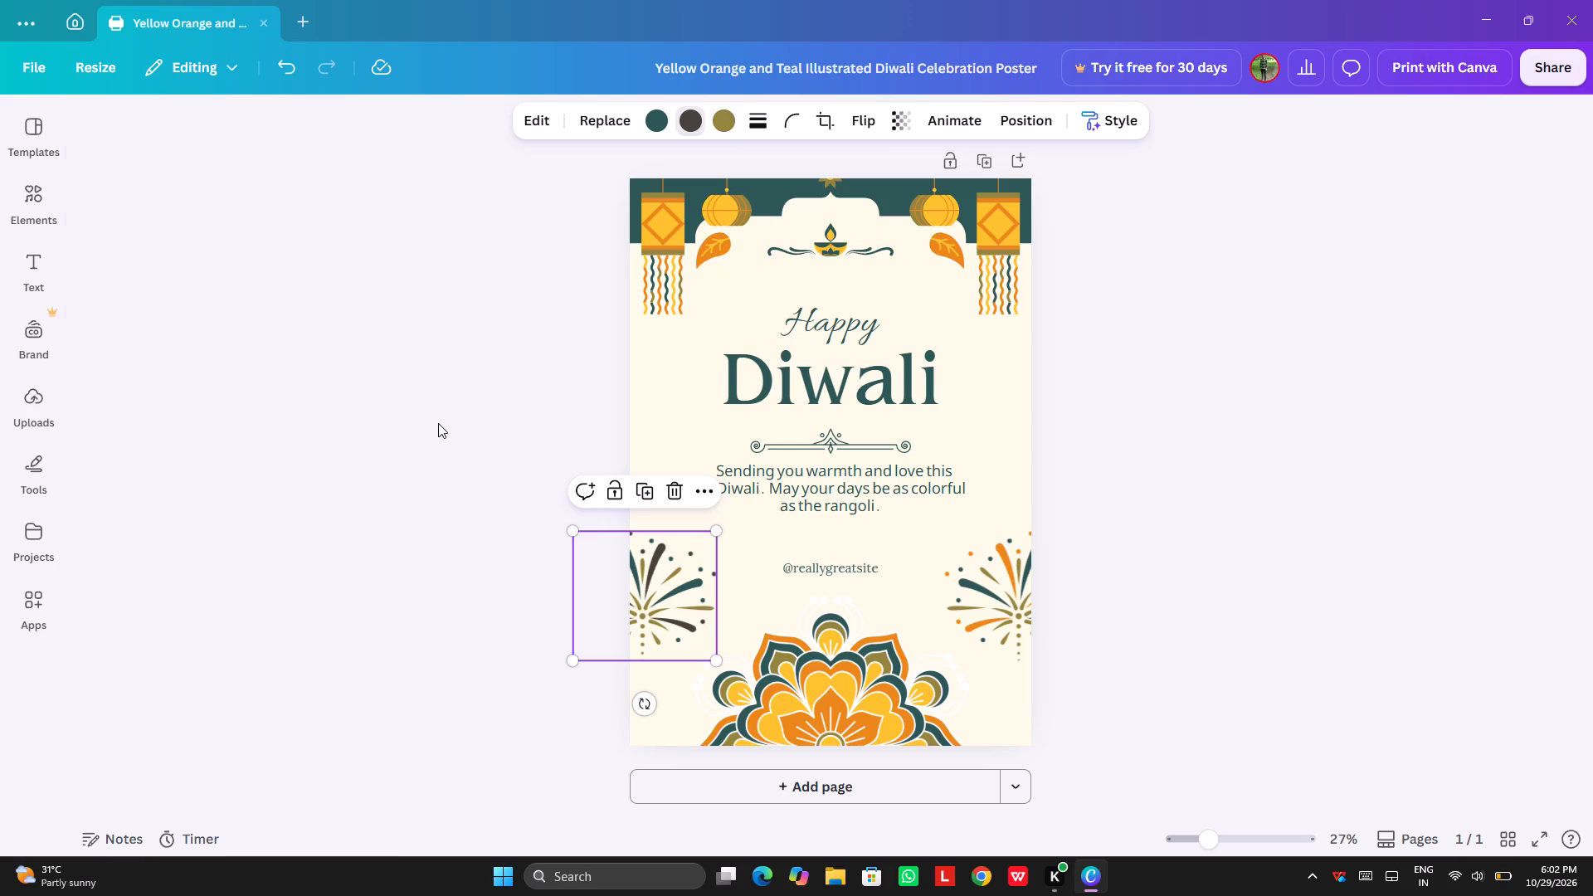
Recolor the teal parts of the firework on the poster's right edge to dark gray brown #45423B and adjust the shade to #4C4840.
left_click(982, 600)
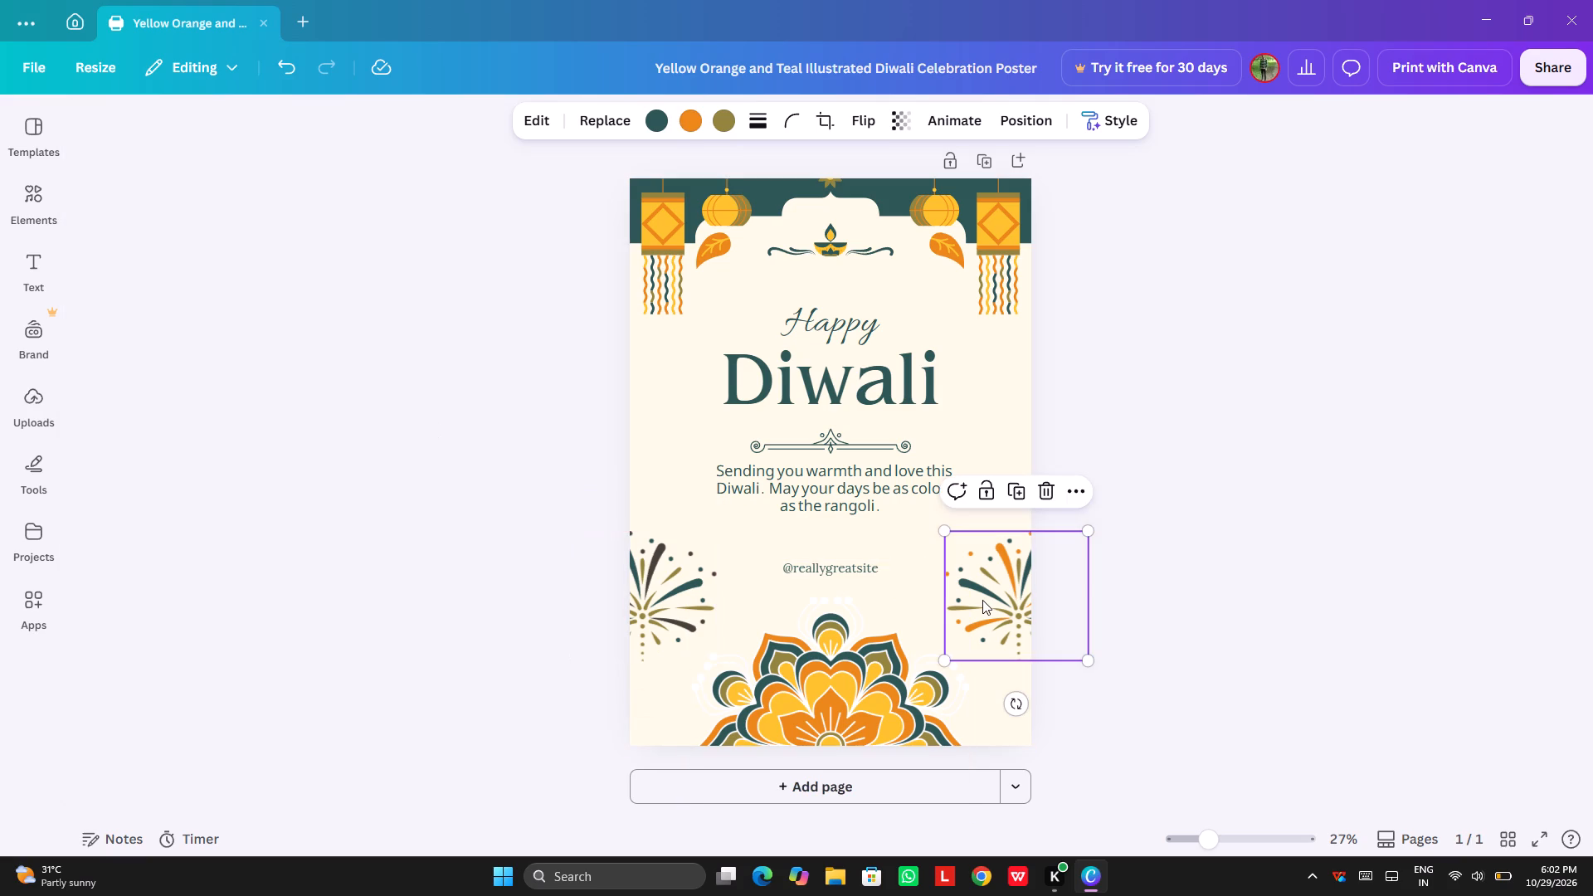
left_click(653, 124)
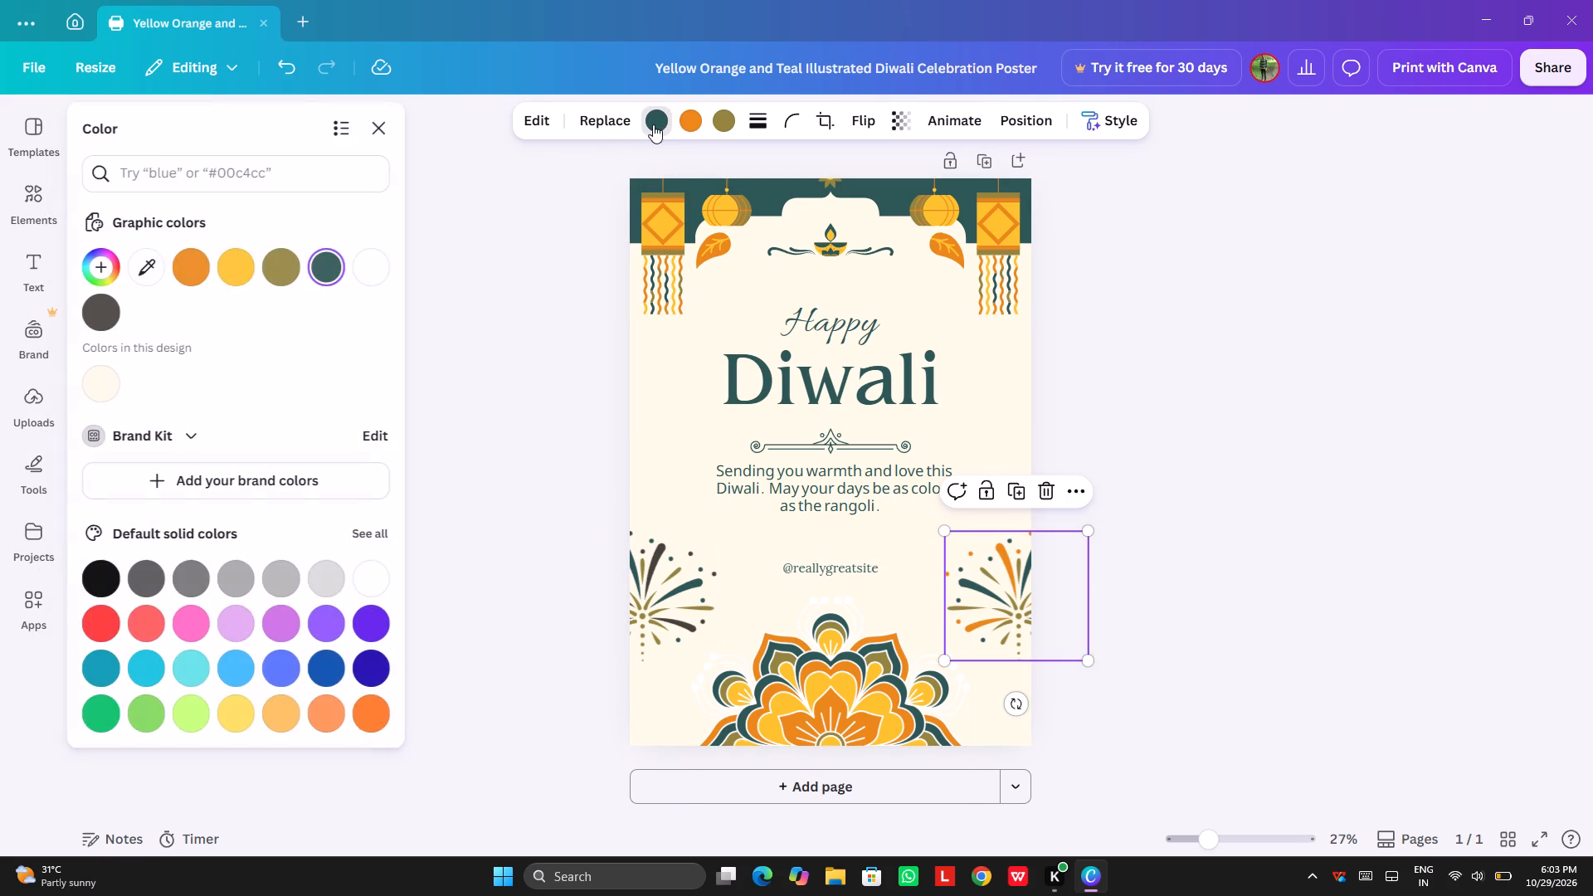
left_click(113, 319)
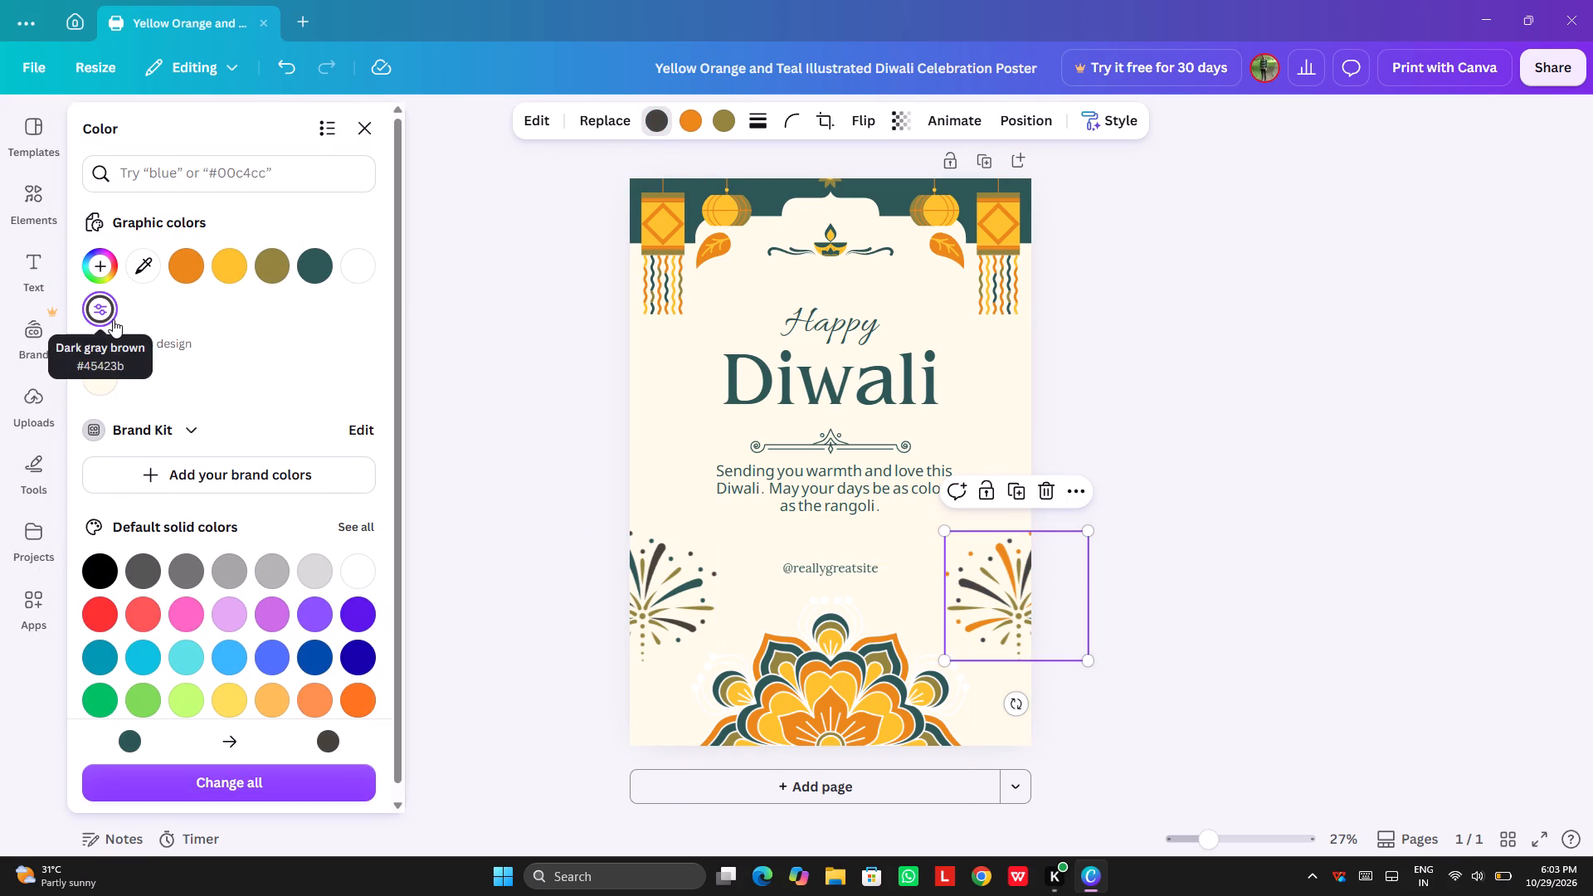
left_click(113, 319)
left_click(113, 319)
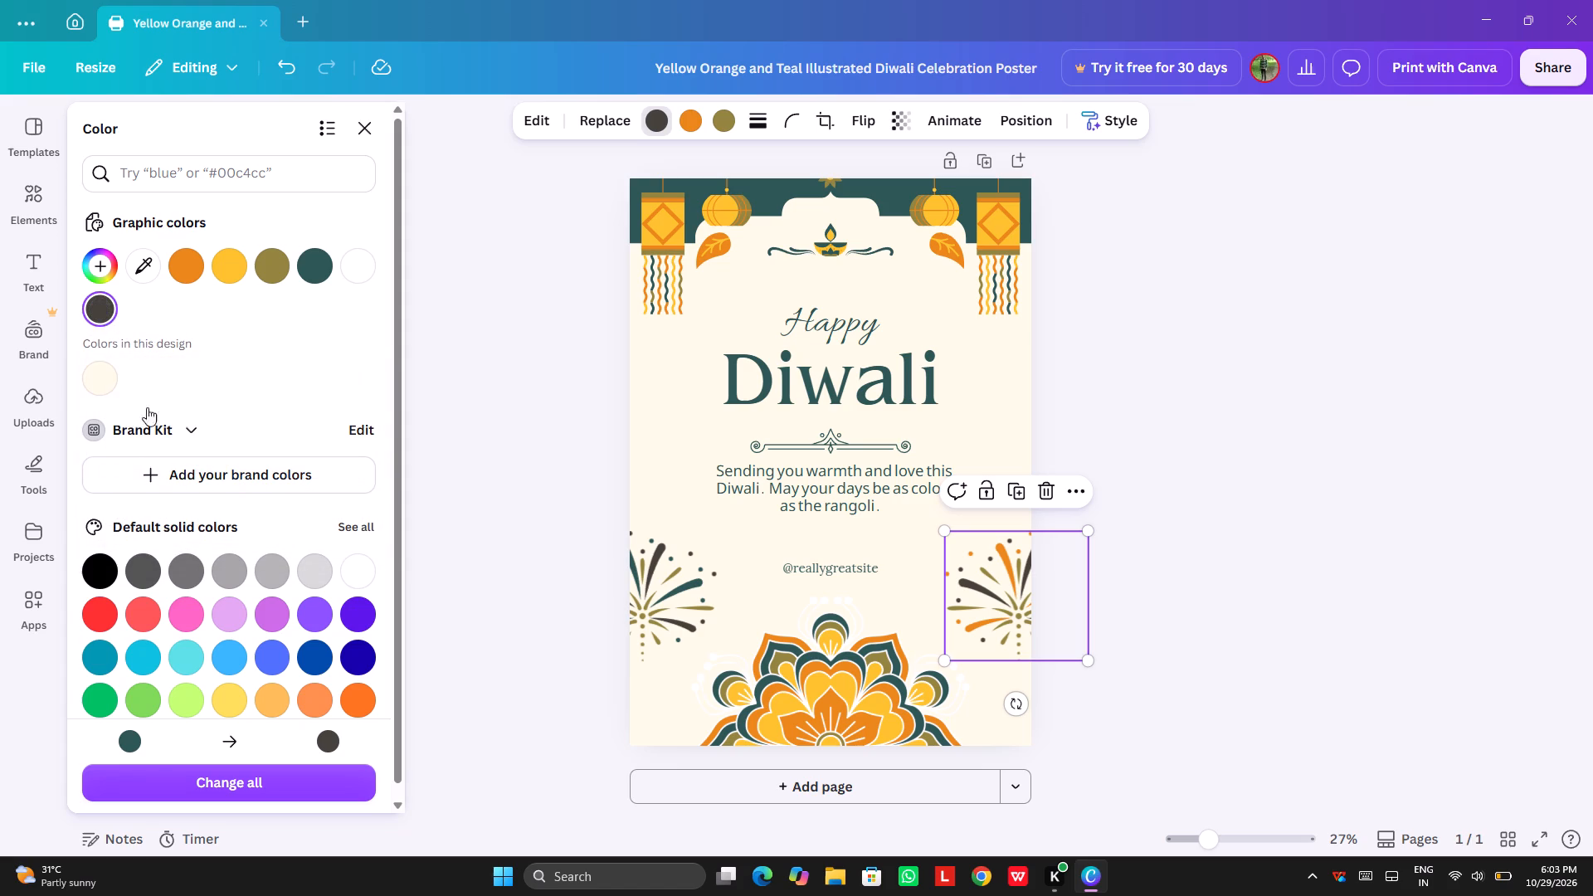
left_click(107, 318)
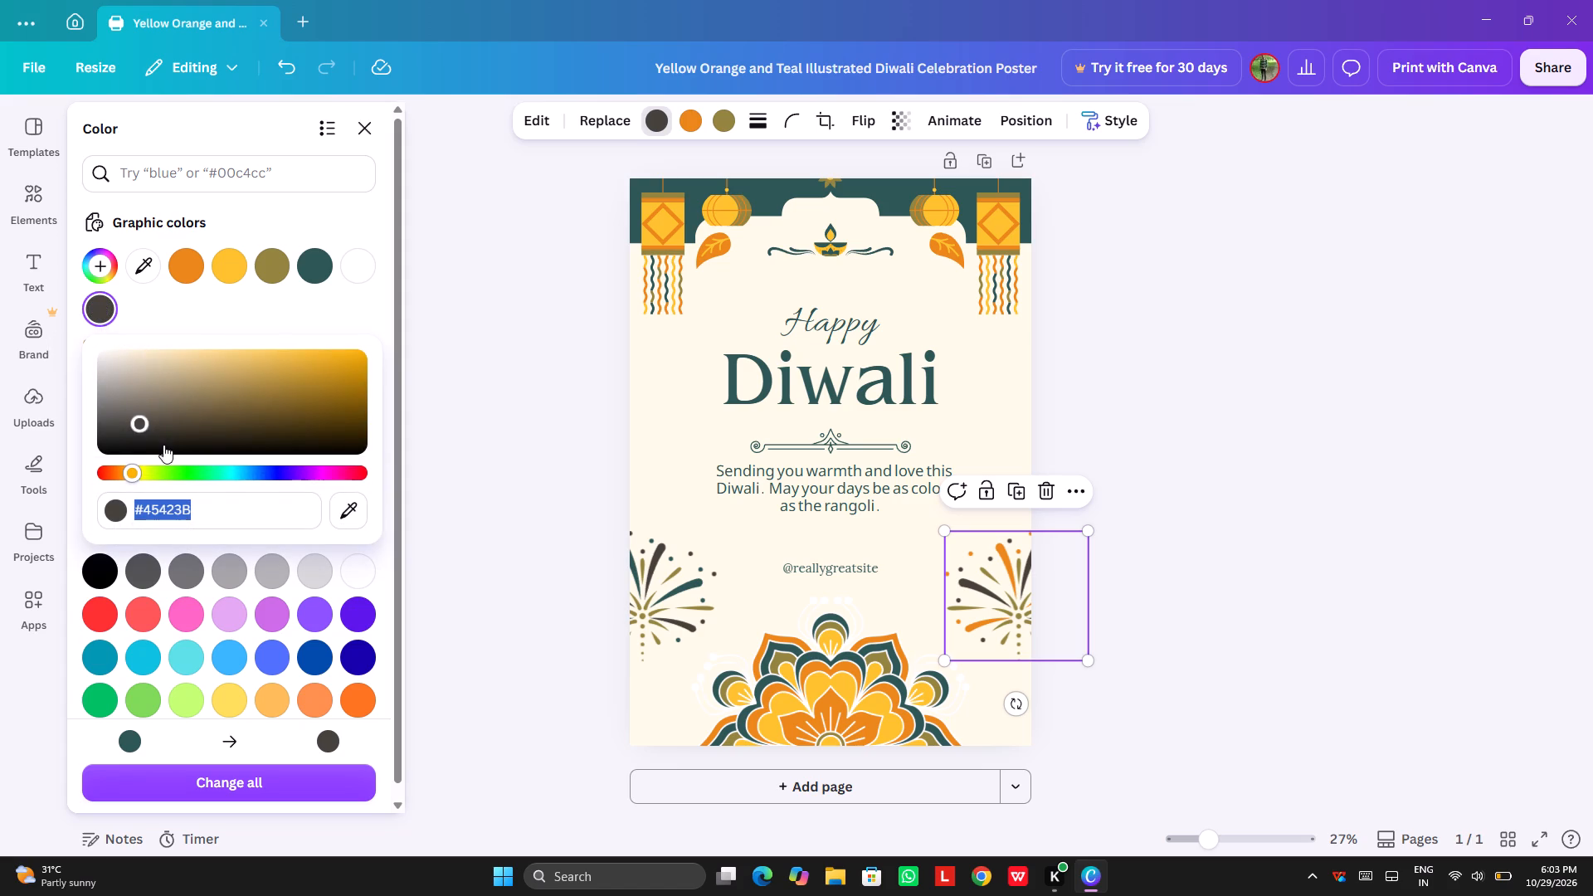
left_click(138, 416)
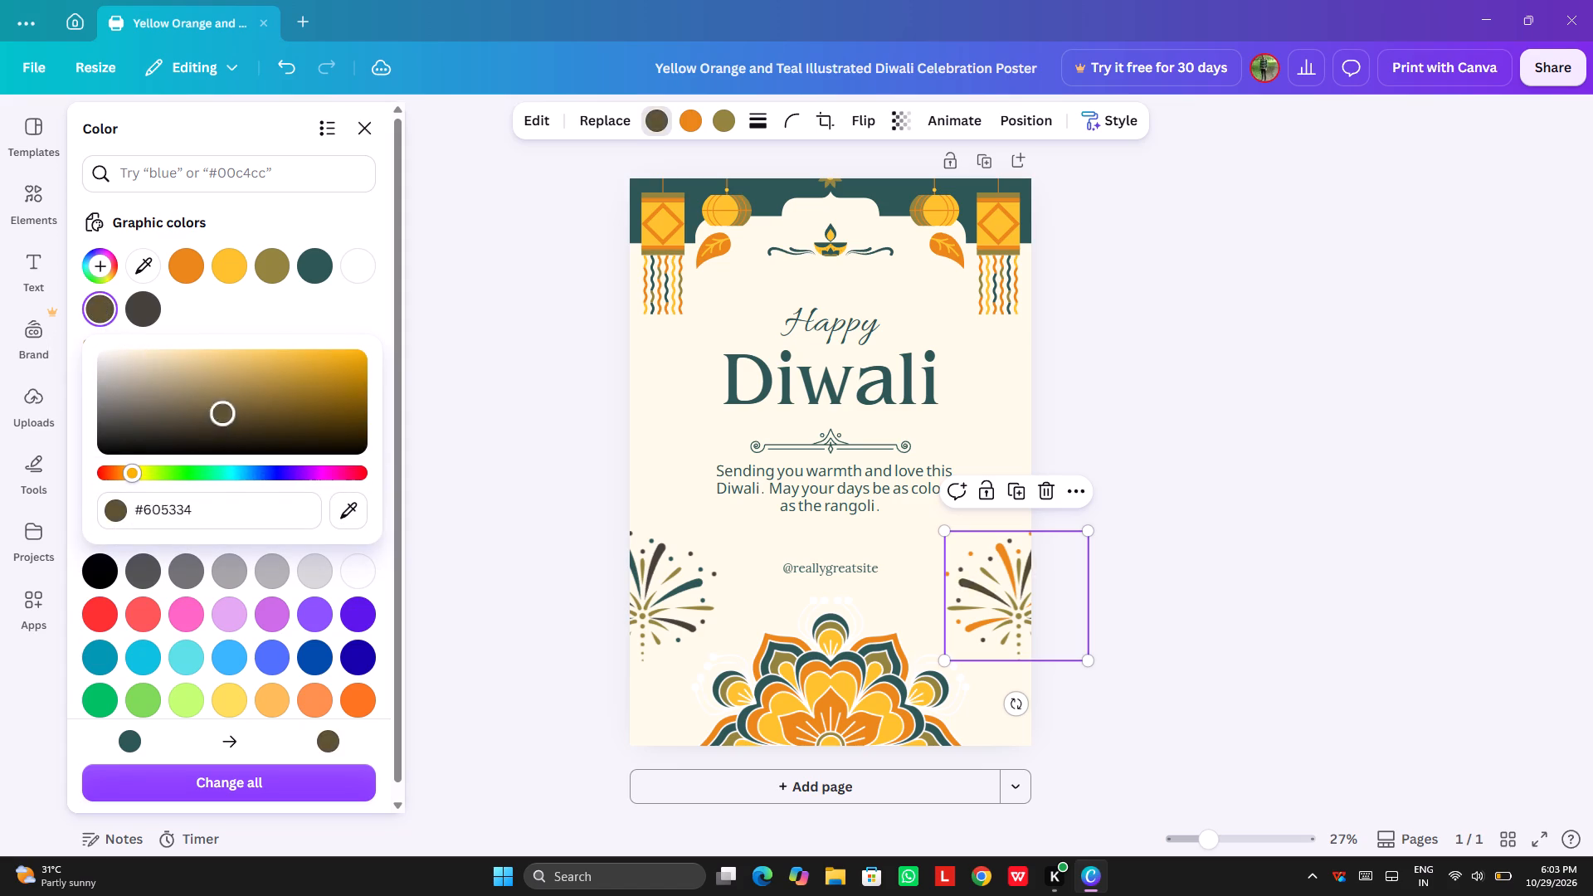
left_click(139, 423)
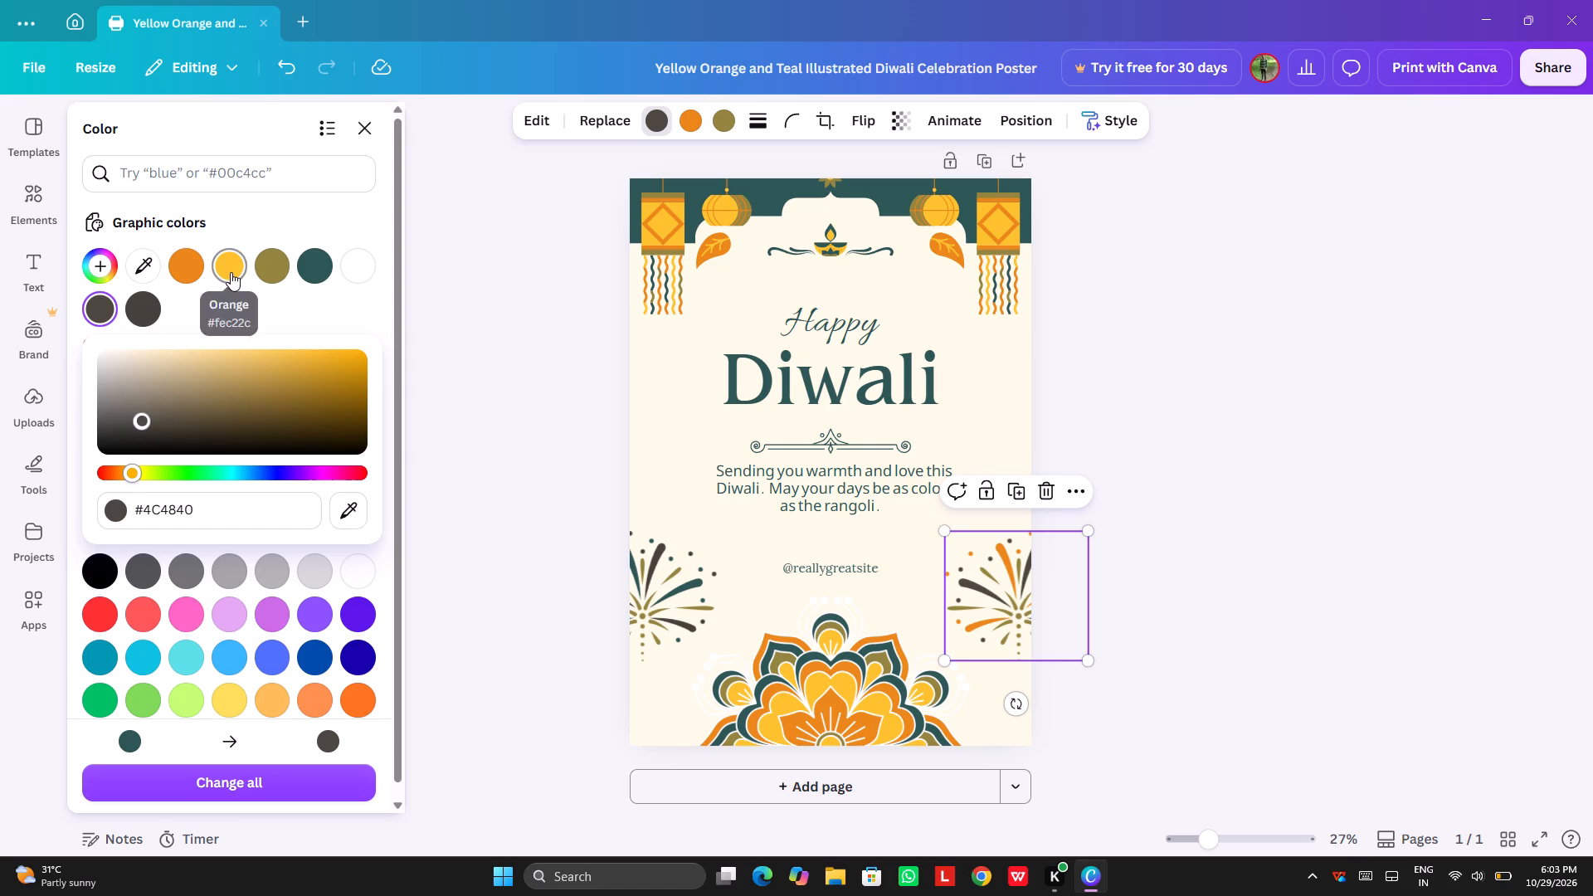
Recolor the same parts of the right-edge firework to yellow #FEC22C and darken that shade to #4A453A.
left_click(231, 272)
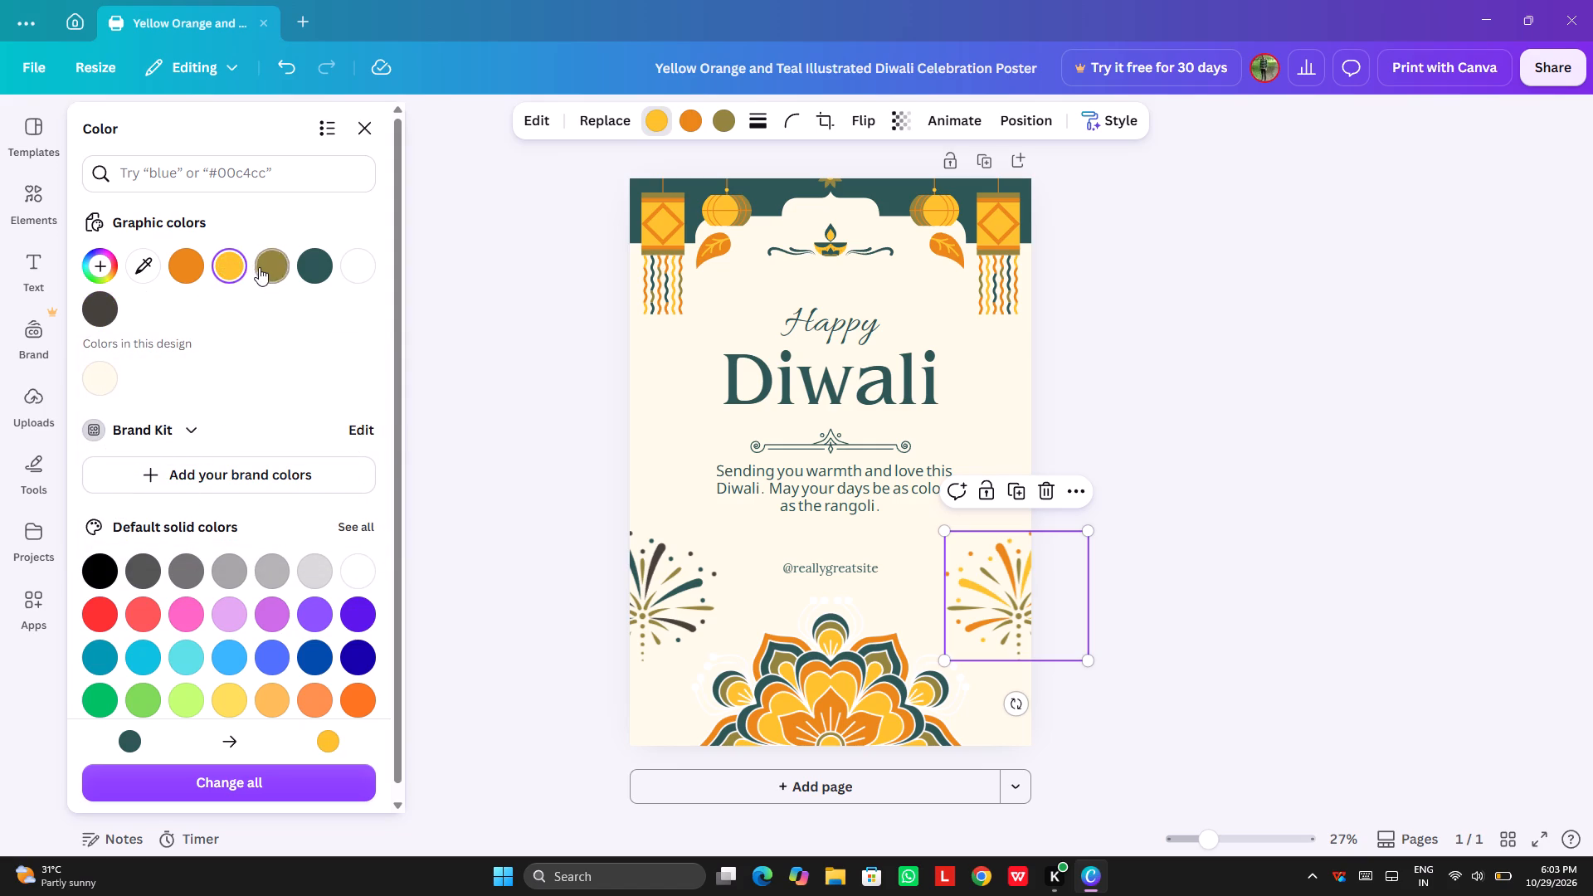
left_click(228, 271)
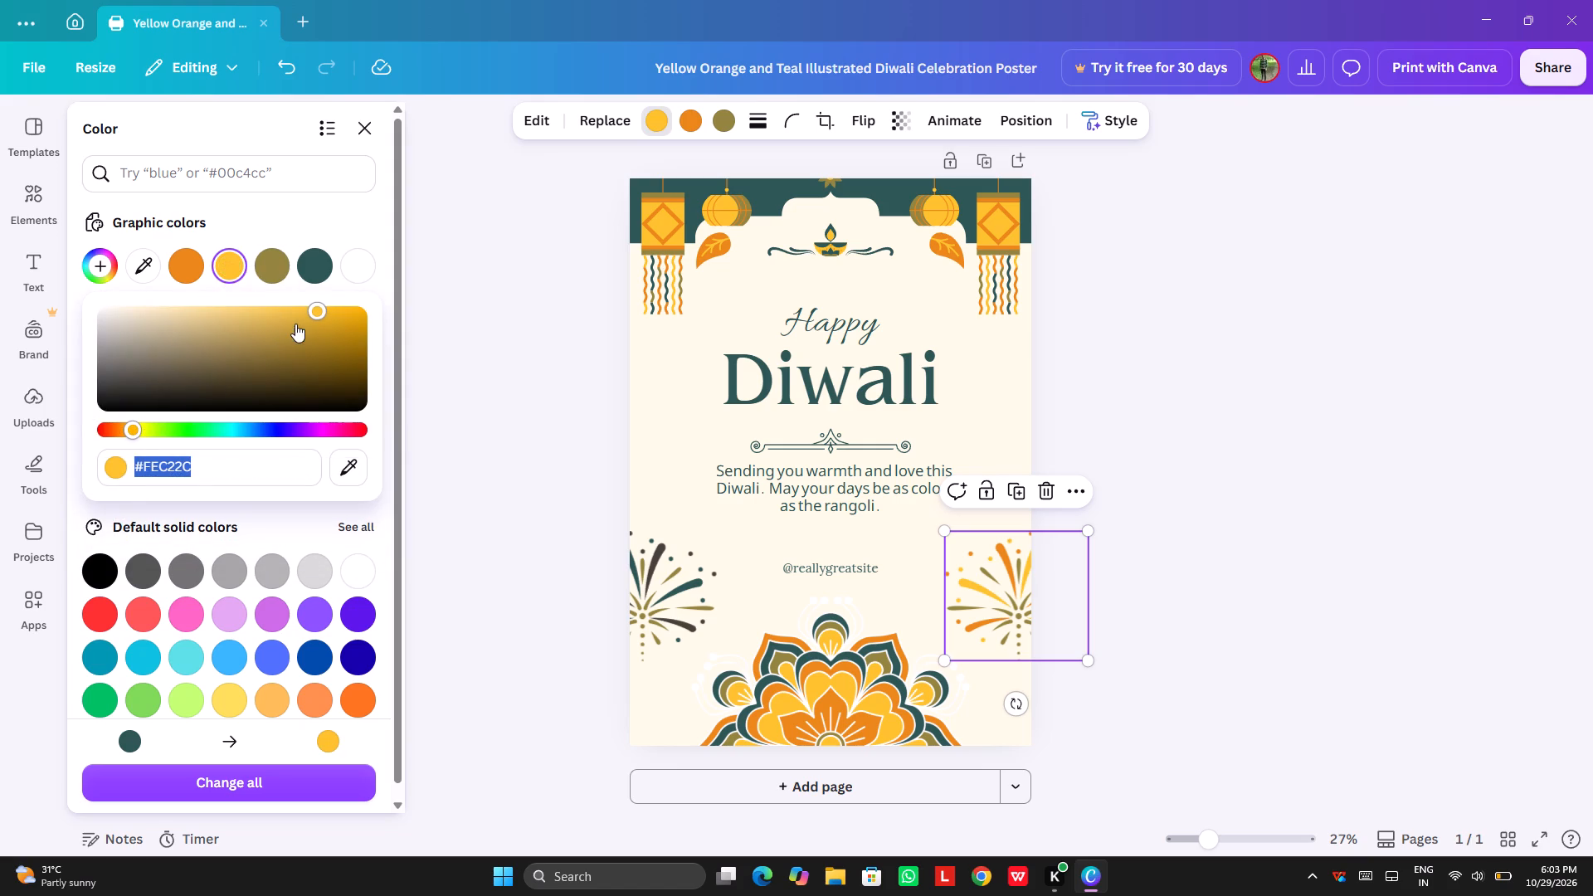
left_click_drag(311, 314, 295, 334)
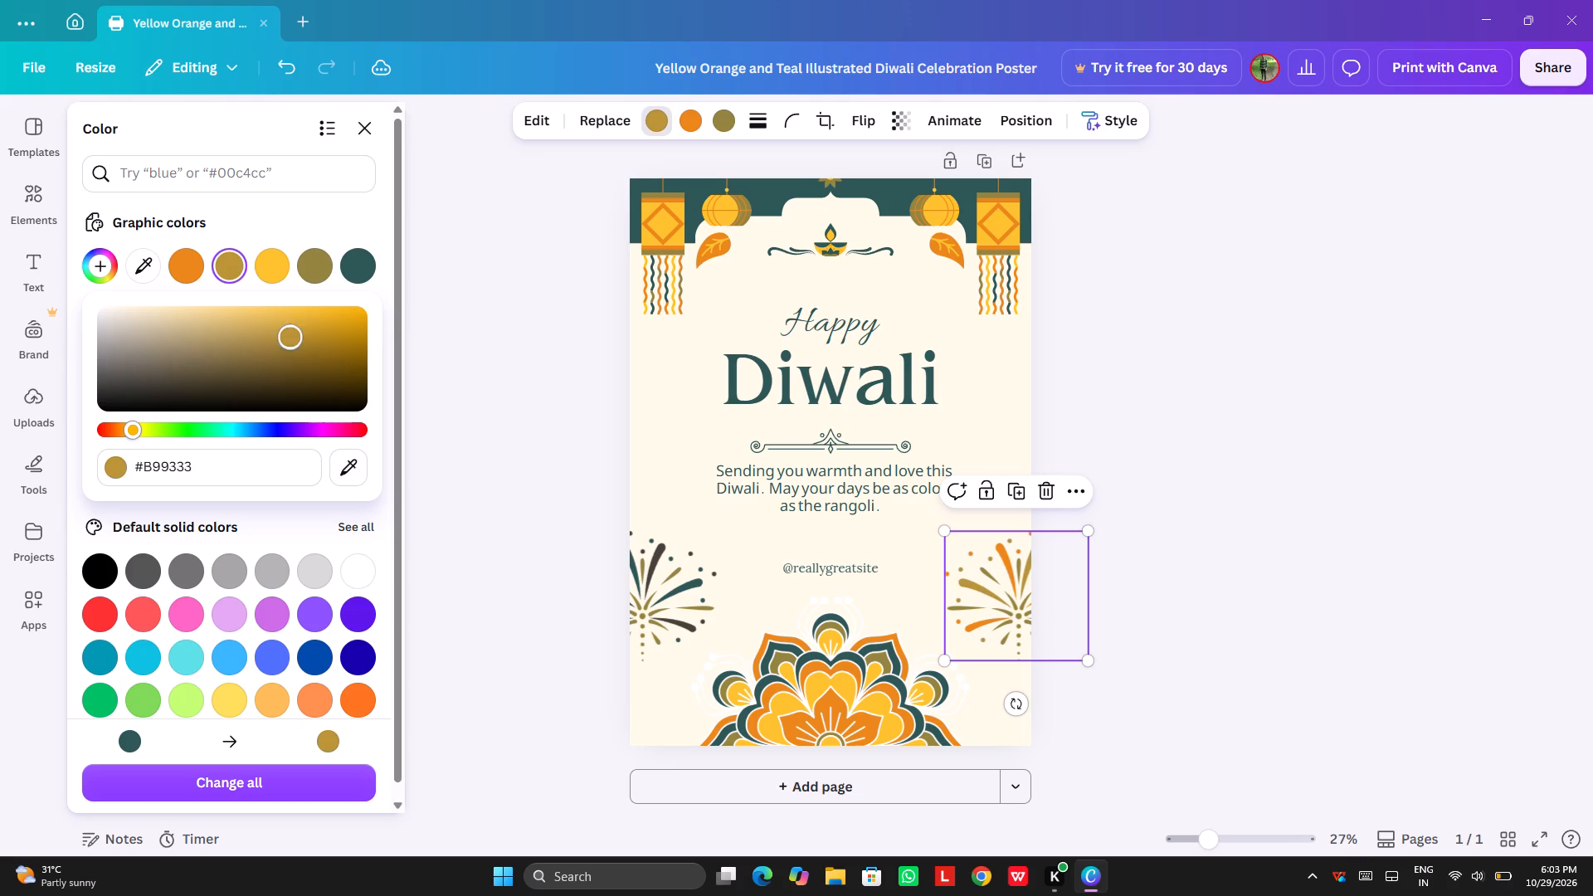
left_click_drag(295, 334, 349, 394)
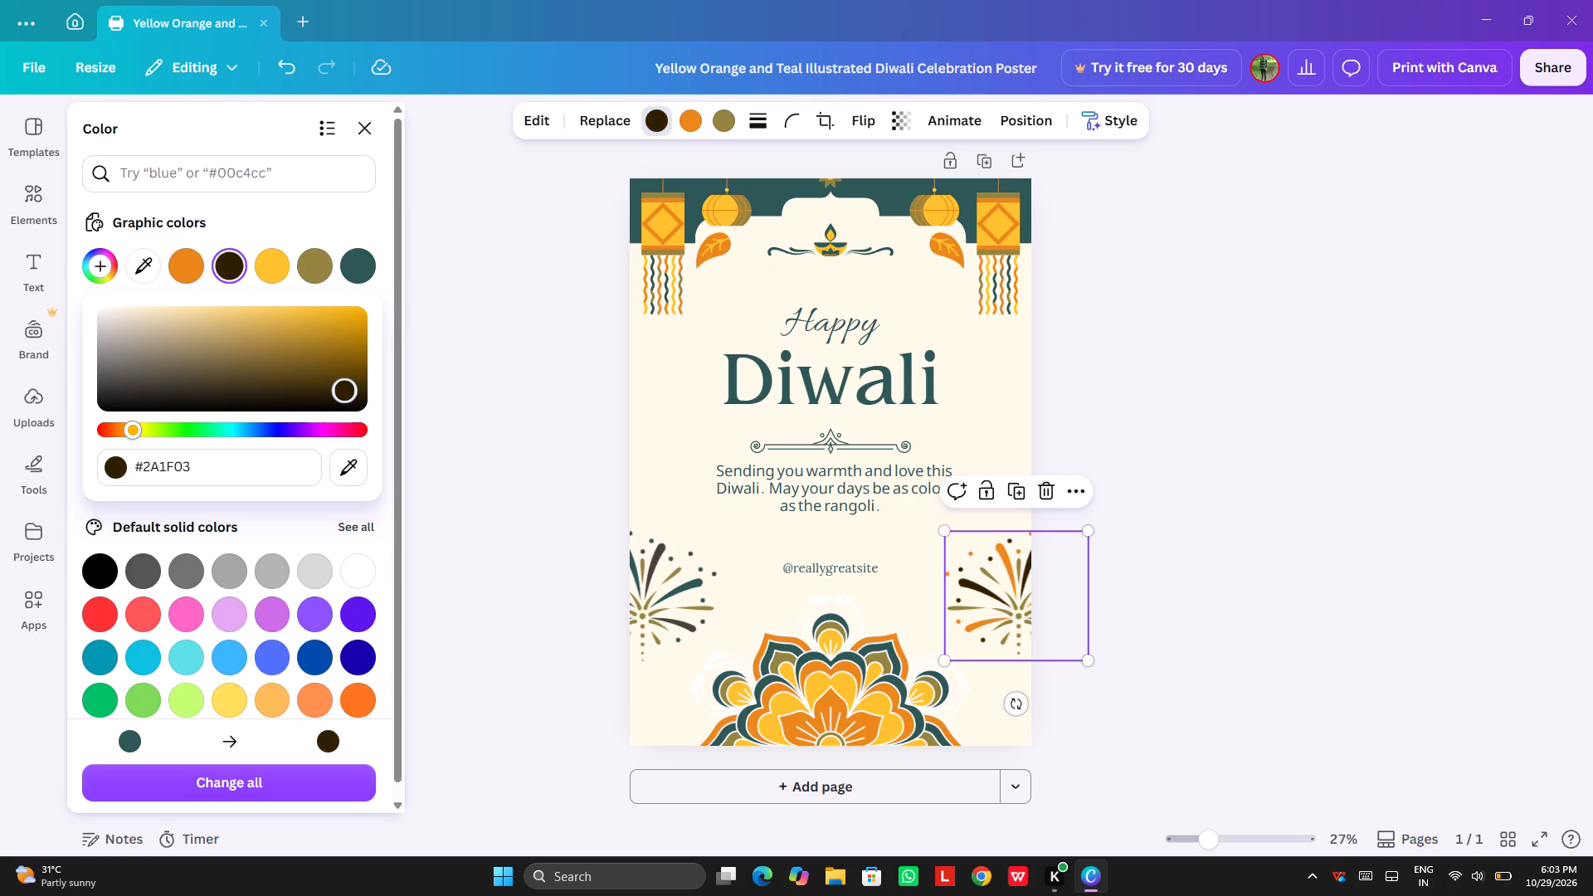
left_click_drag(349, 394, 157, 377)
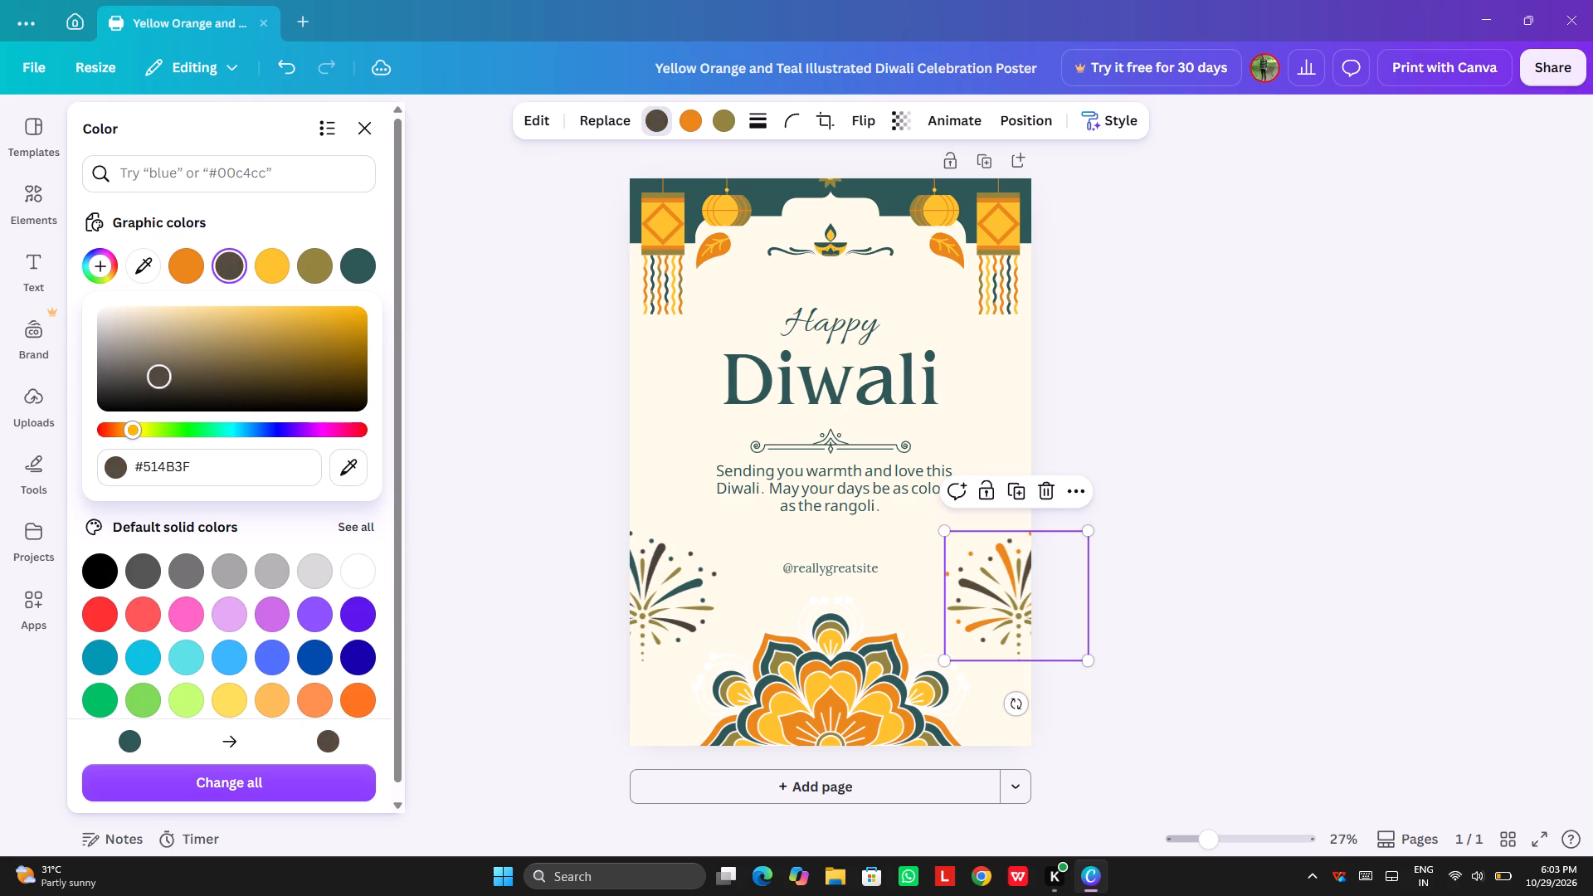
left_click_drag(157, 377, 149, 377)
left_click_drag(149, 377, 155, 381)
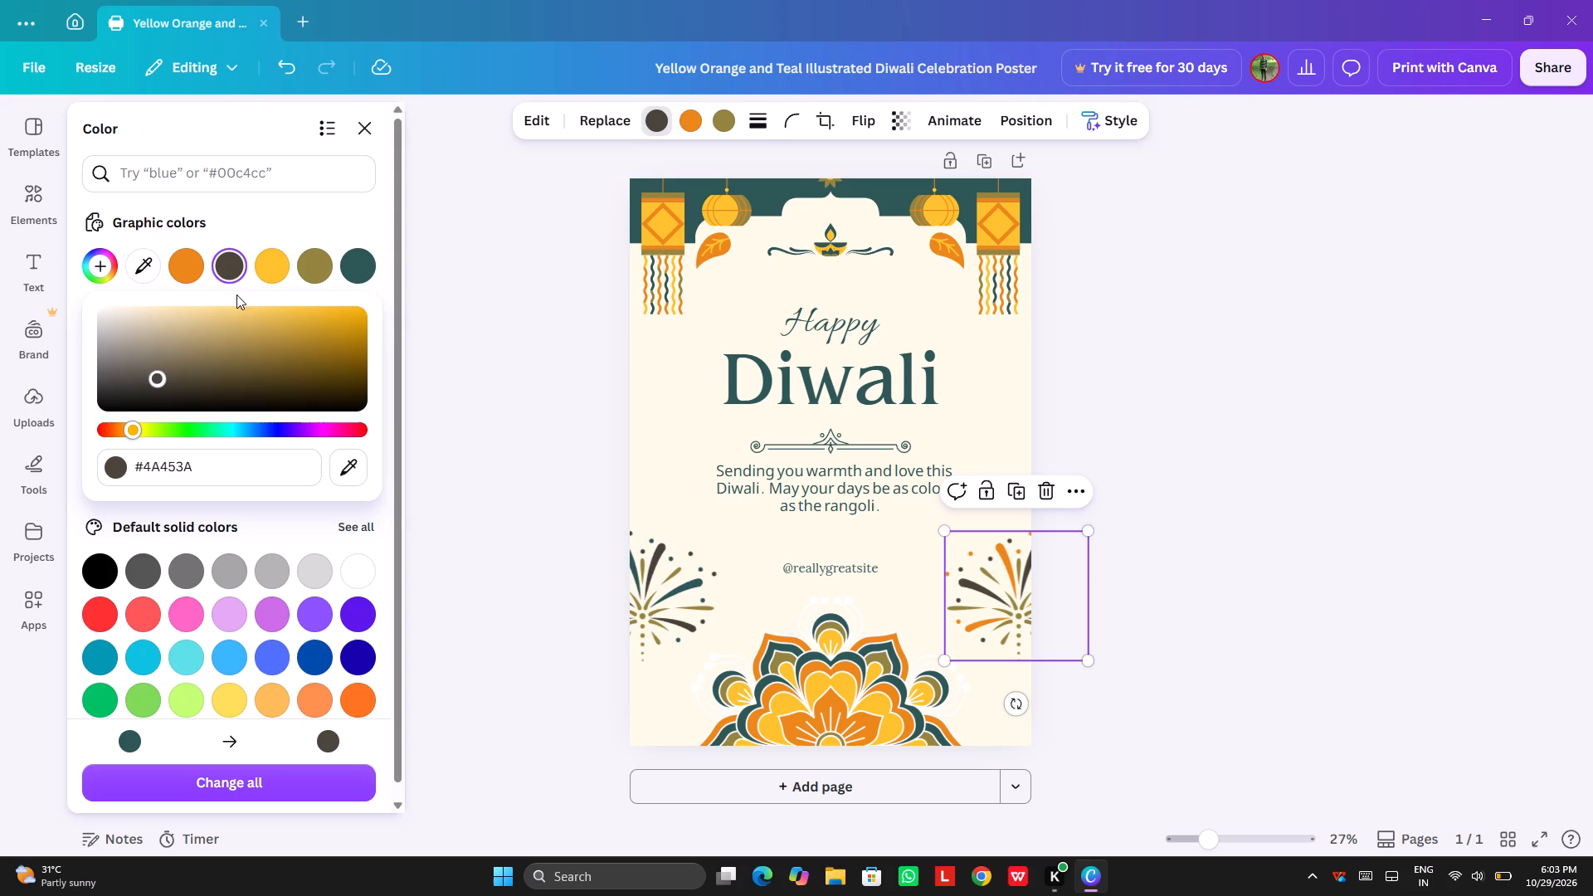
Switch the originally teal parts of the right-edge firework to yellow, change them to olive #94853E, and darken the olive to #413E34.
left_click(263, 271)
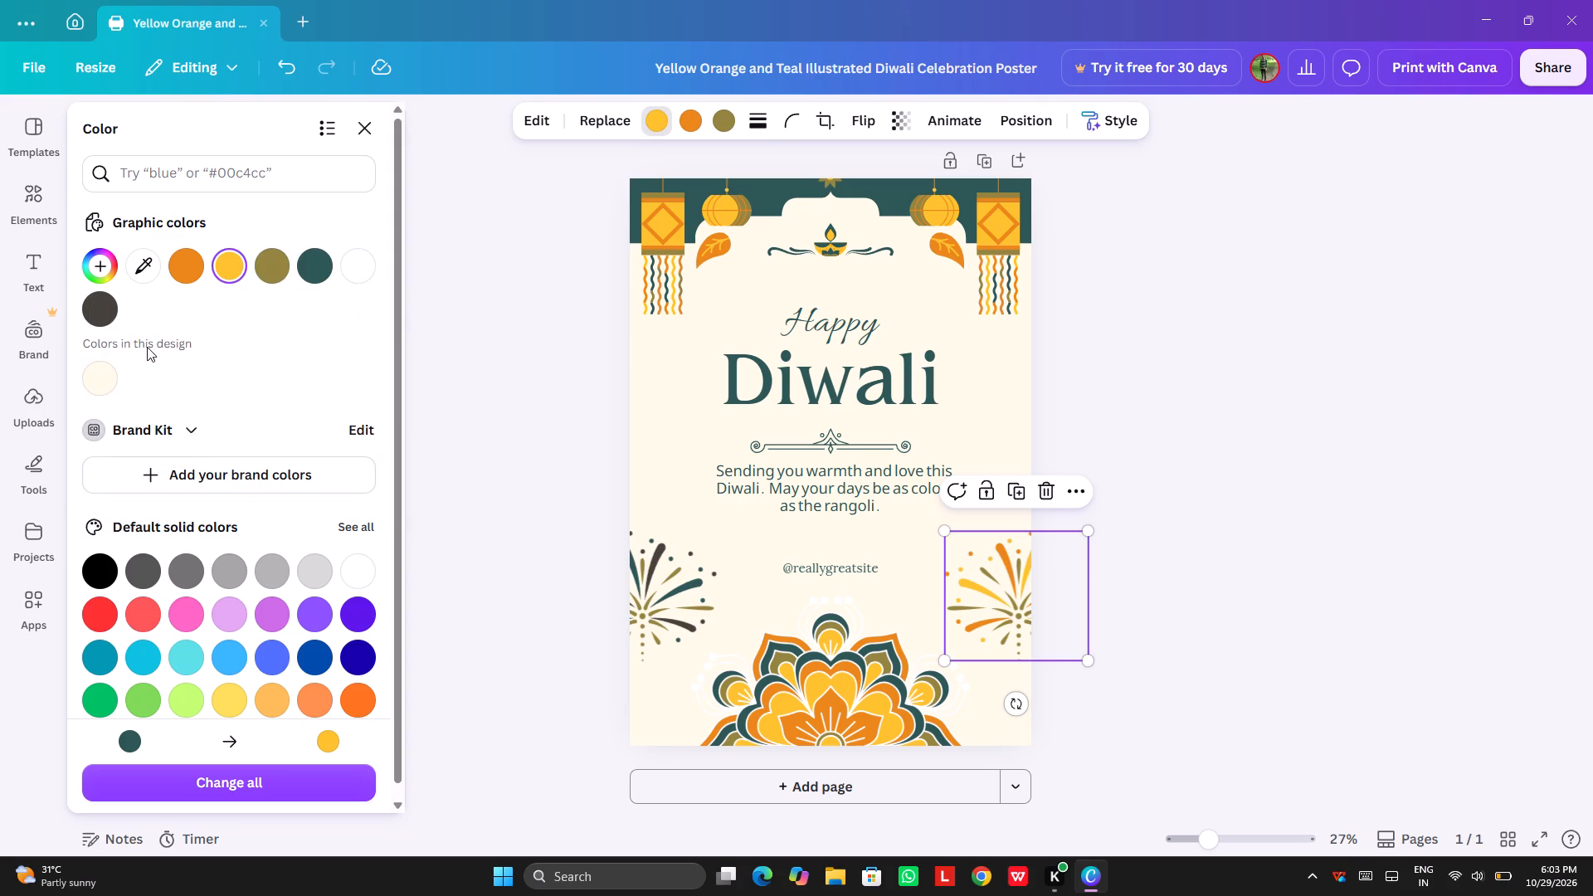
left_click(285, 261)
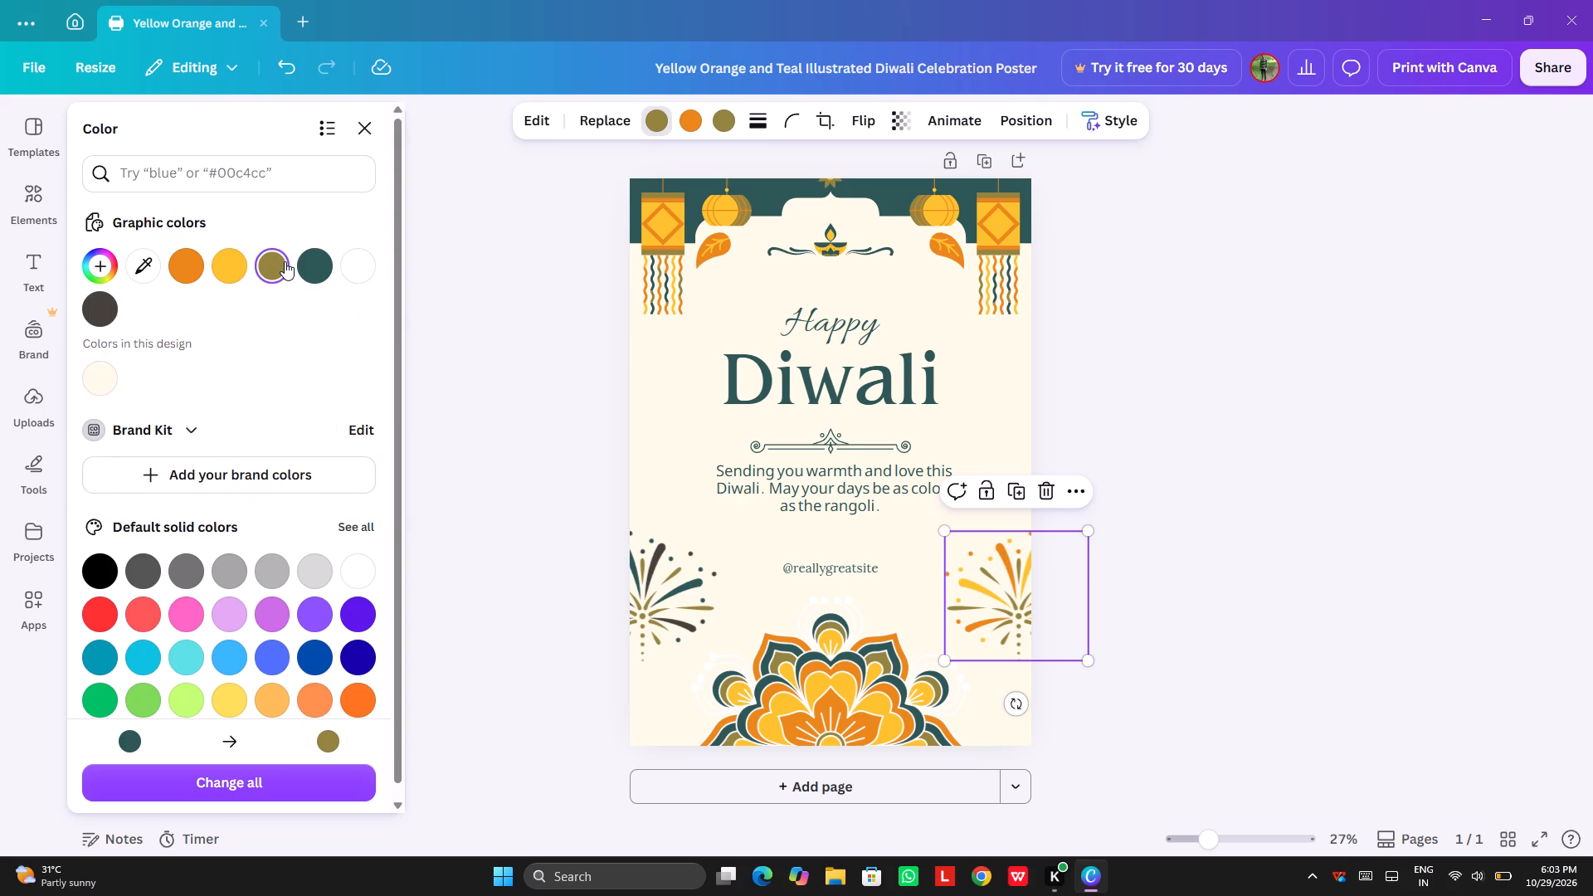
left_click(270, 268)
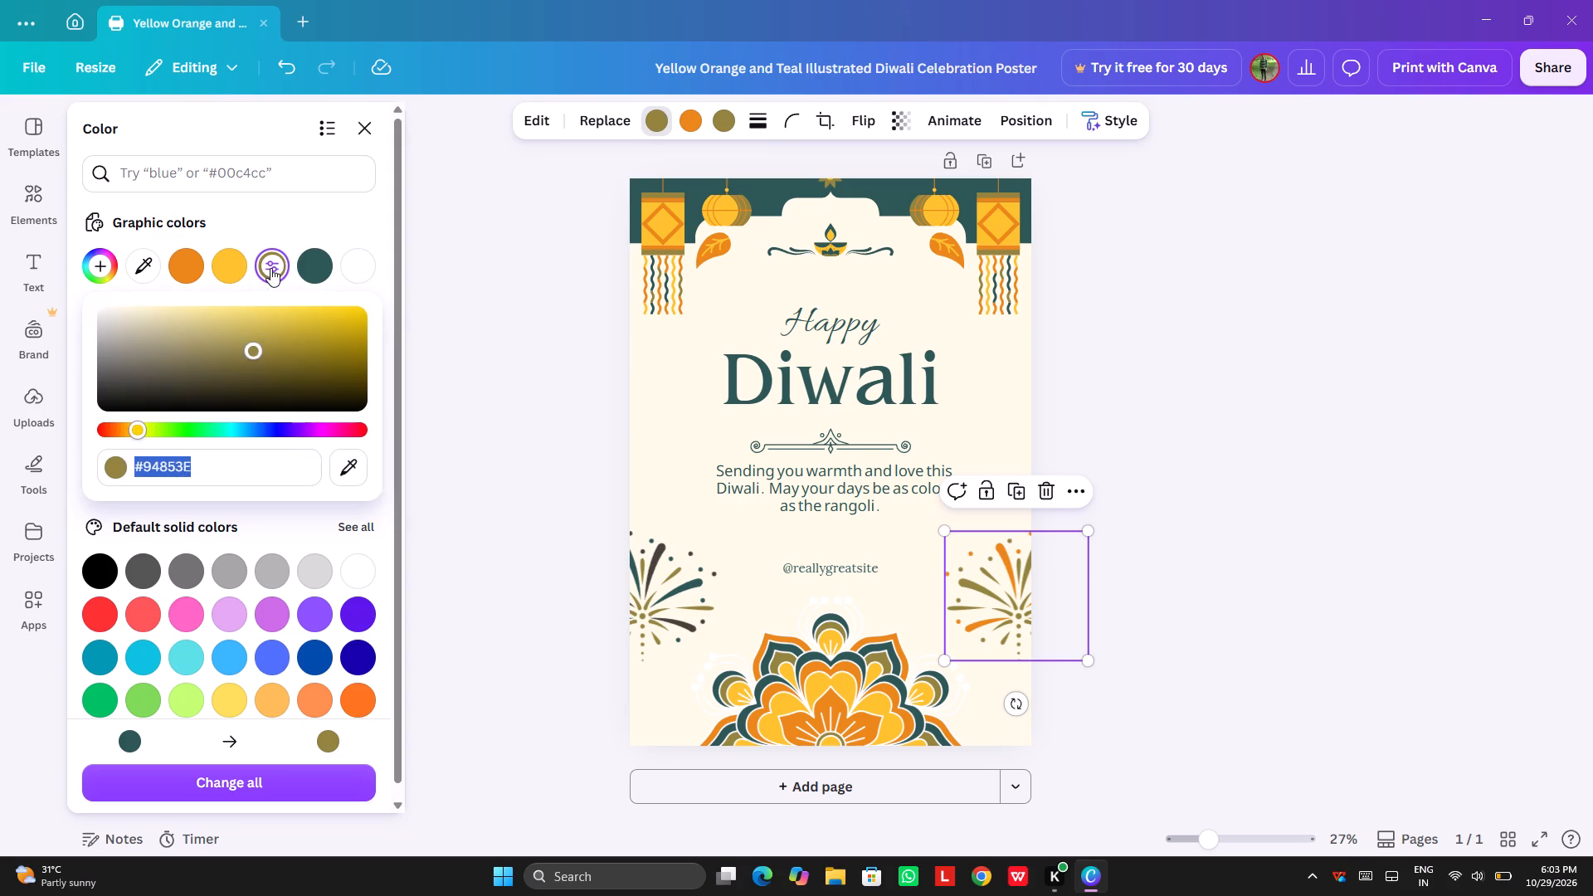
left_click_drag(248, 345, 186, 342)
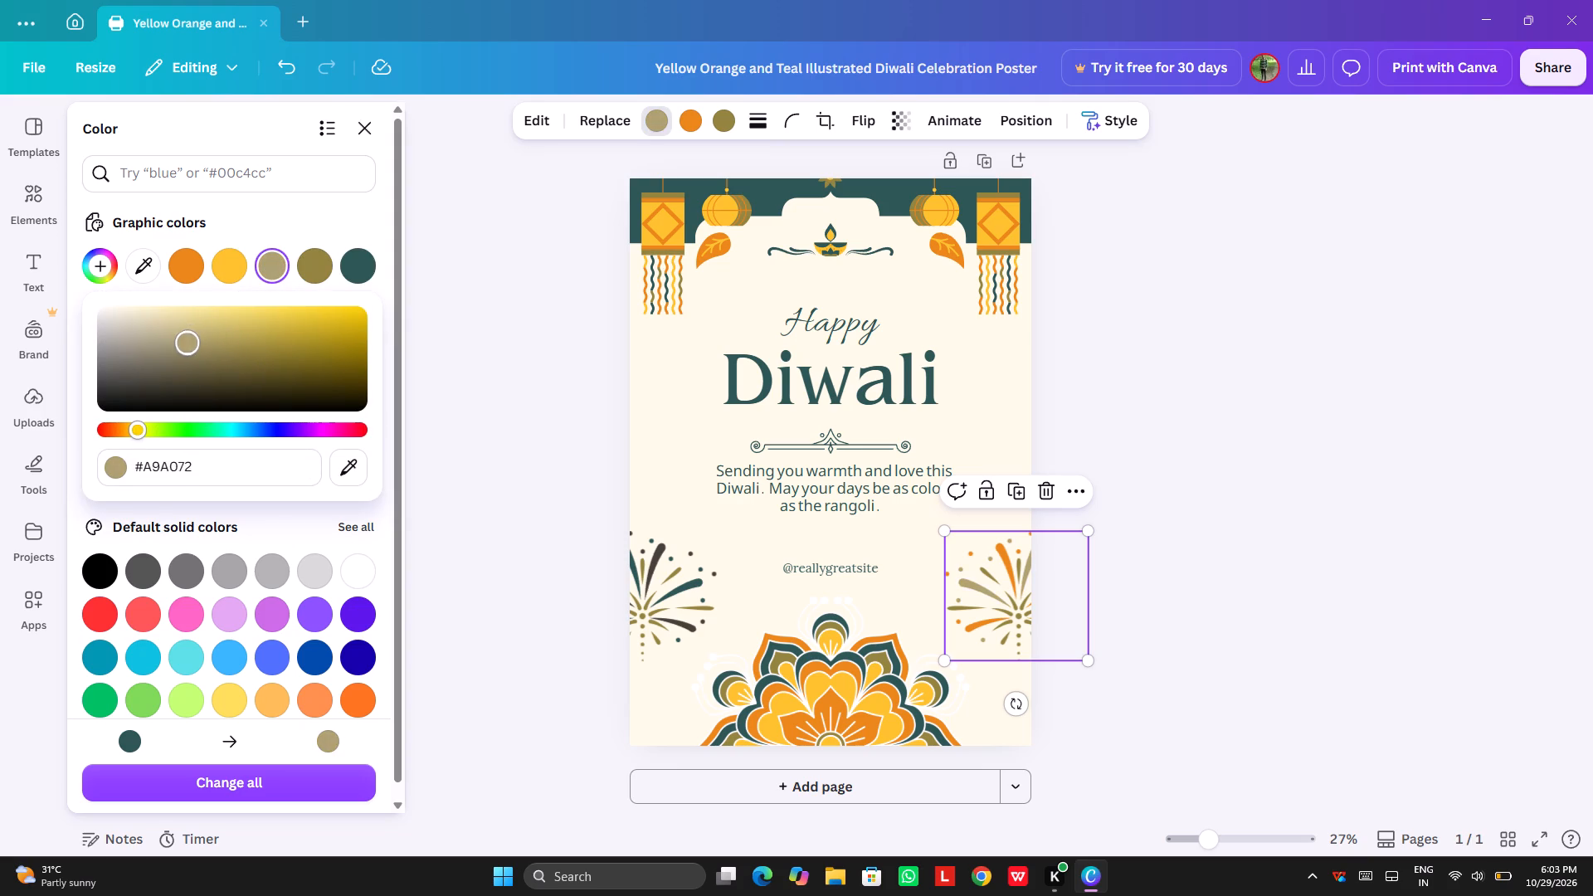
left_click_drag(186, 342, 188, 413)
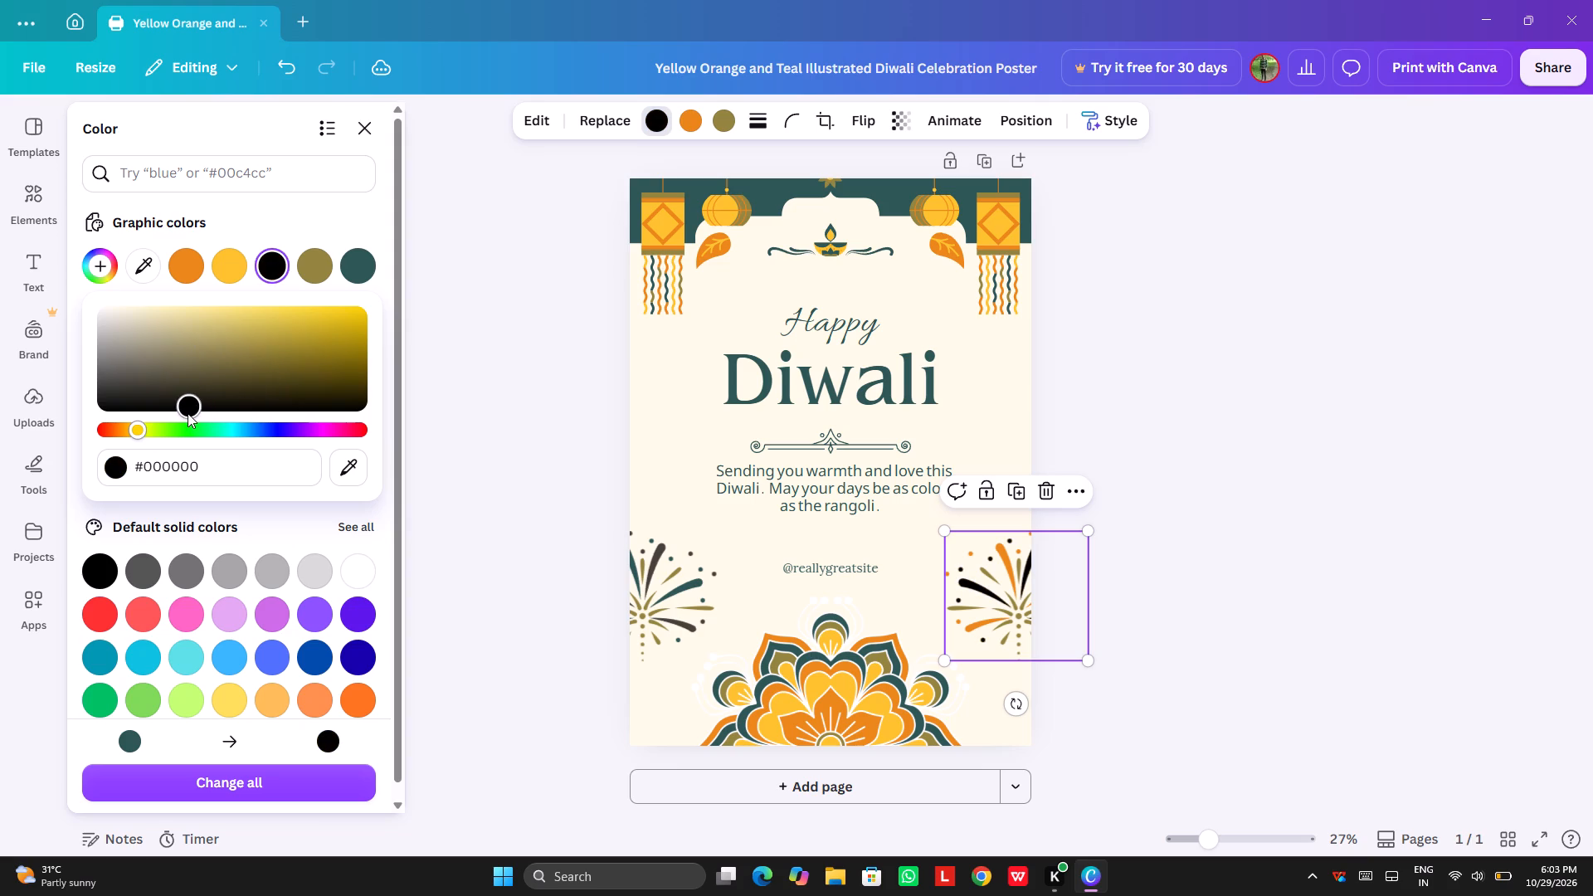
left_click_drag(188, 413, 150, 368)
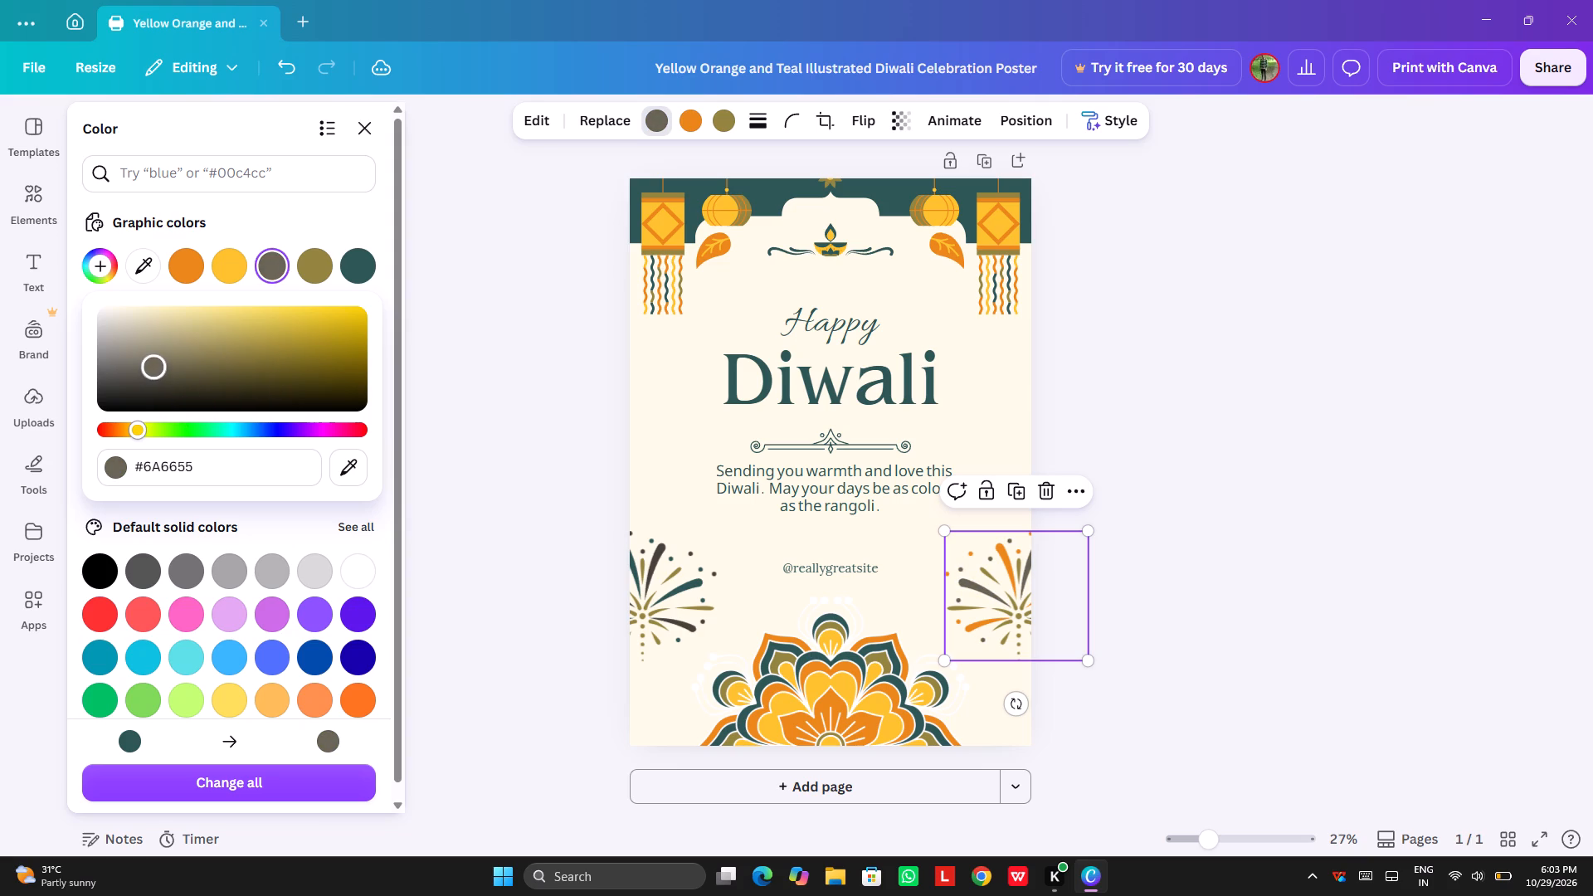
left_click_drag(150, 368, 150, 385)
left_click(150, 385)
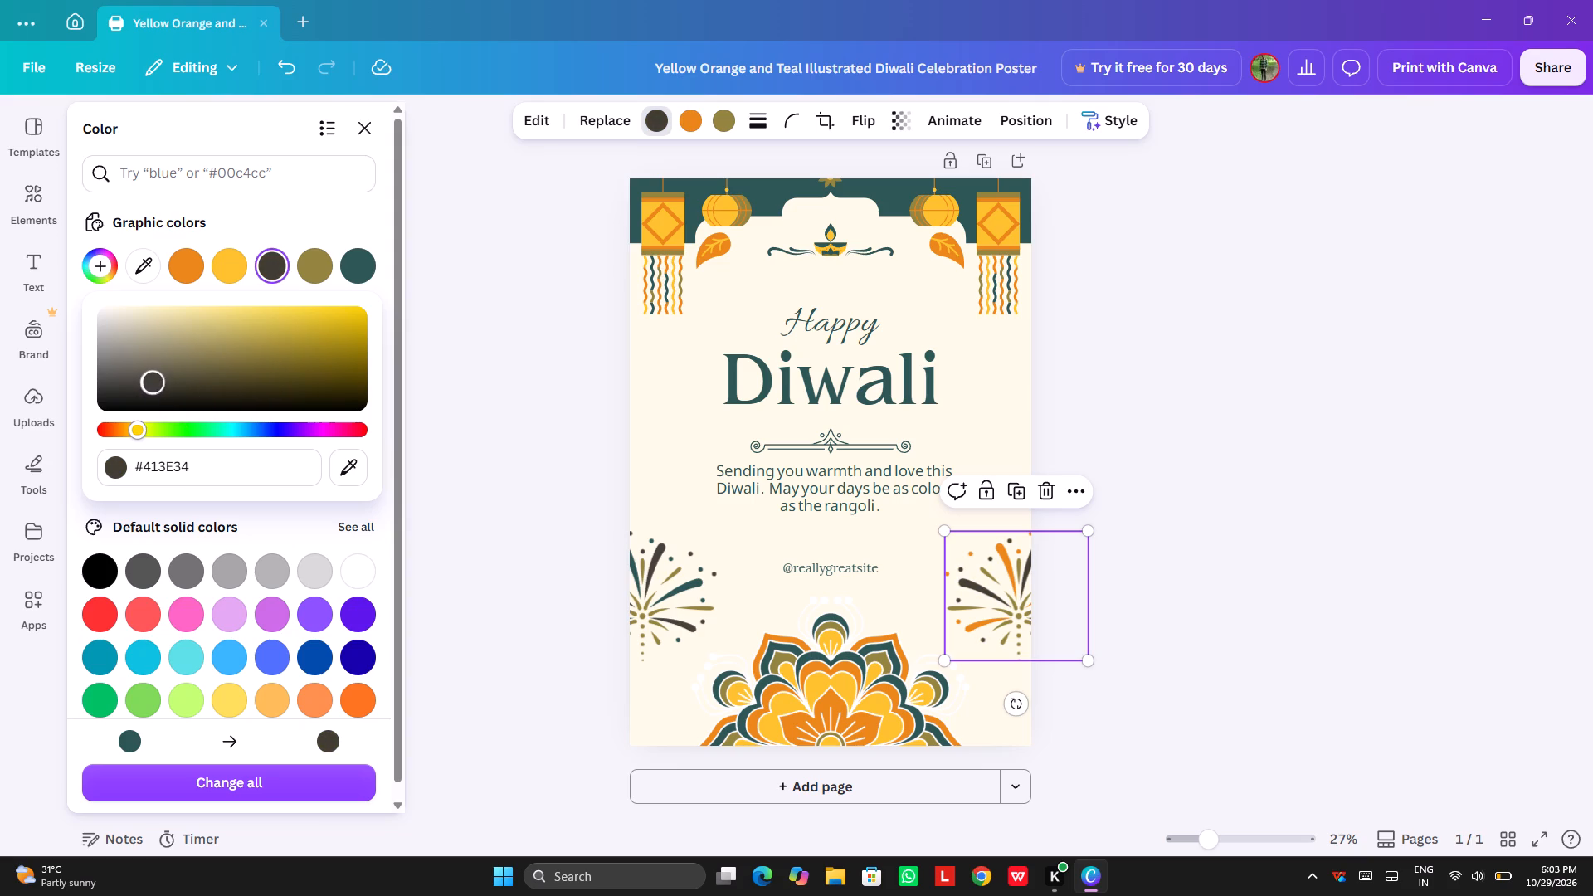
left_click(393, 289)
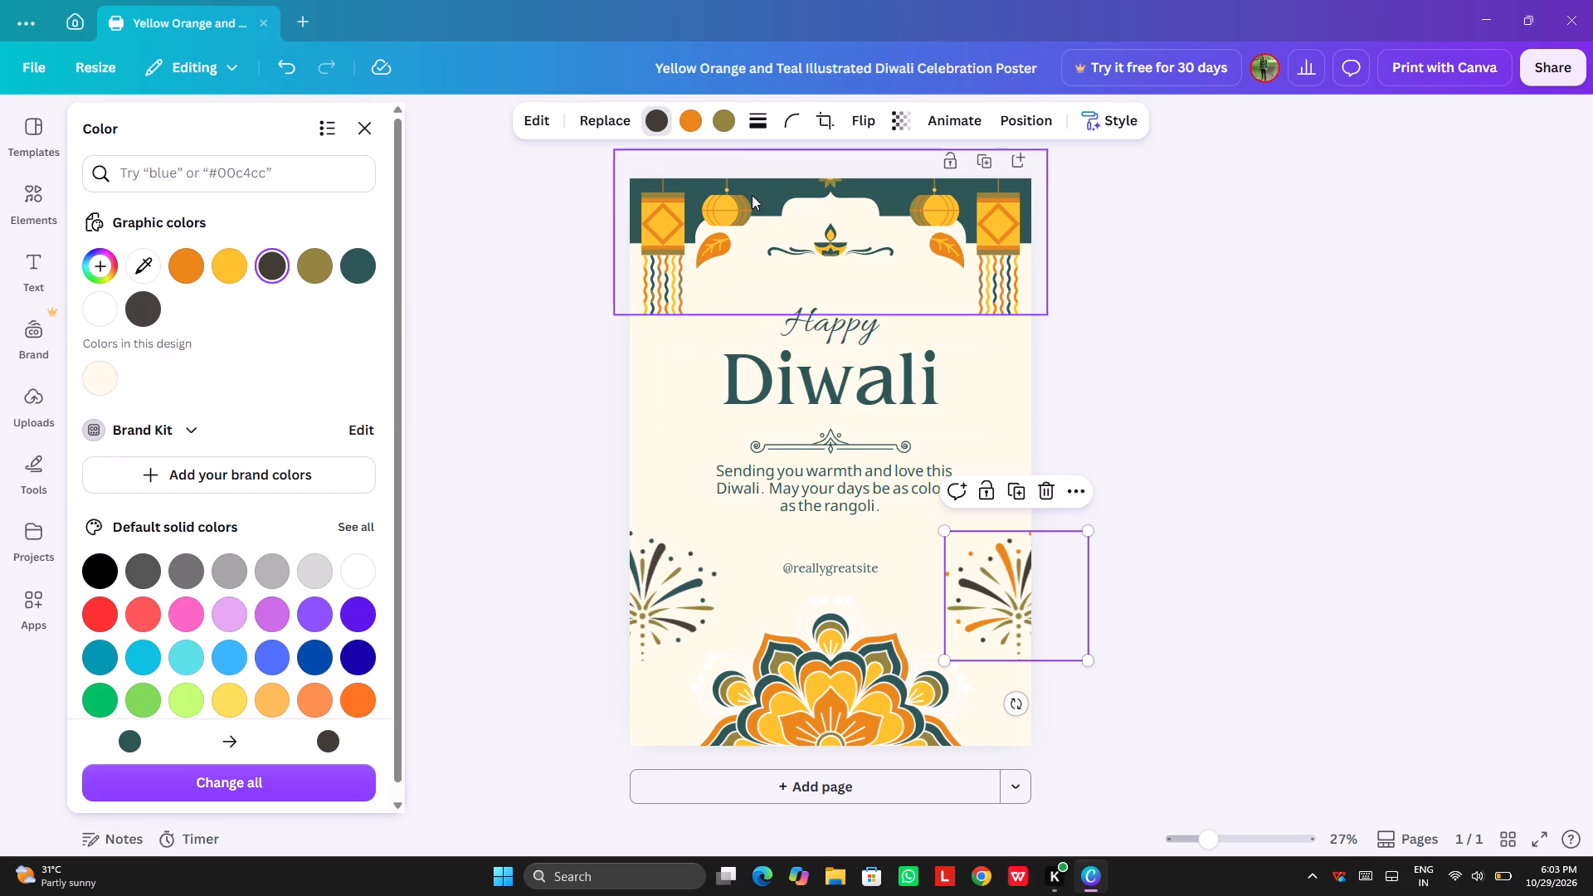
Recolor the orange parts of the firework on the poster's right edge to a muted custom brown, #9C8163.
left_click(698, 115)
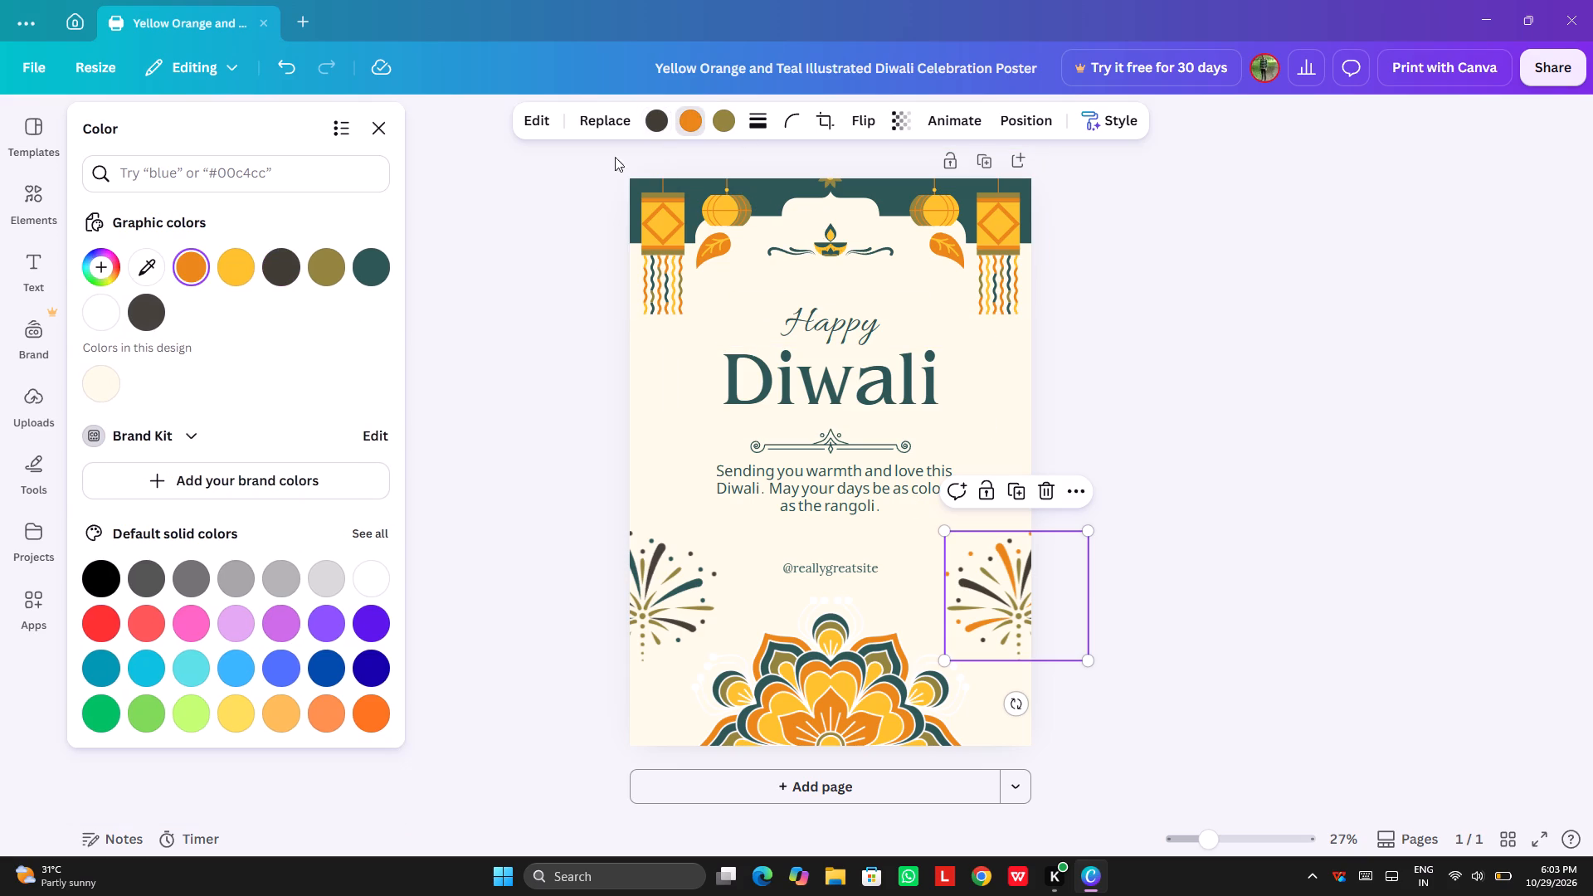
left_click(181, 251)
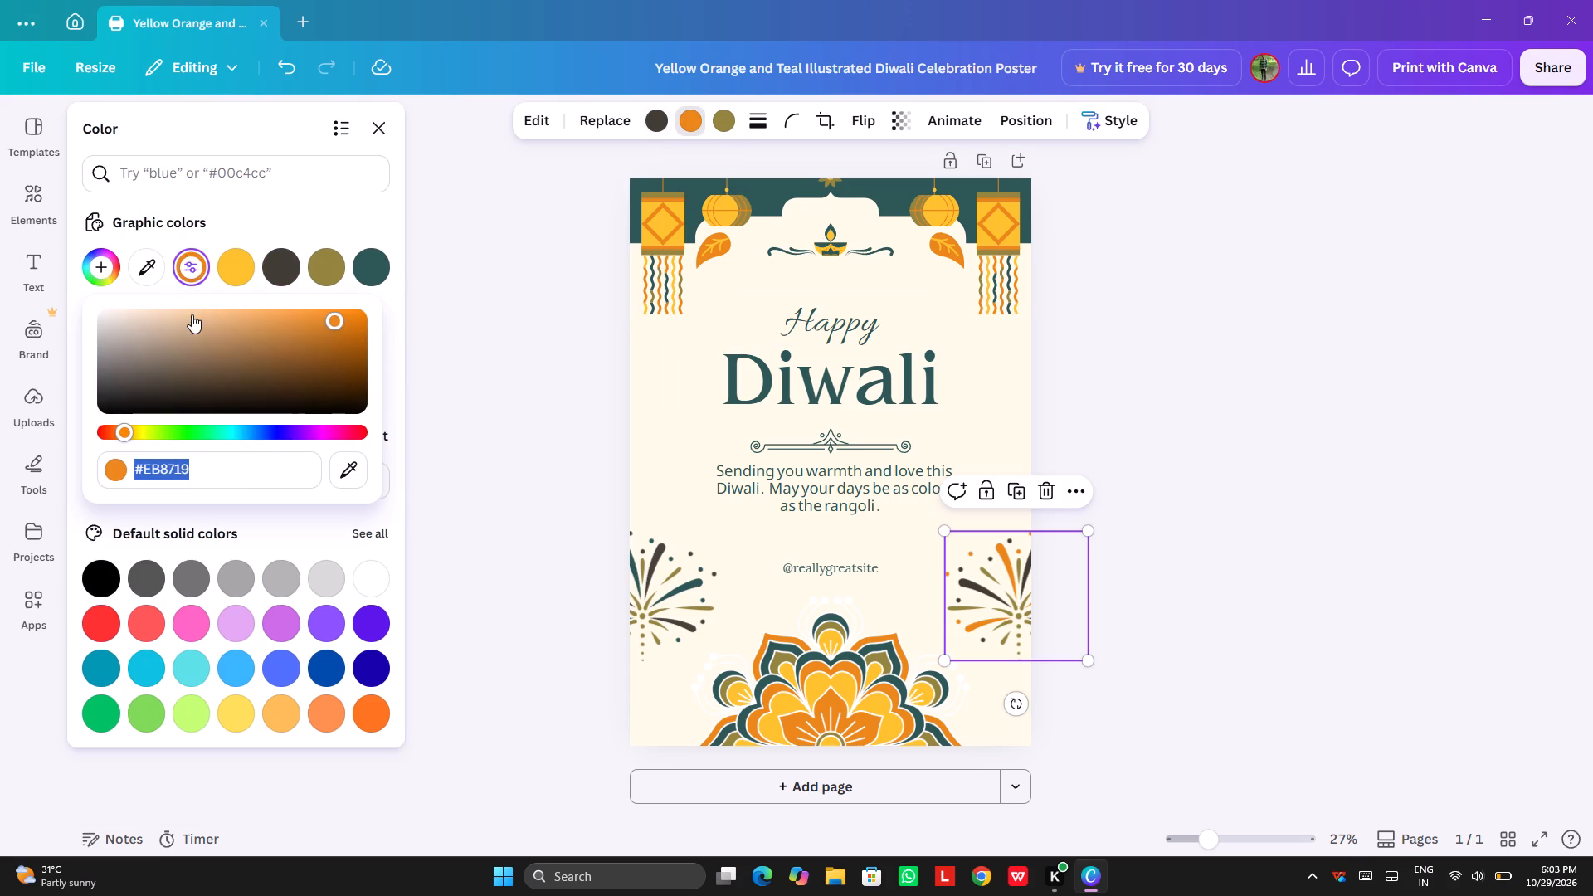
left_click_drag(330, 322, 256, 325)
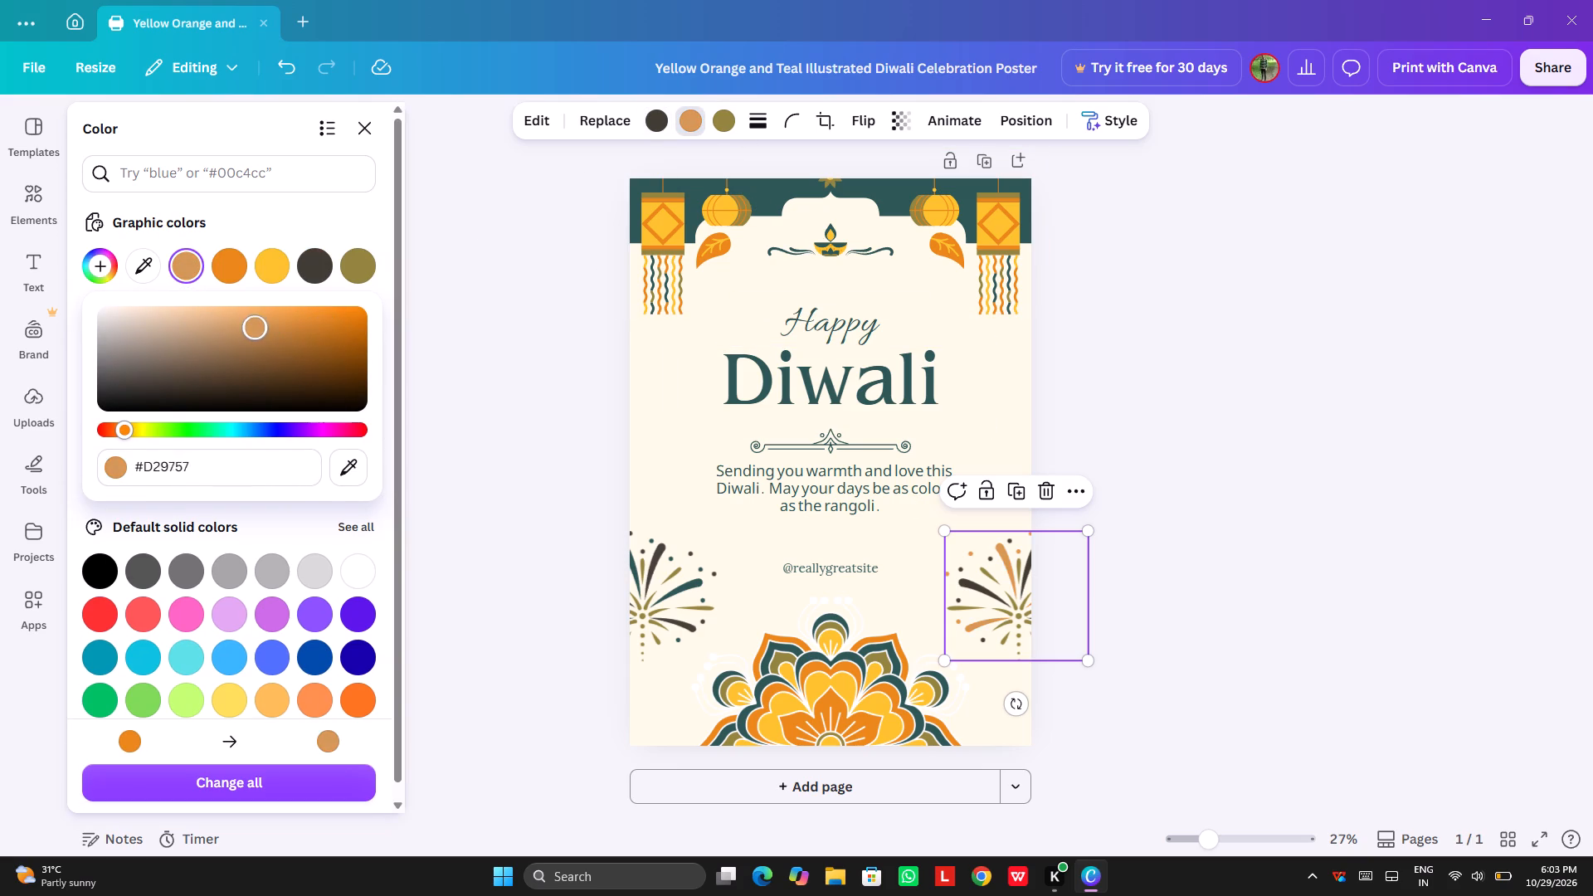
left_click_drag(256, 325, 304, 345)
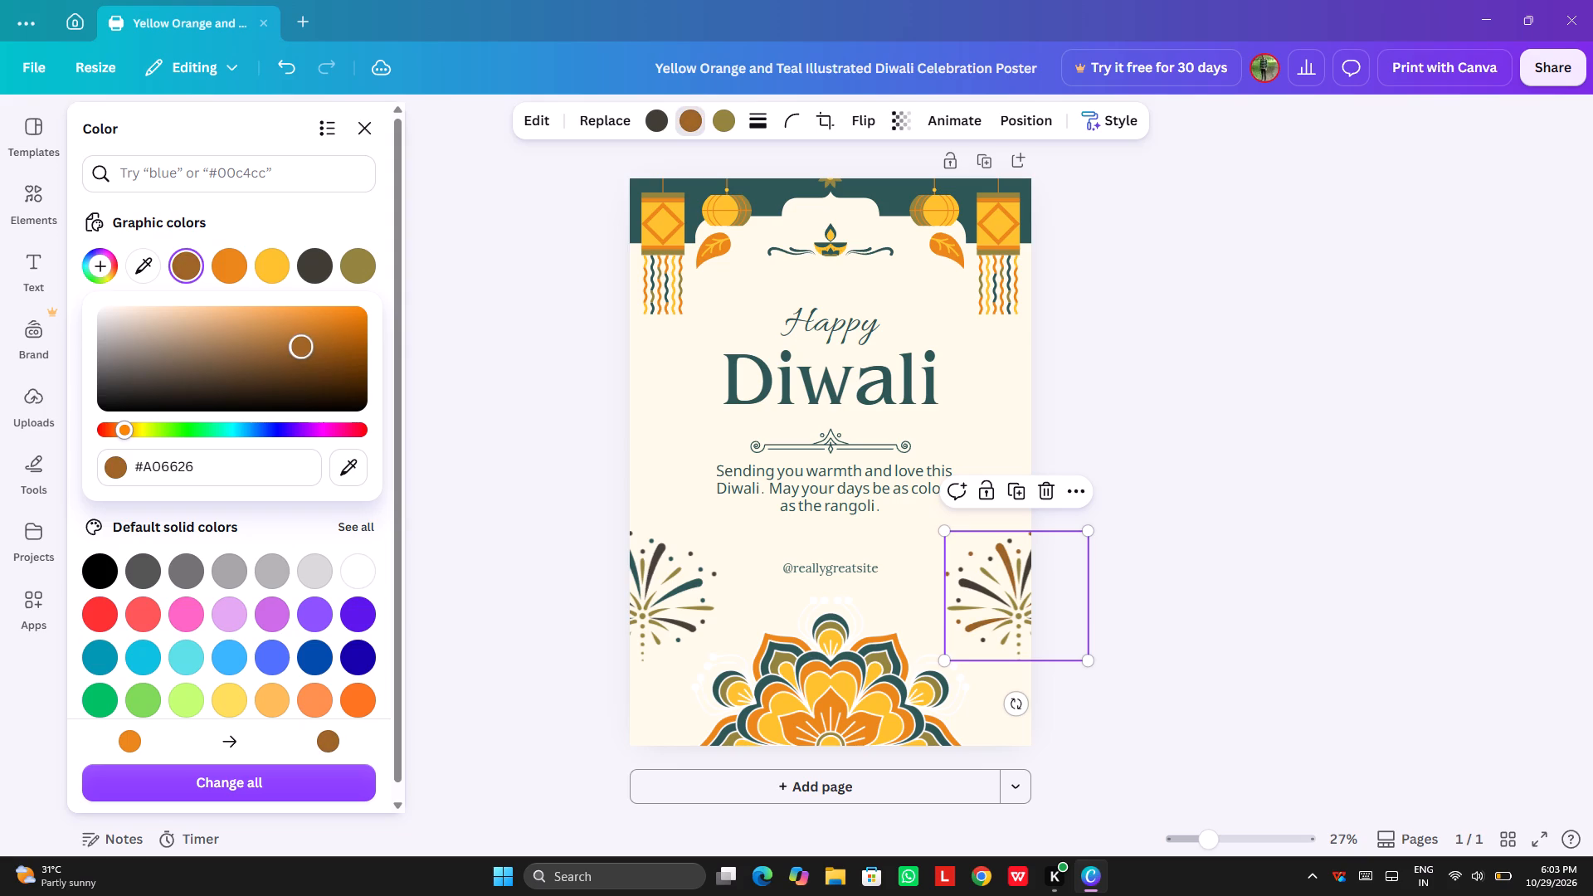
left_click_drag(304, 345, 327, 374)
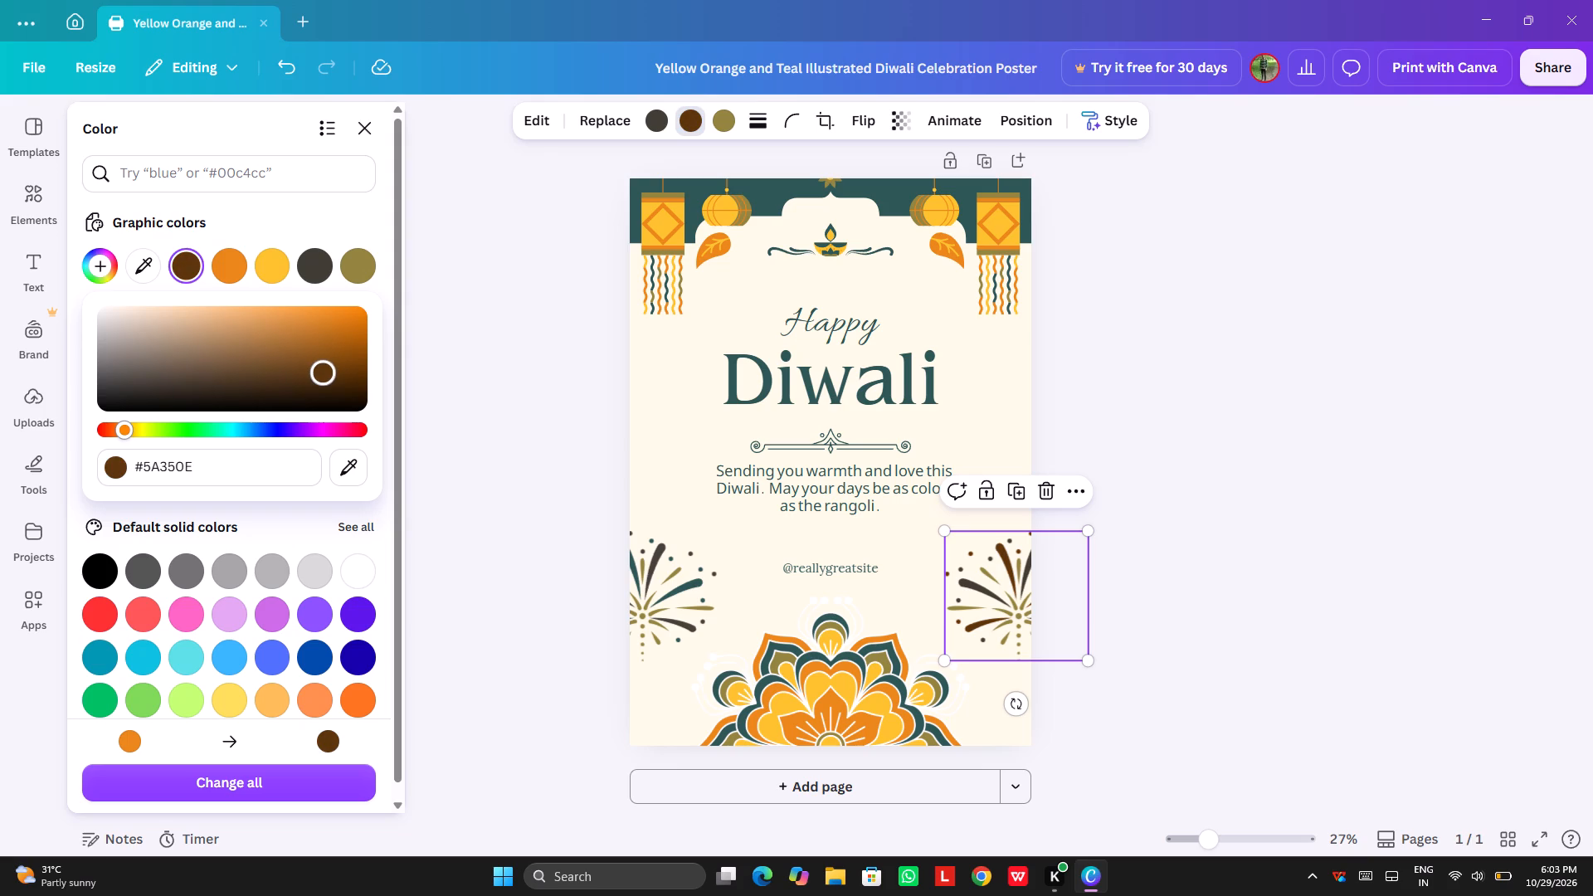
left_click_drag(327, 374, 114, 325)
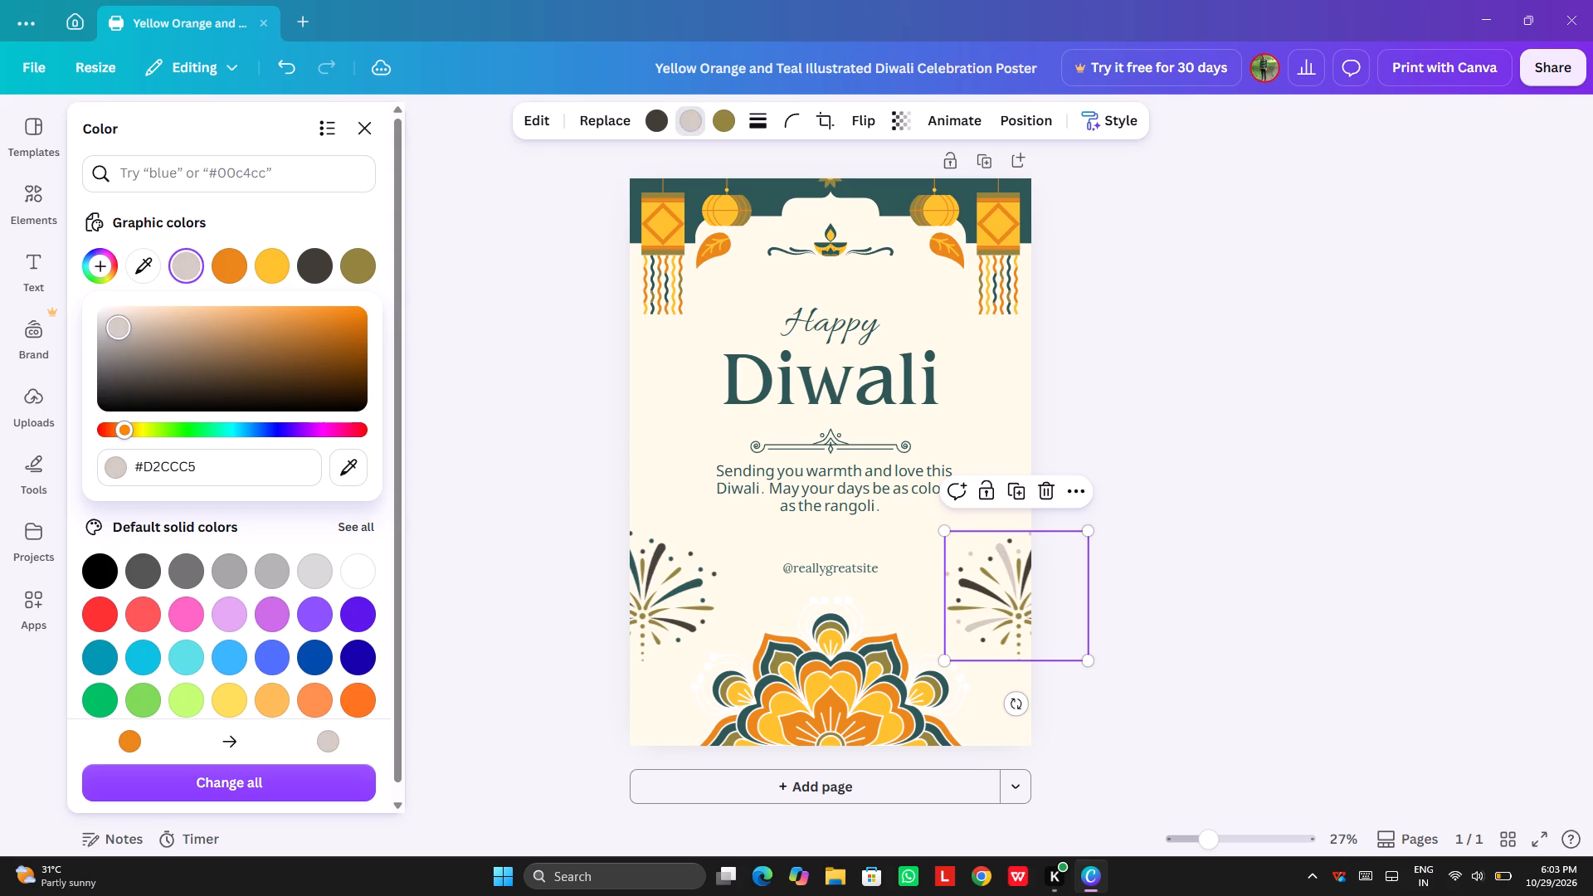
left_click_drag(114, 325, 129, 354)
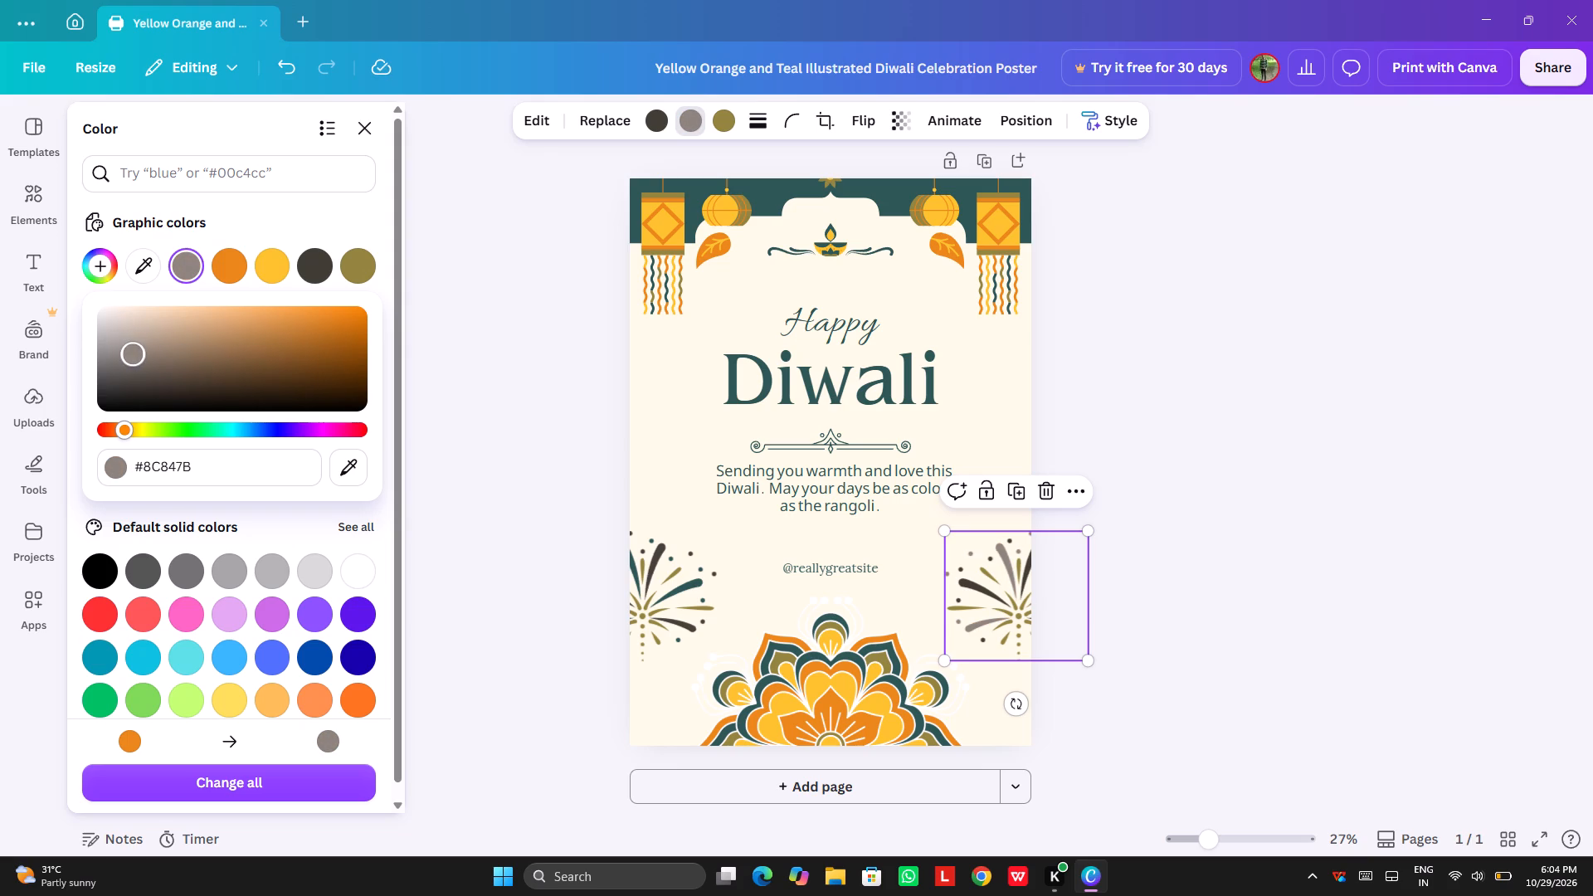
left_click_drag(129, 354, 163, 328)
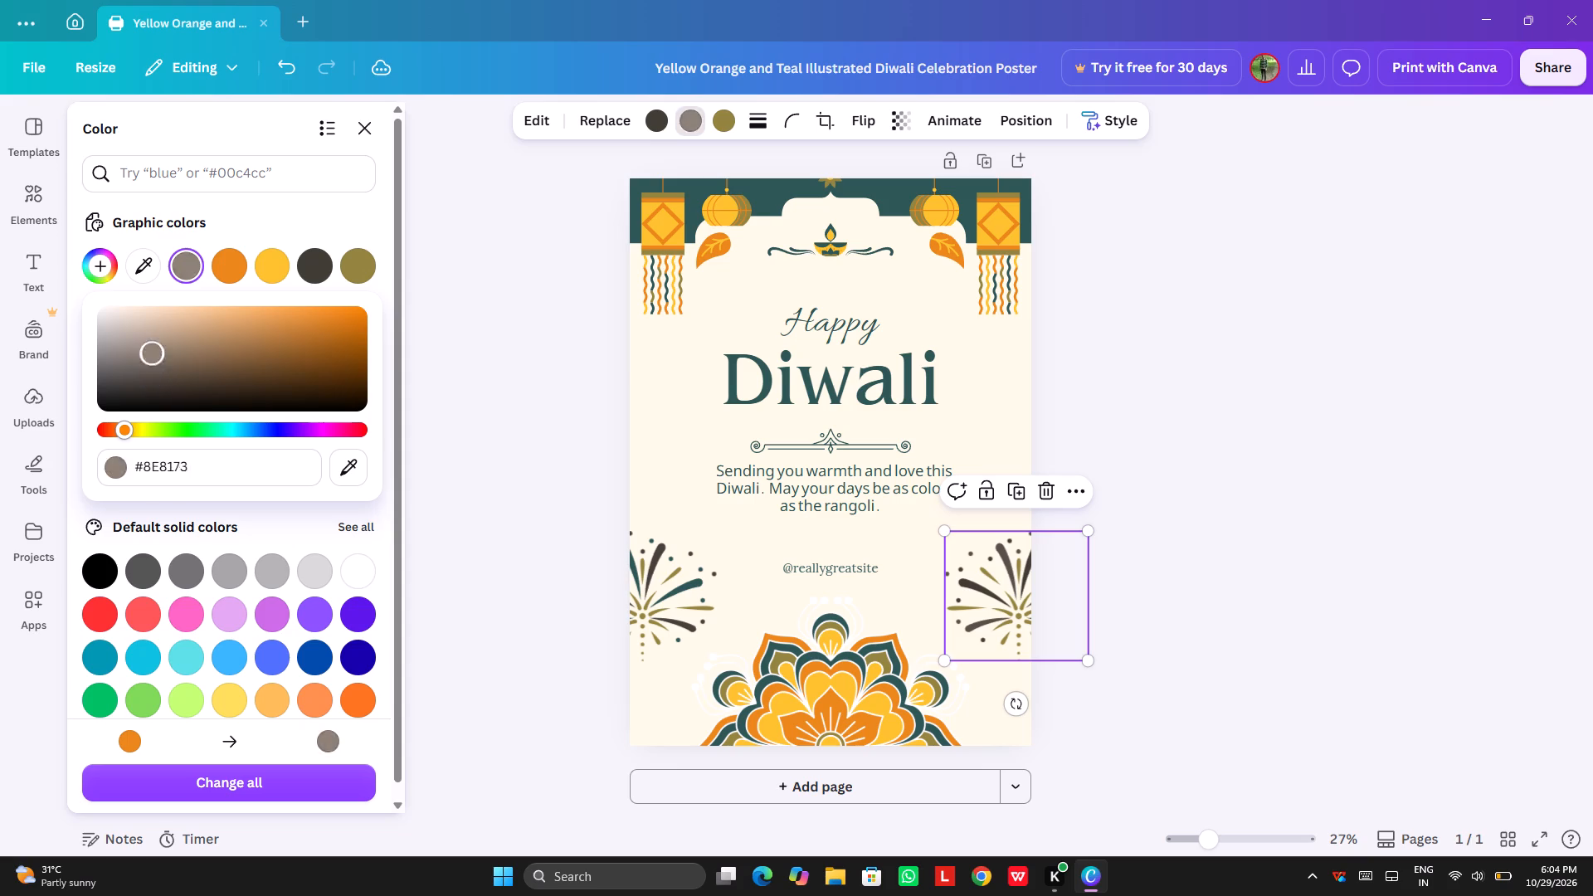
left_click_drag(163, 328, 197, 348)
left_click(197, 348)
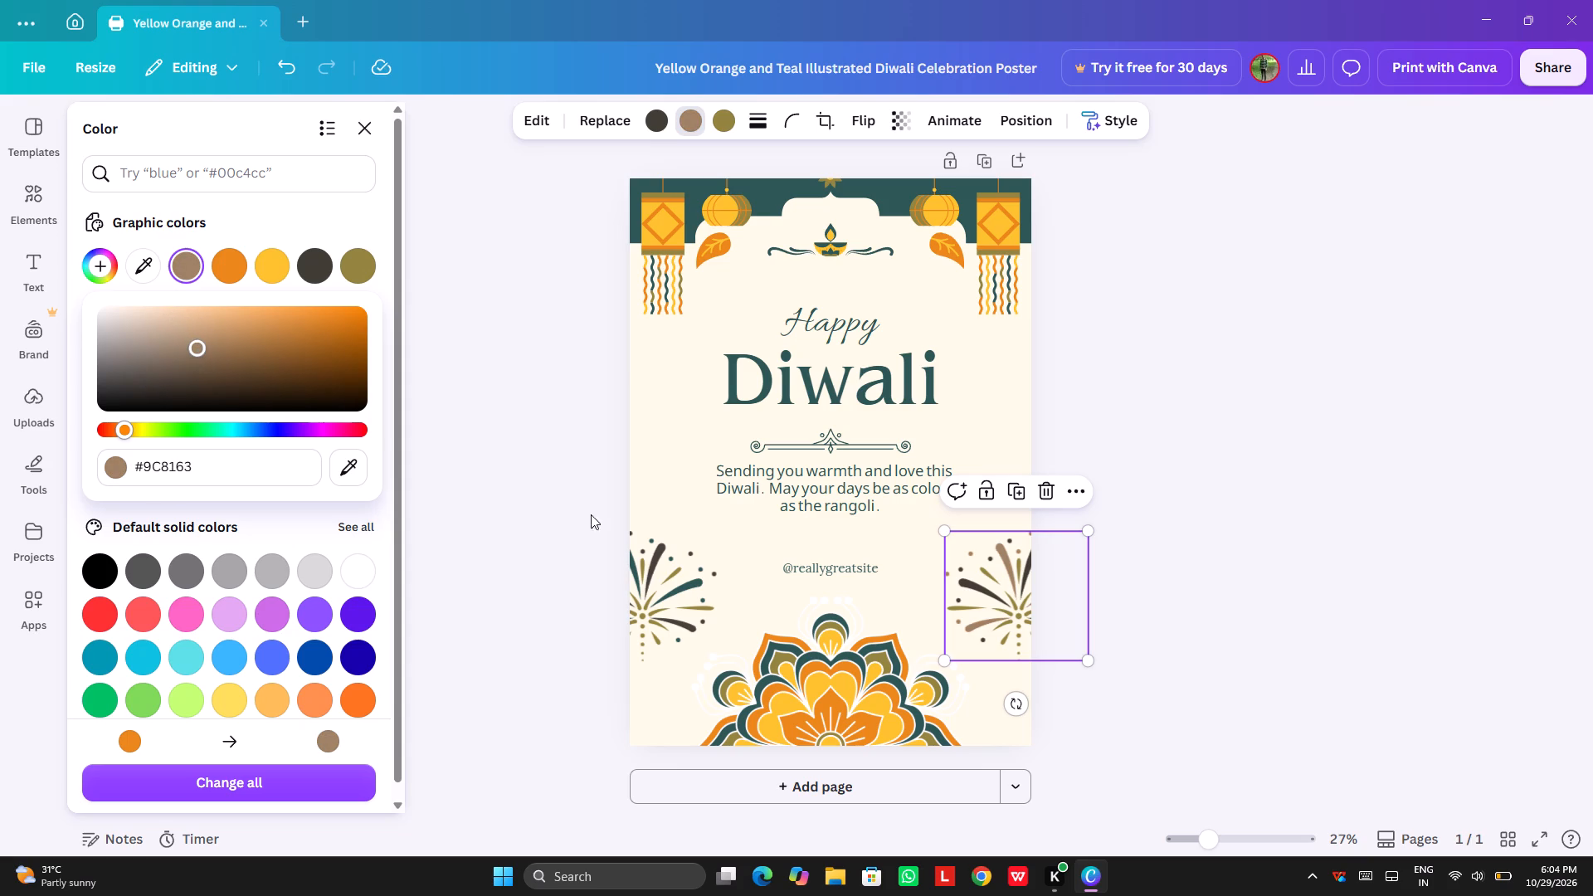
left_click(499, 440)
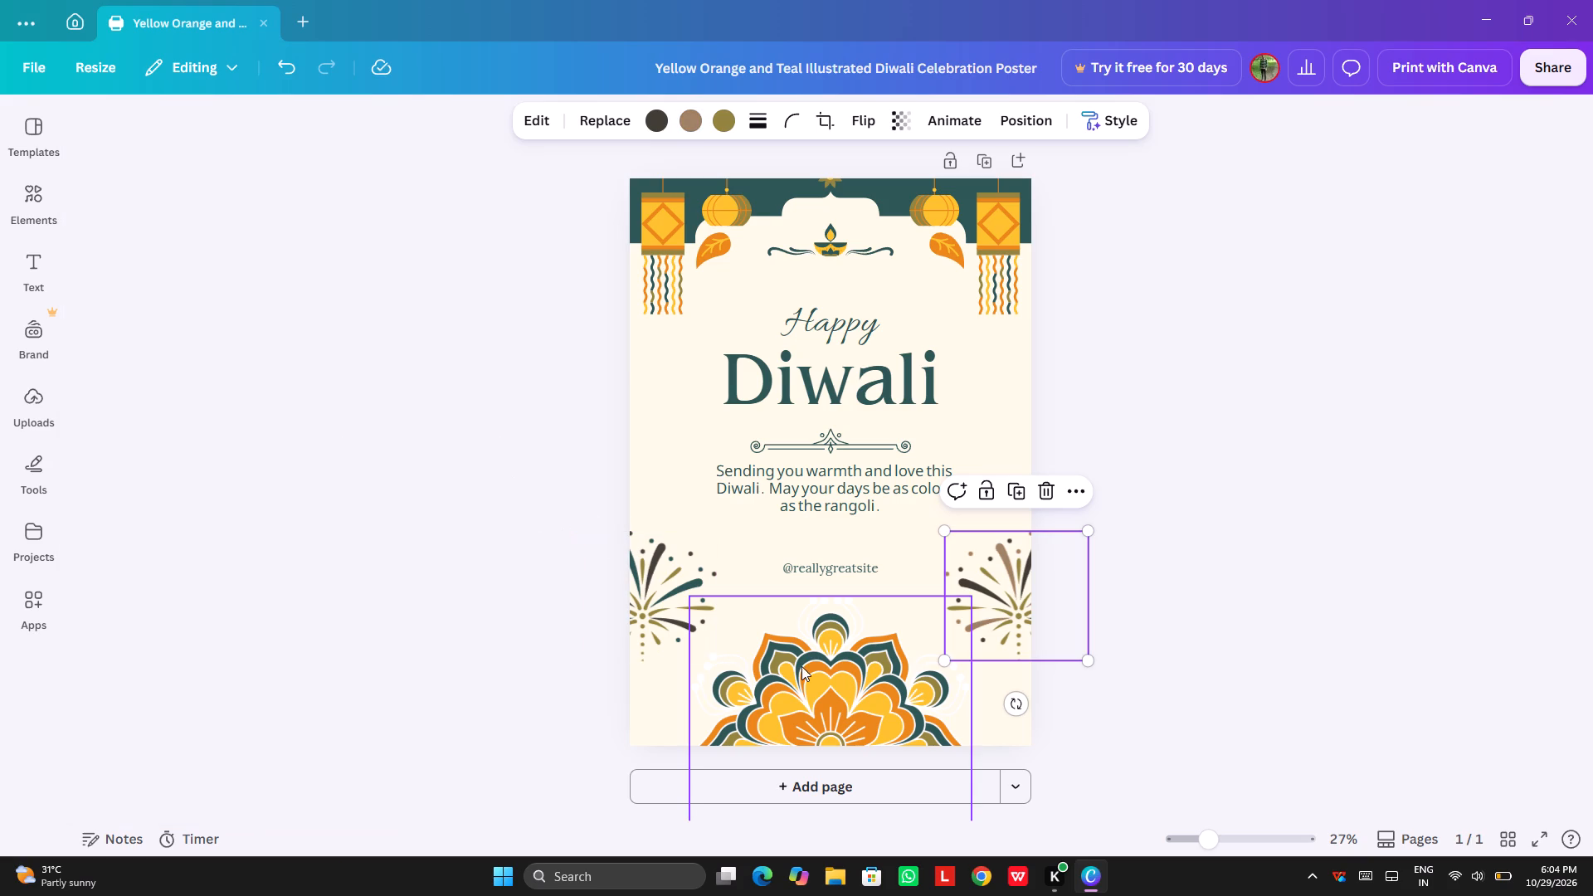
Recolor the yellow parts of the rangoli flower at the poster's bottom to custom olive brown #7E6C3F.
left_click(812, 672)
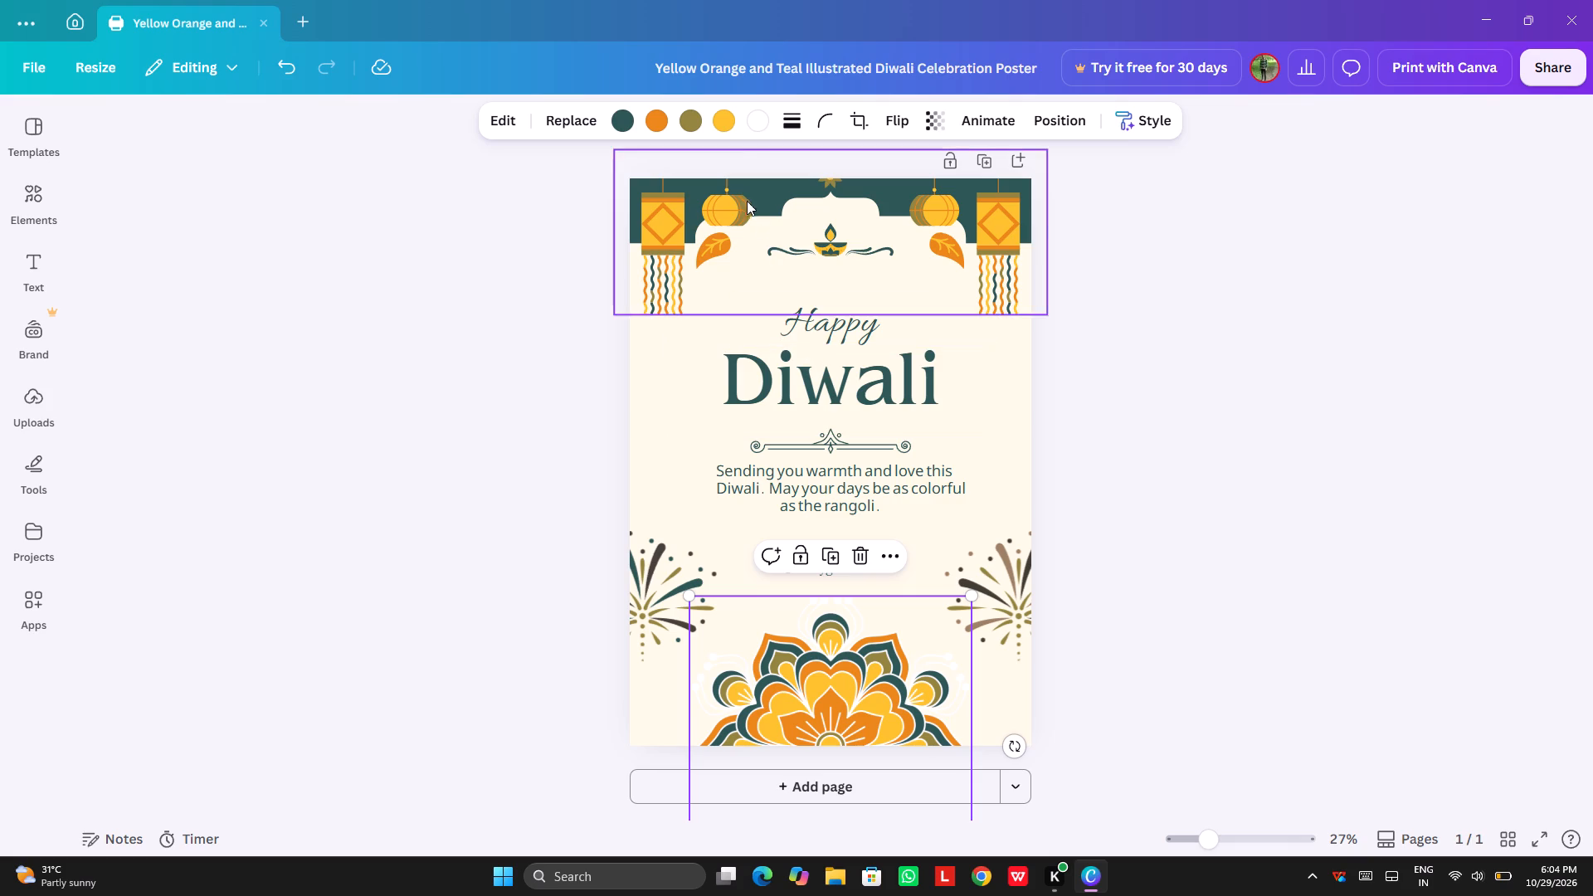
left_click(736, 130)
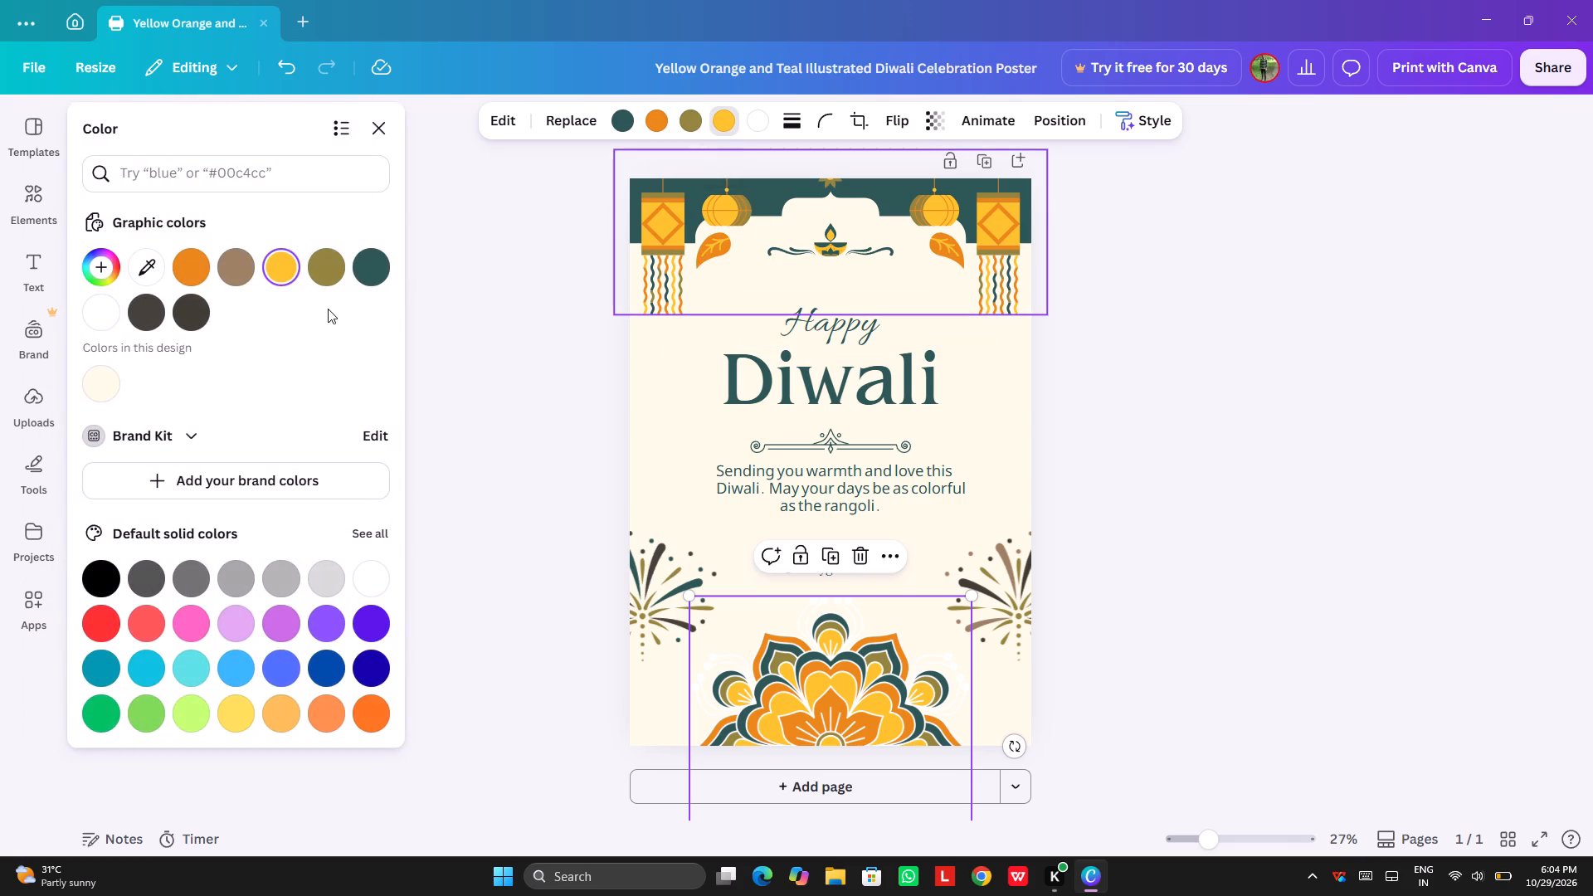
left_click(289, 280)
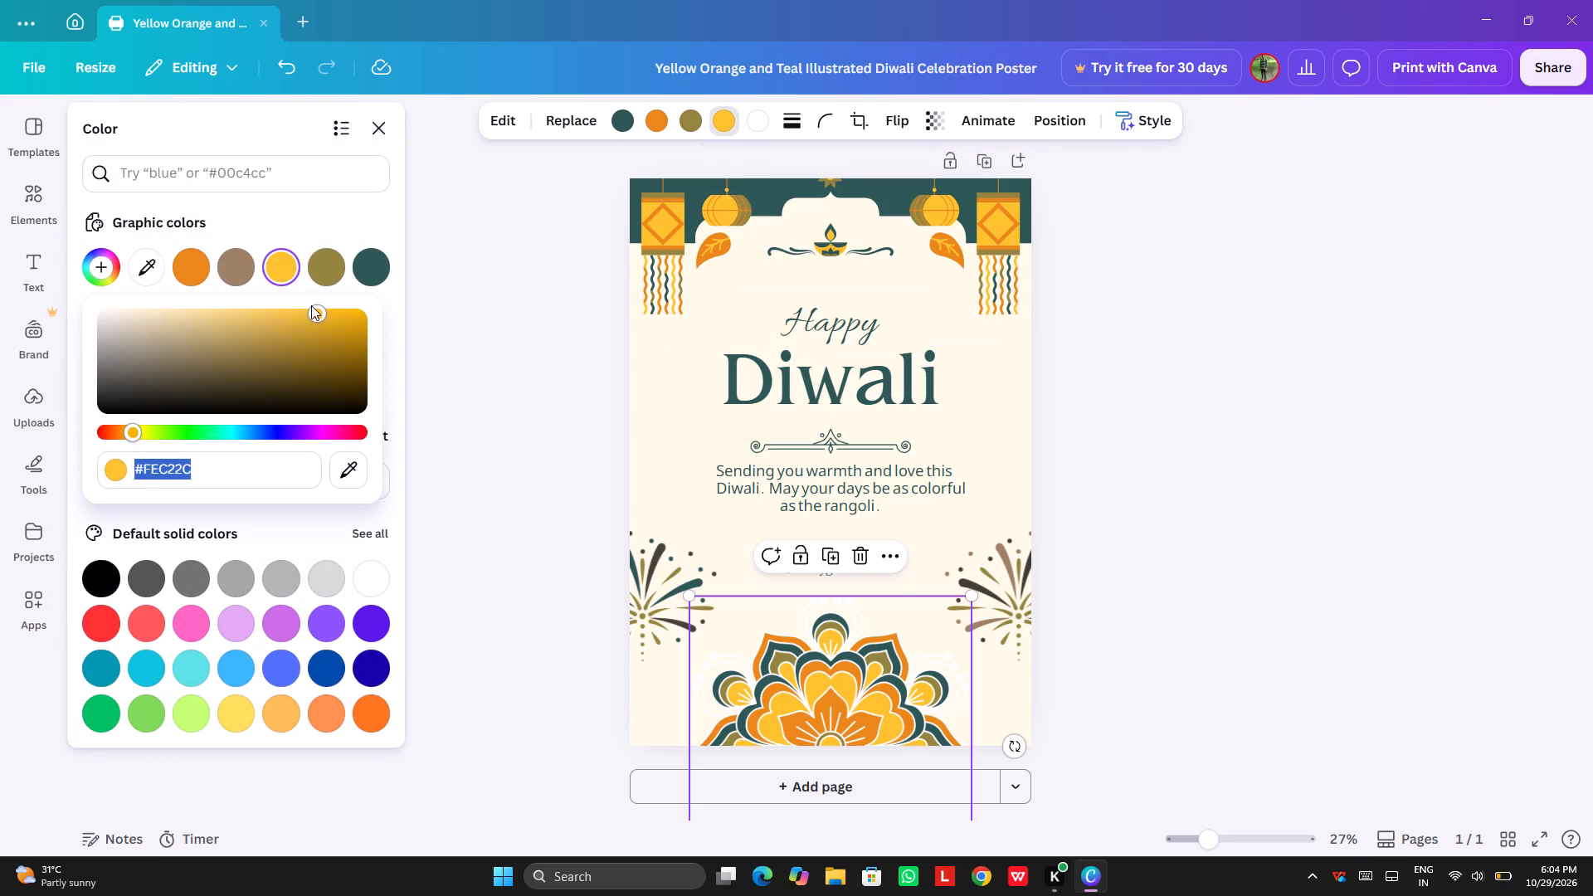
left_click(313, 305)
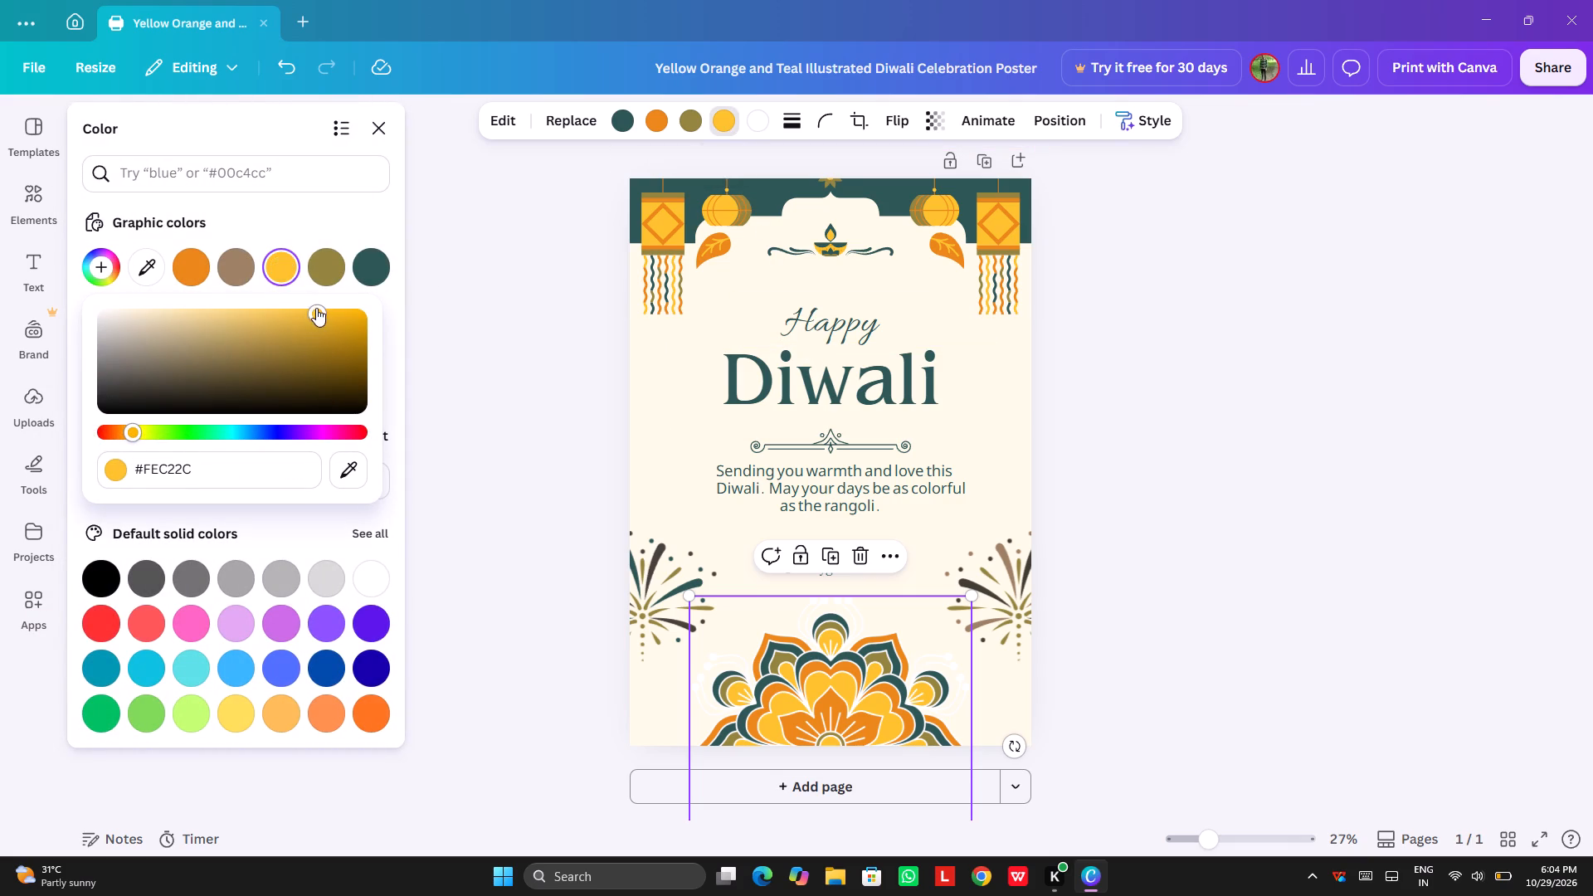
left_click_drag(316, 308, 276, 373)
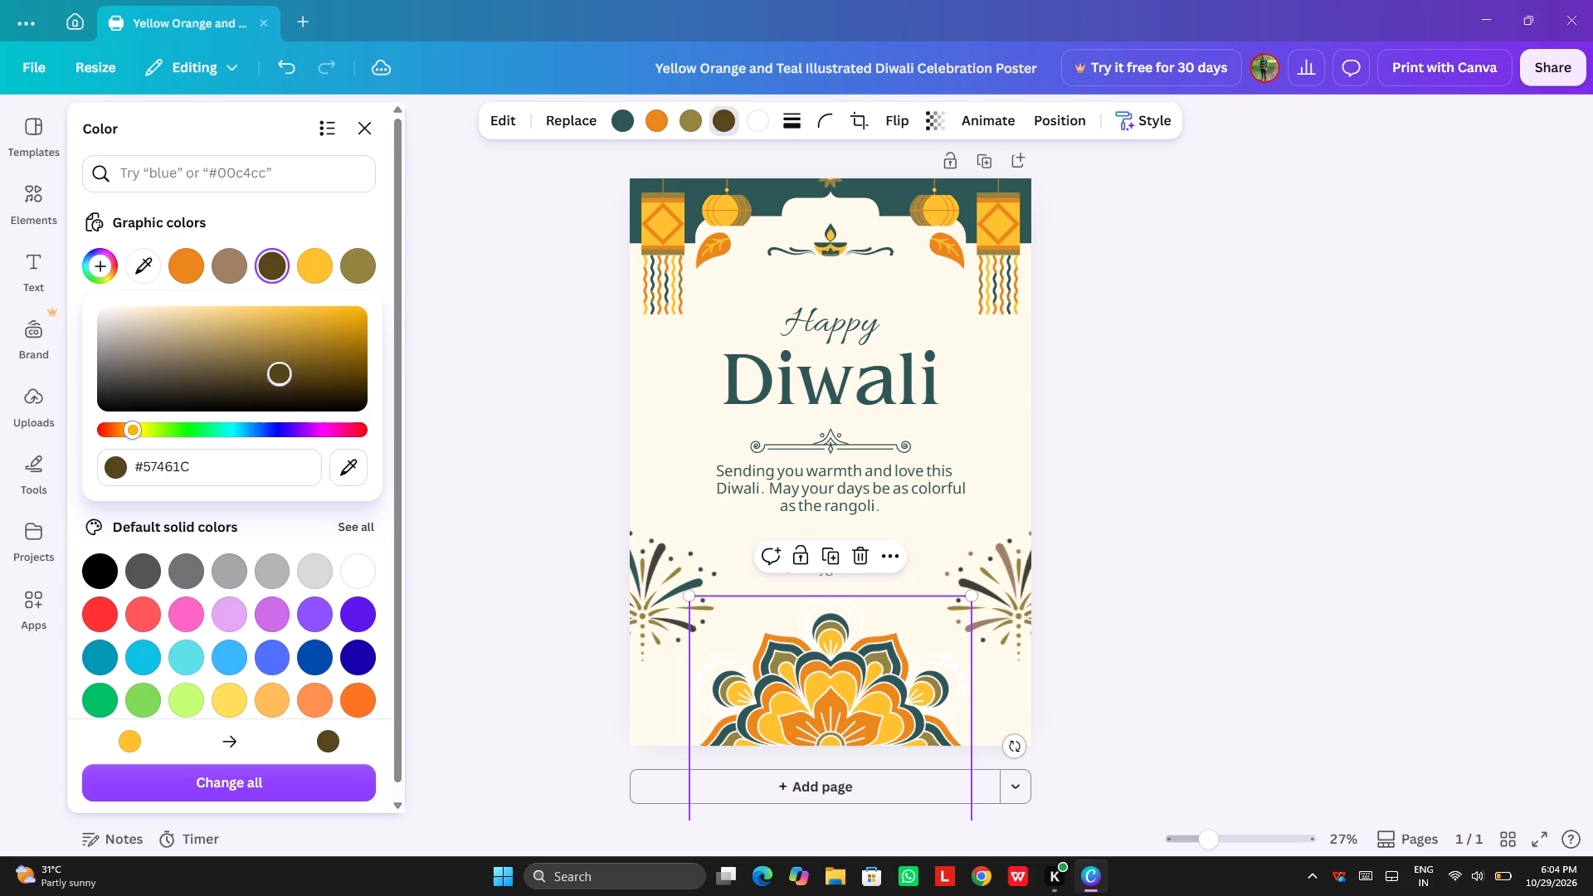
left_click_drag(276, 373, 181, 376)
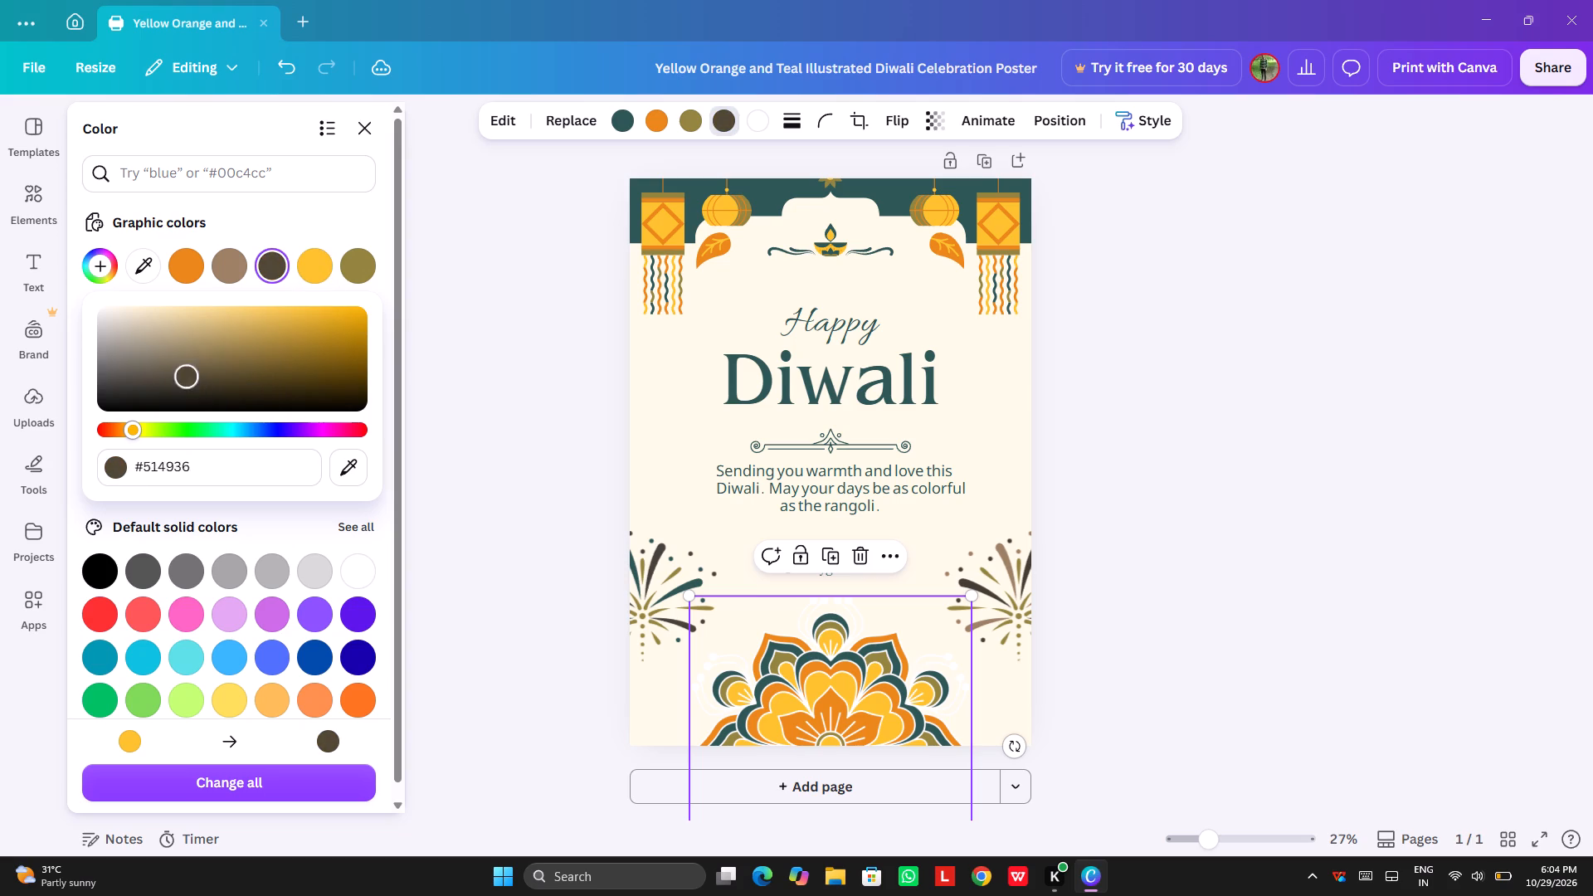
left_click_drag(181, 376, 252, 425)
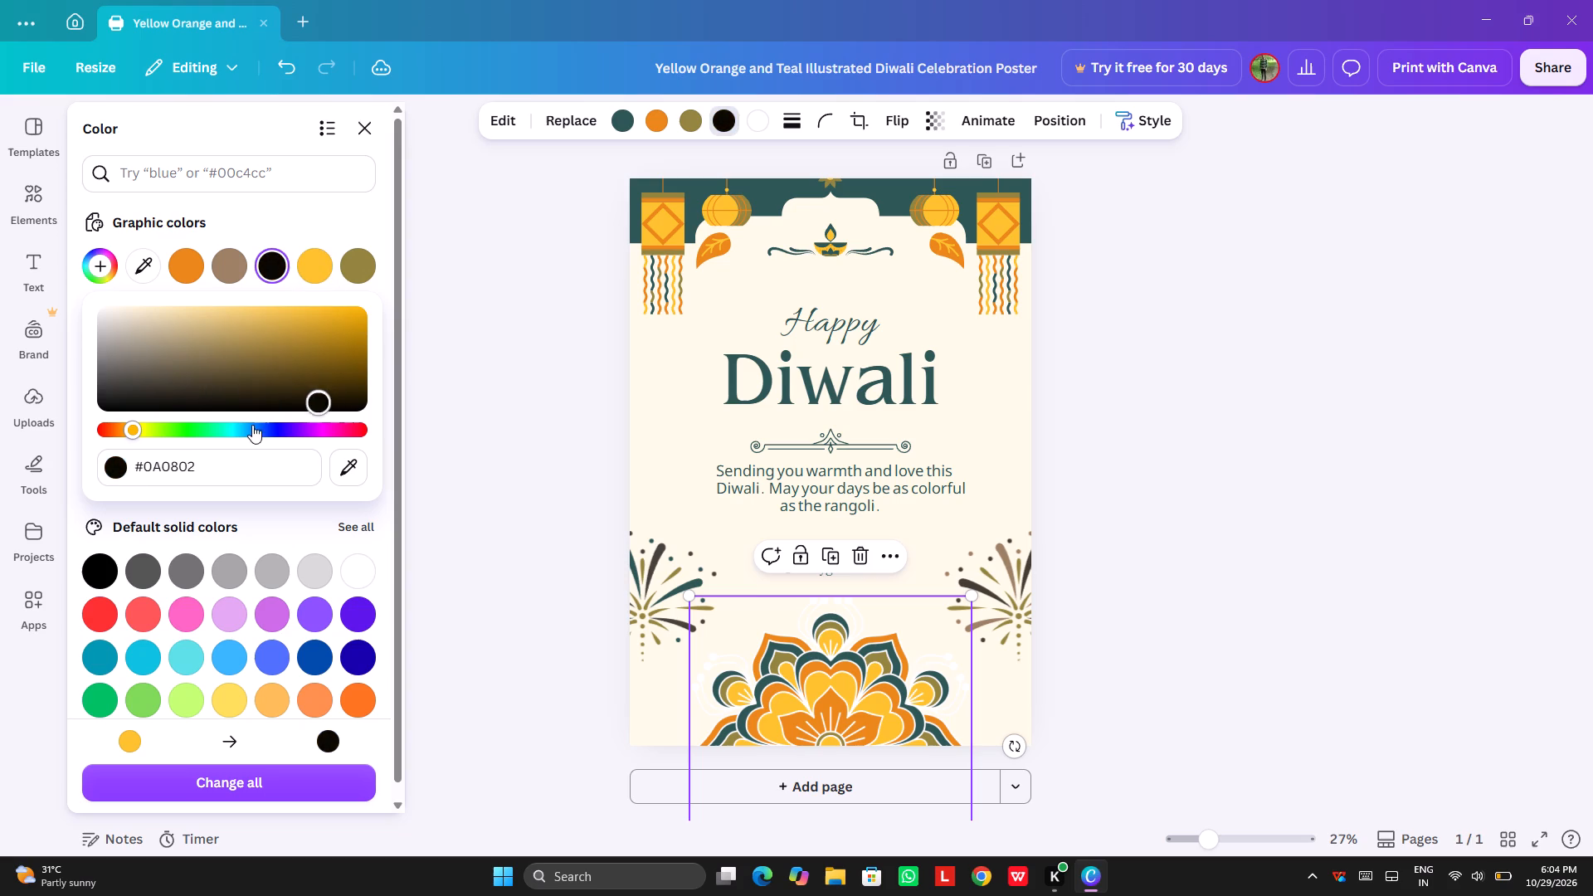
left_click_drag(252, 425, 368, 373)
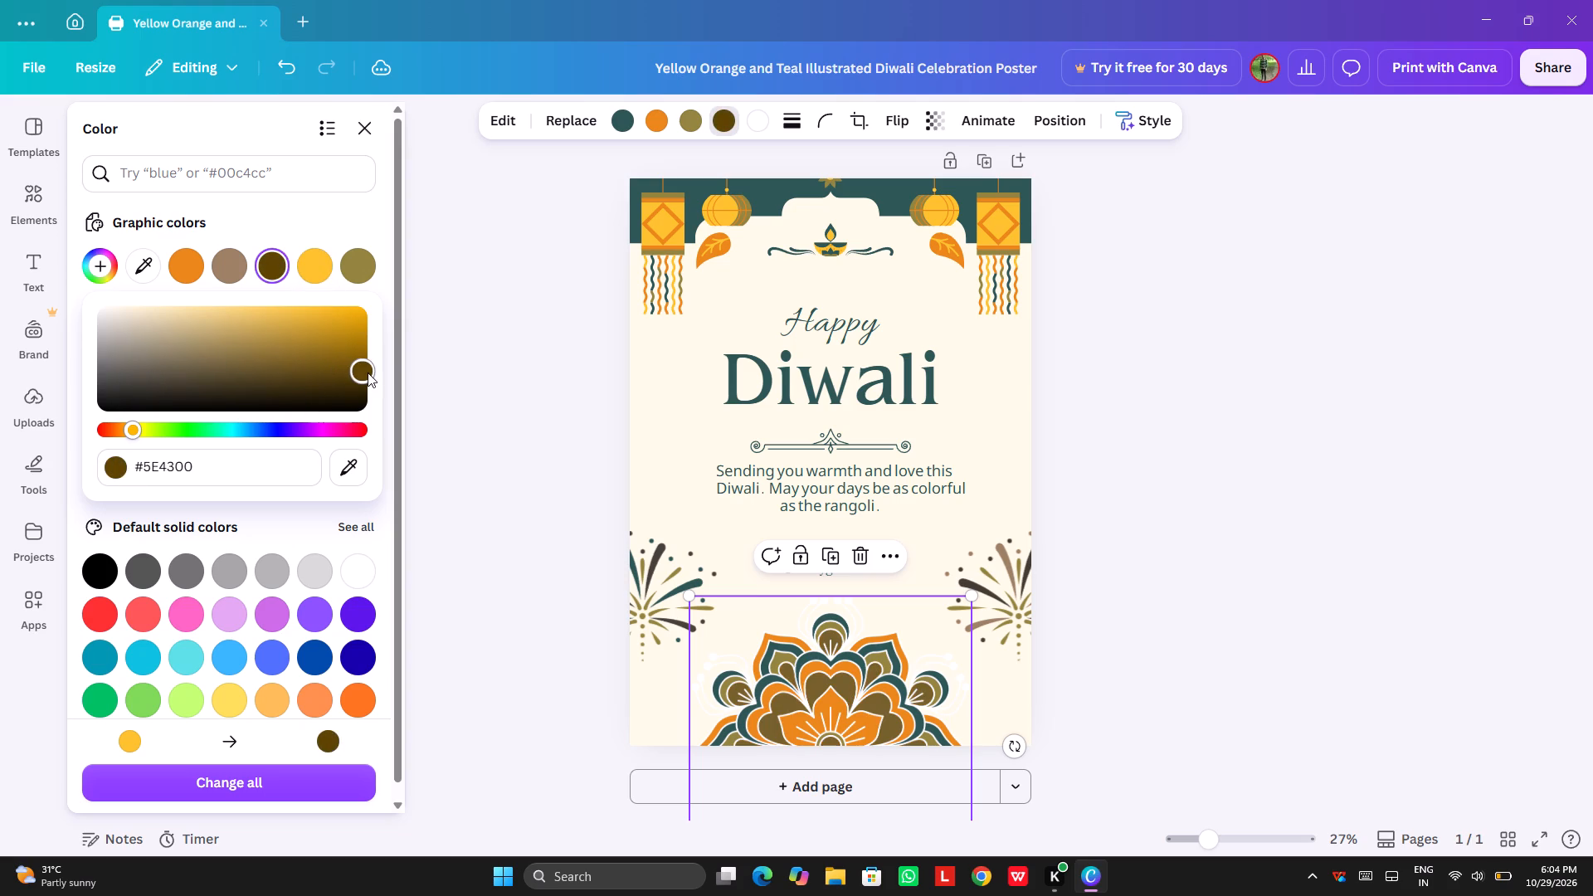
left_click_drag(368, 373, 348, 398)
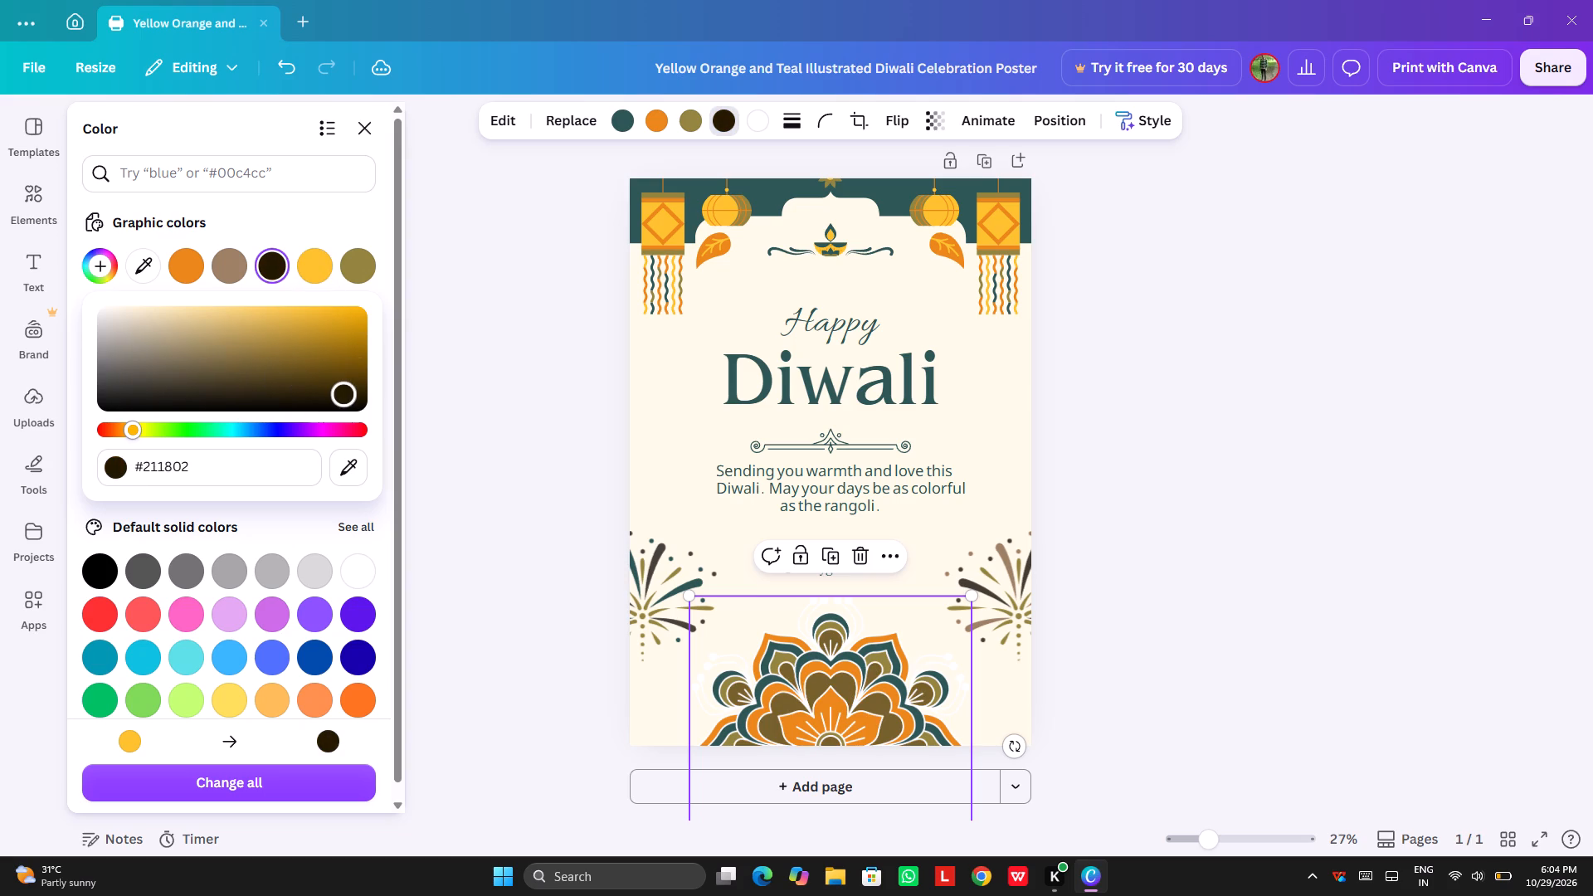
left_click_drag(348, 398, 330, 336)
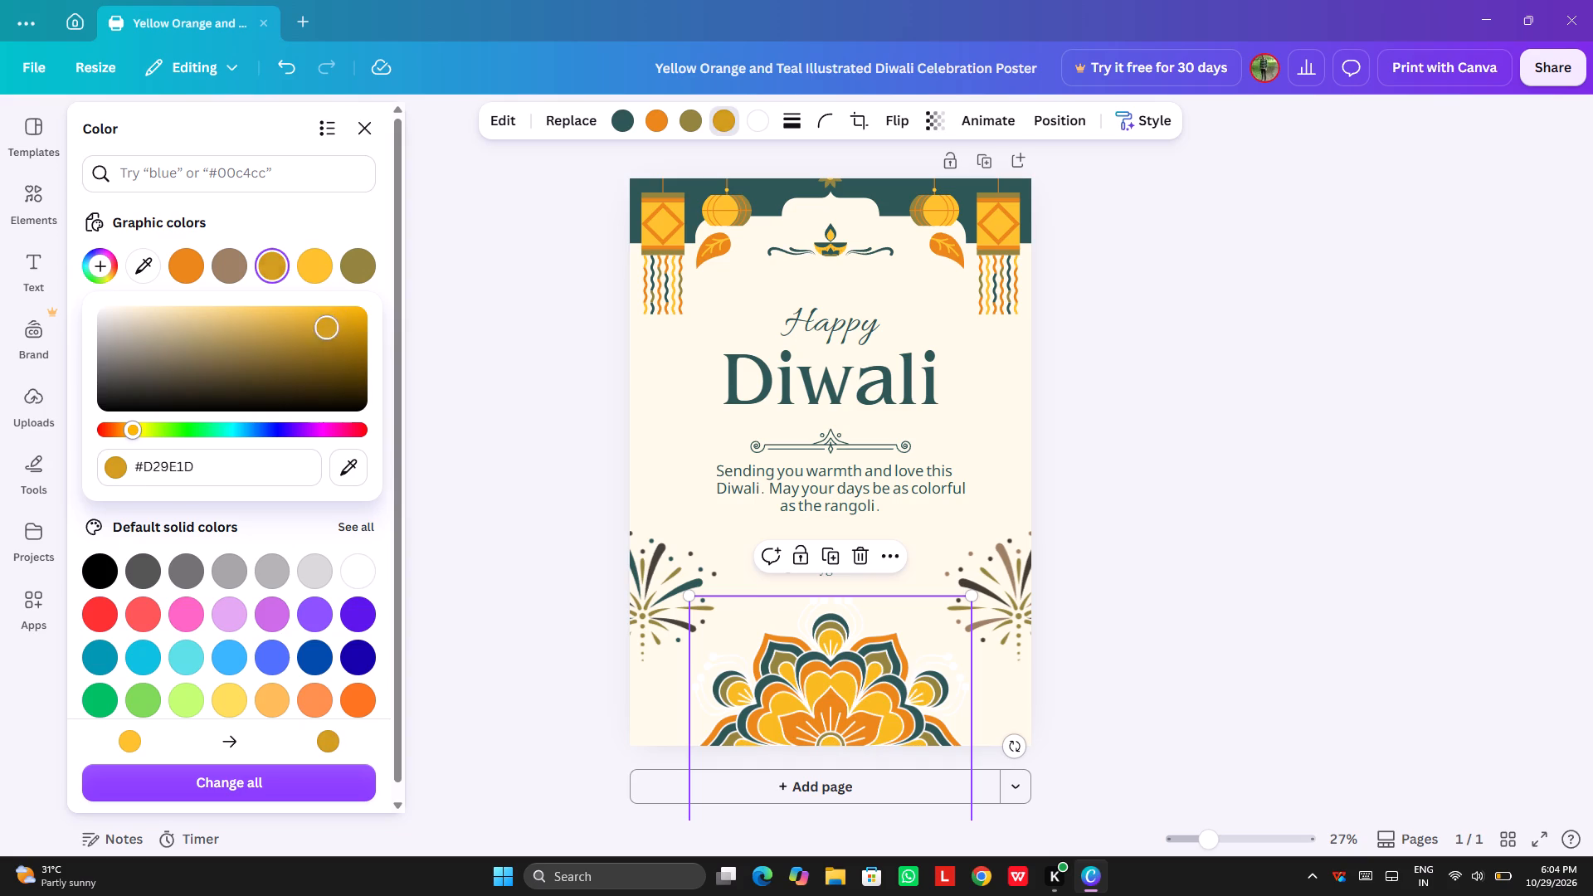
left_click_drag(330, 336, 316, 349)
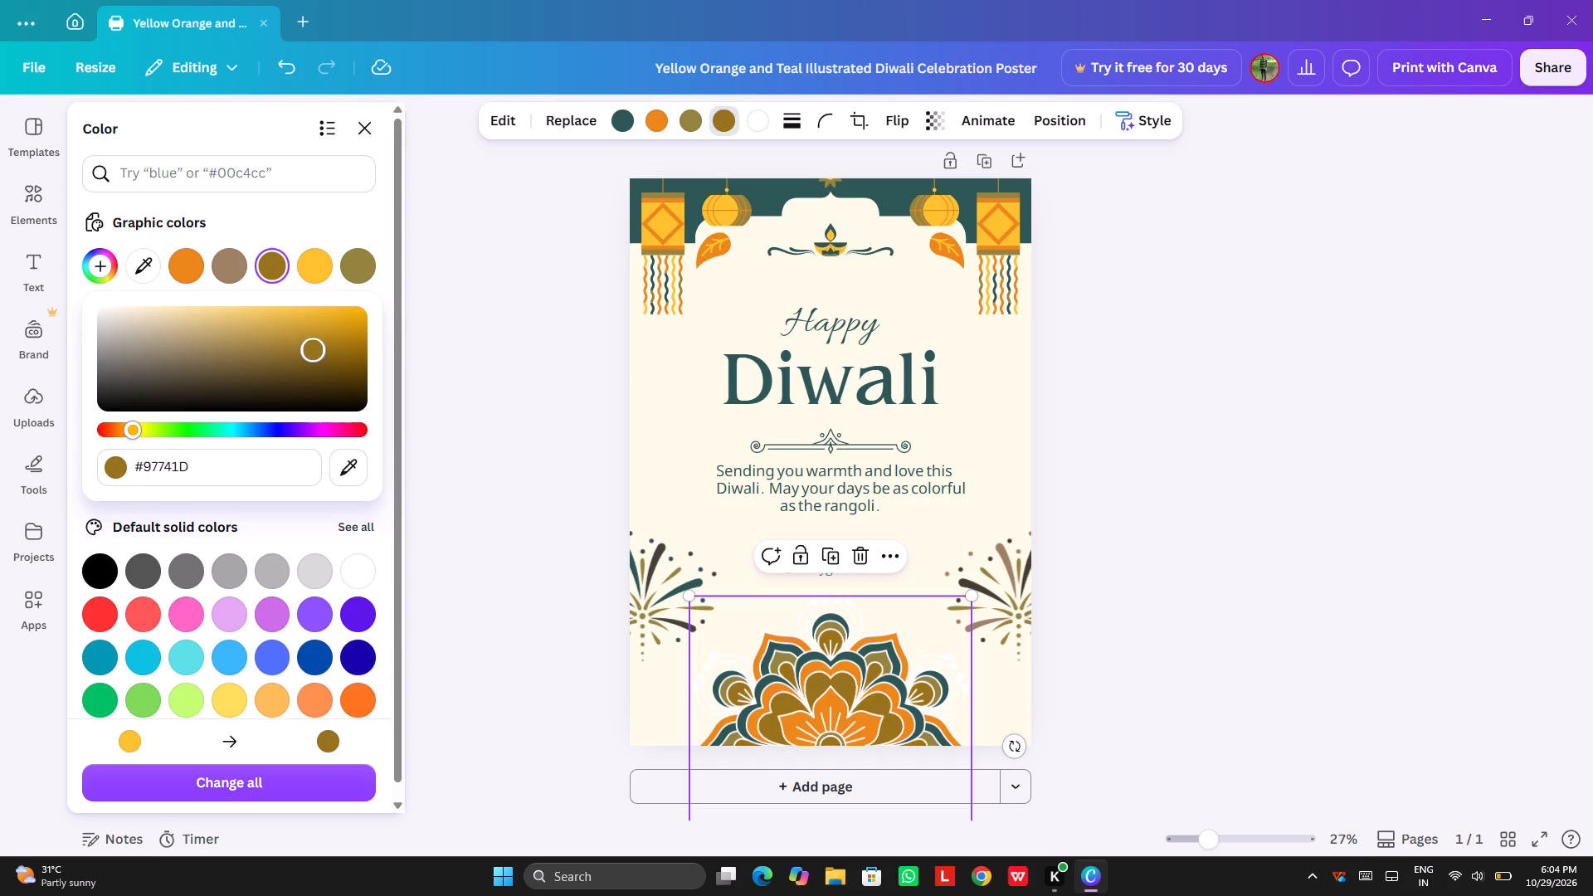
left_click_drag(316, 349, 262, 350)
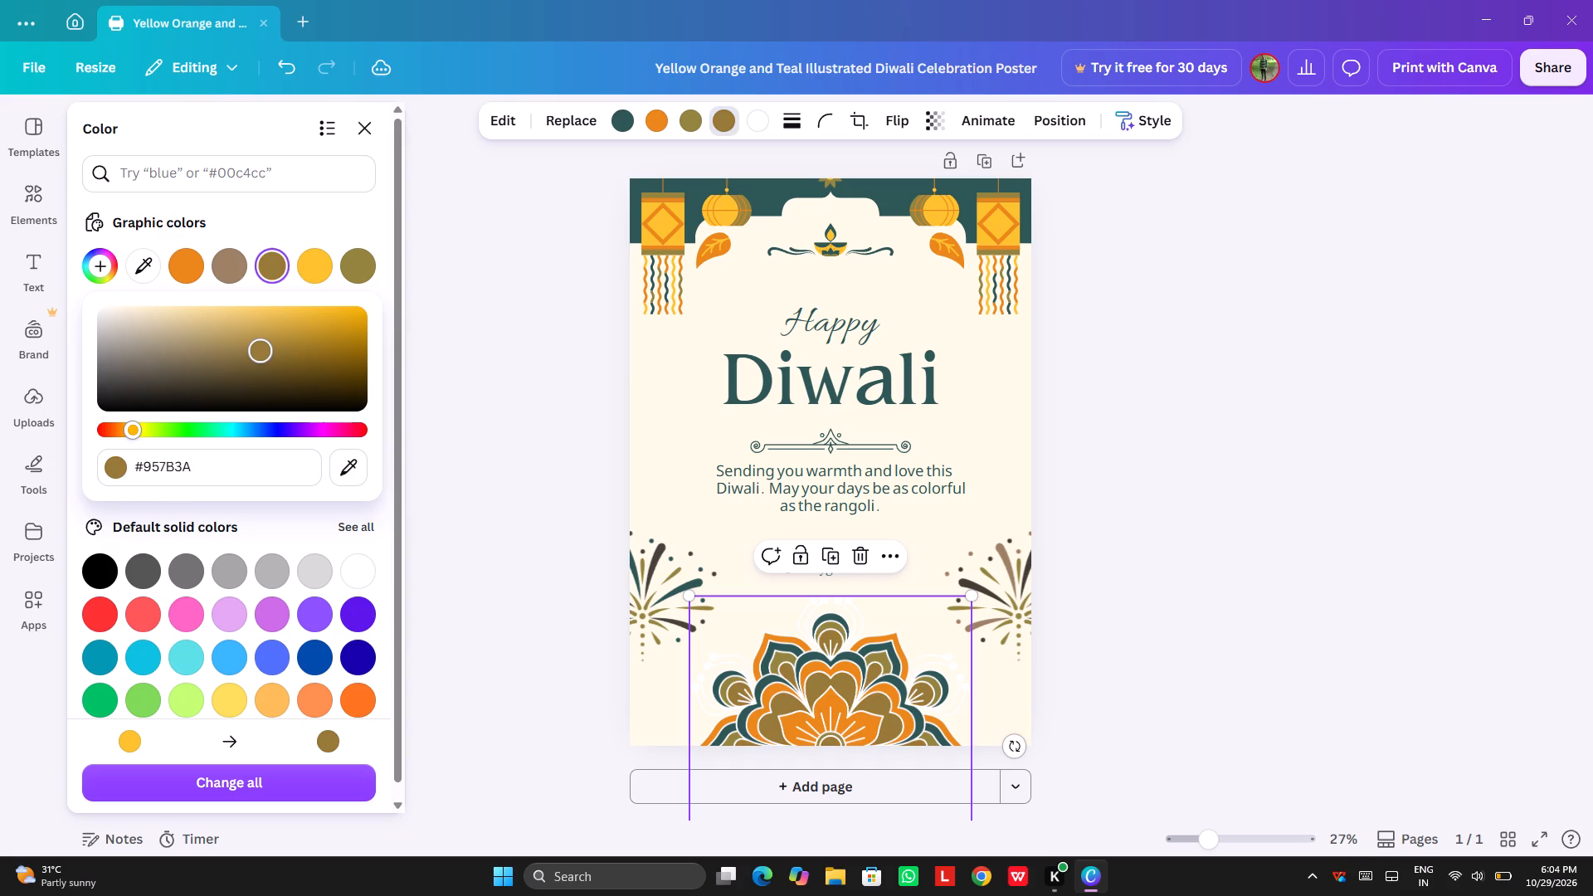
left_click_drag(262, 350, 233, 359)
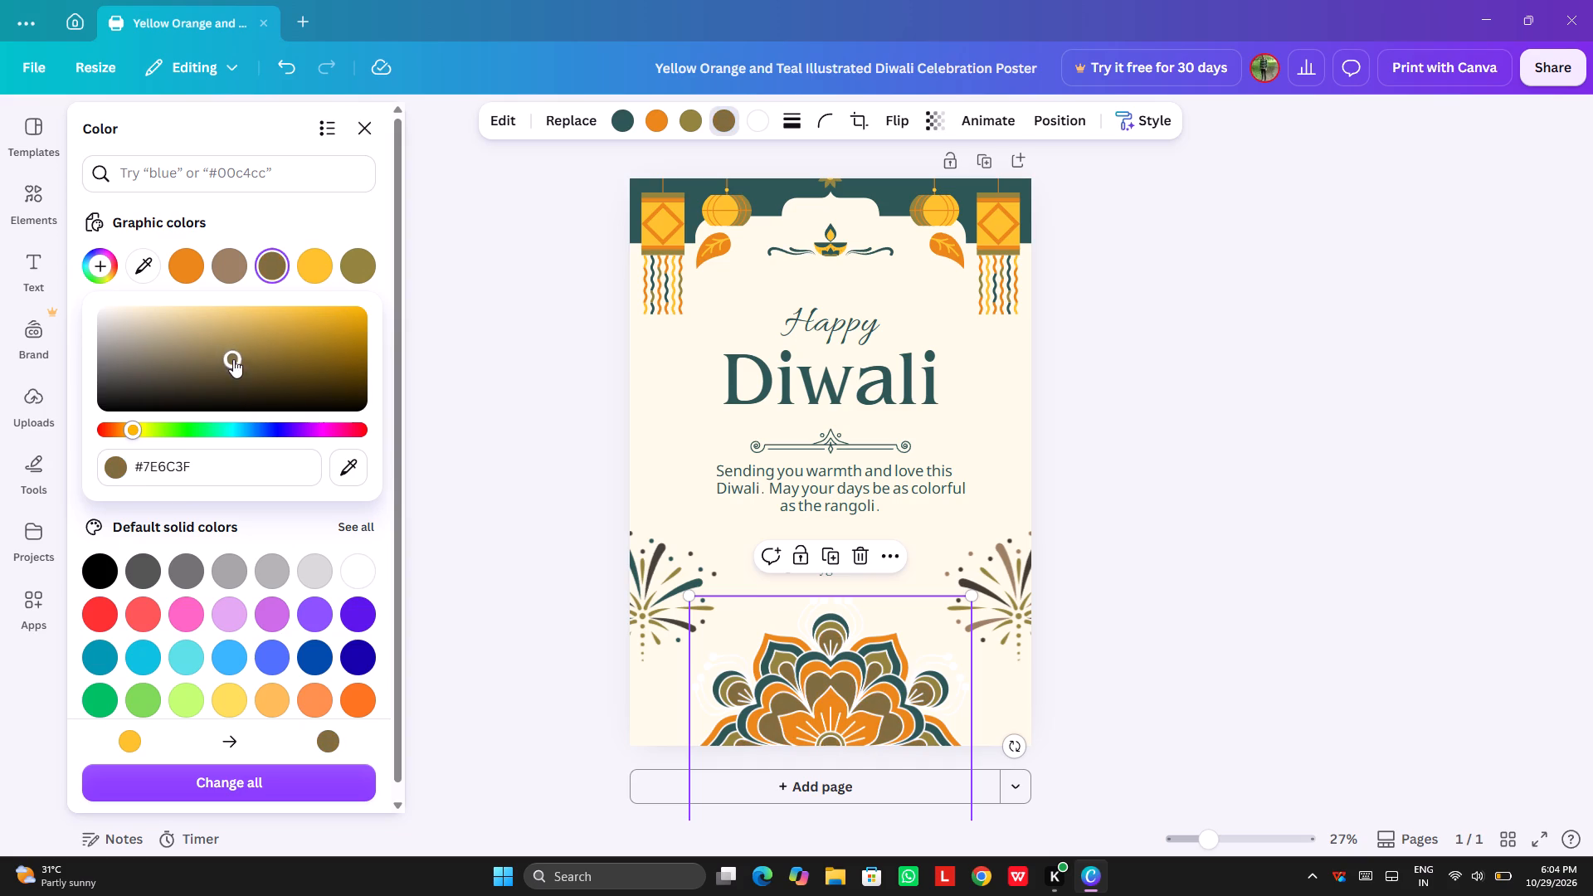
left_click(233, 359)
left_click(478, 408)
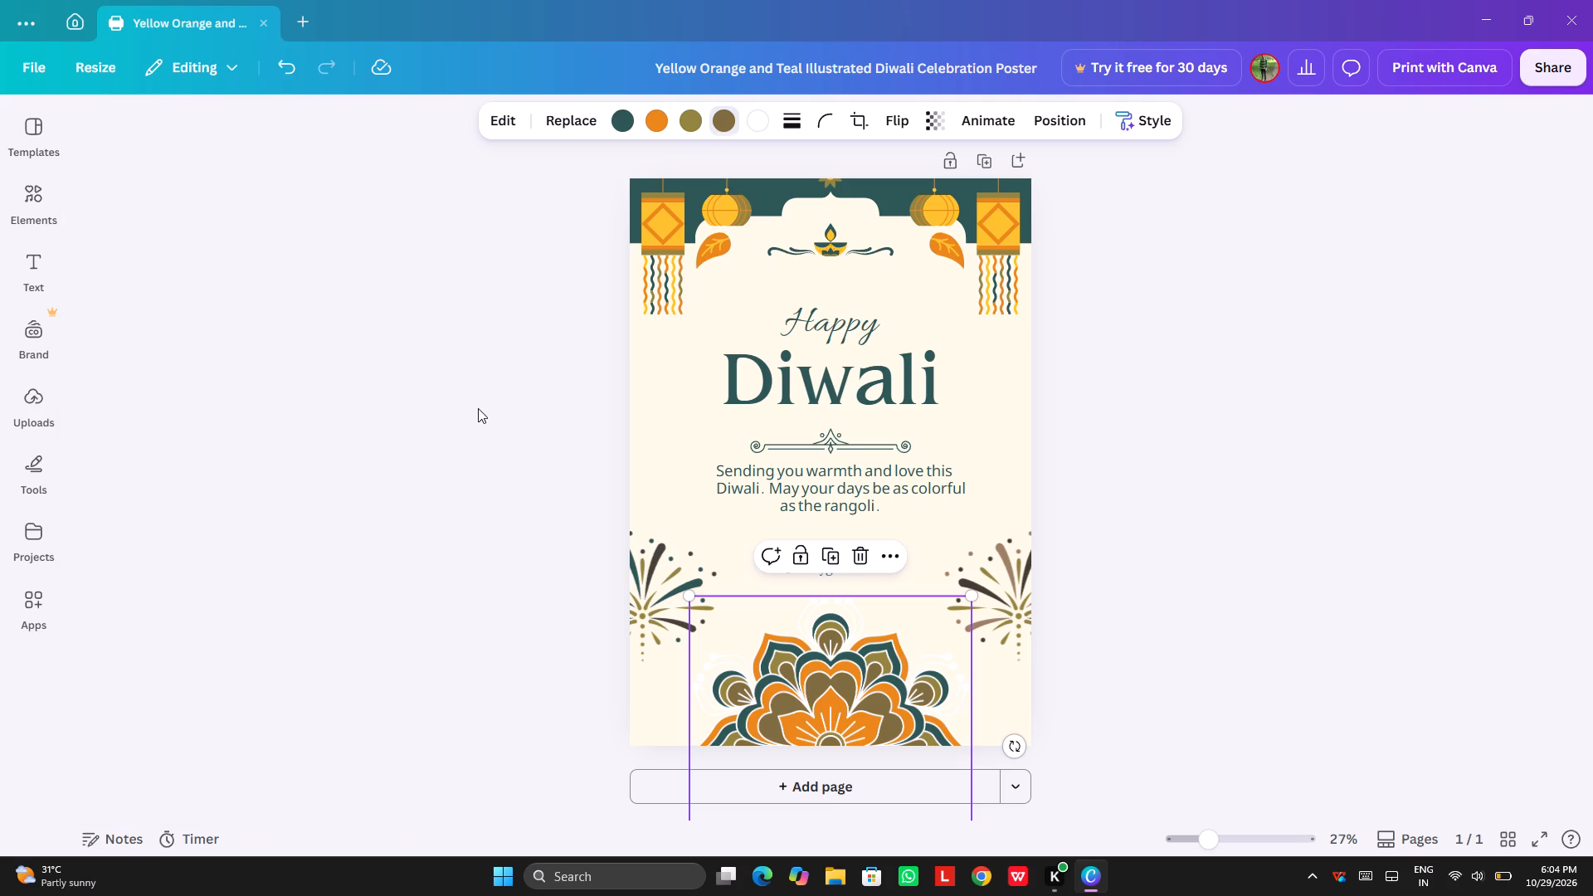
Recolor the yellow parts of the lantern border at the poster's top, trying custom brown #554829 and settling on the design's dark gray brown #413E34.
left_click(775, 229)
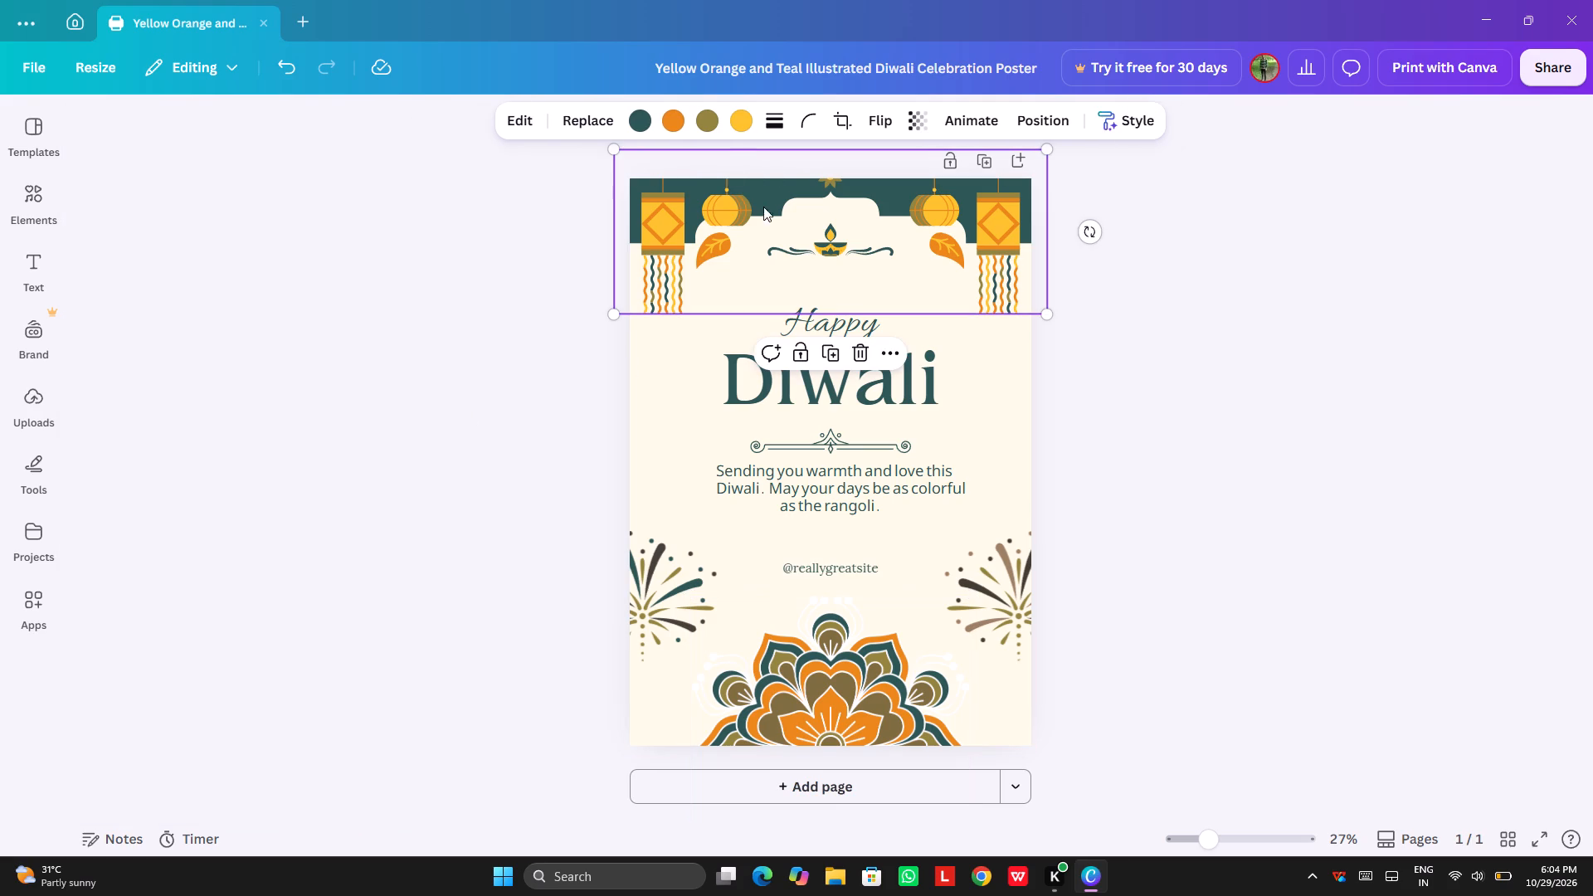
left_click(743, 126)
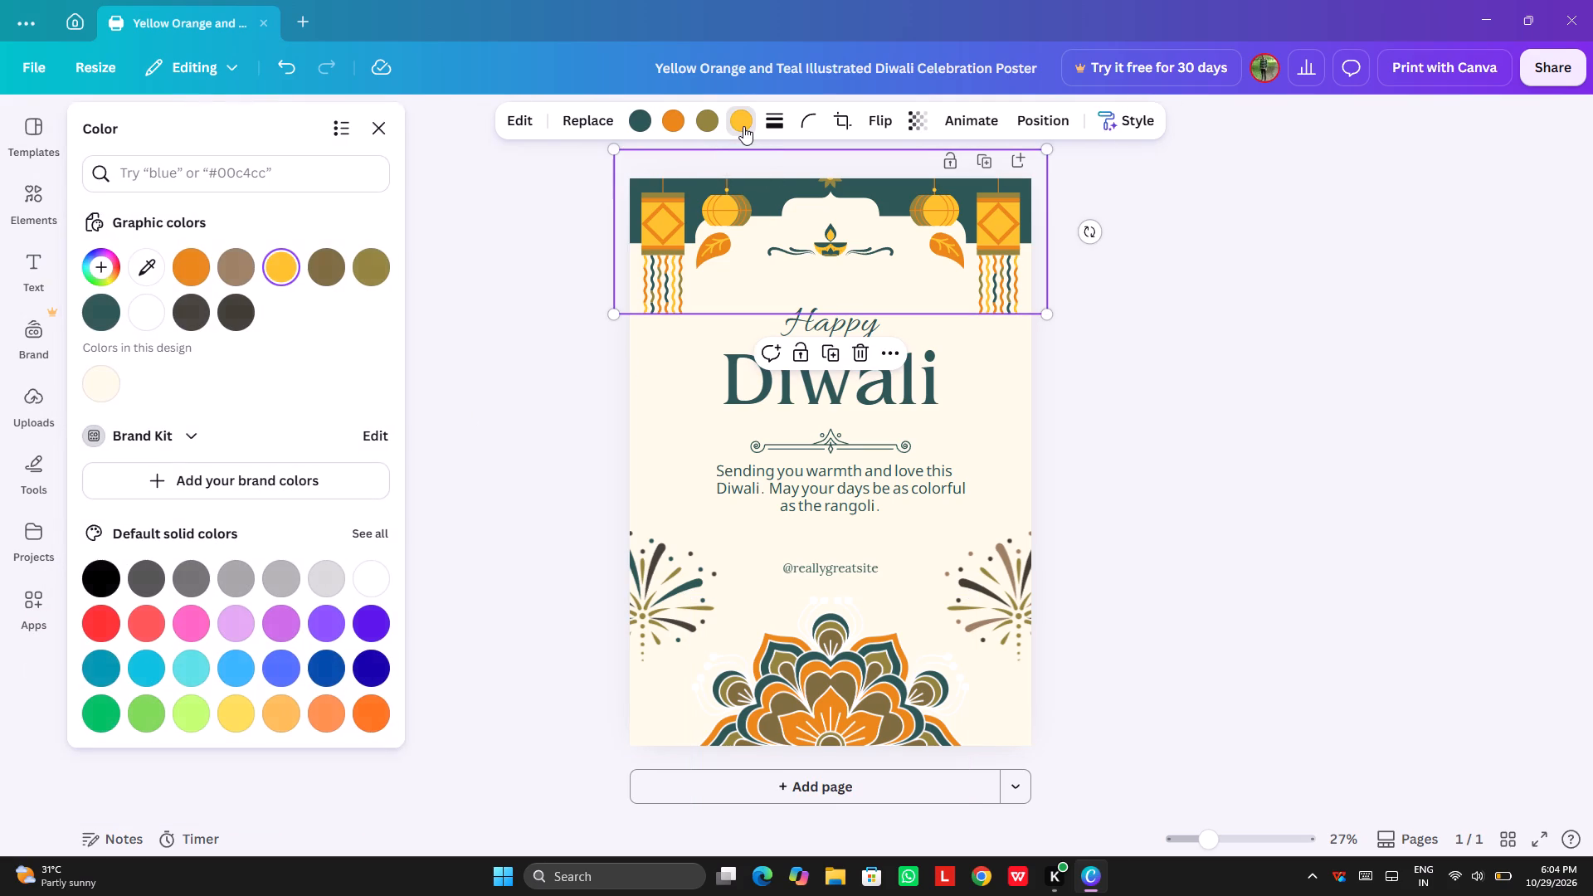
left_click(285, 275)
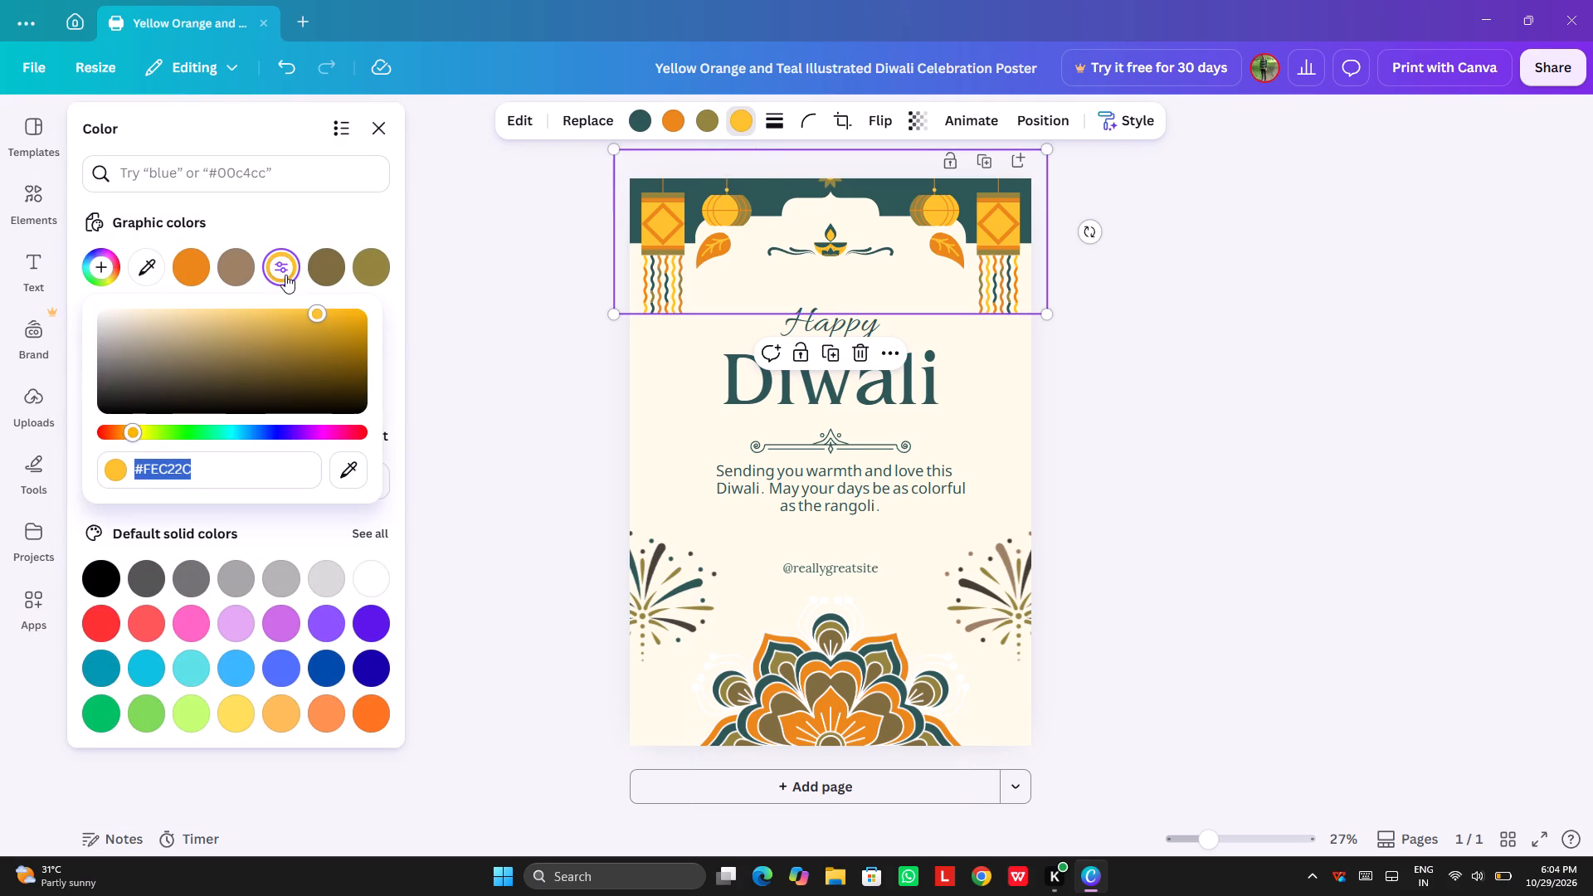
left_click_drag(317, 321, 165, 342)
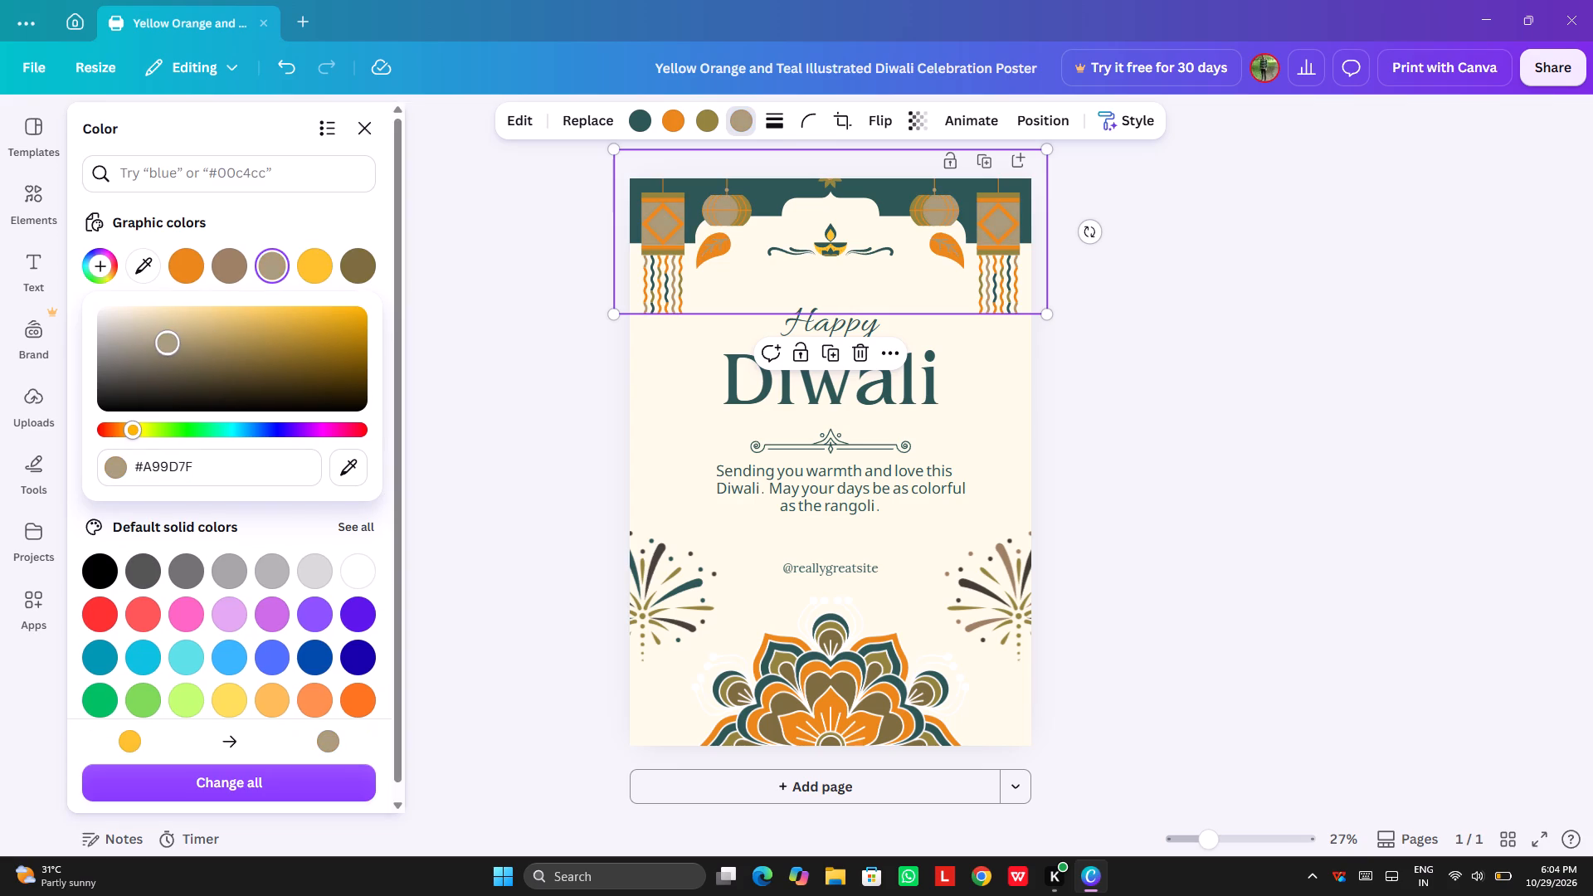
left_click_drag(165, 342, 272, 368)
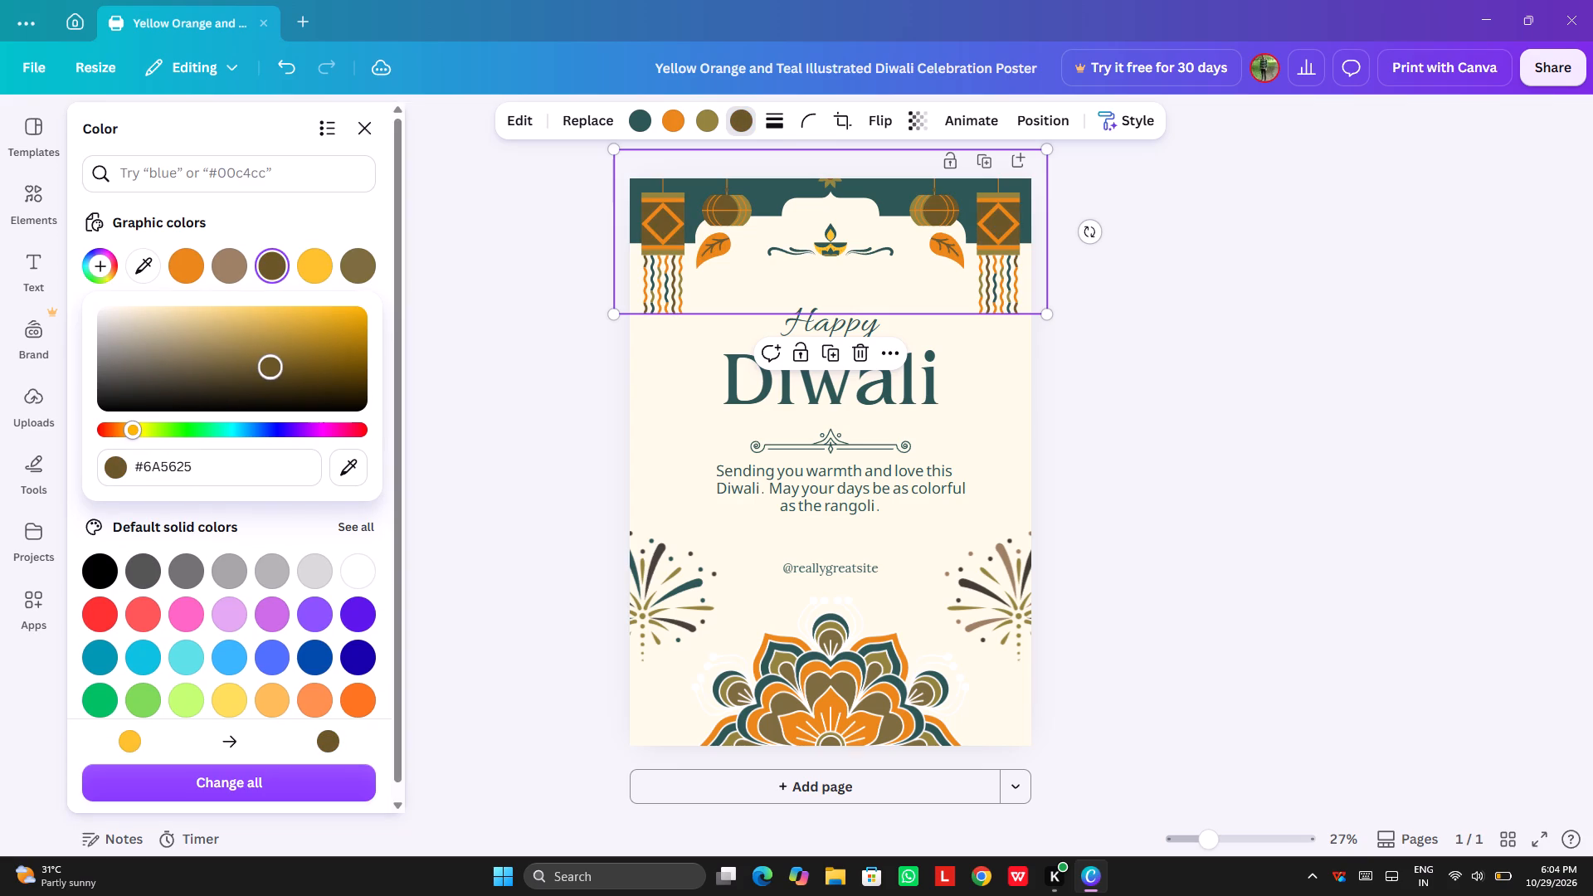
left_click_drag(272, 368, 247, 377)
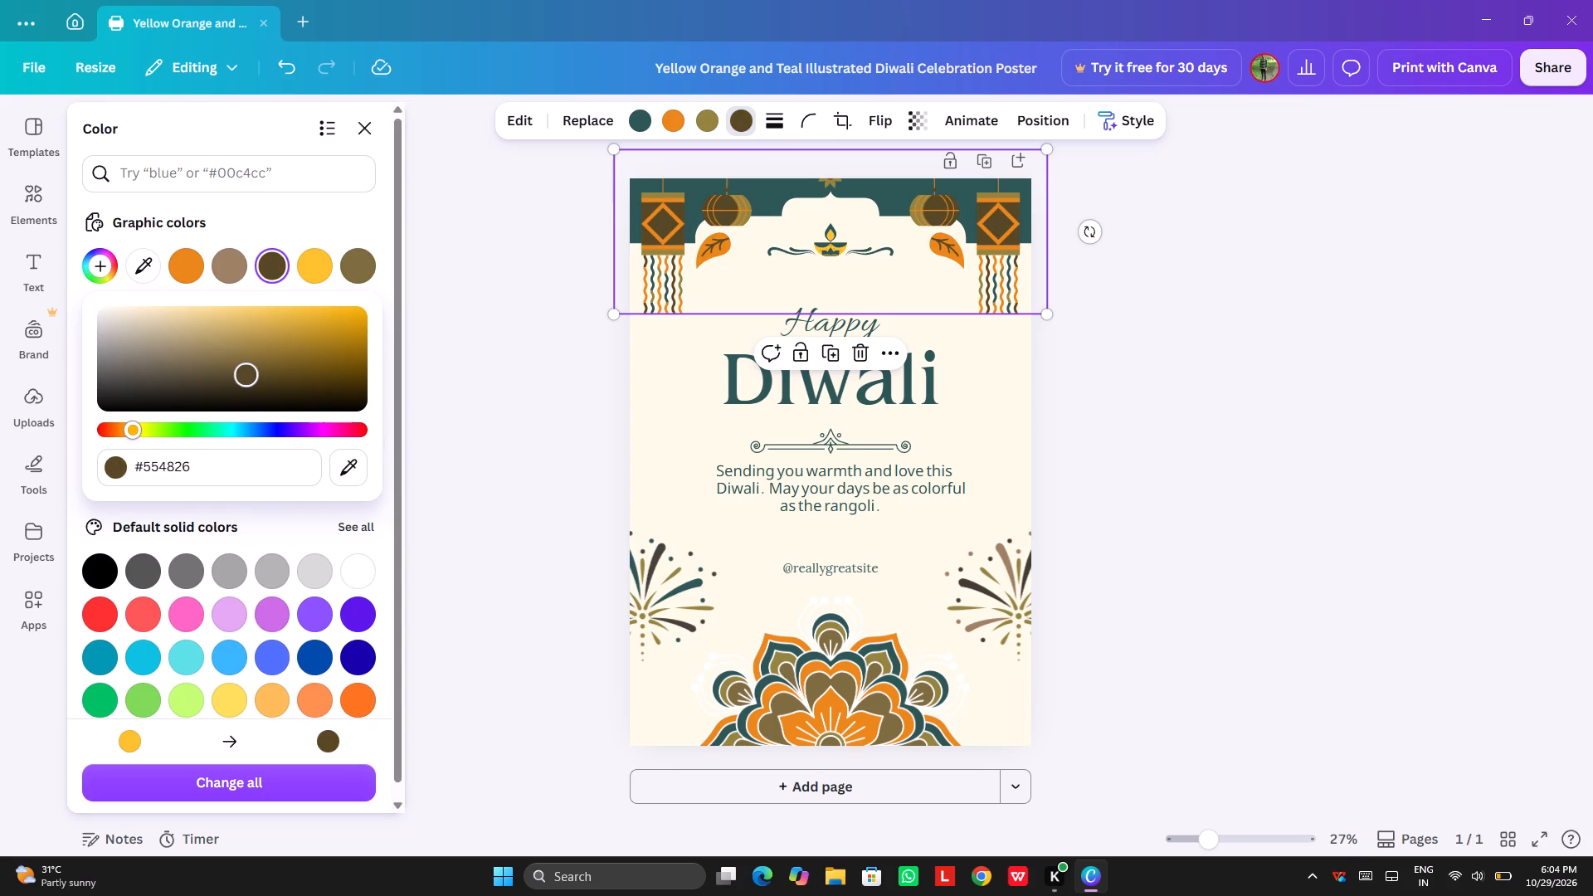
left_click_drag(247, 377, 239, 377)
left_click(239, 377)
left_click(356, 264)
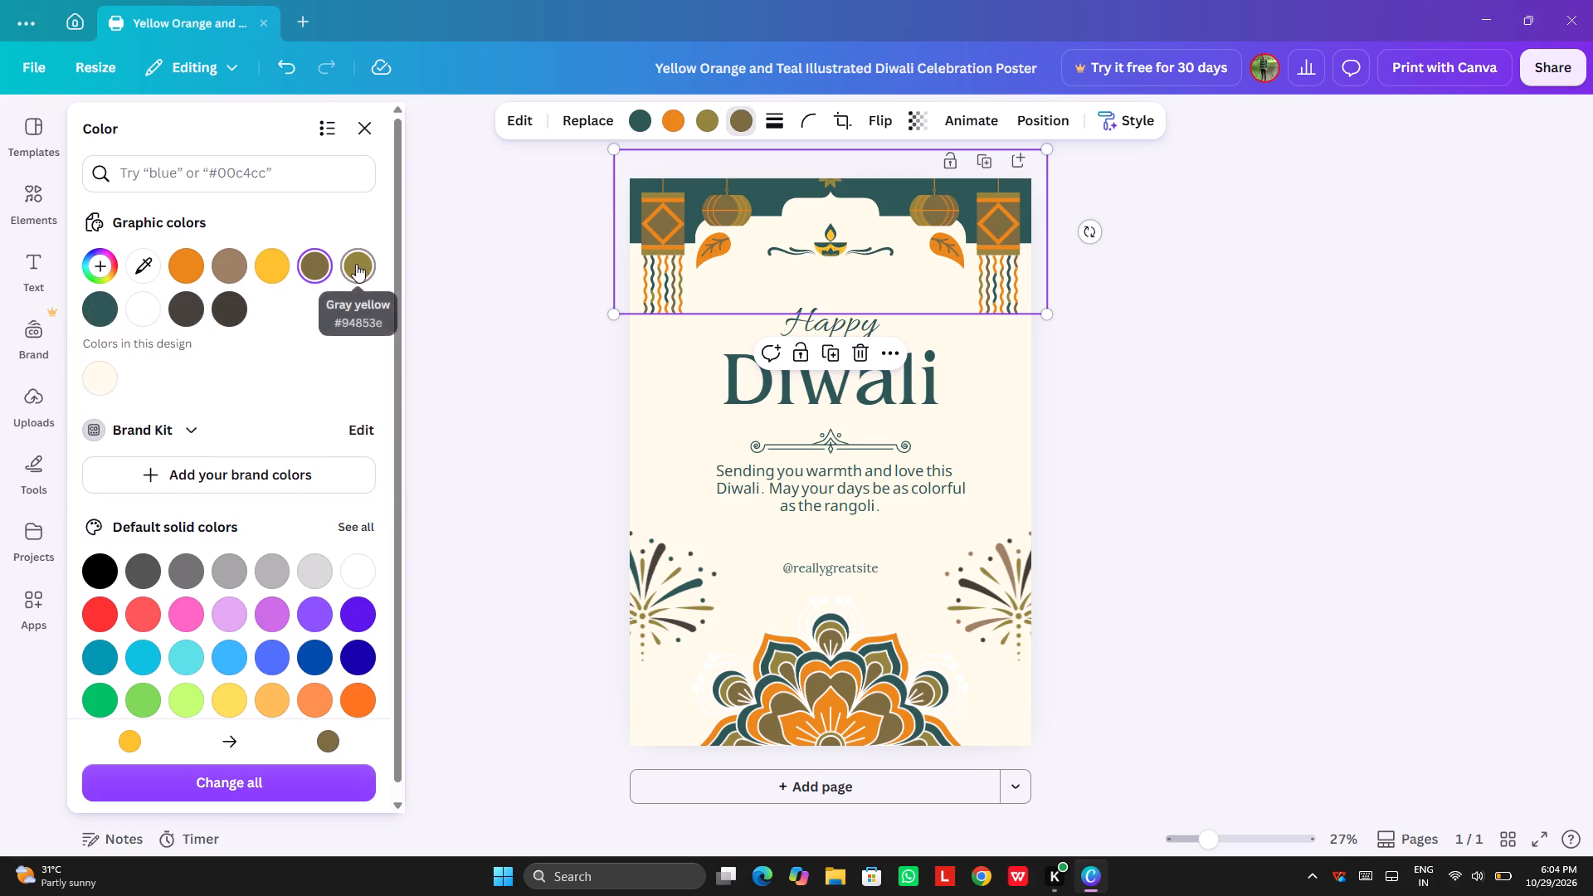
left_click(240, 304)
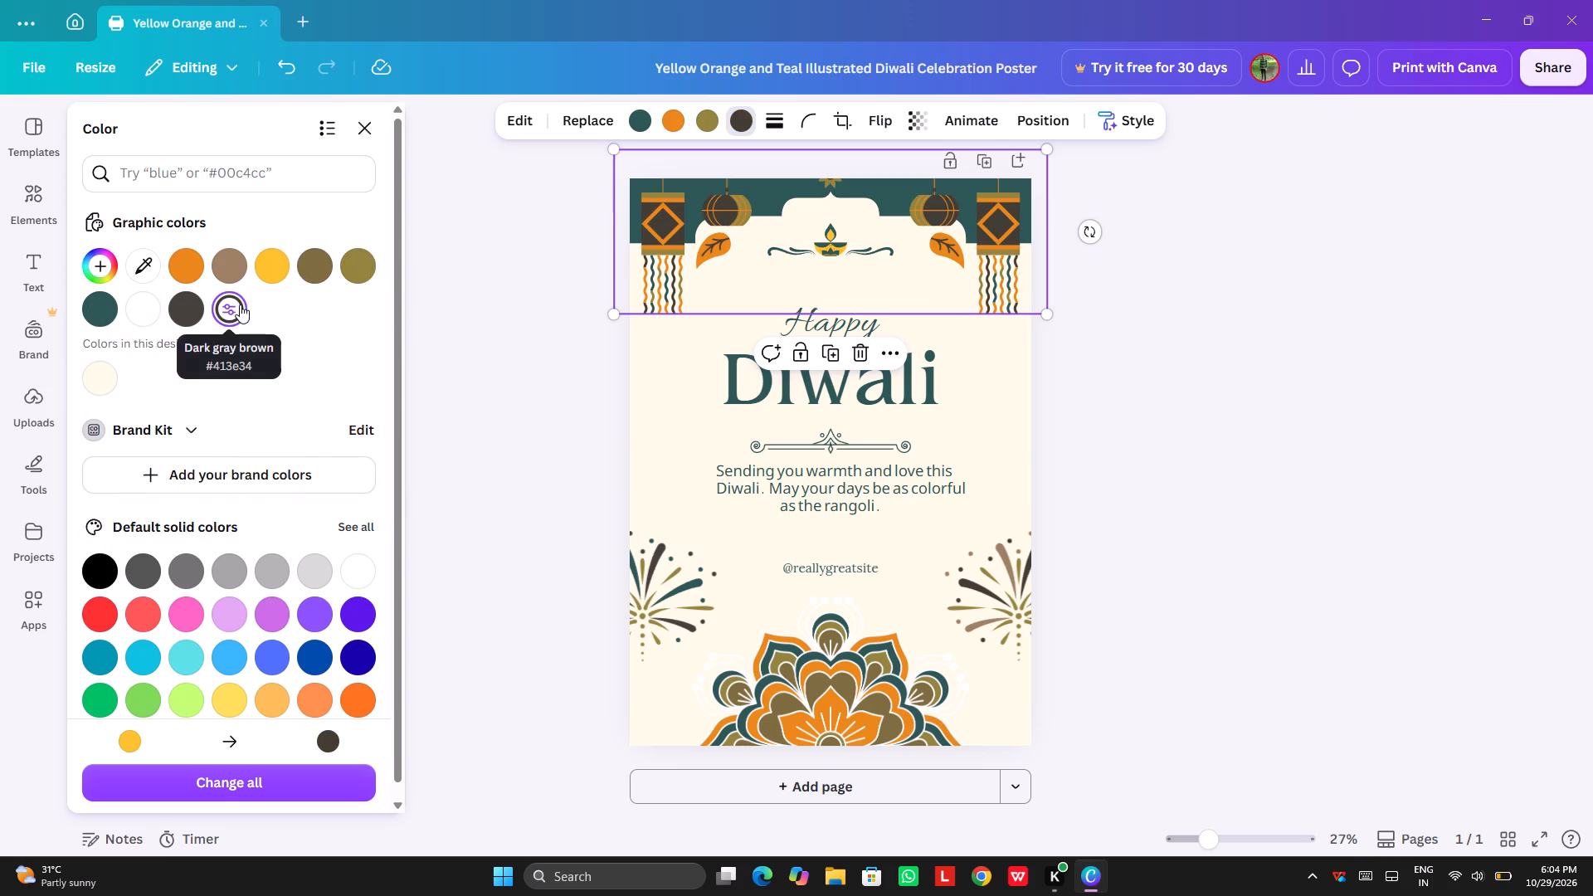
left_click(193, 310)
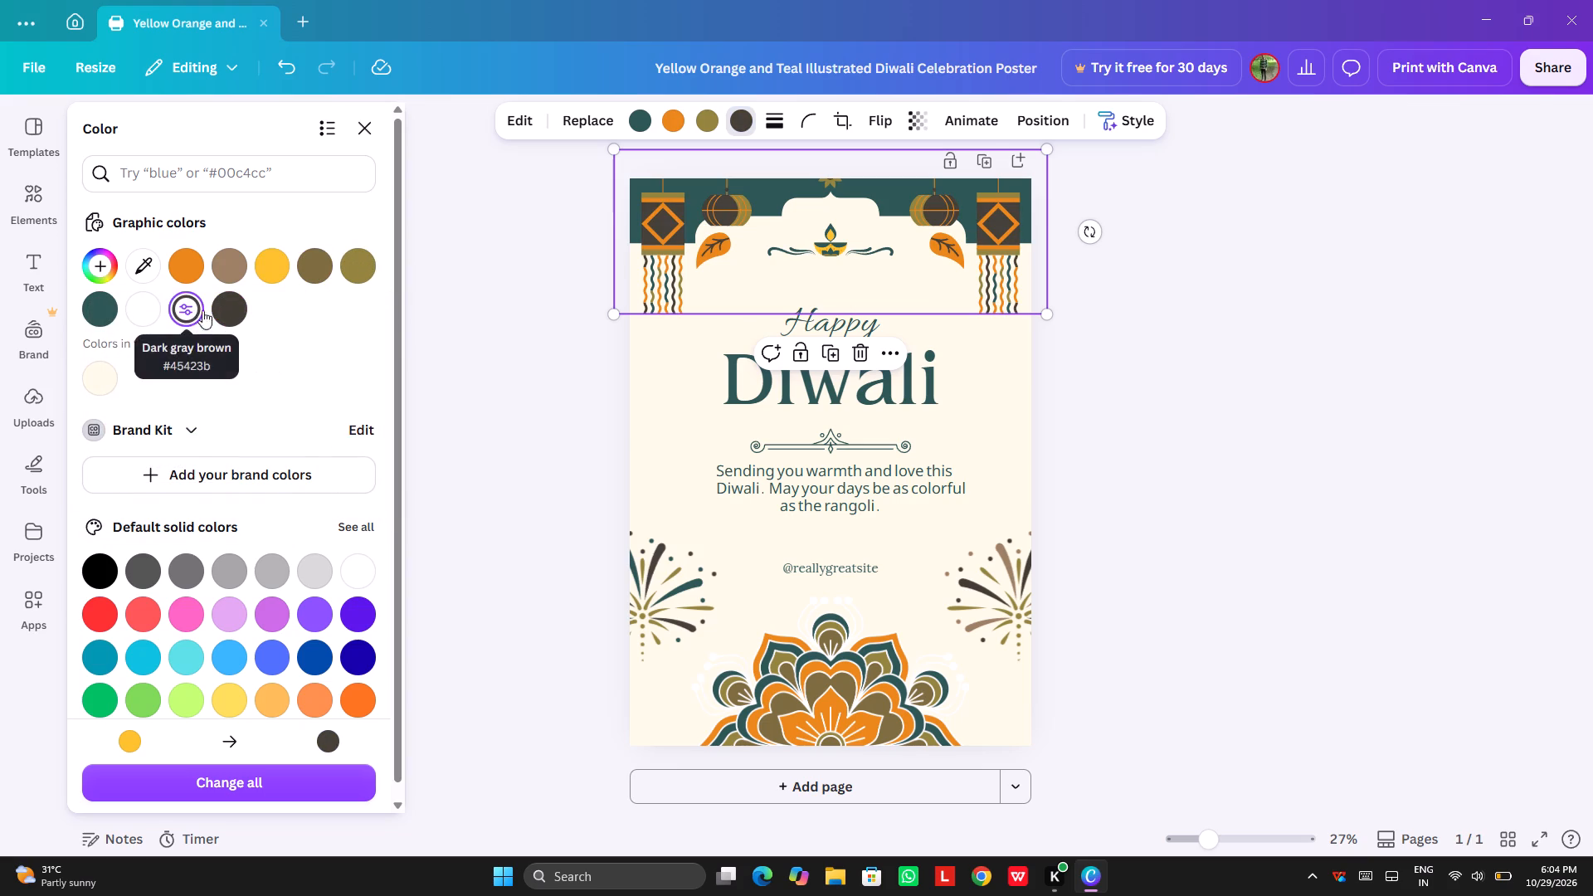
left_click(218, 307)
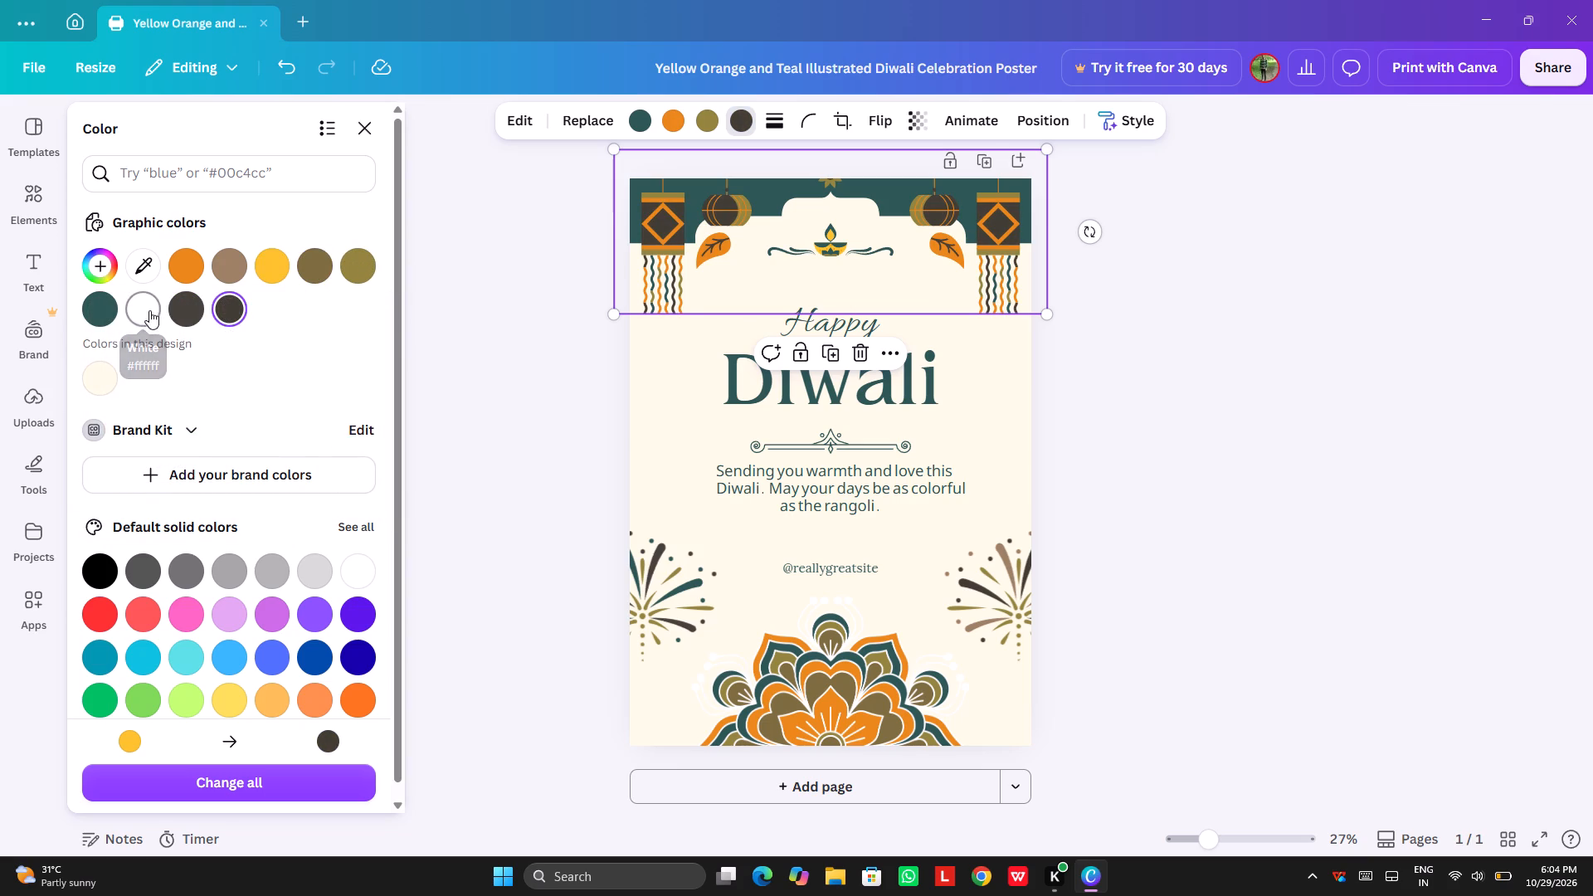
Recolor the dark gray brown parts of the lantern border at the poster's top to the design's teal.
left_click(110, 317)
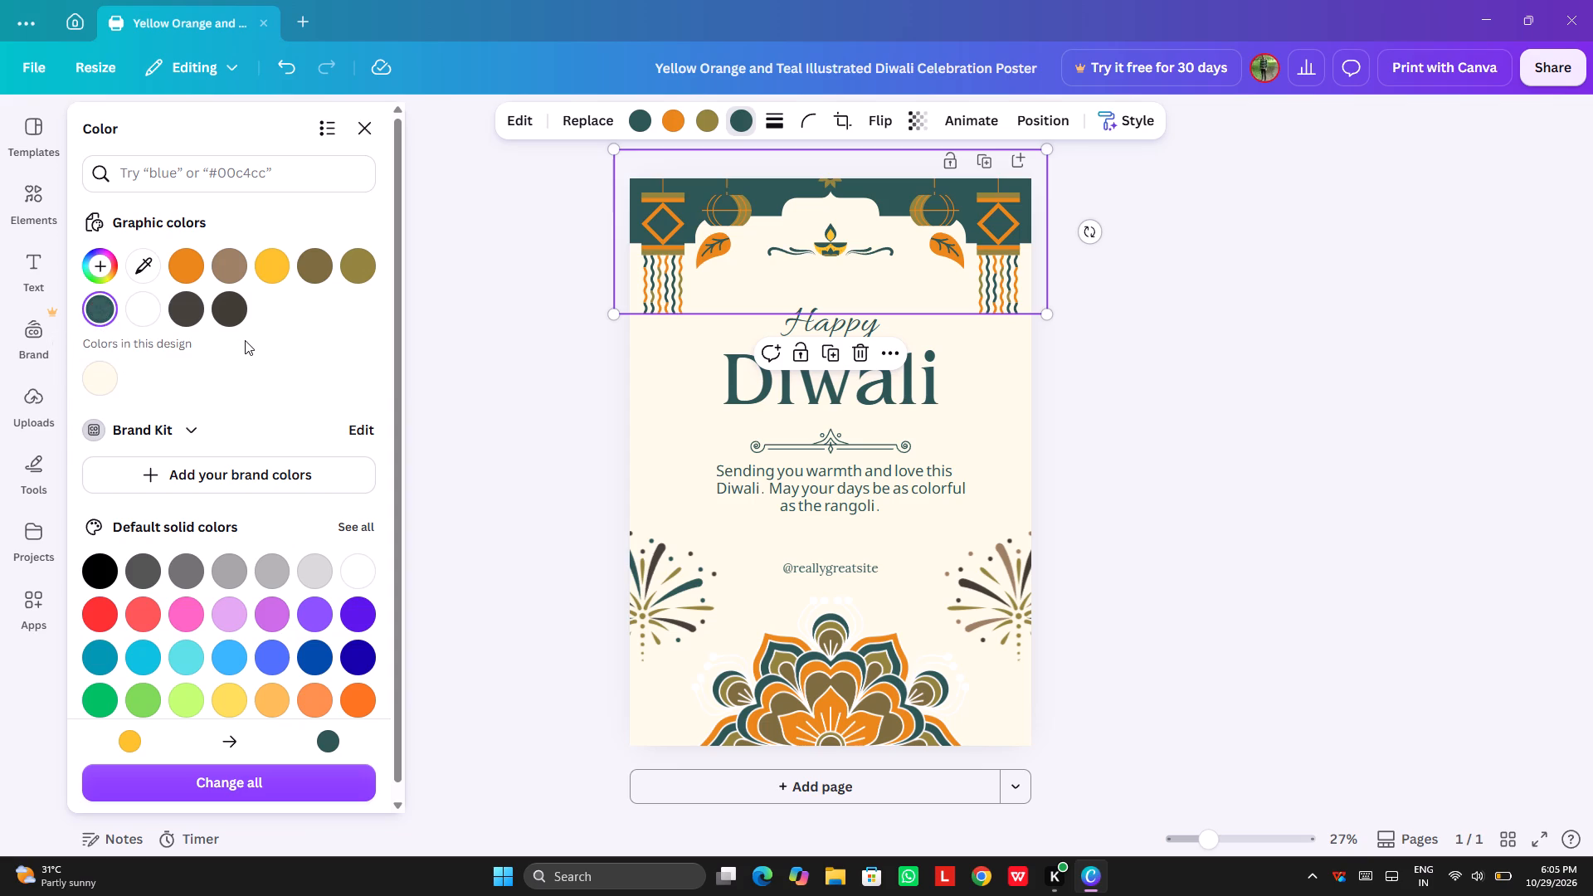
left_click(249, 341)
left_click(558, 256)
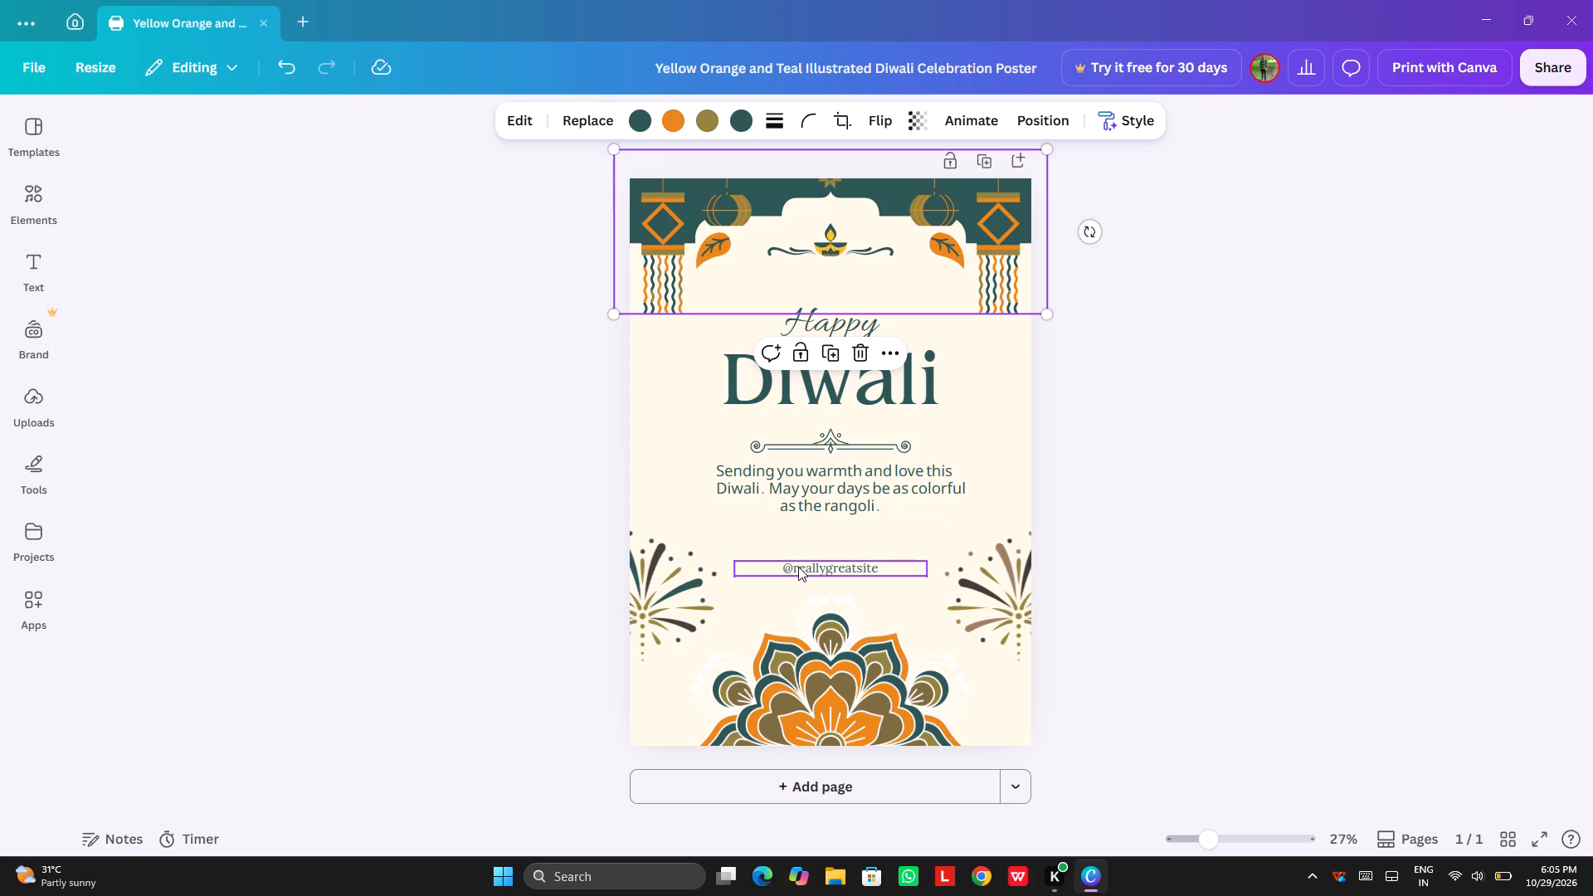
left_click(798, 567)
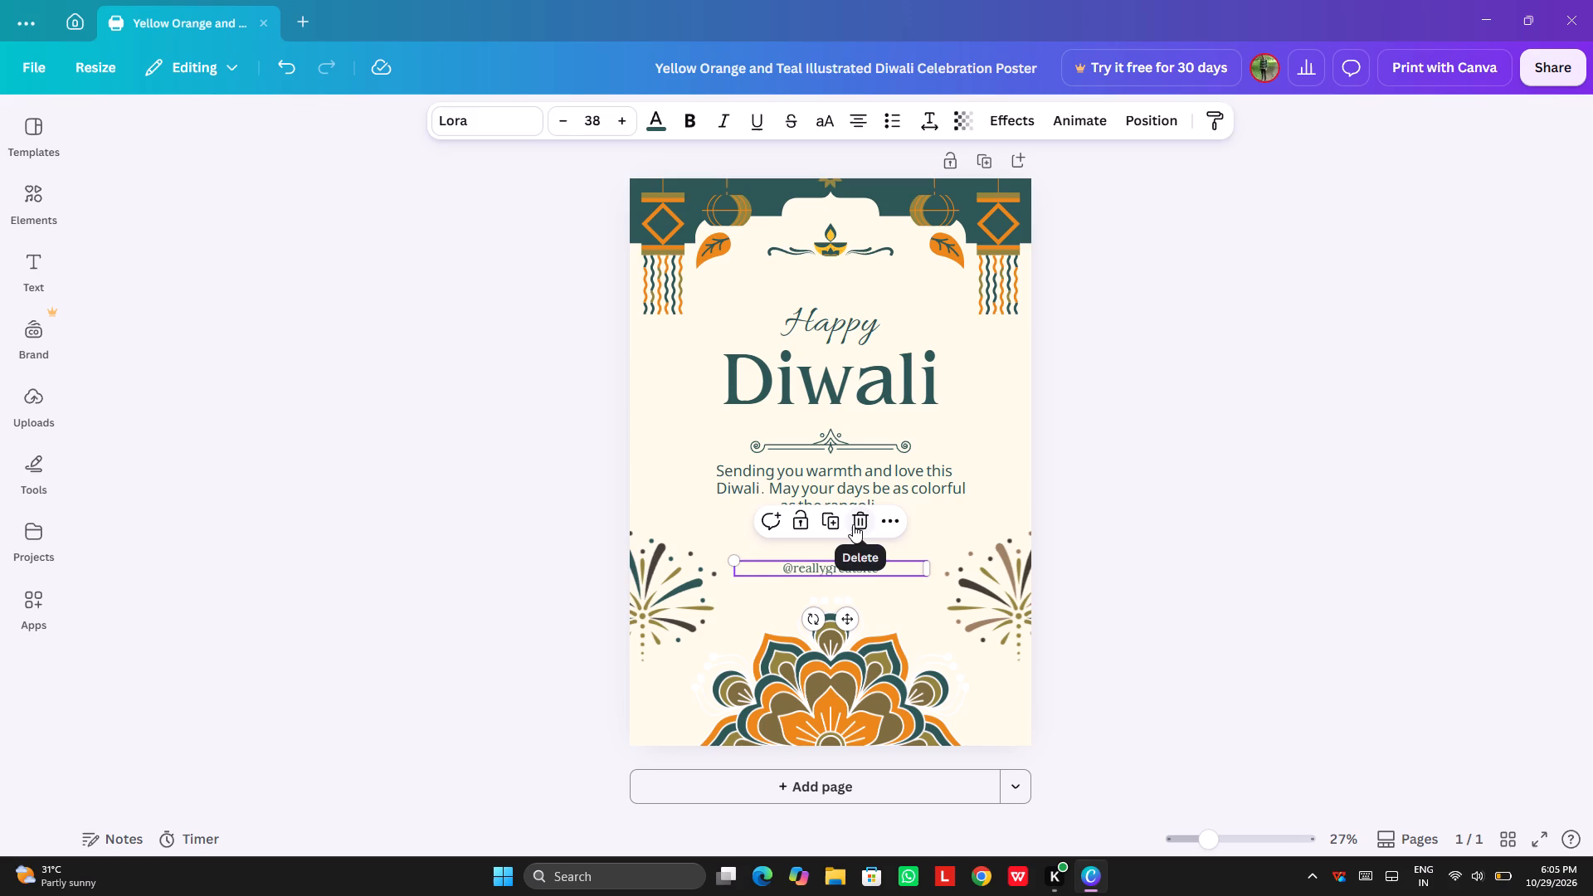
left_click(853, 524)
Animate the page with Party on enter, after trying Simple, Sleek, Fun, Party on exit and Corporate.
left_click(842, 545)
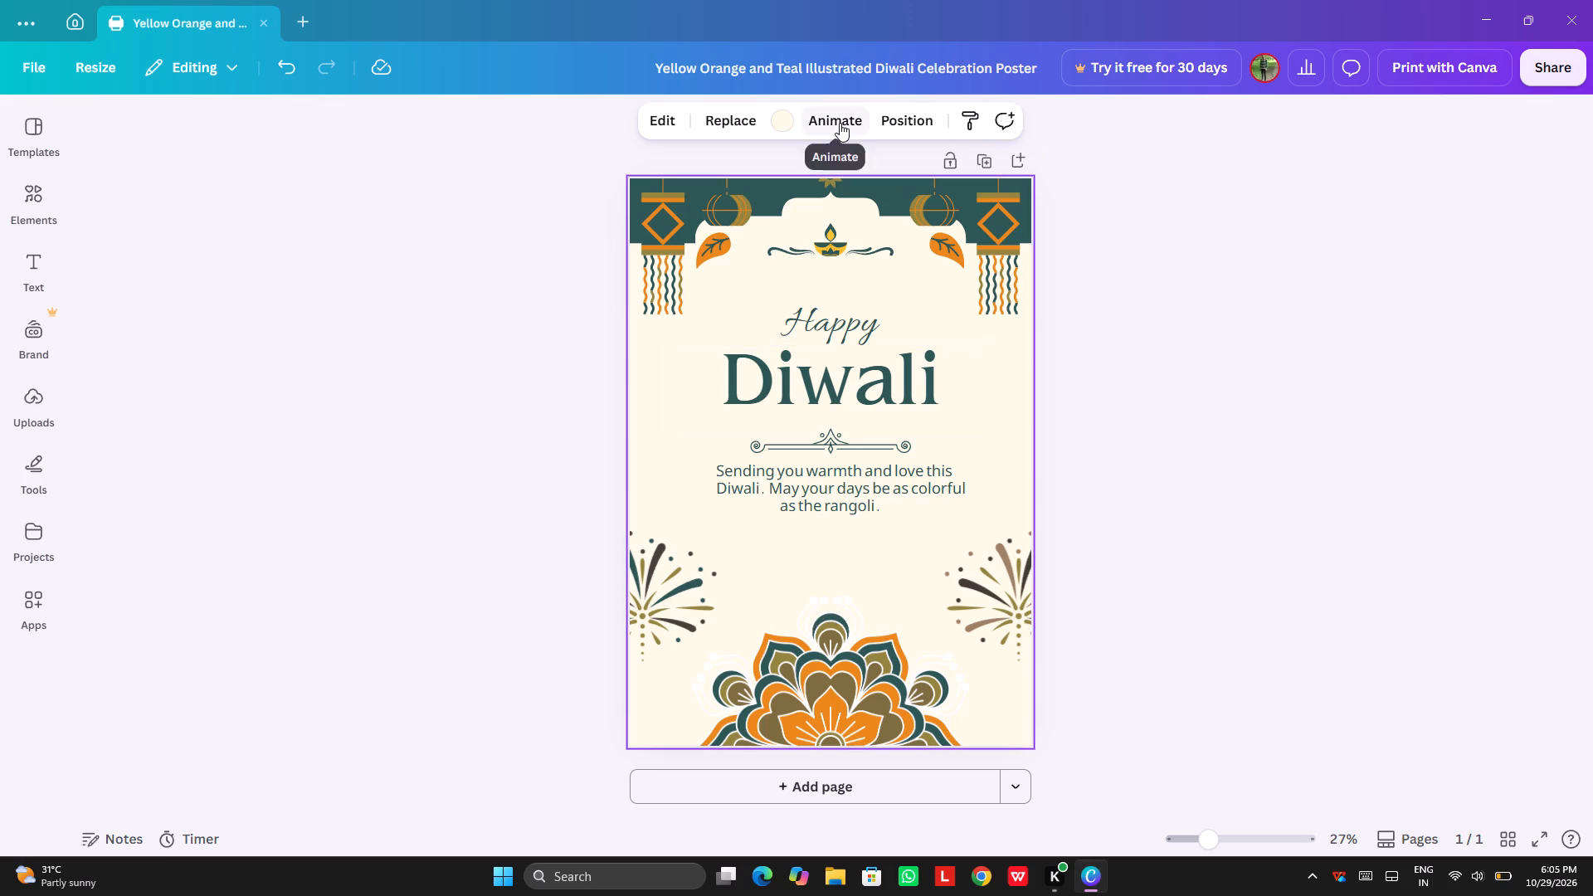
left_click(840, 123)
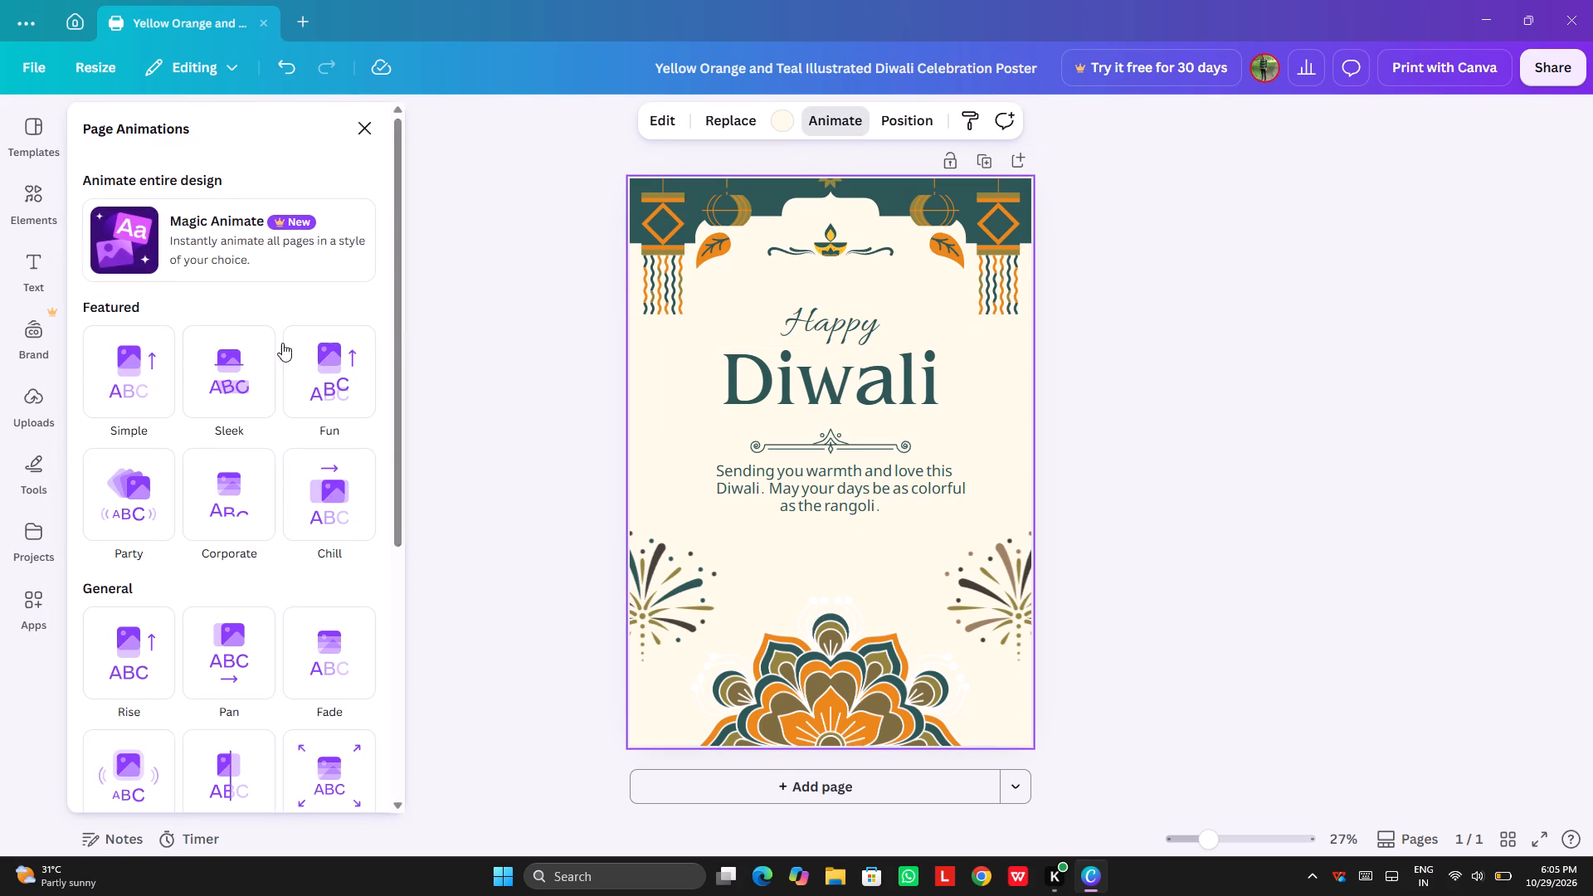
left_click(149, 385)
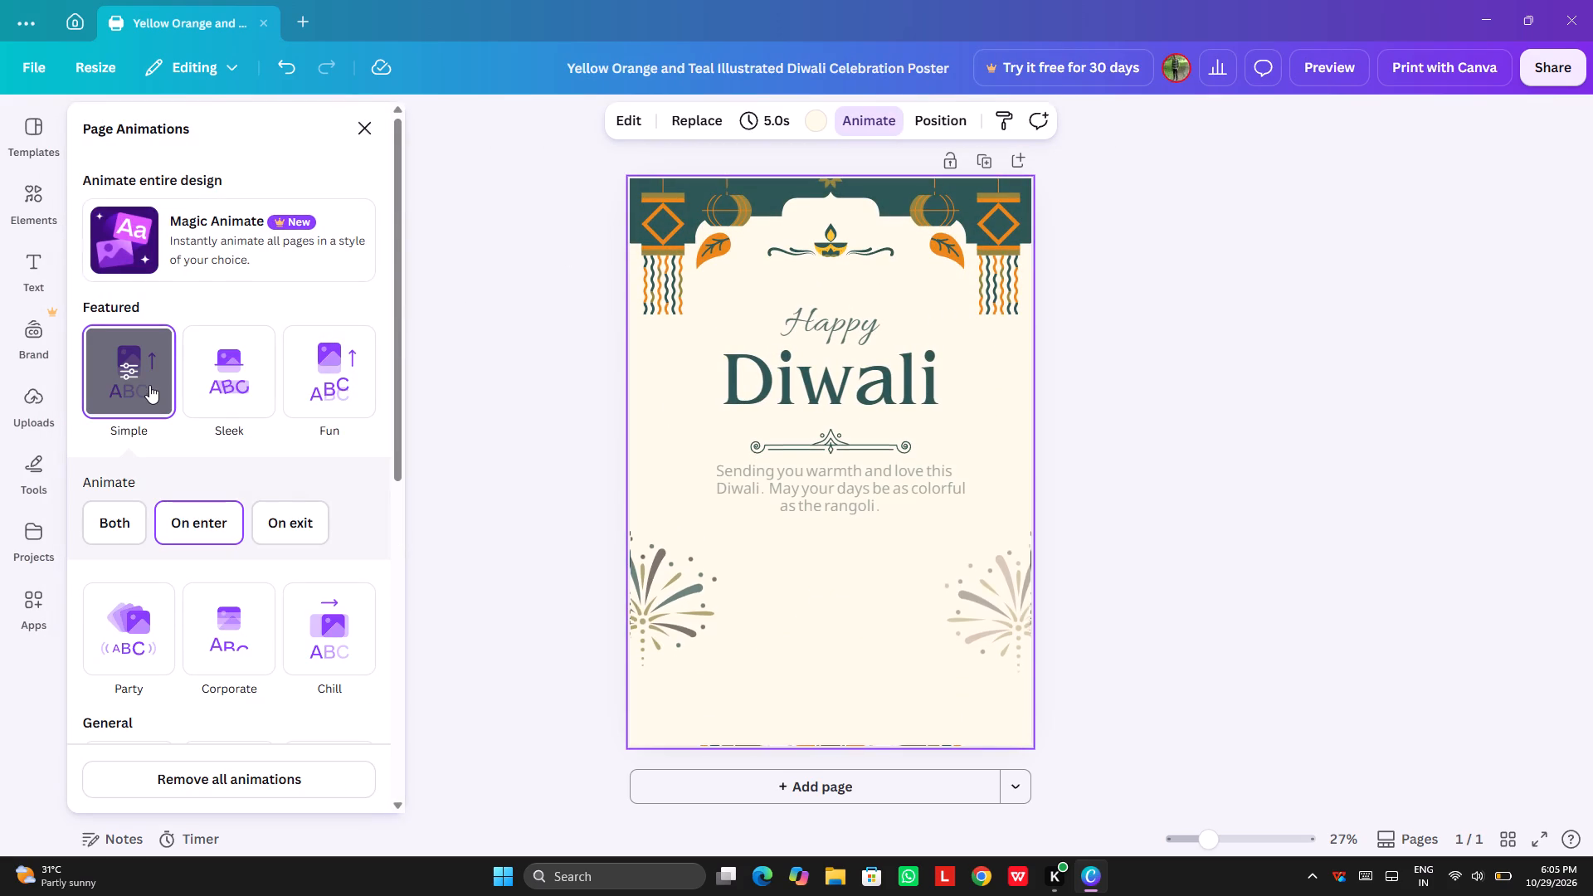
left_click(221, 425)
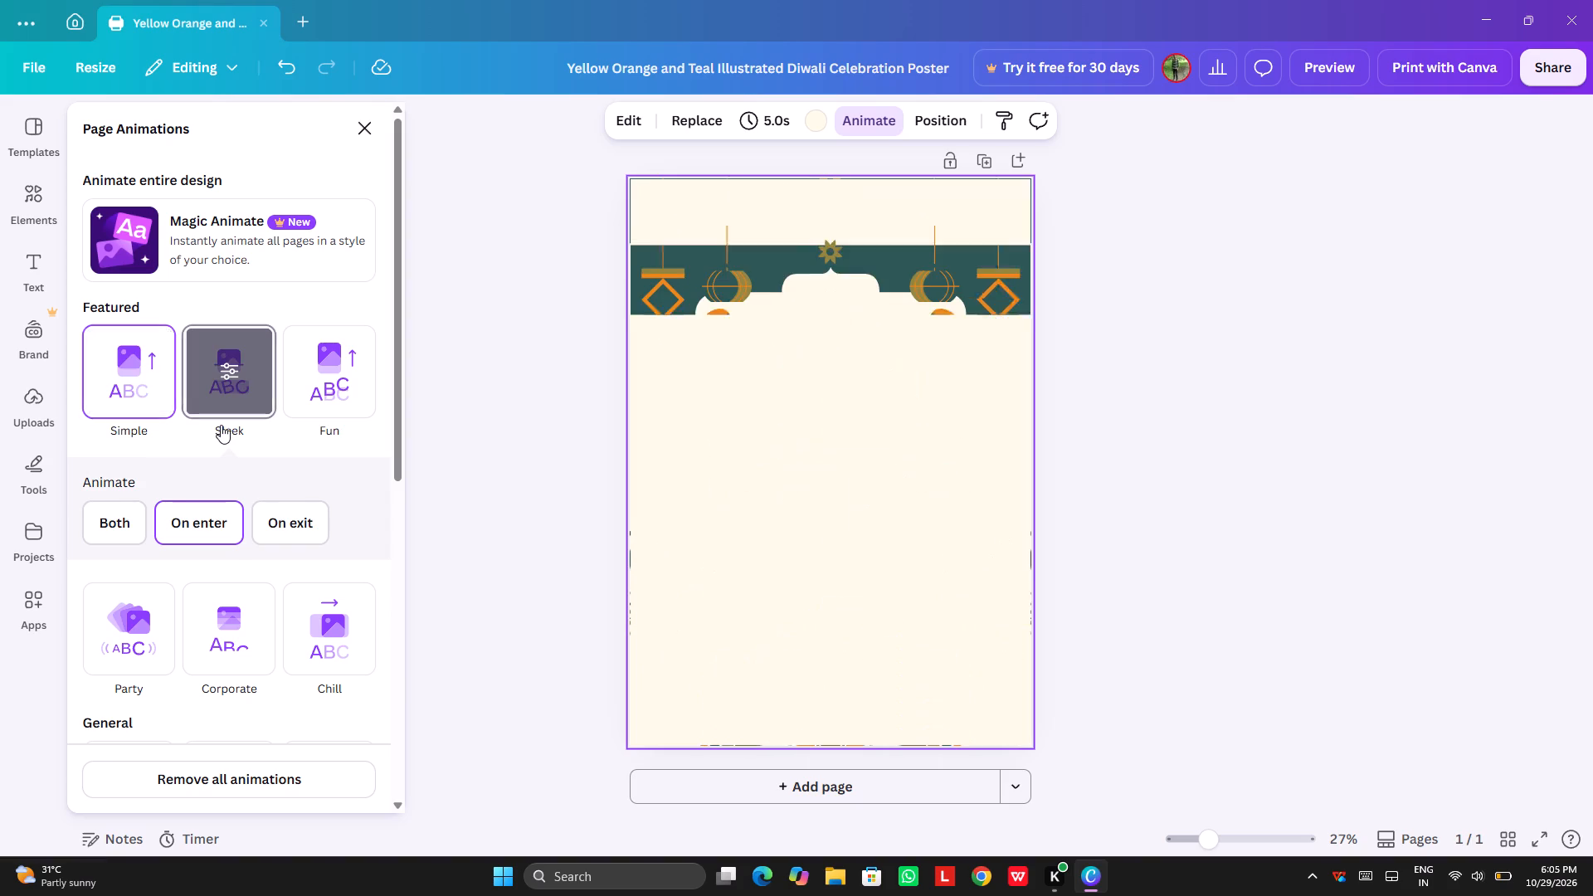
left_click(336, 394)
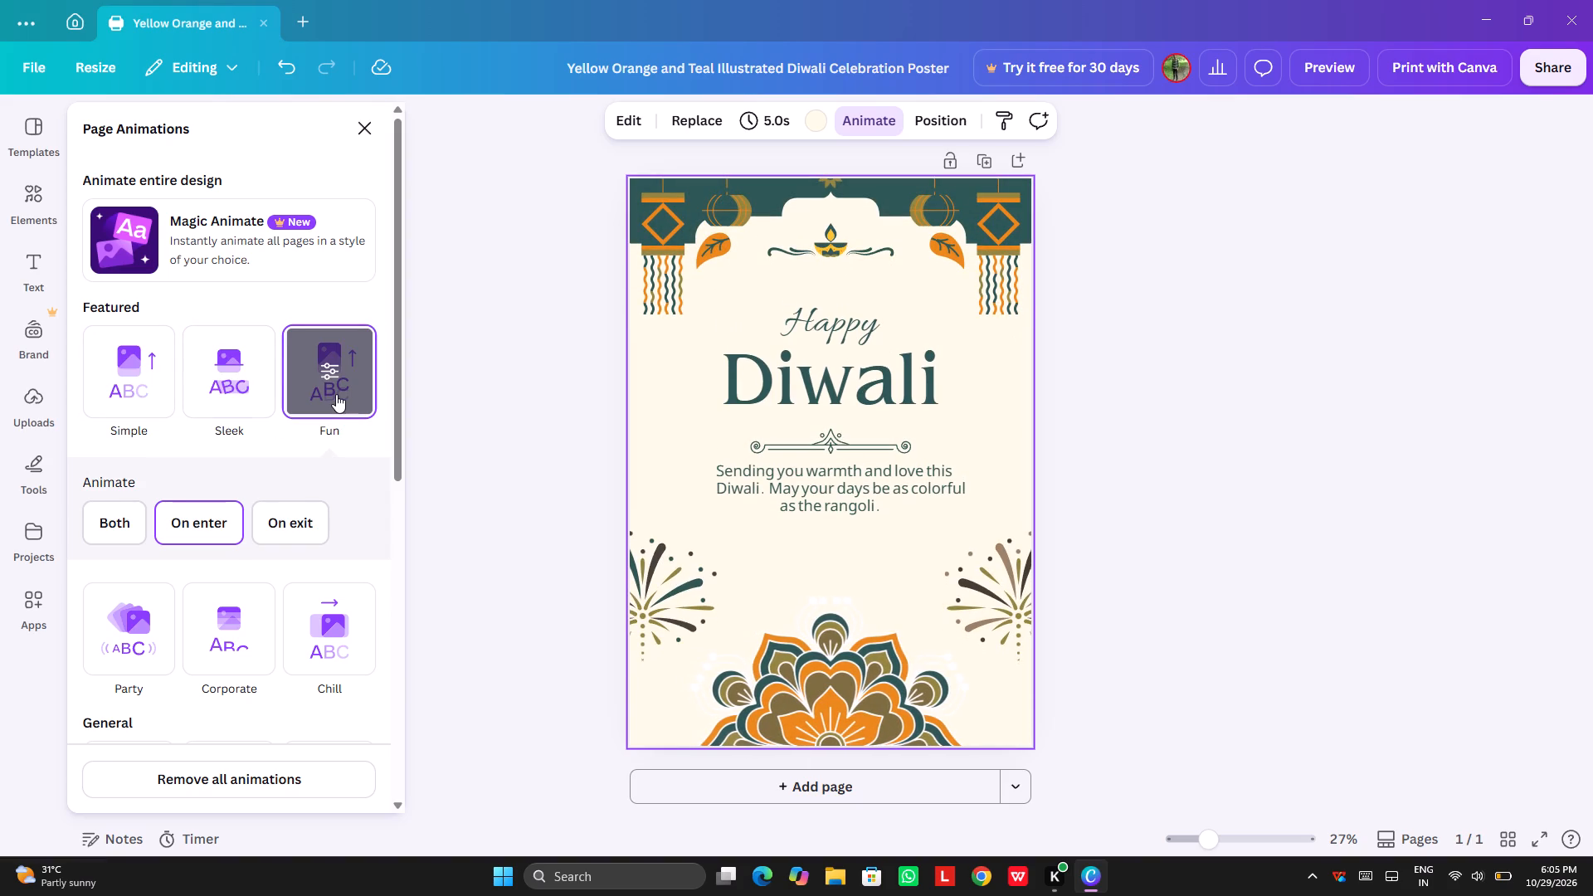
left_click(147, 640)
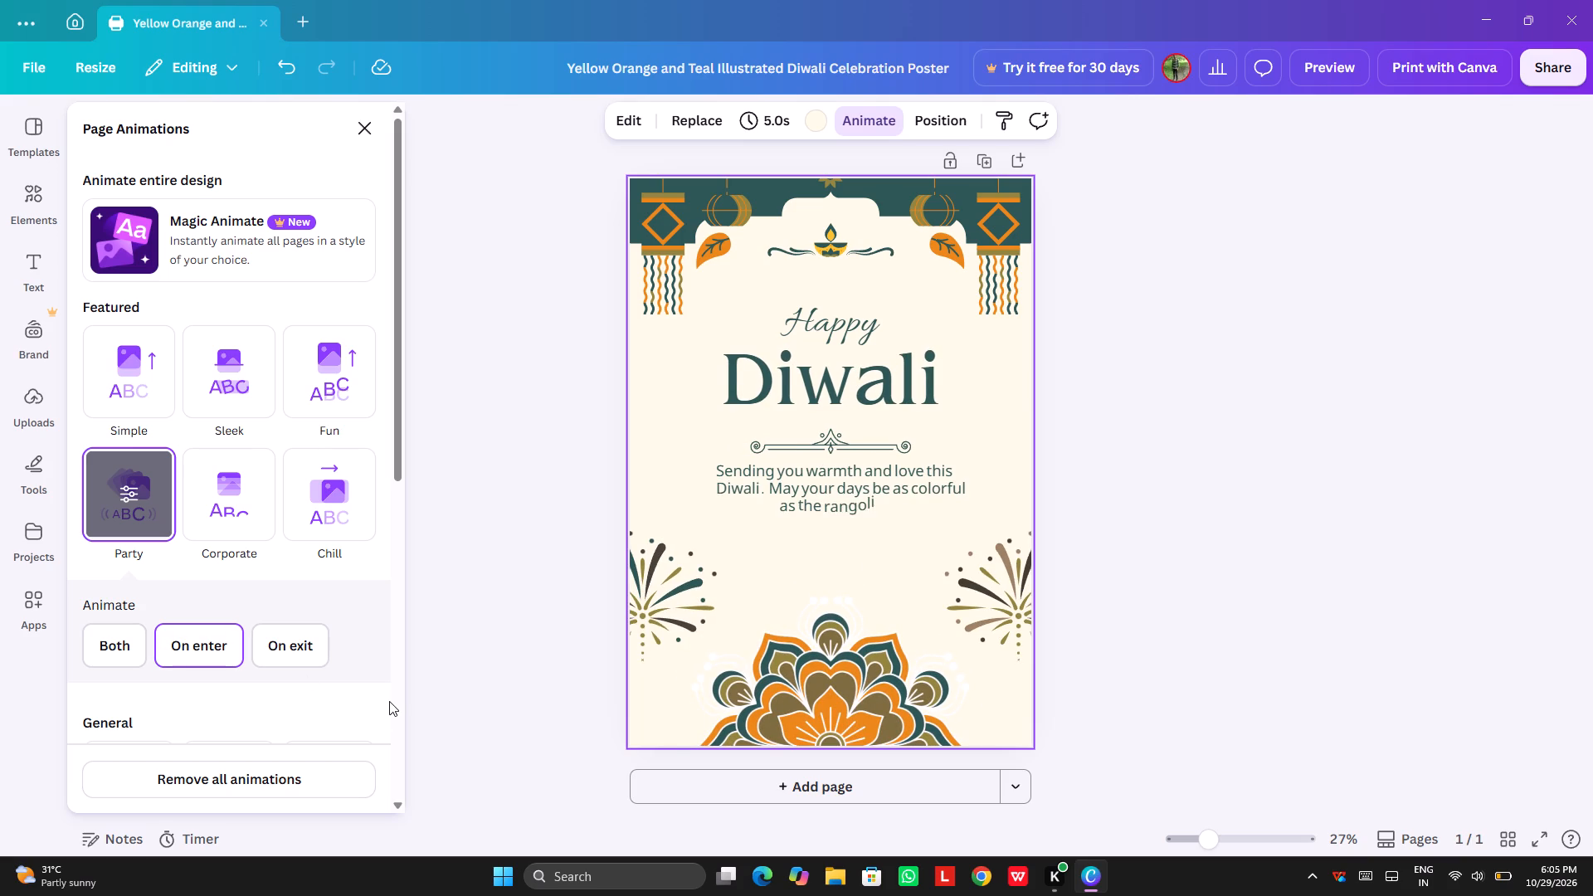
left_click(290, 639)
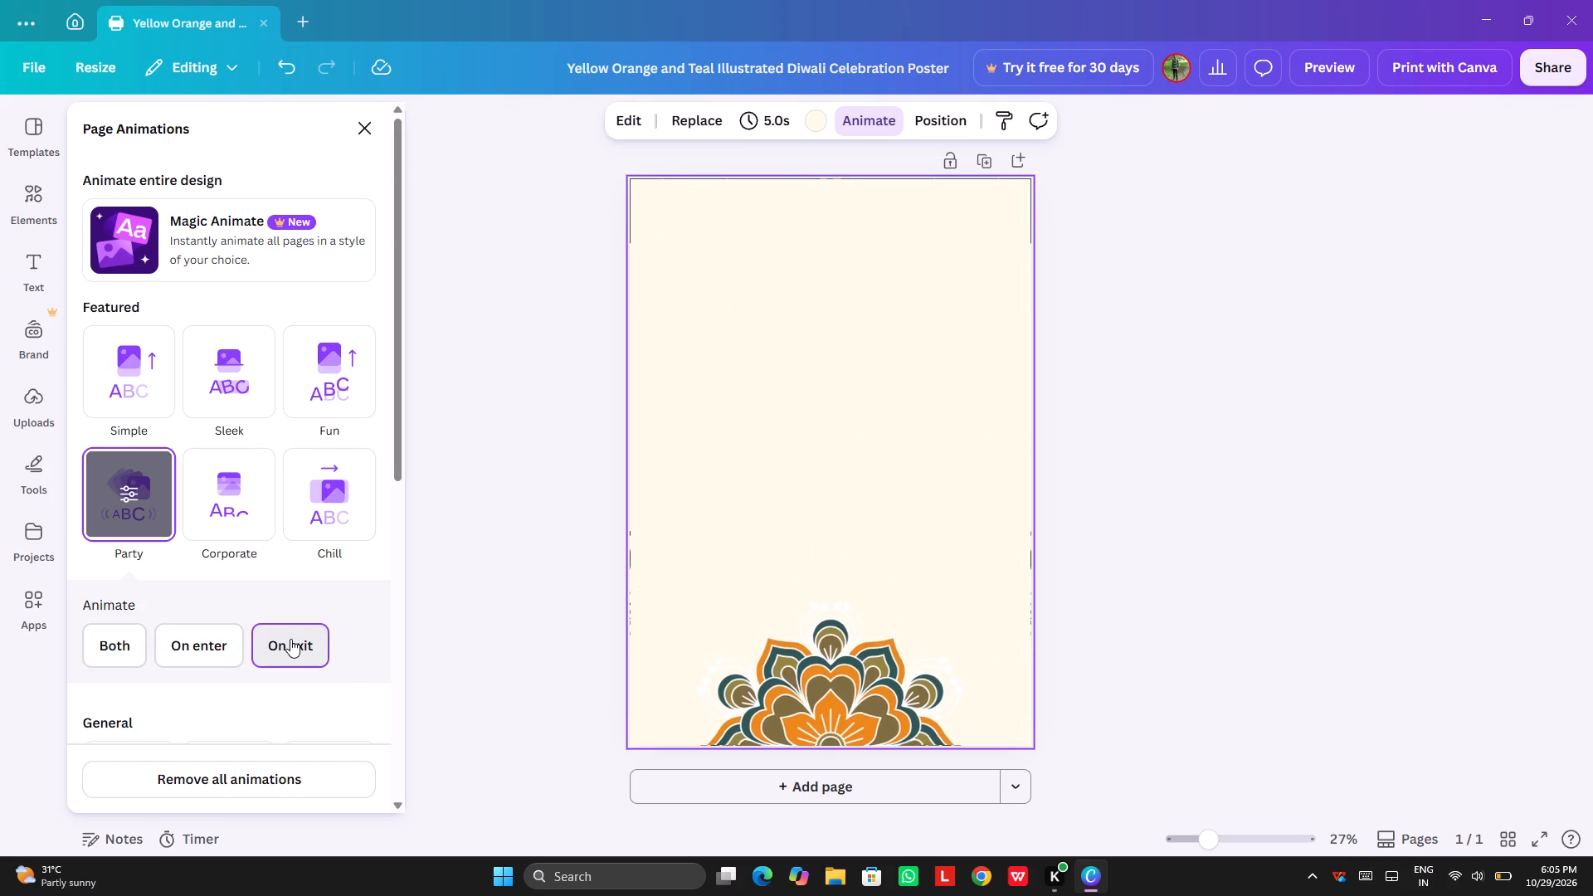
left_click(290, 639)
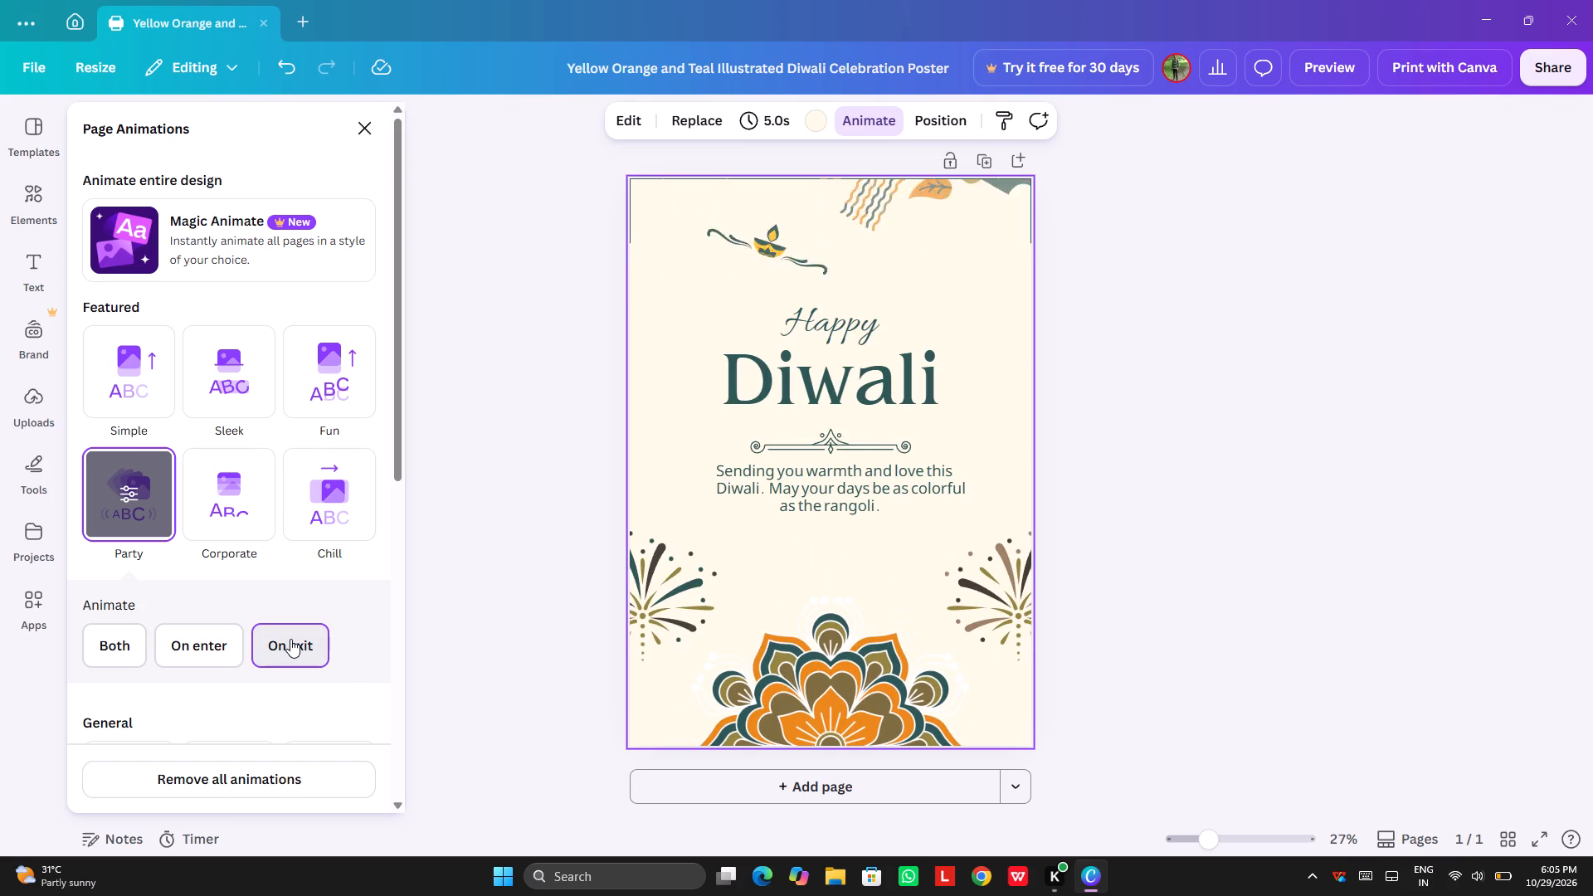
left_click(230, 639)
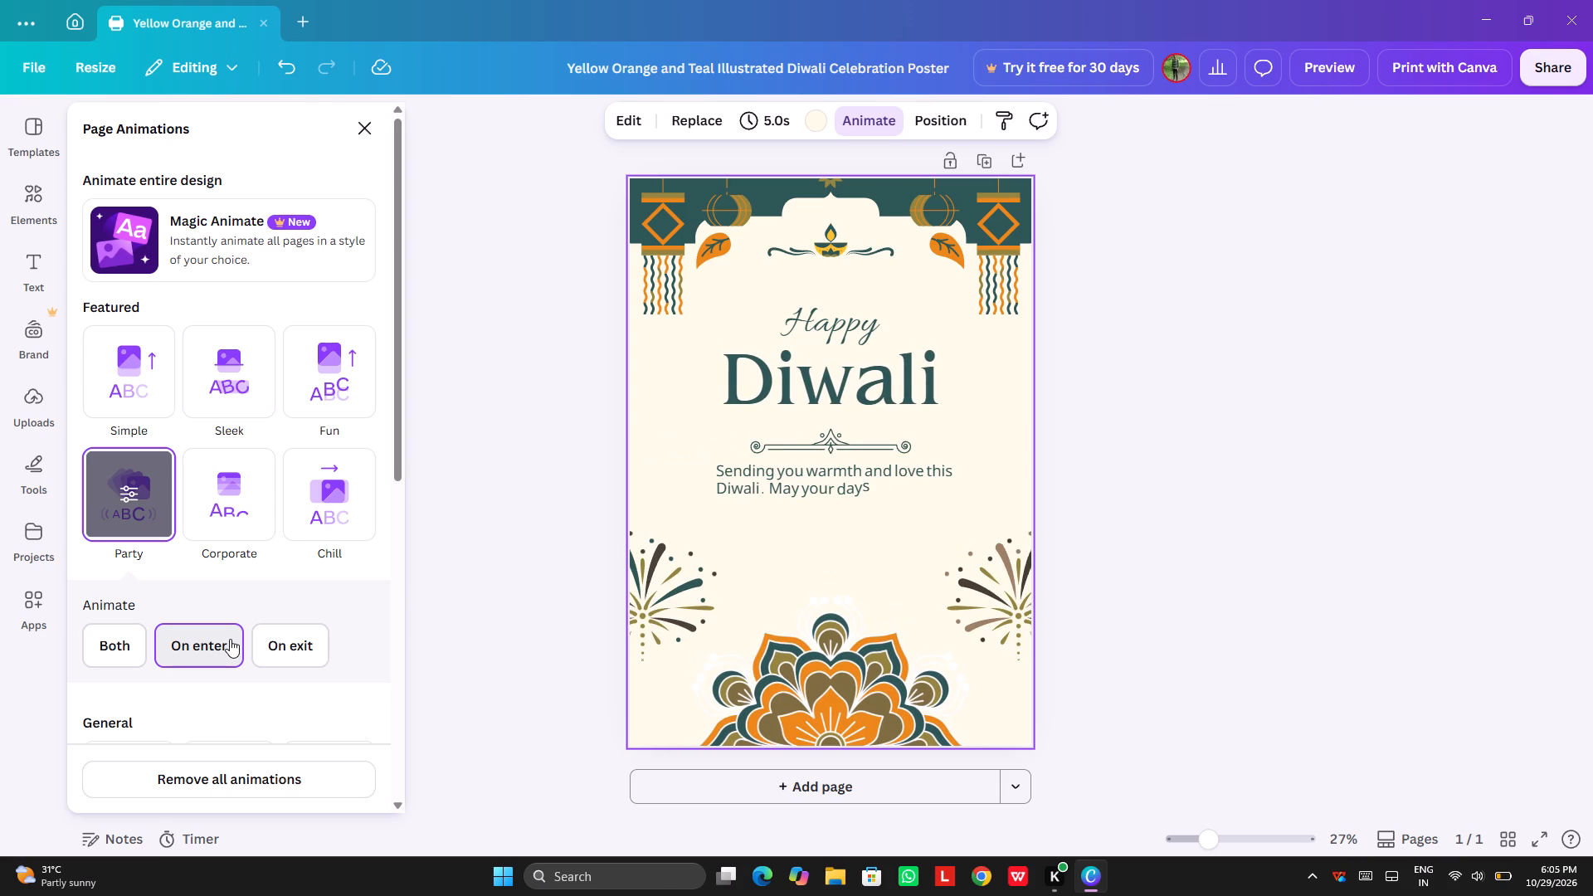
left_click(236, 543)
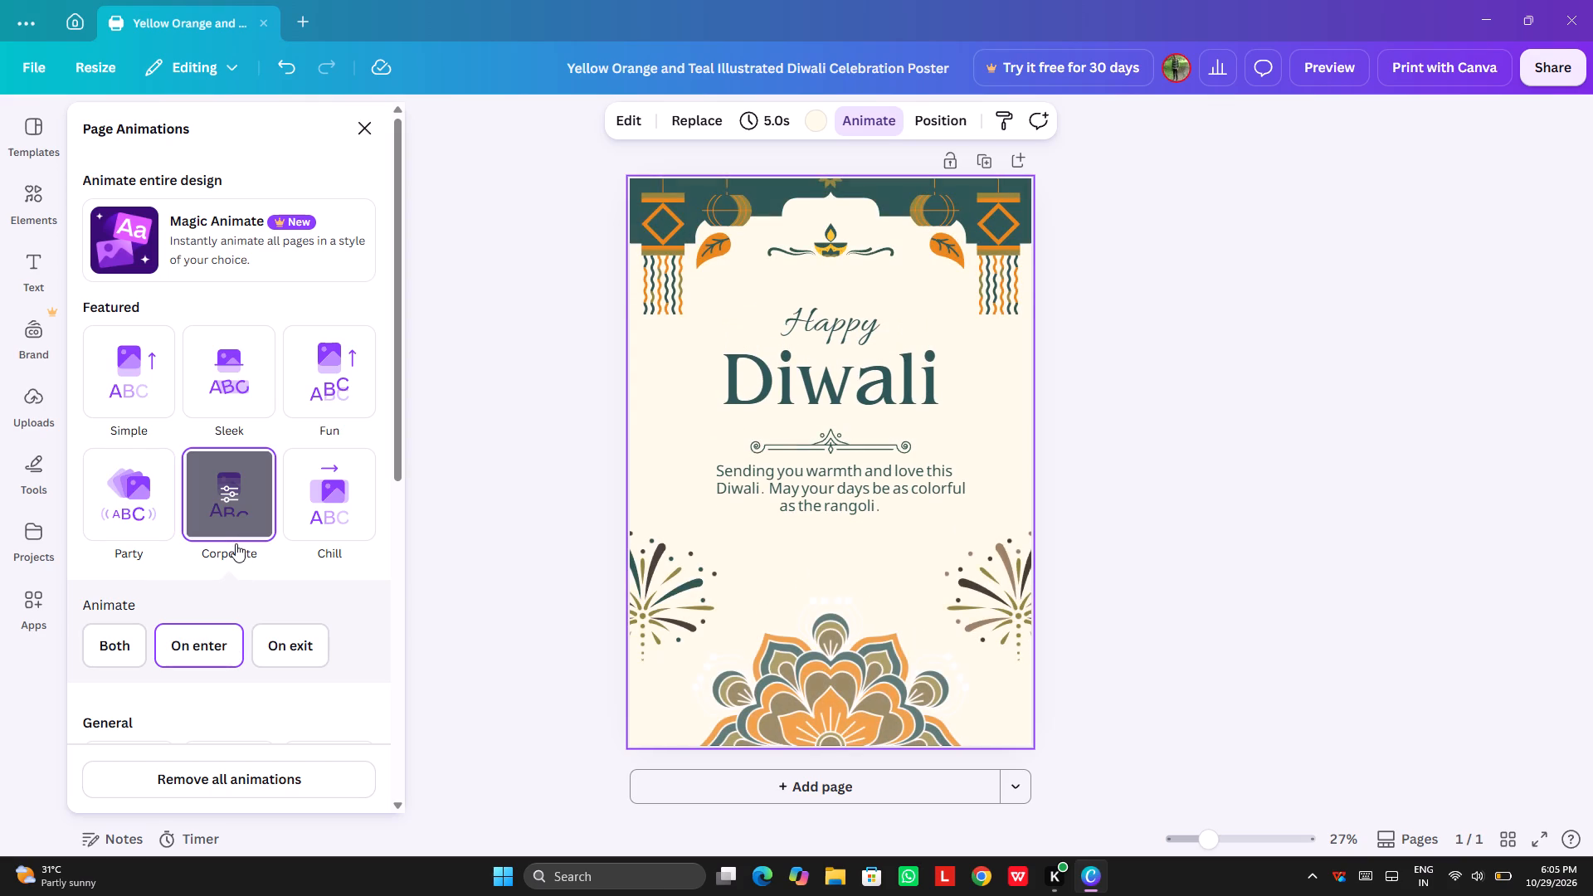
left_click(123, 507)
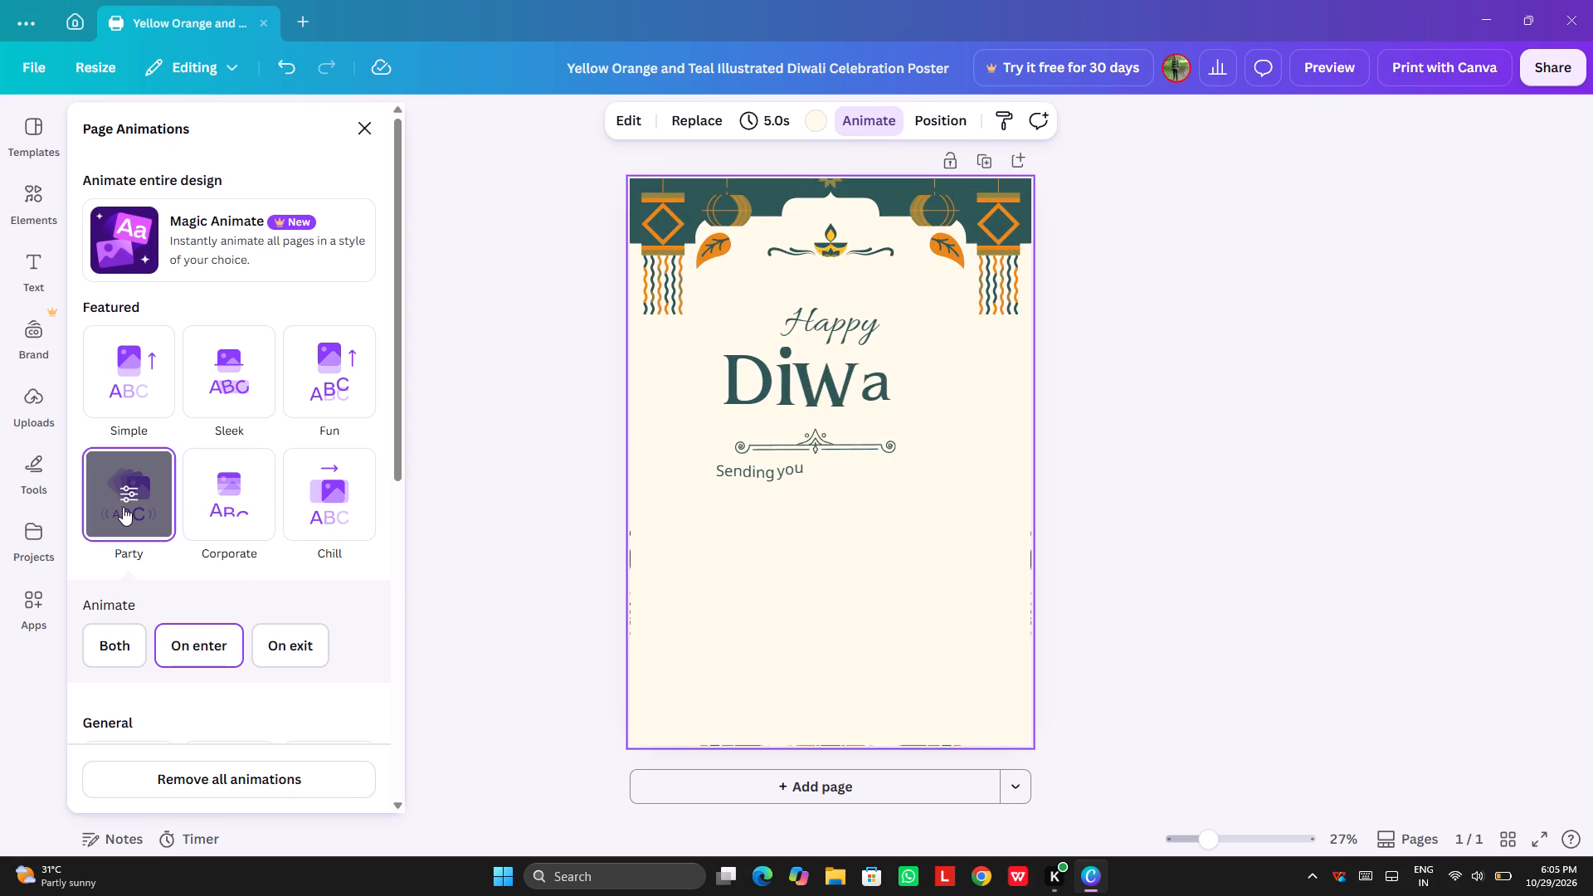
scroll(273, 734, "down", 2)
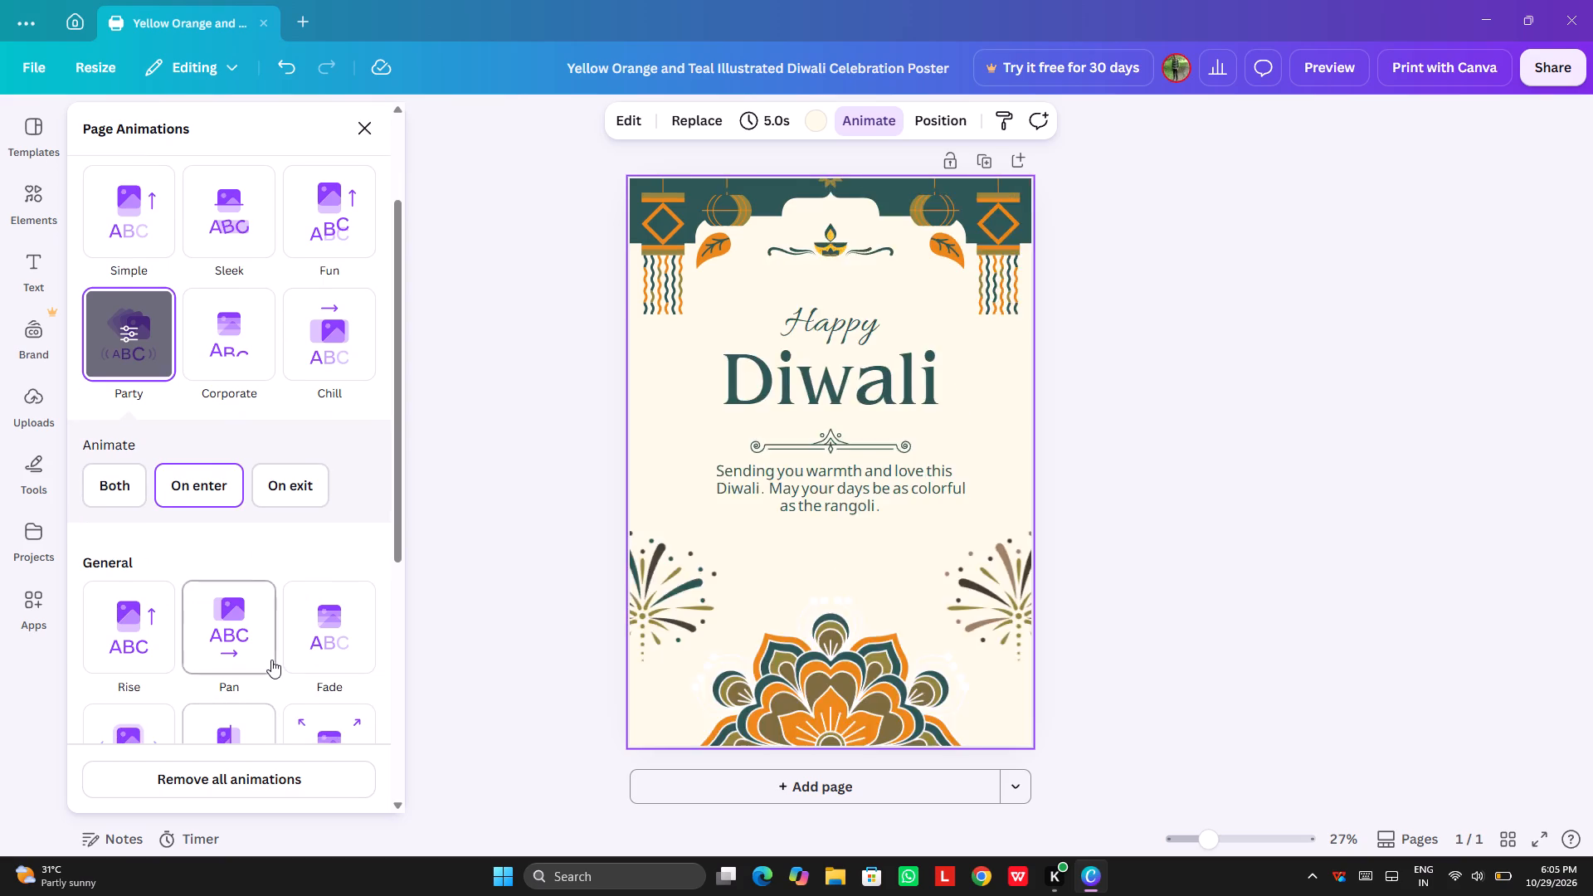
scroll(271, 660, "down", 2)
left_click(451, 649)
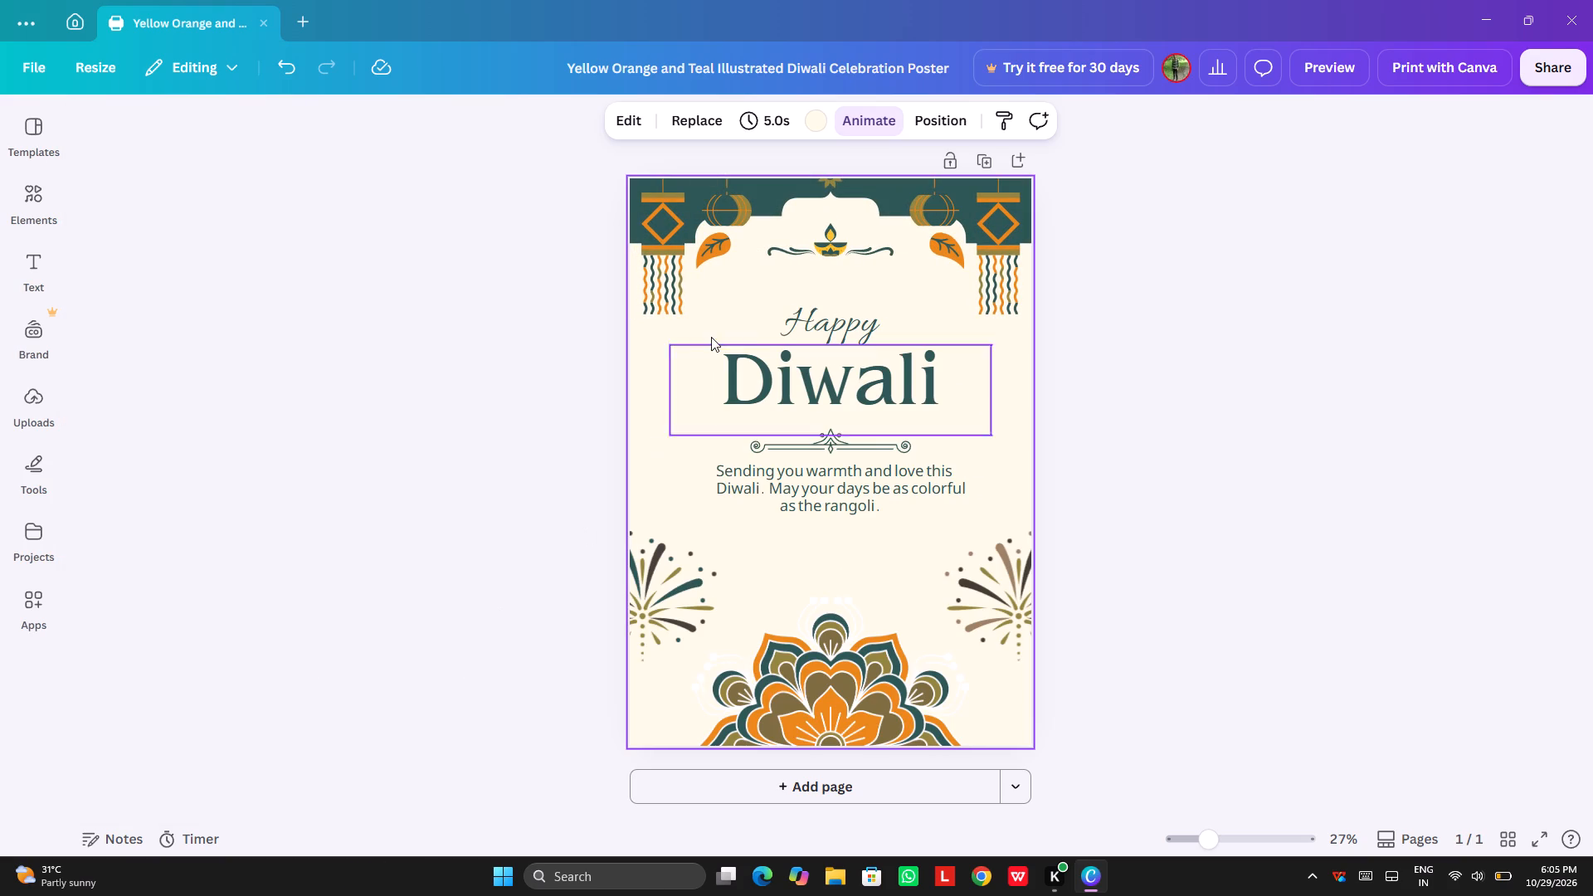
Move the Happy text layer directly above the Diwali text layer in the layer order.
left_click(947, 119)
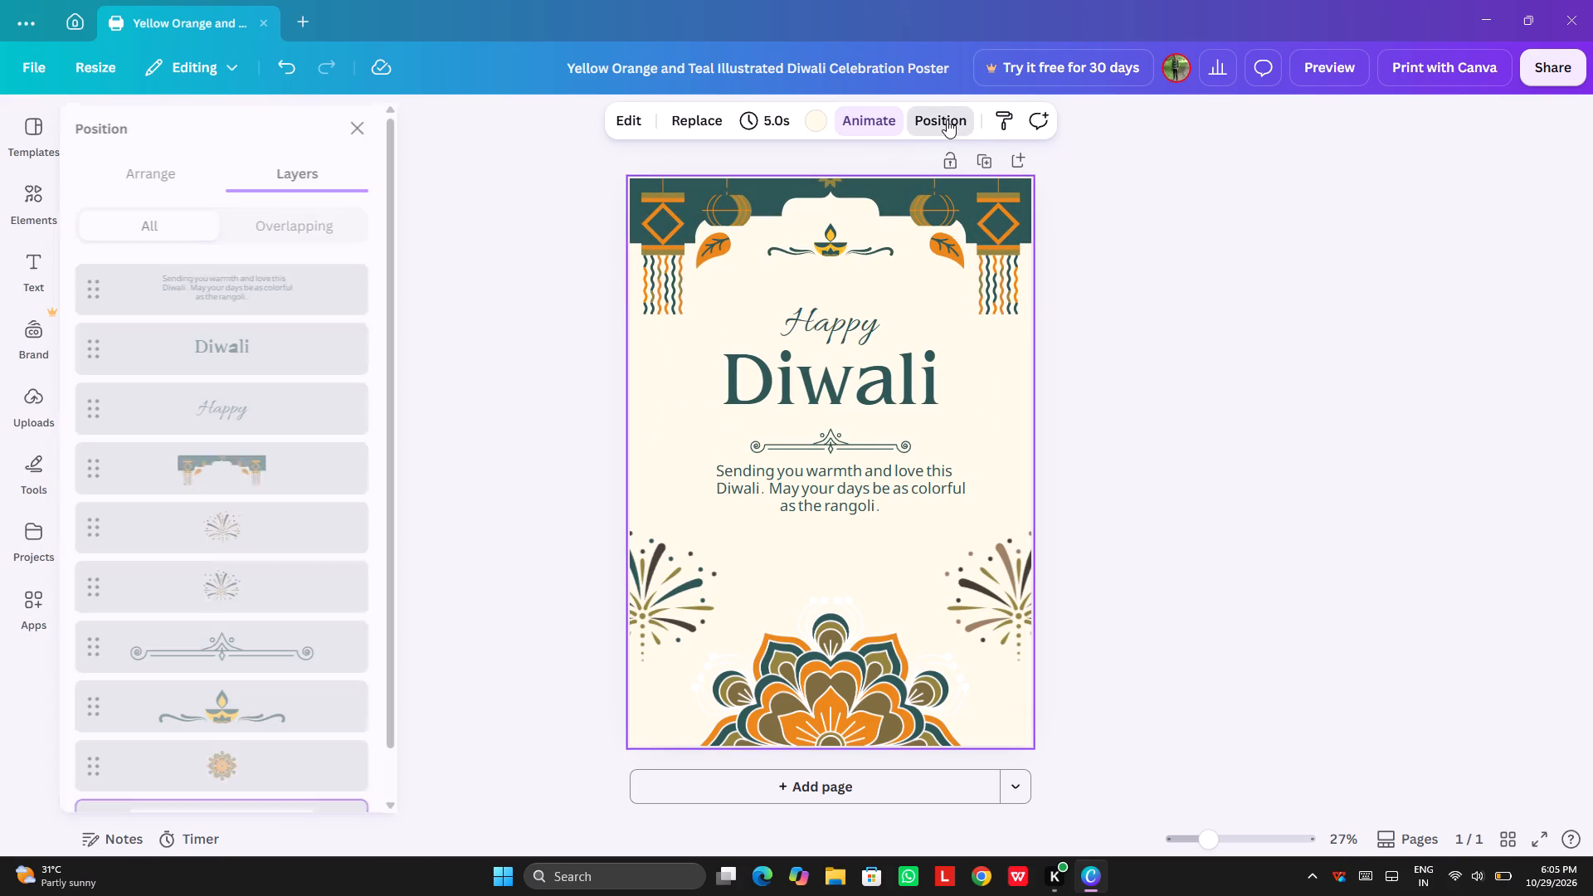
left_click(308, 416)
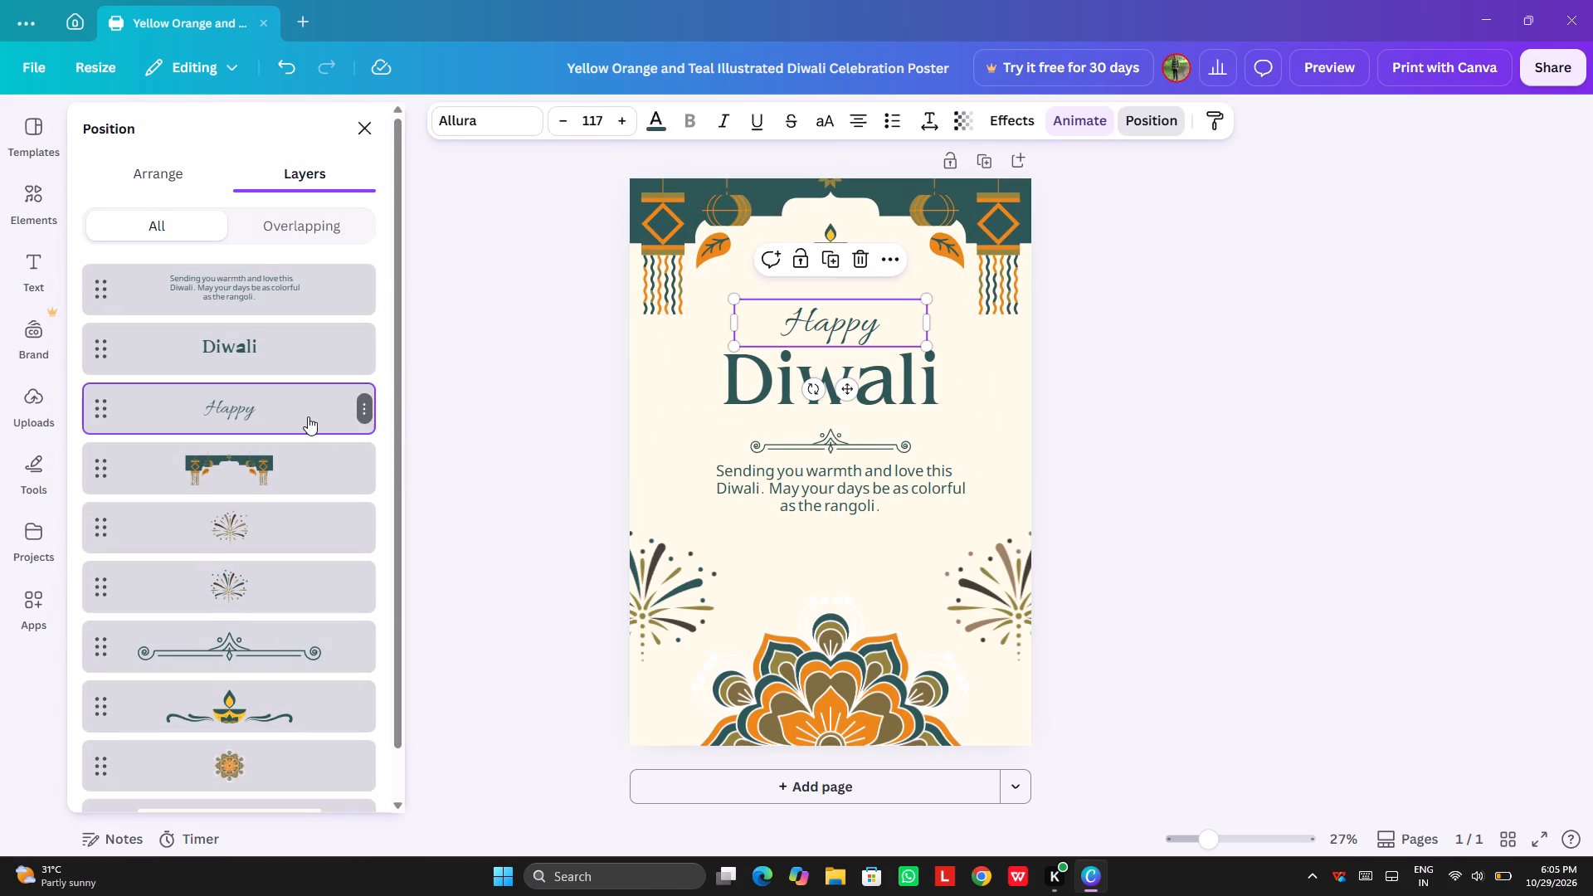
left_click_drag(308, 416, 307, 482)
left_click_drag(307, 482, 313, 334)
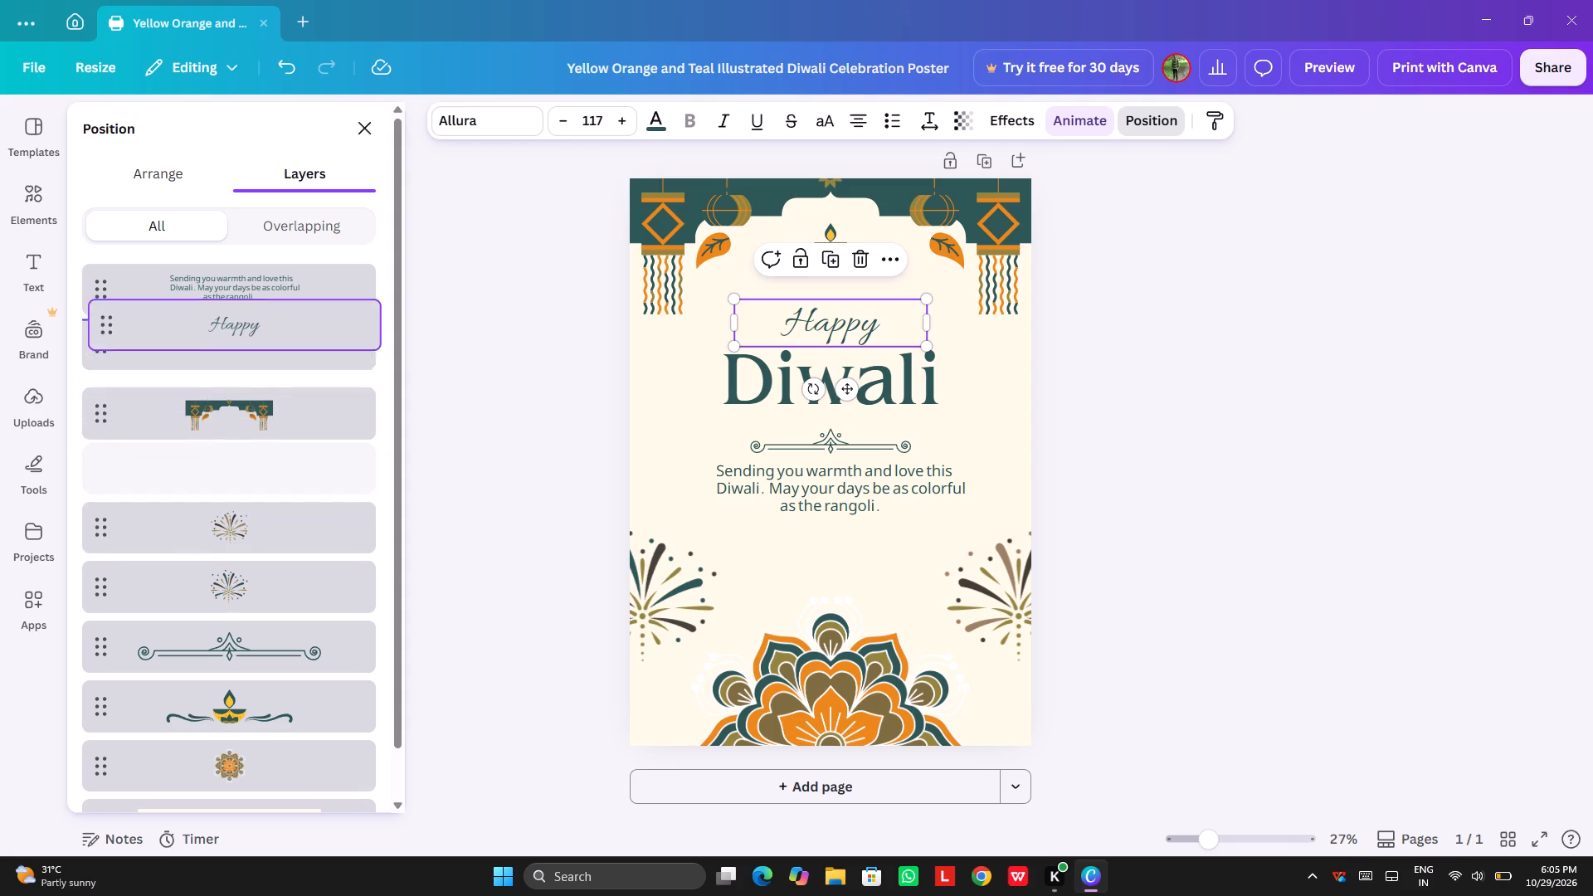
left_click_drag(313, 334, 331, 297)
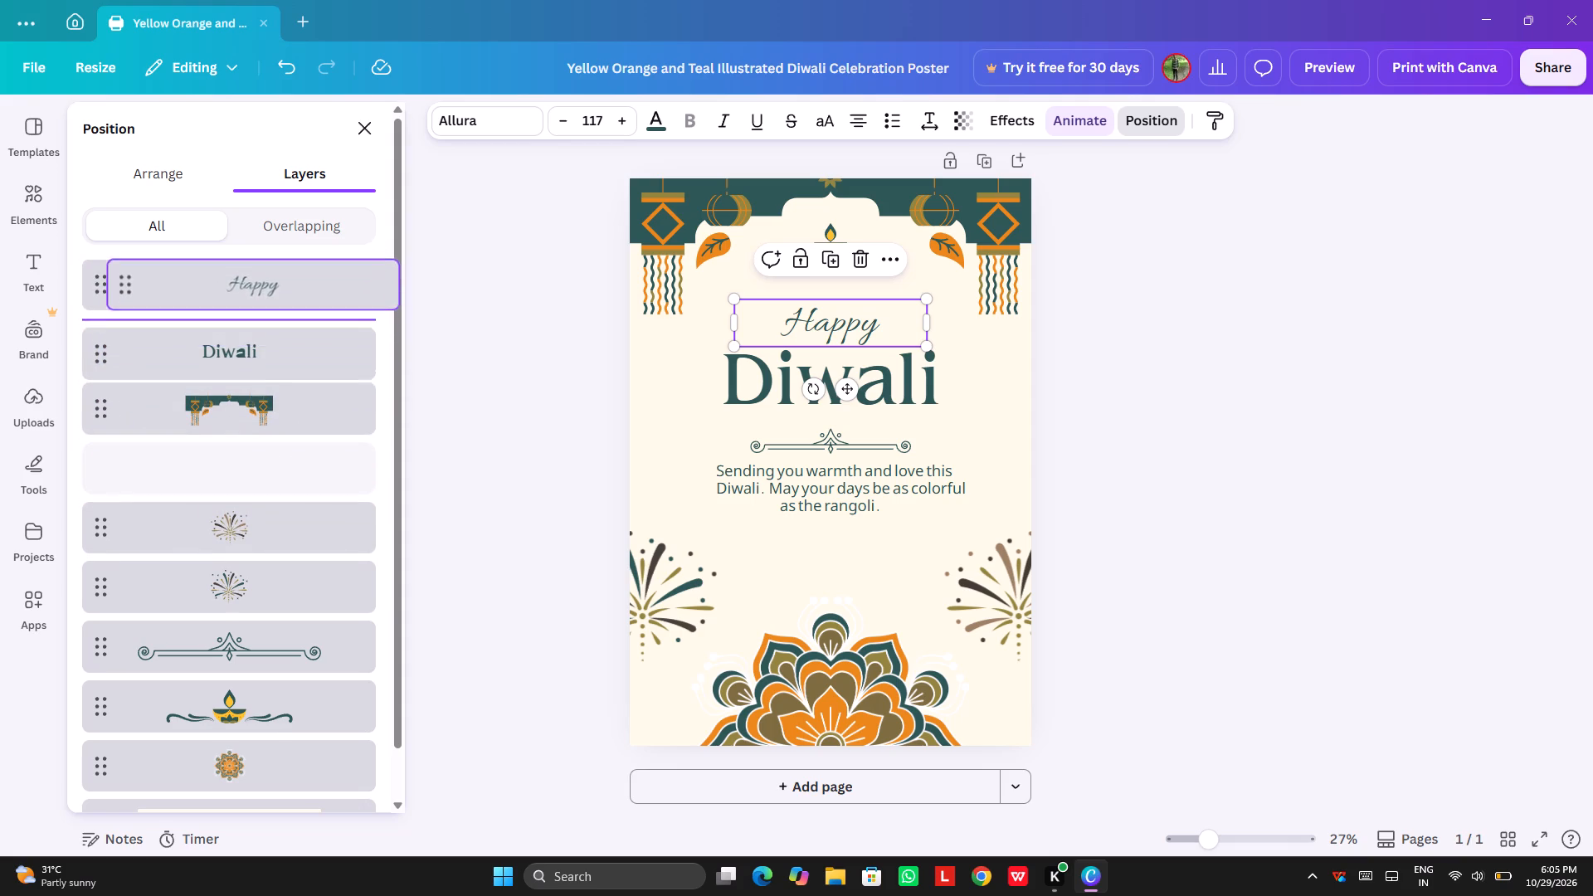
left_click_drag(331, 297, 314, 334)
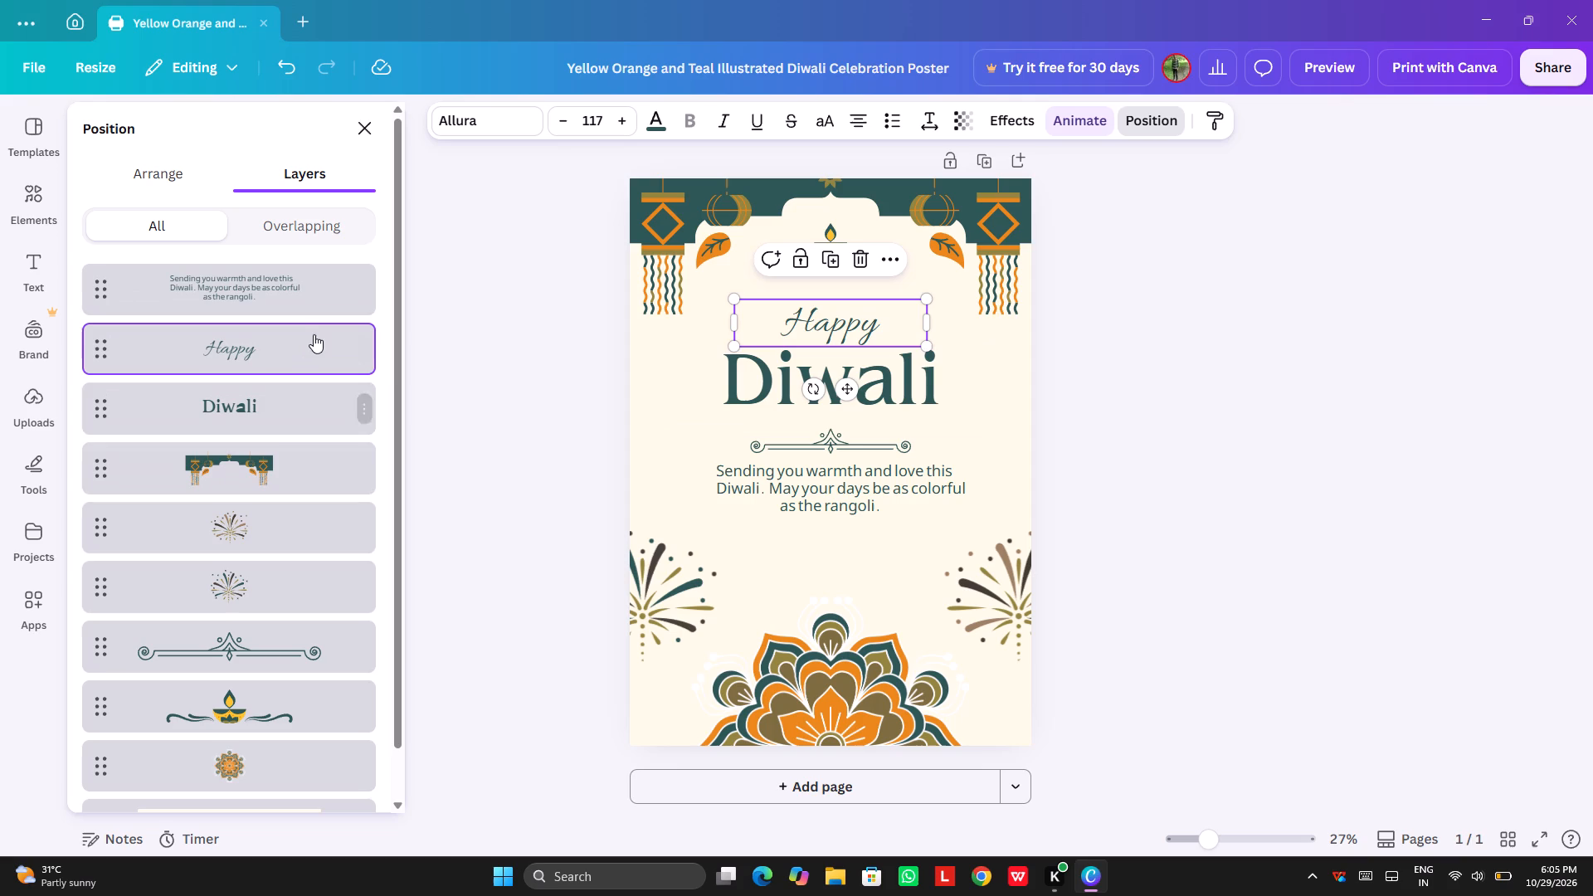
Move the lantern border layer to the top of the layer order.
left_click_drag(291, 460, 298, 280)
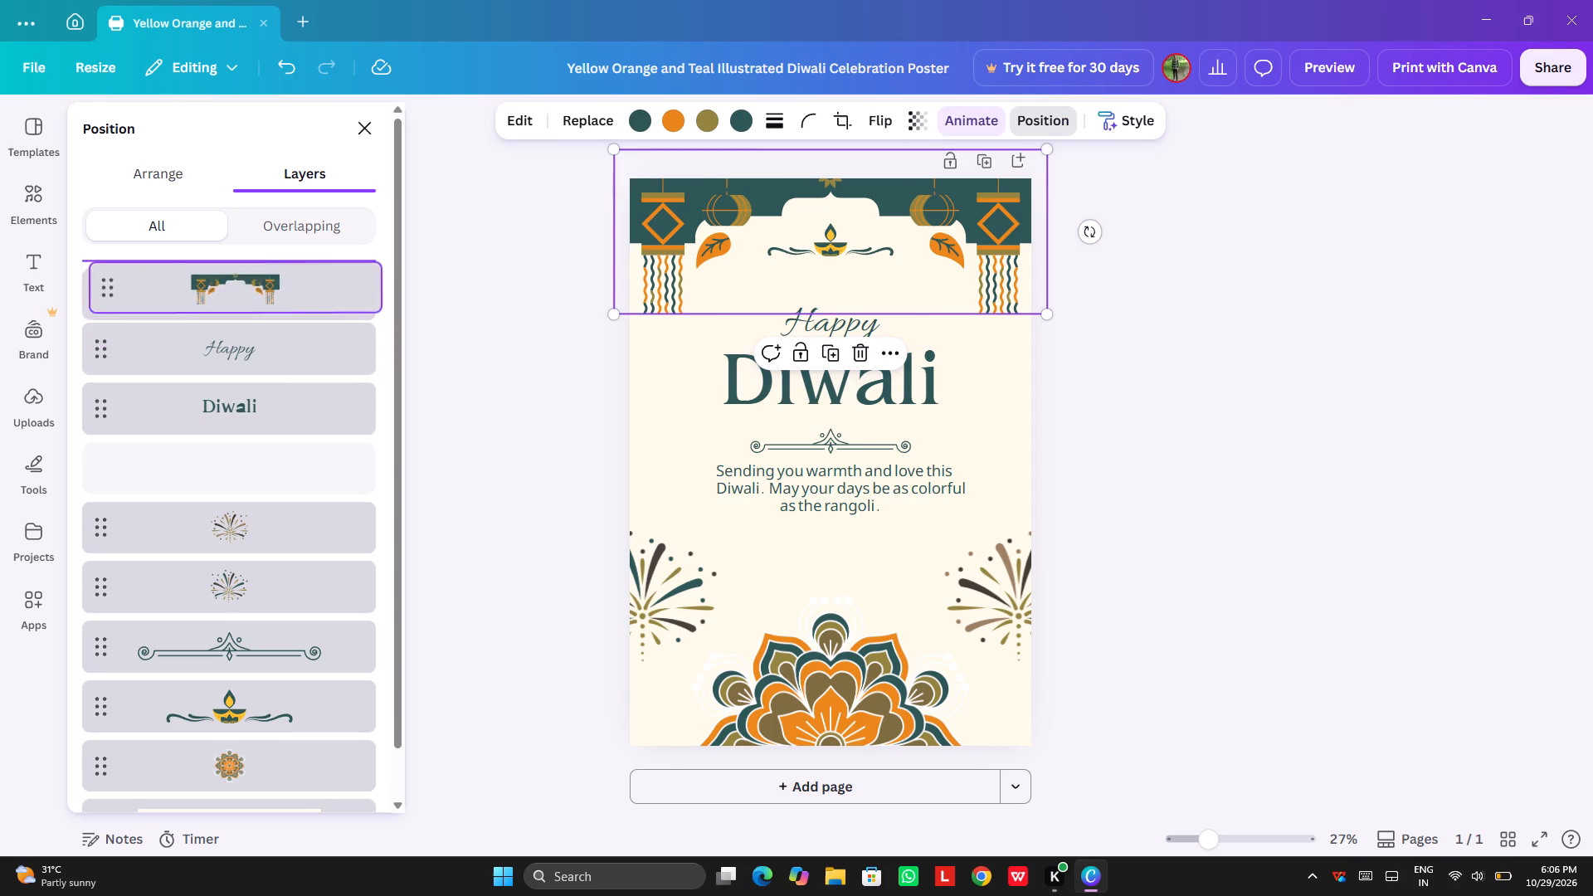
left_click_drag(298, 280, 296, 229)
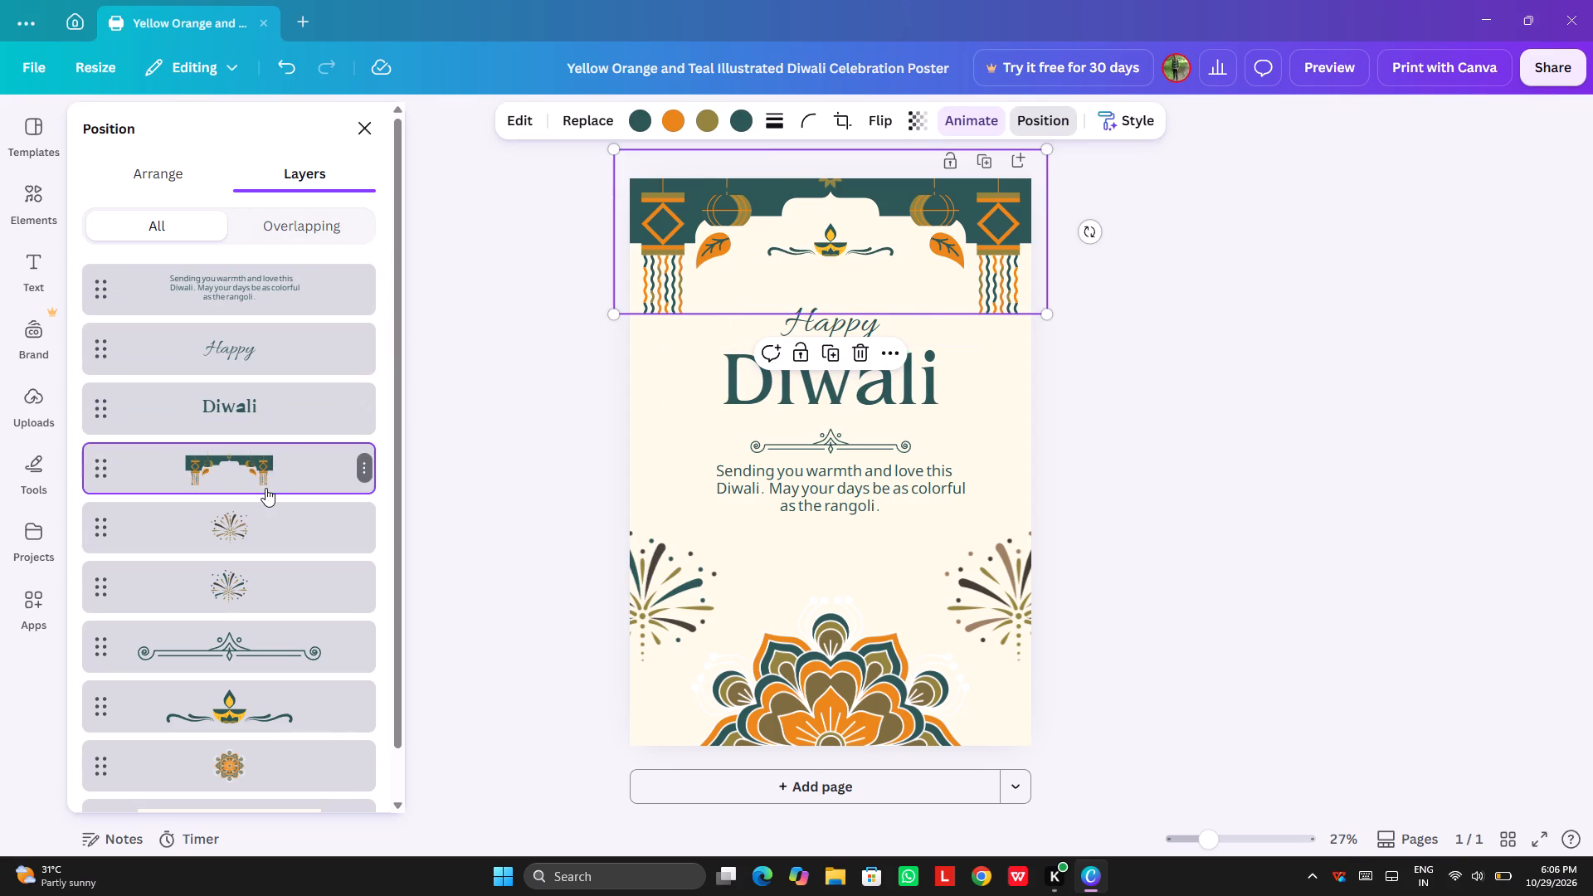
left_click_drag(265, 488, 266, 265)
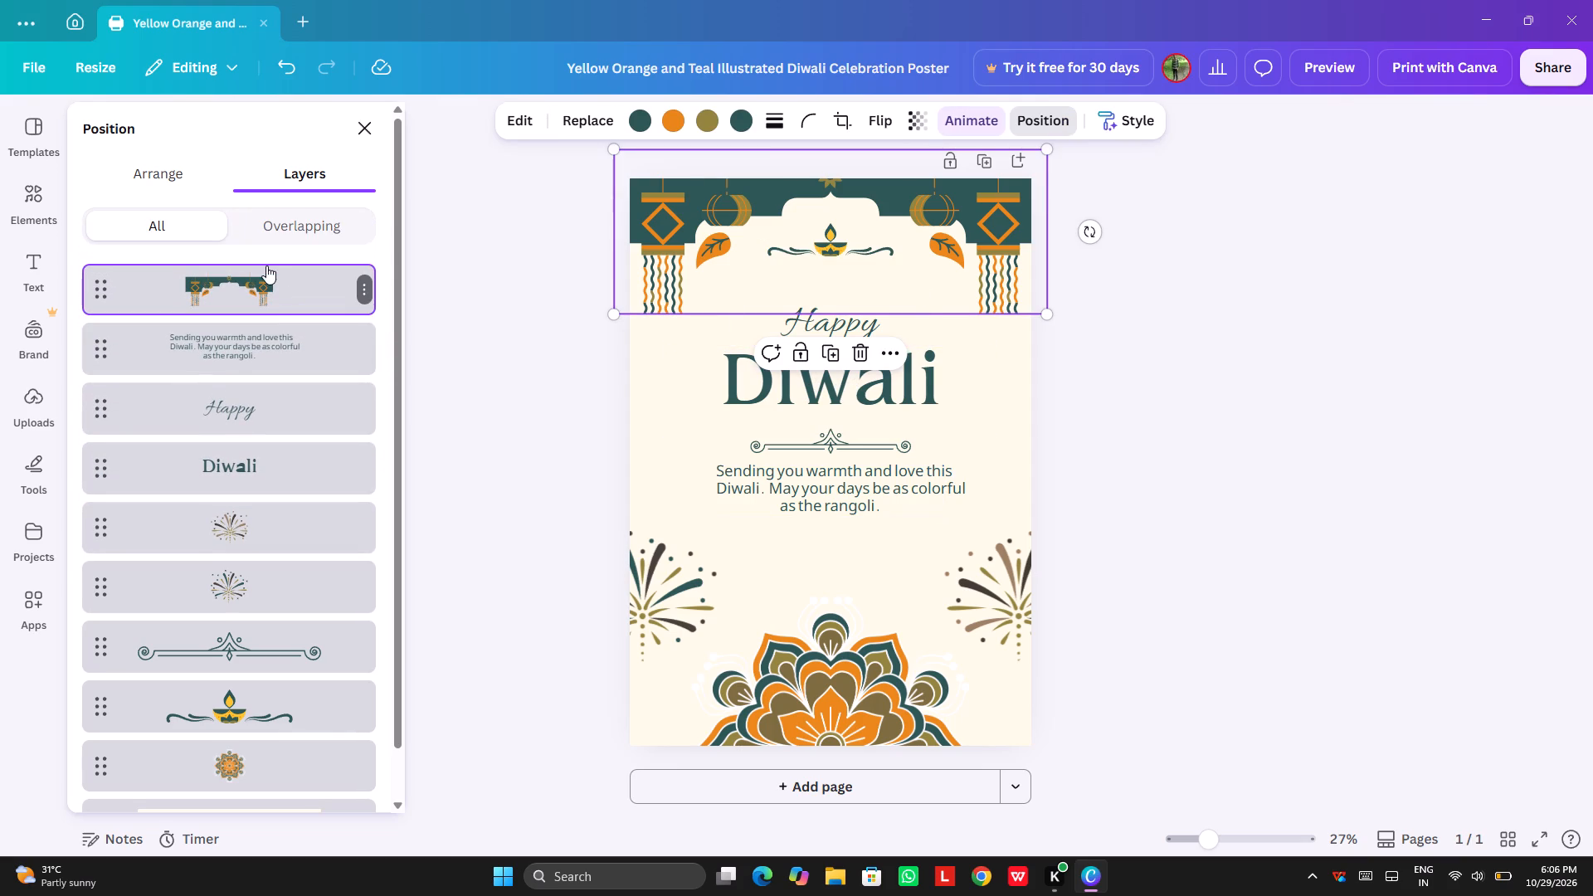
Move the Happy and Diwali text layers above the greeting message layer, keeping Happy directly above Diwali.
left_click_drag(267, 406, 270, 324)
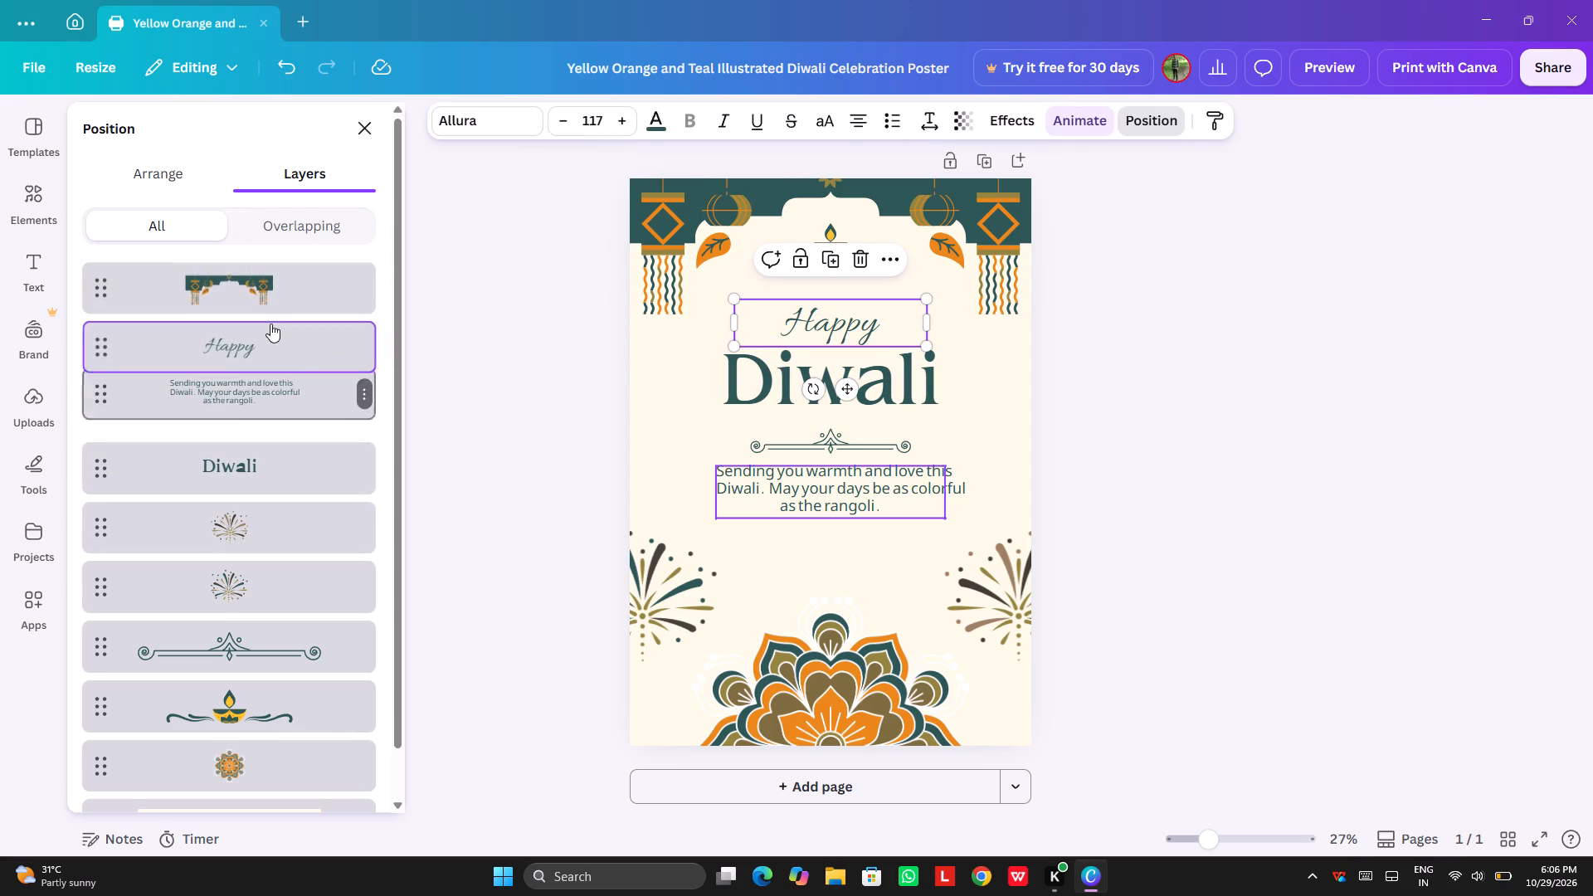
left_click_drag(262, 465, 270, 386)
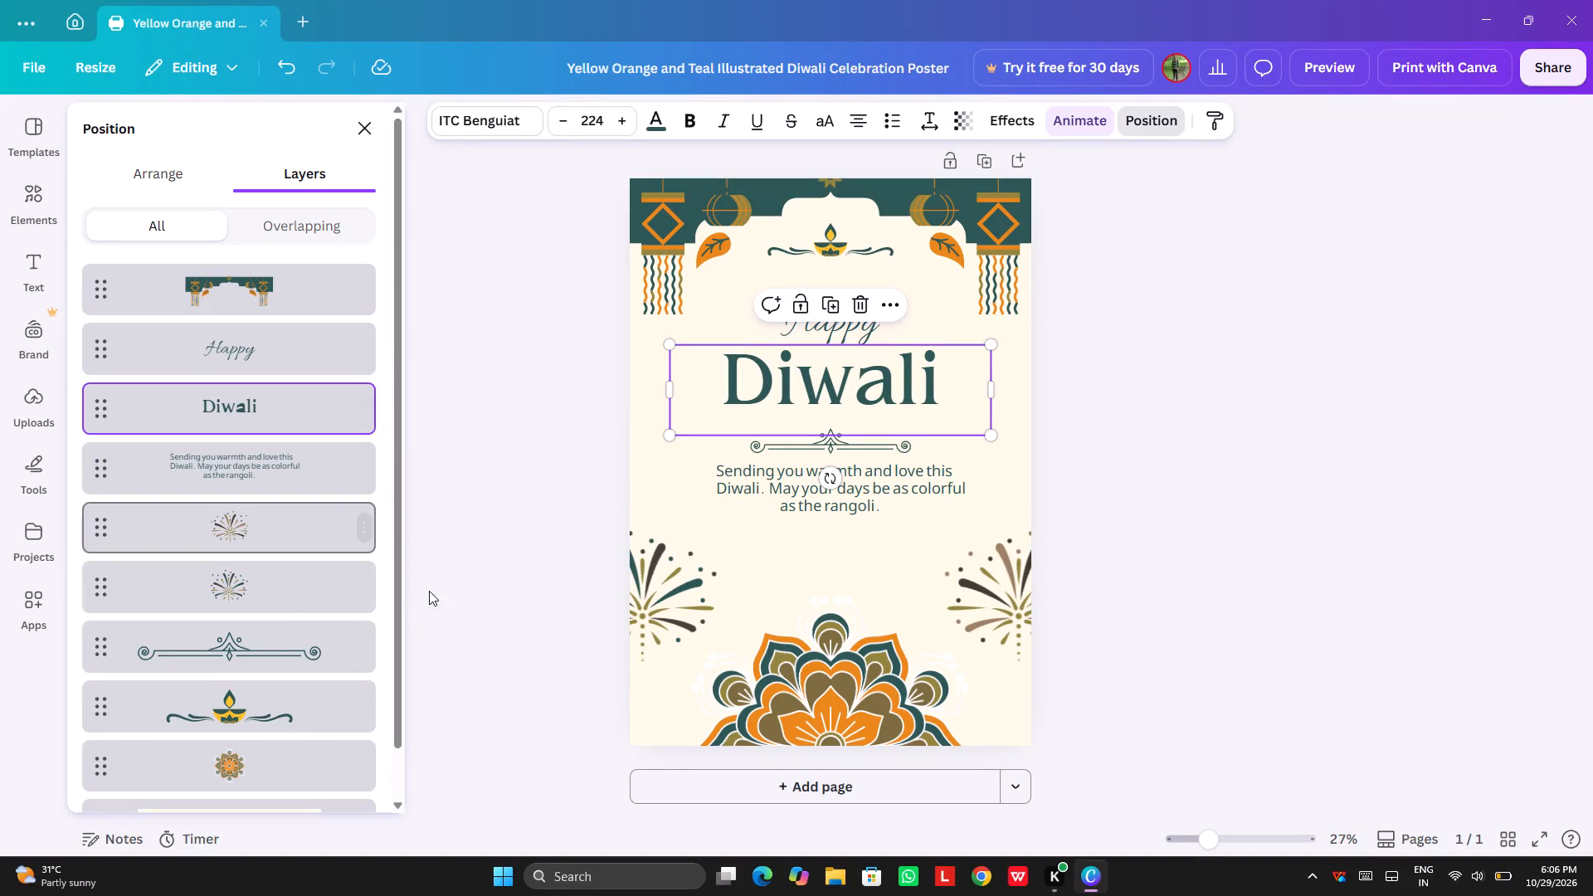
scroll(319, 655, "down", 1)
left_click(519, 743)
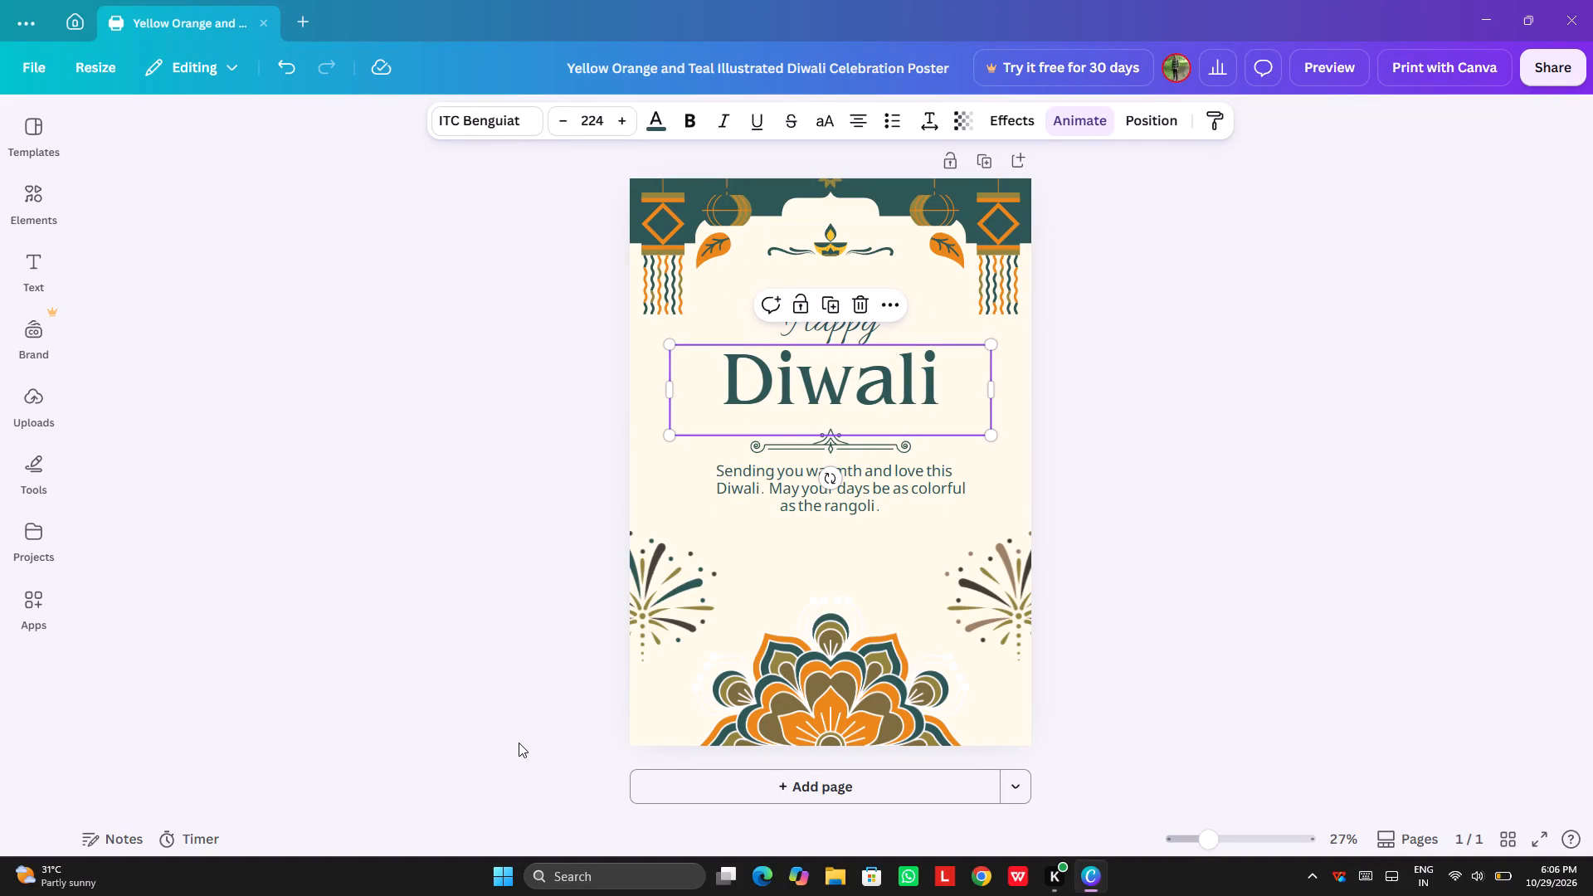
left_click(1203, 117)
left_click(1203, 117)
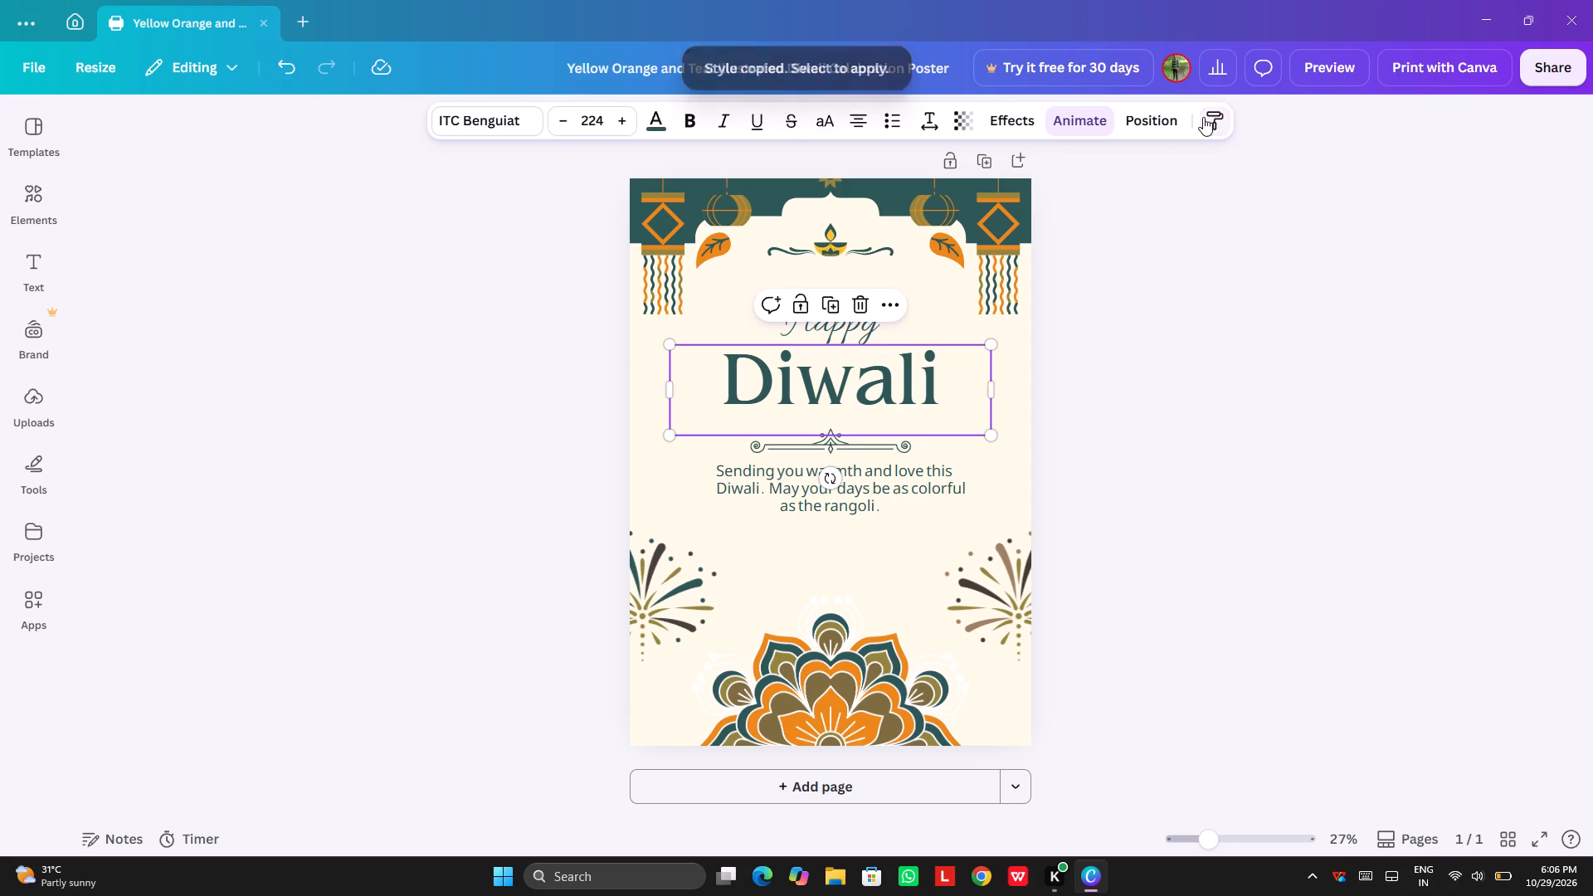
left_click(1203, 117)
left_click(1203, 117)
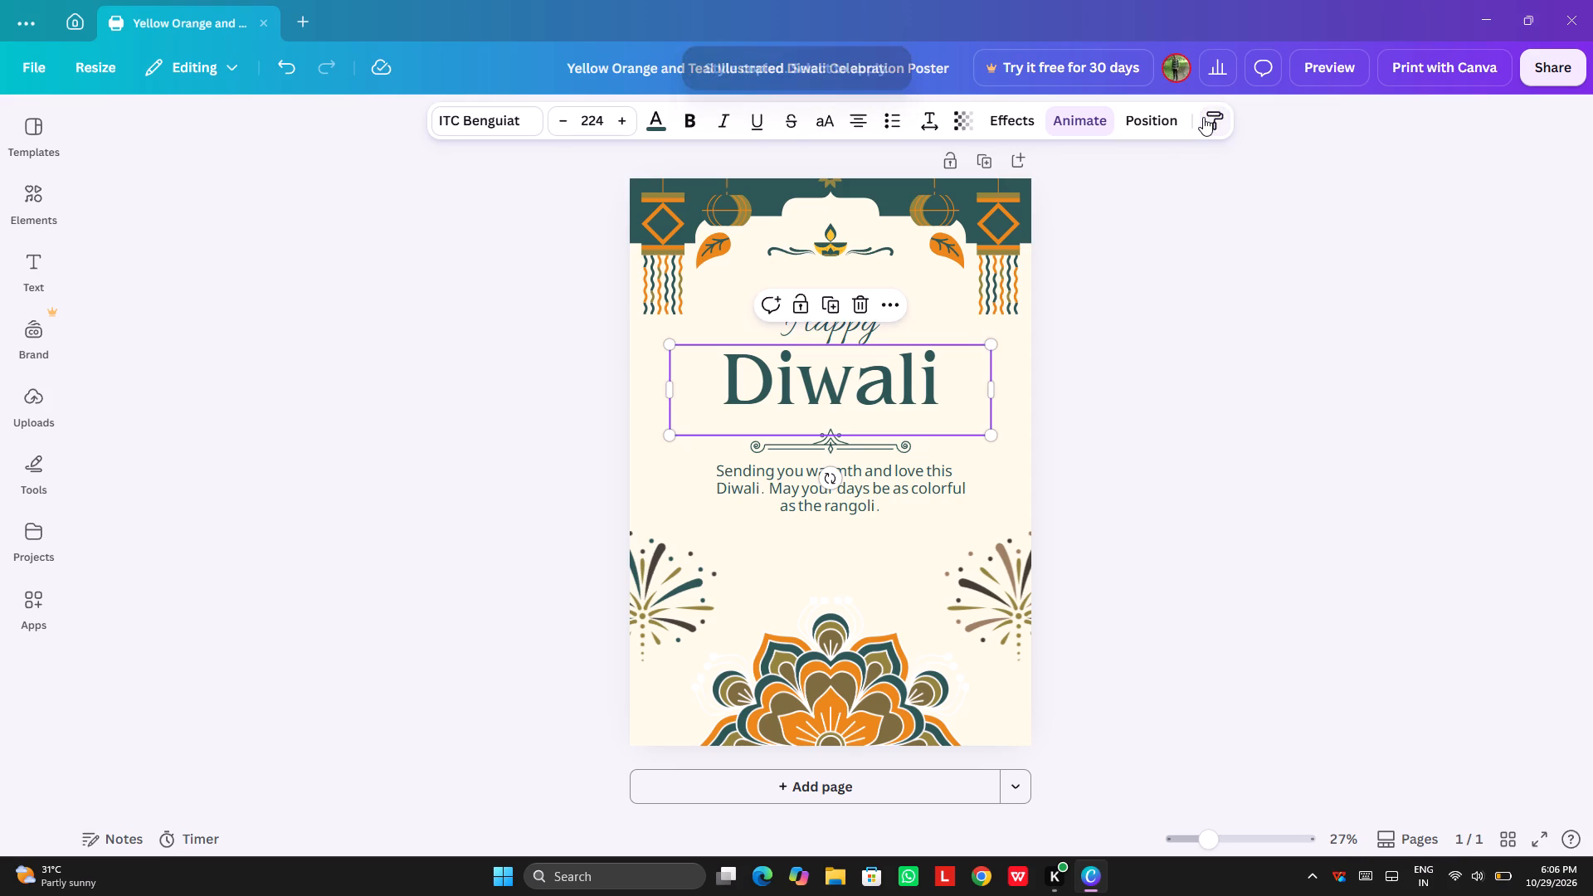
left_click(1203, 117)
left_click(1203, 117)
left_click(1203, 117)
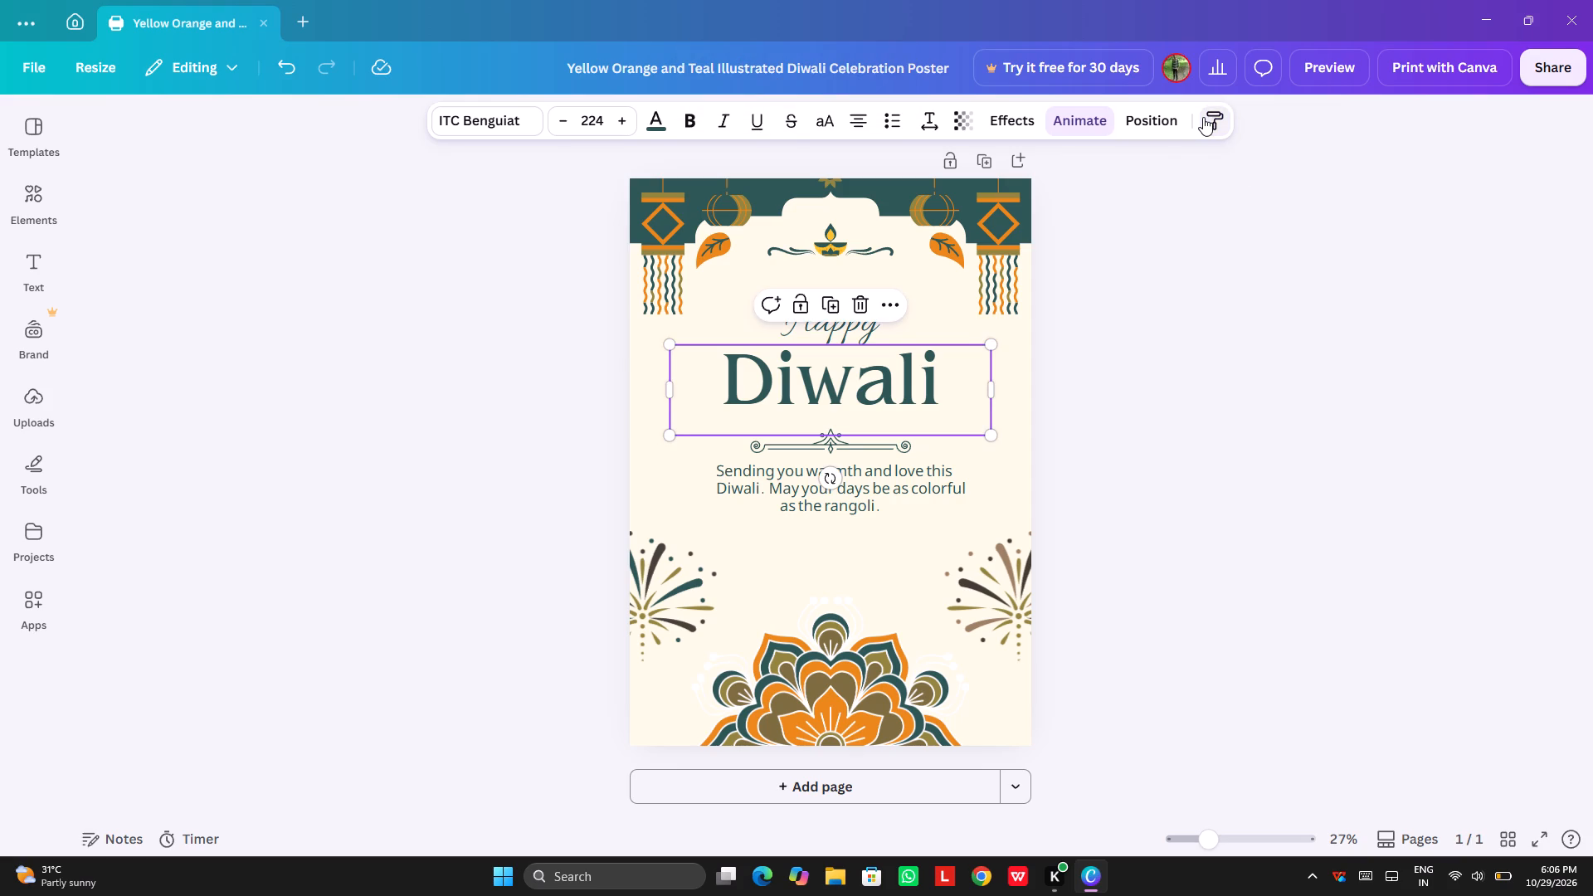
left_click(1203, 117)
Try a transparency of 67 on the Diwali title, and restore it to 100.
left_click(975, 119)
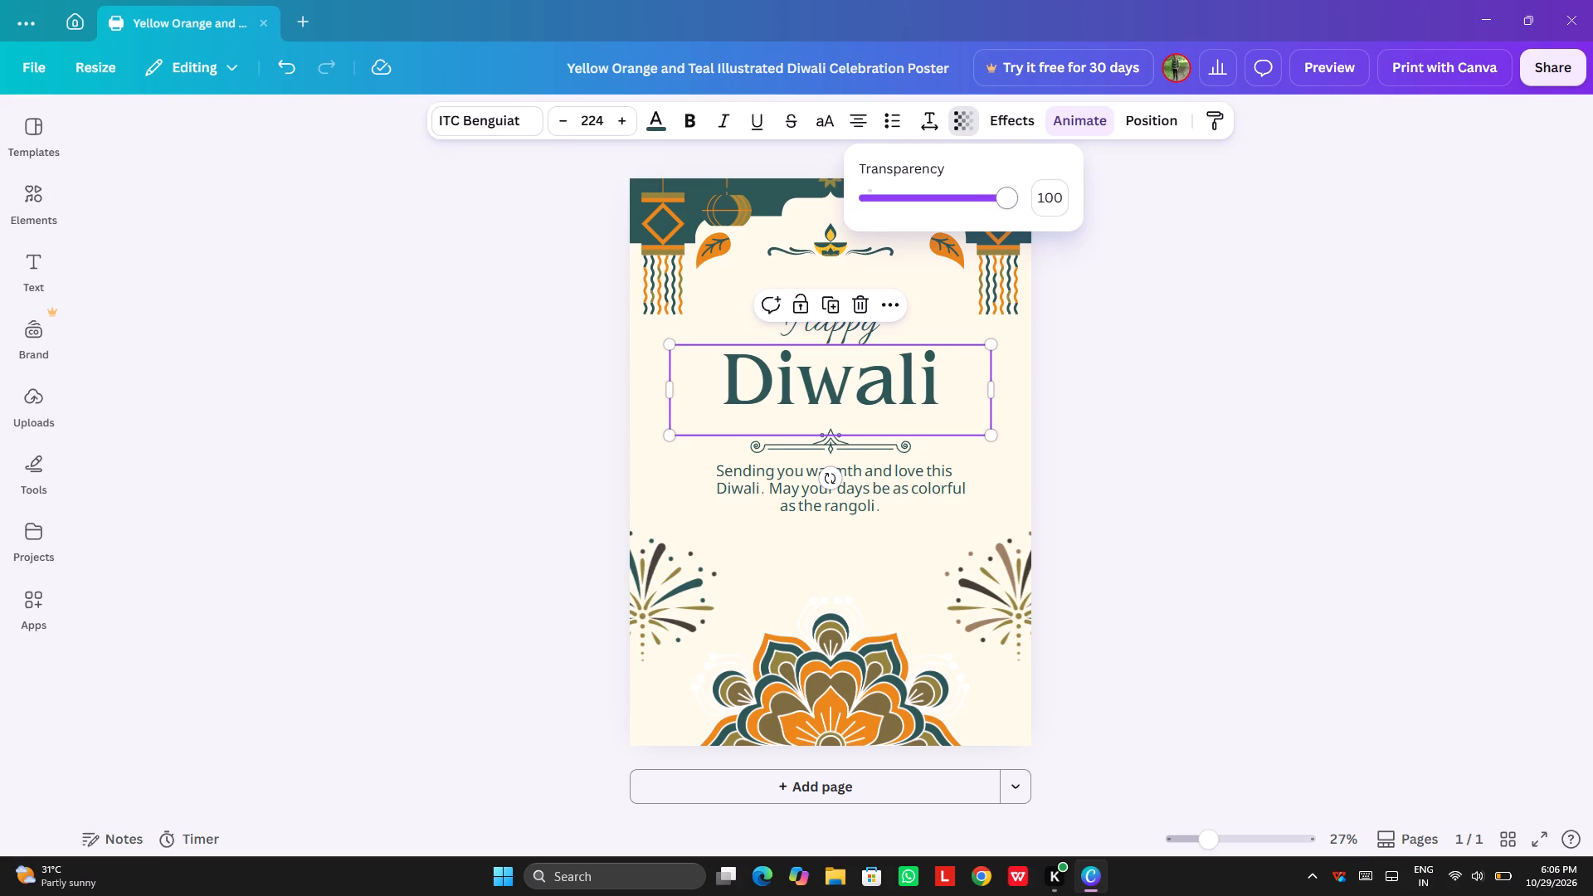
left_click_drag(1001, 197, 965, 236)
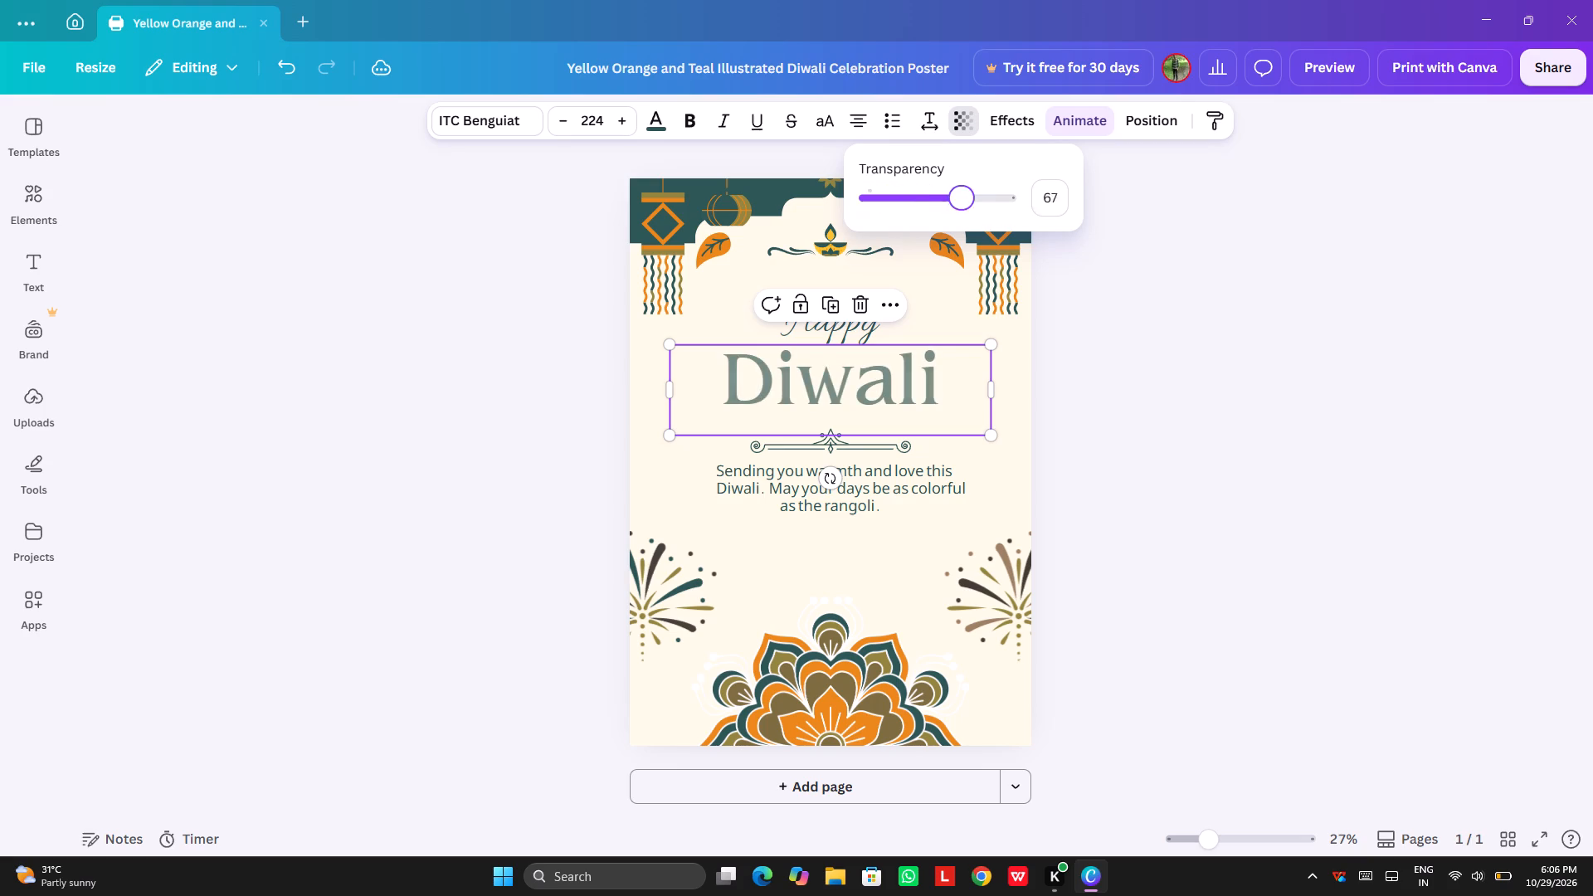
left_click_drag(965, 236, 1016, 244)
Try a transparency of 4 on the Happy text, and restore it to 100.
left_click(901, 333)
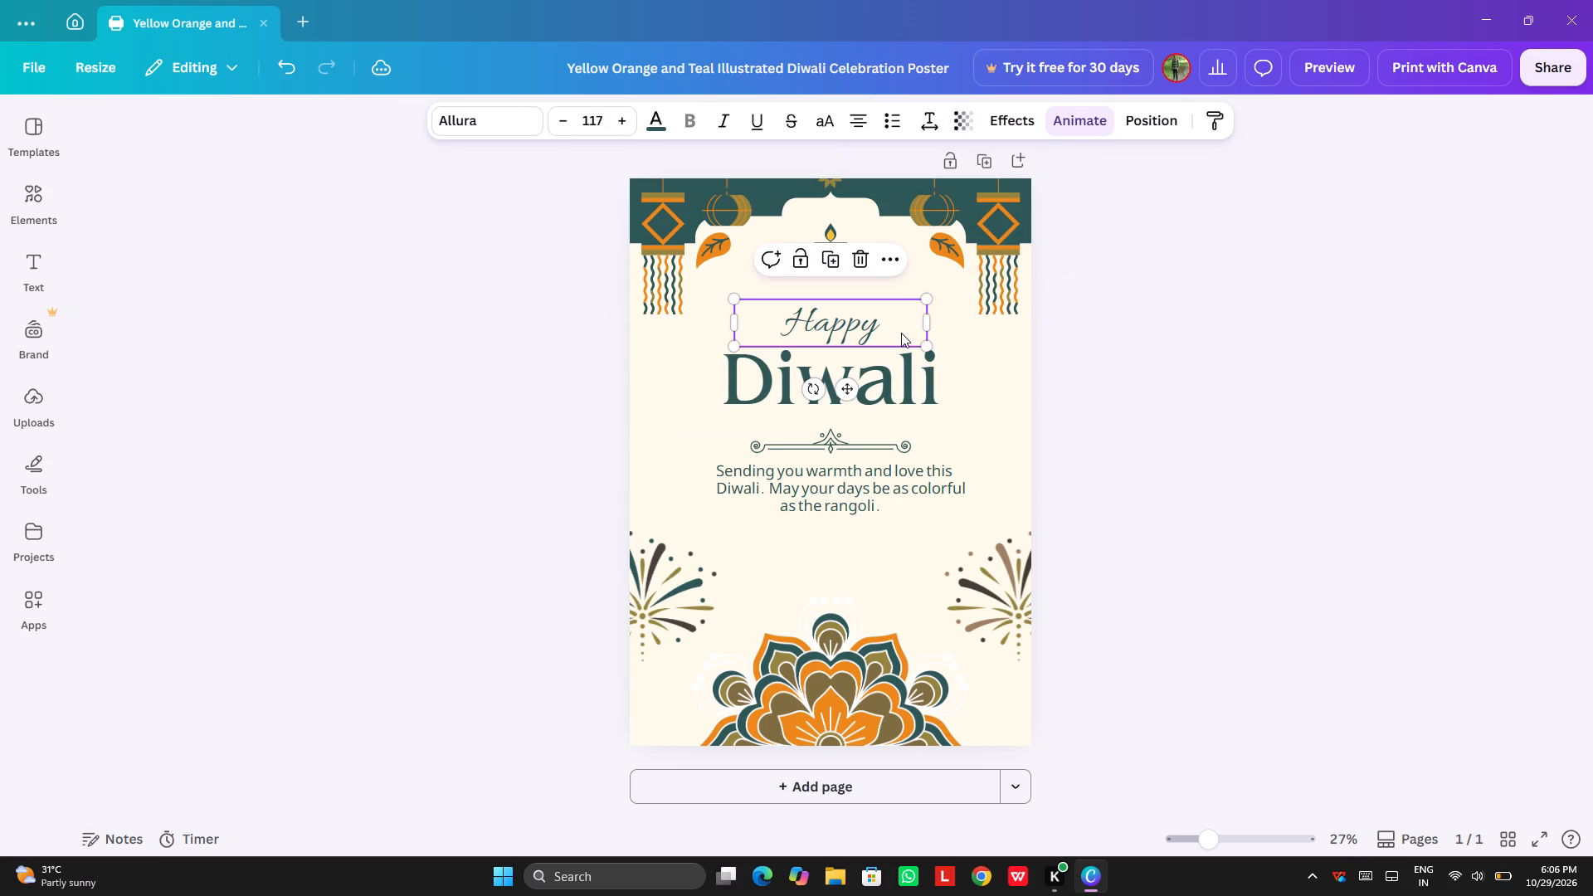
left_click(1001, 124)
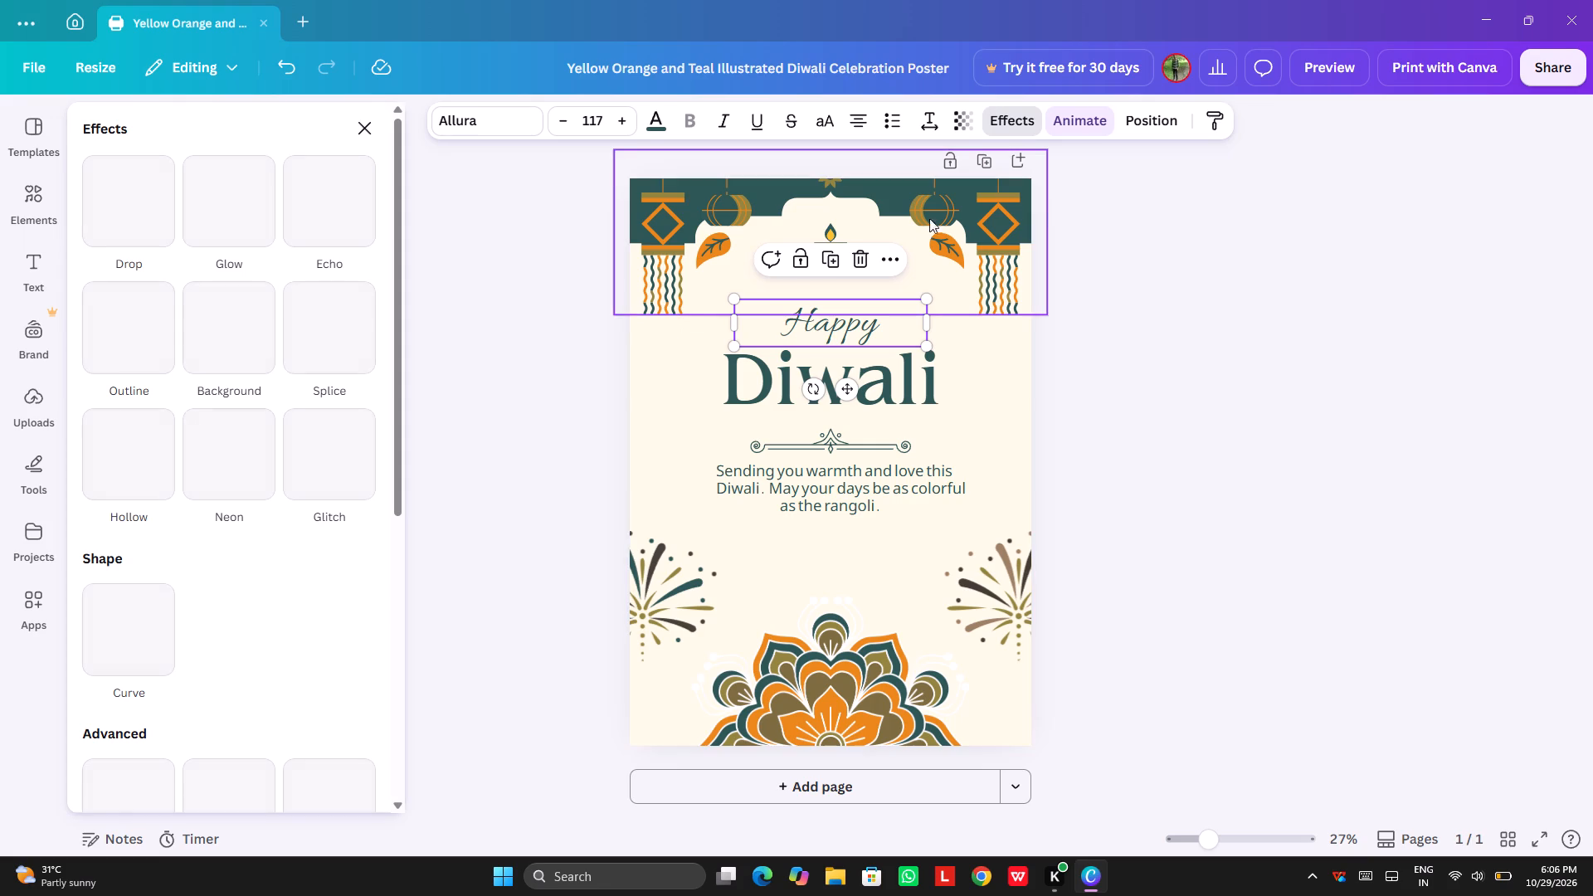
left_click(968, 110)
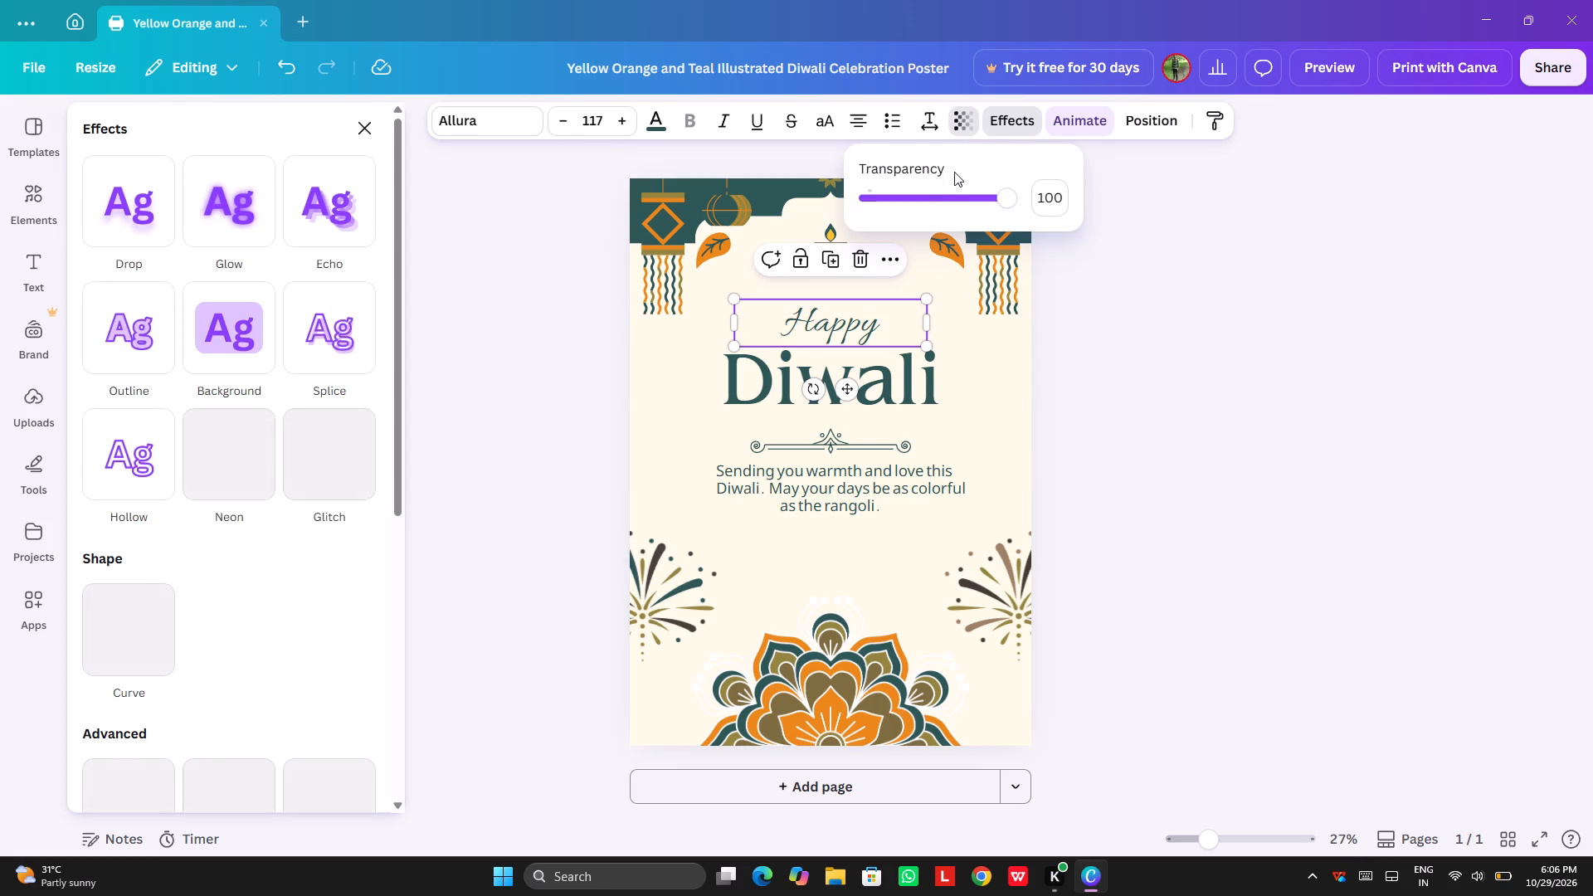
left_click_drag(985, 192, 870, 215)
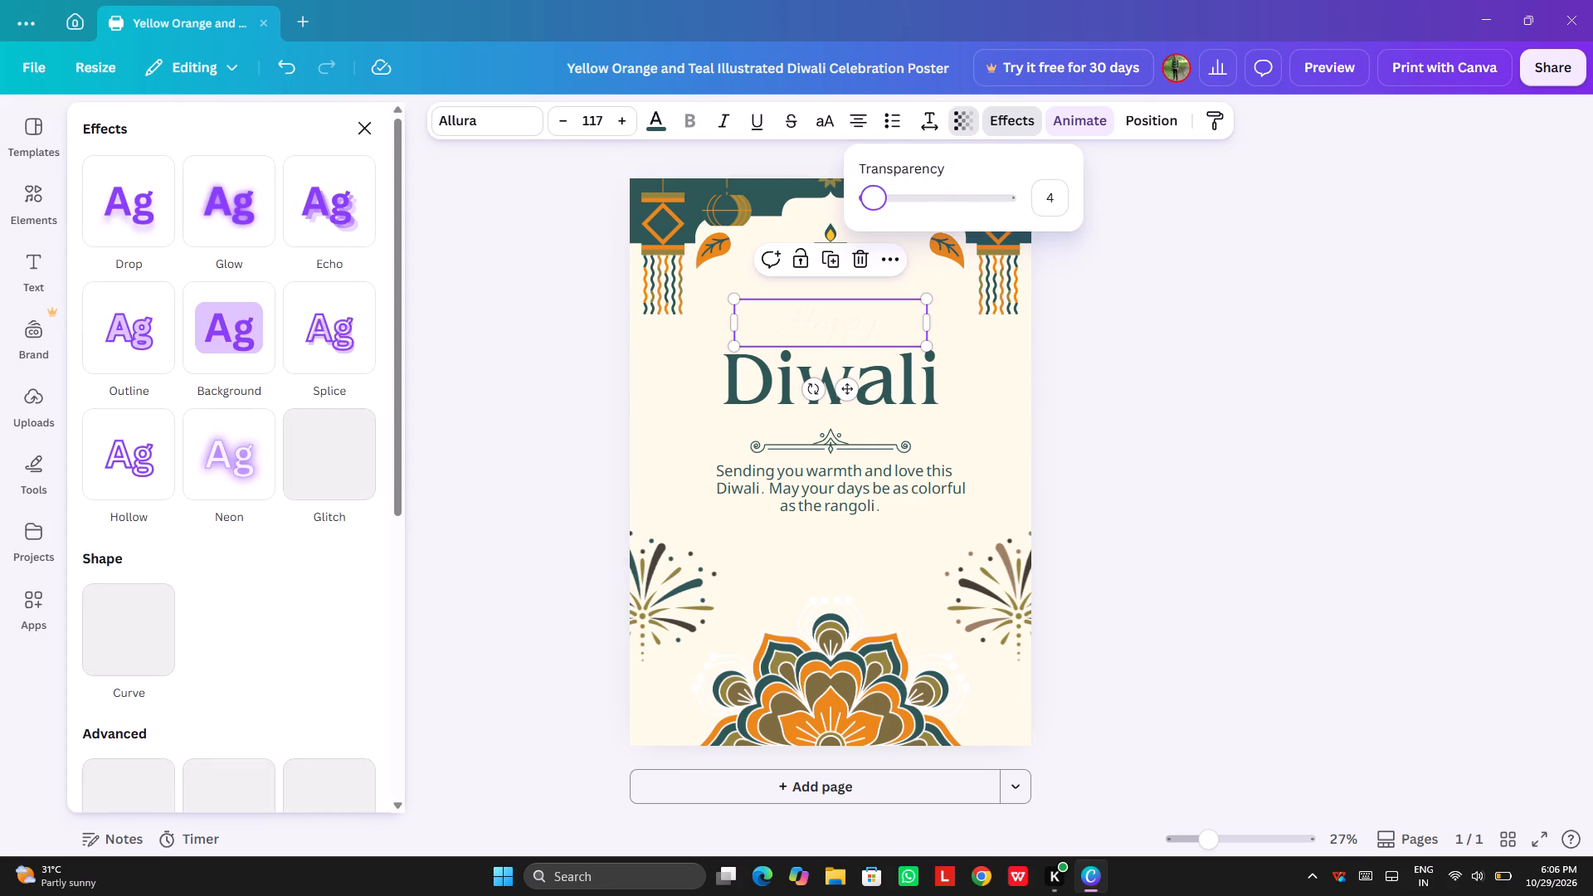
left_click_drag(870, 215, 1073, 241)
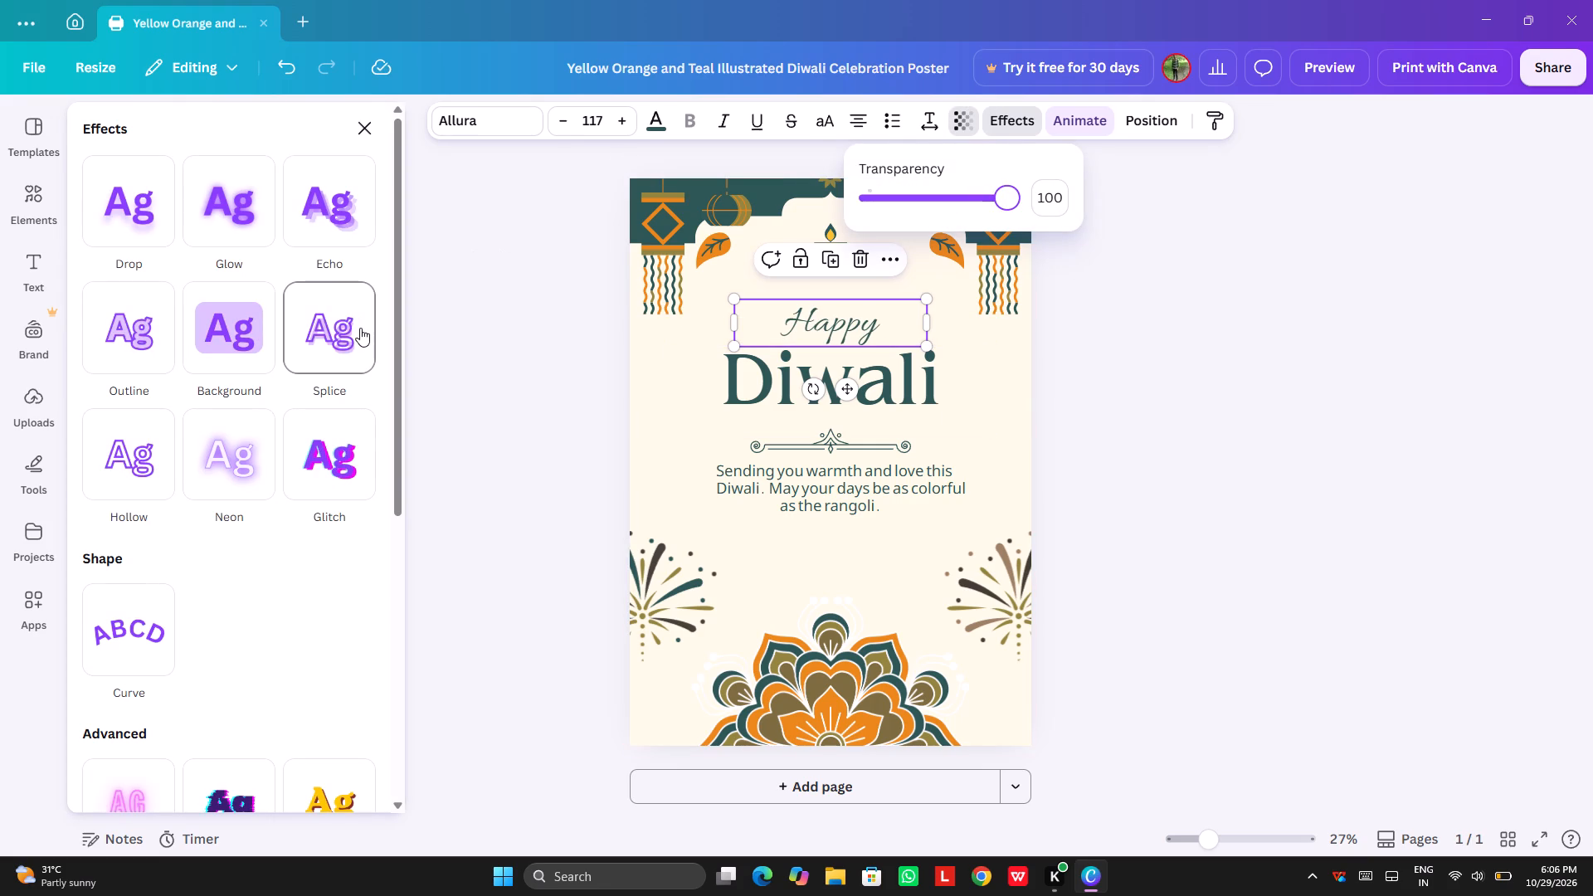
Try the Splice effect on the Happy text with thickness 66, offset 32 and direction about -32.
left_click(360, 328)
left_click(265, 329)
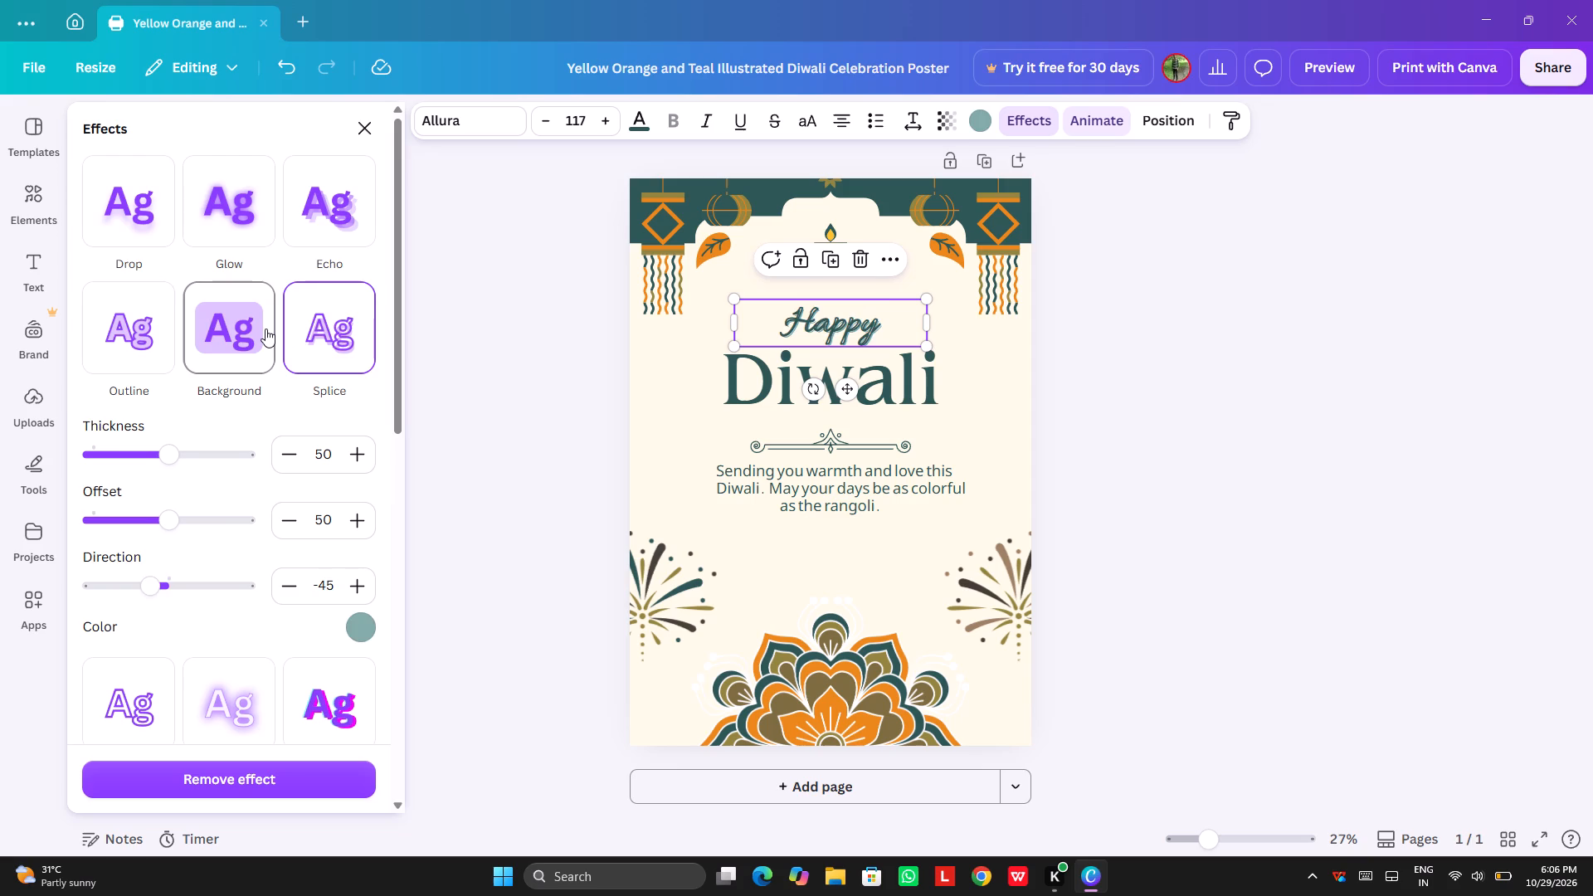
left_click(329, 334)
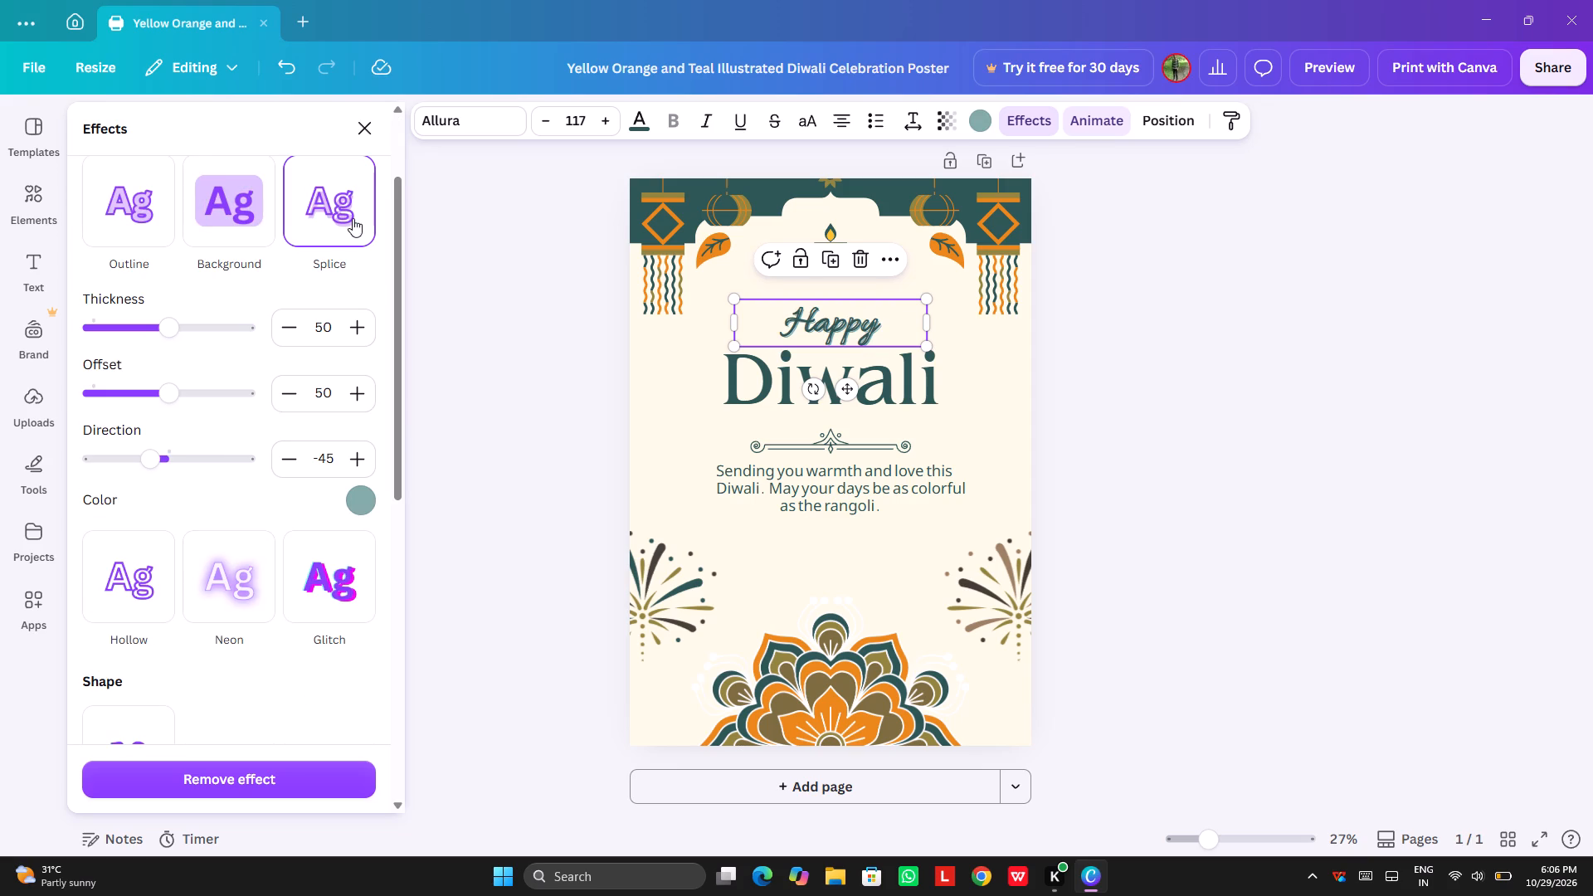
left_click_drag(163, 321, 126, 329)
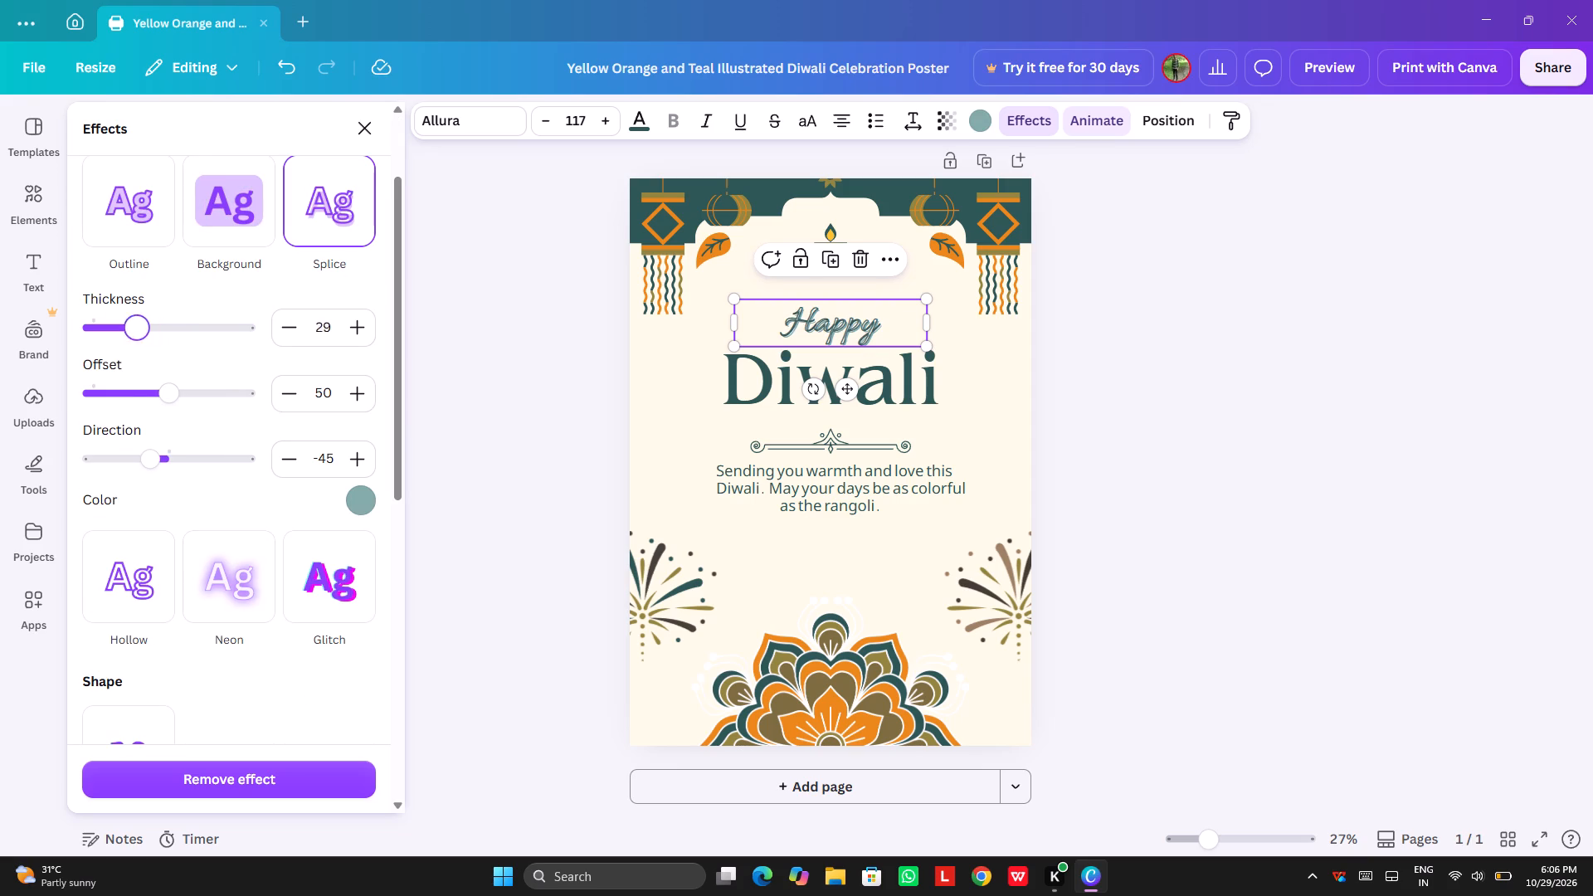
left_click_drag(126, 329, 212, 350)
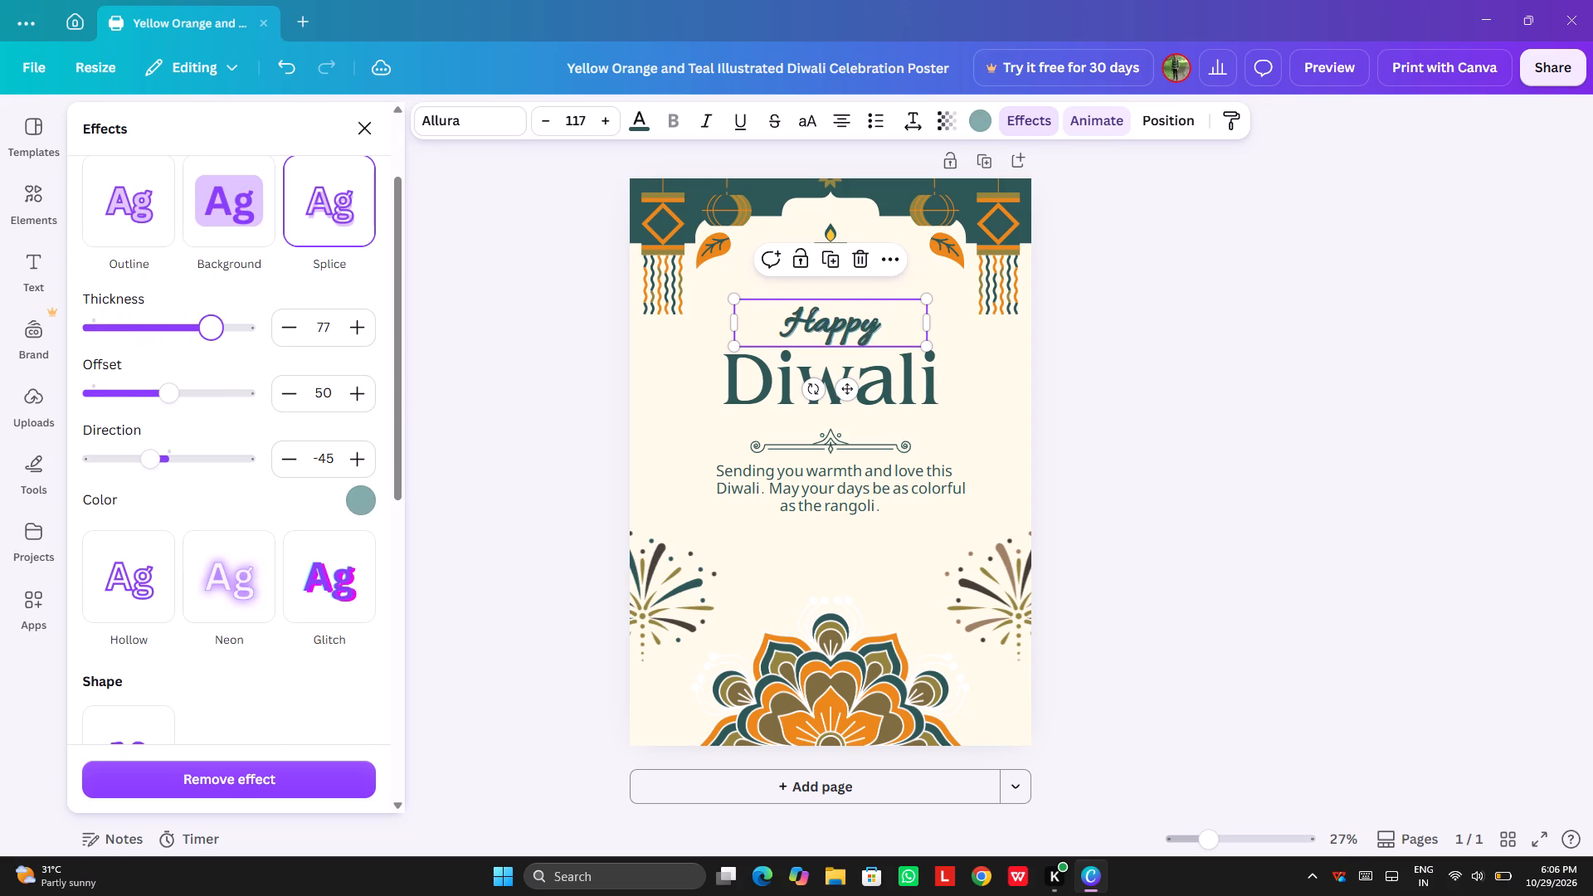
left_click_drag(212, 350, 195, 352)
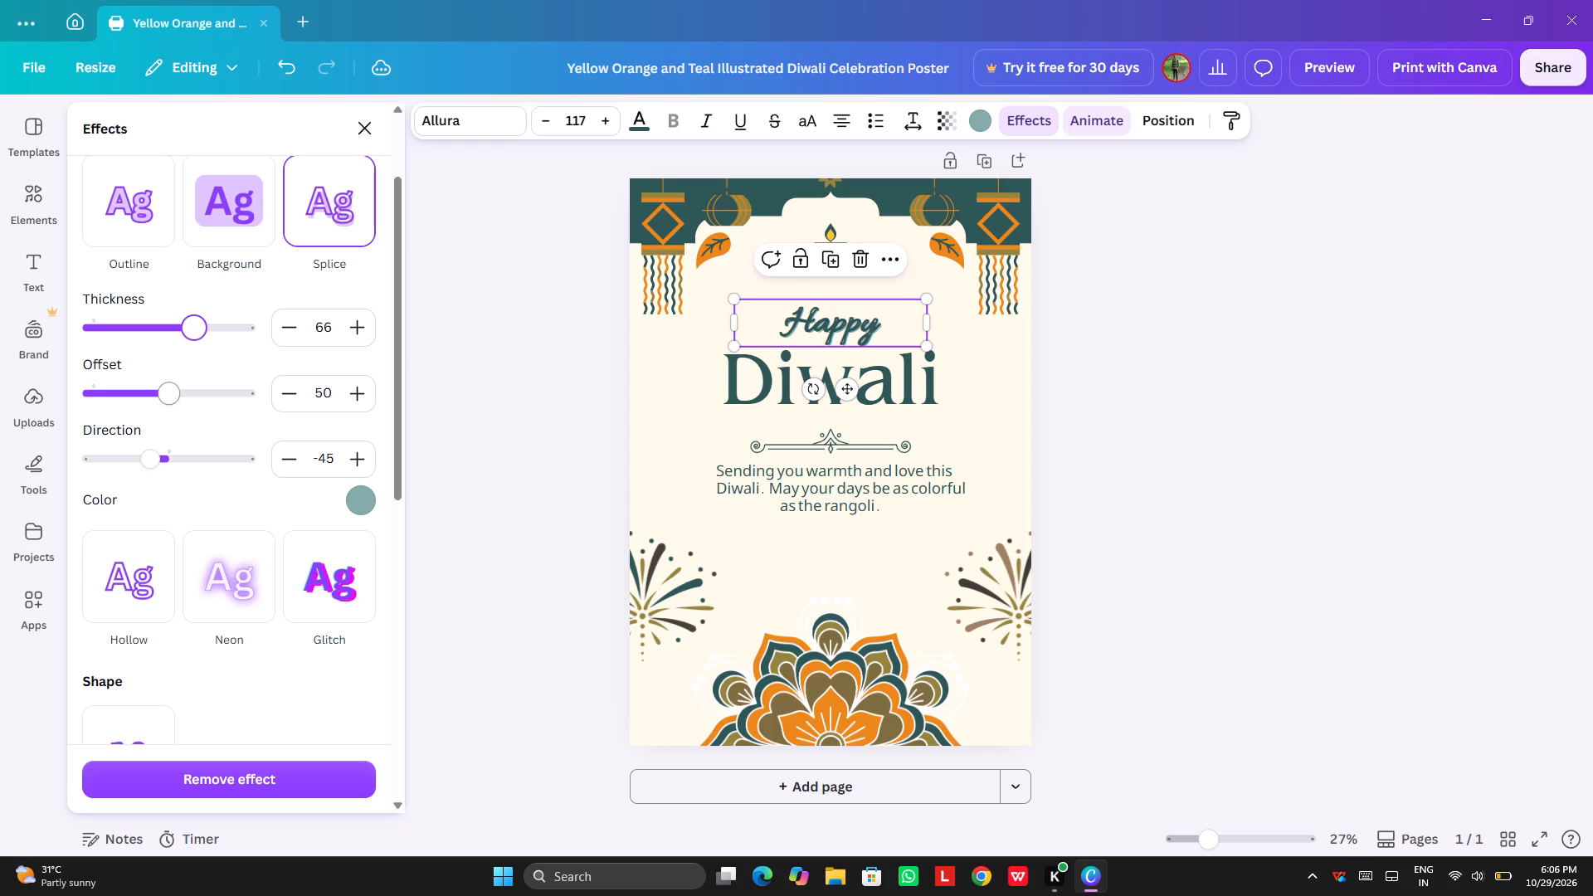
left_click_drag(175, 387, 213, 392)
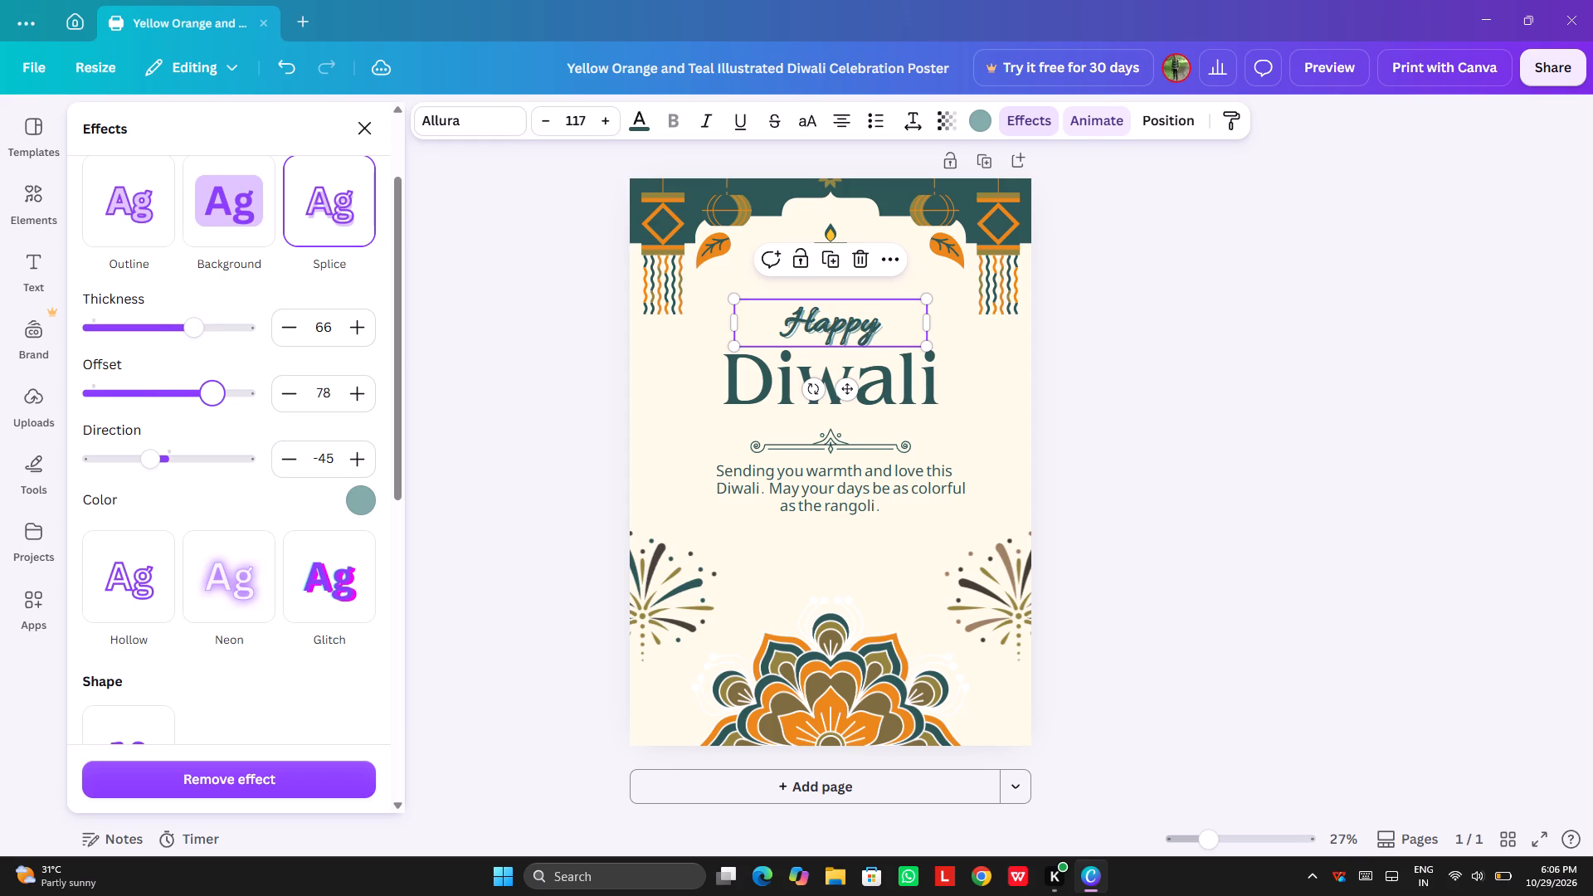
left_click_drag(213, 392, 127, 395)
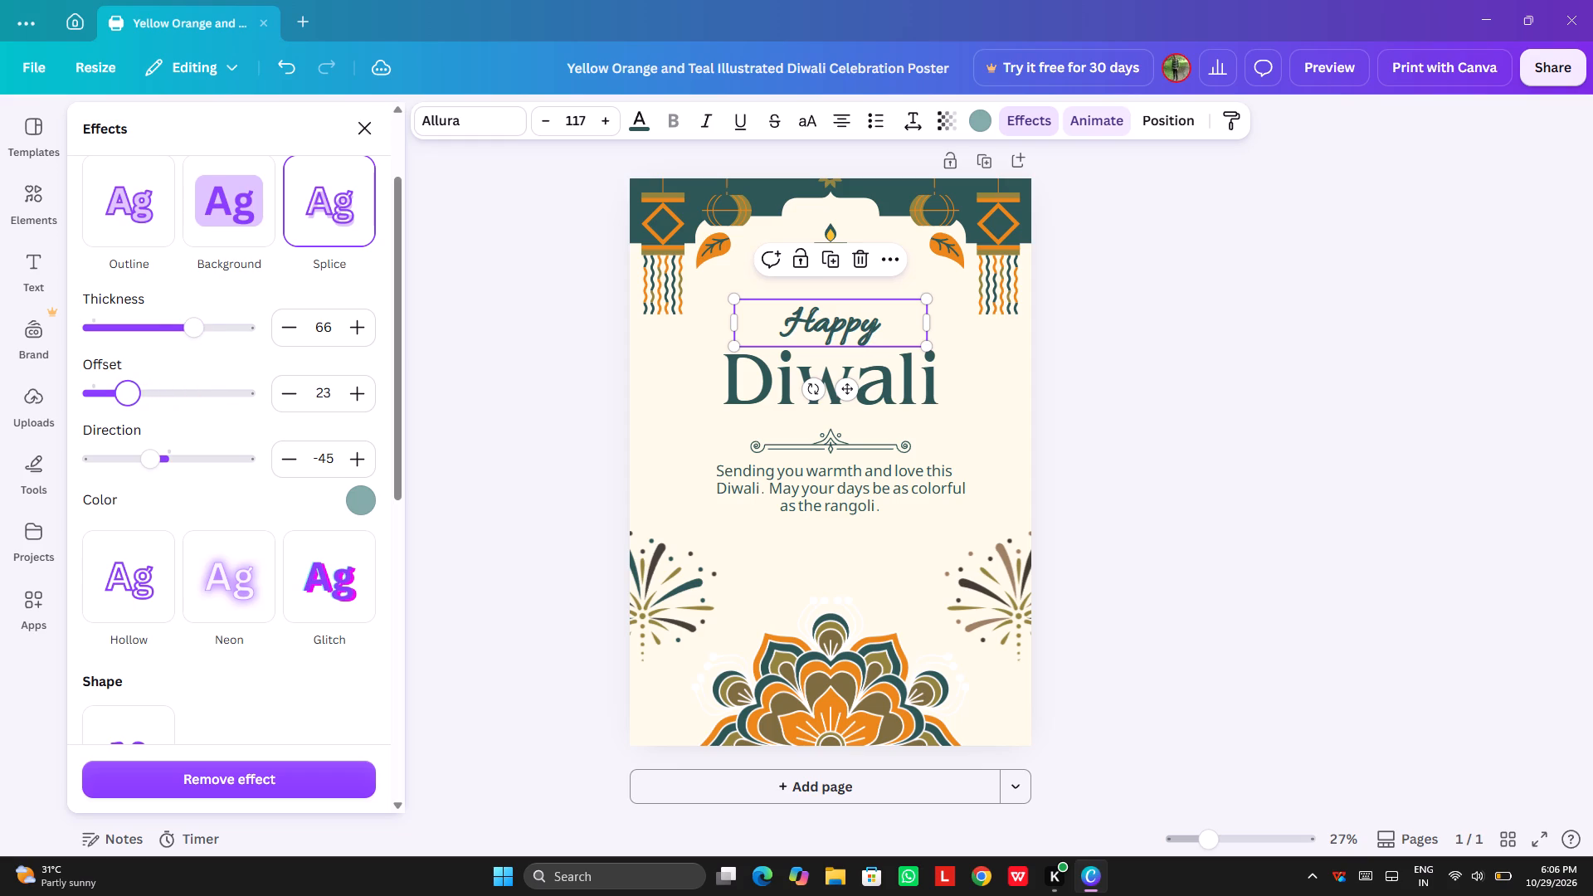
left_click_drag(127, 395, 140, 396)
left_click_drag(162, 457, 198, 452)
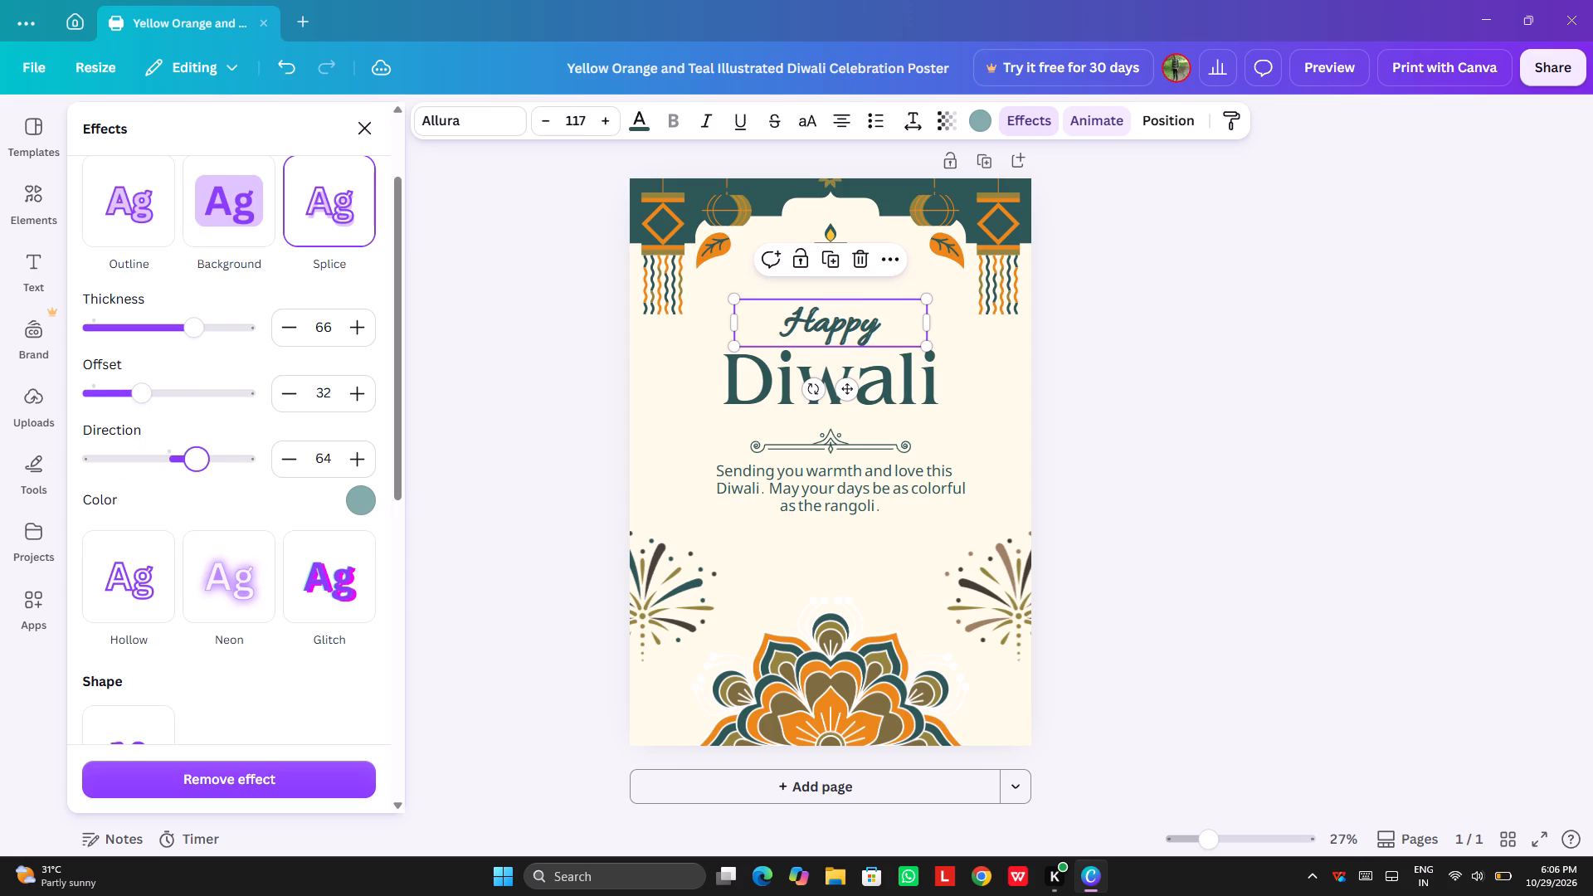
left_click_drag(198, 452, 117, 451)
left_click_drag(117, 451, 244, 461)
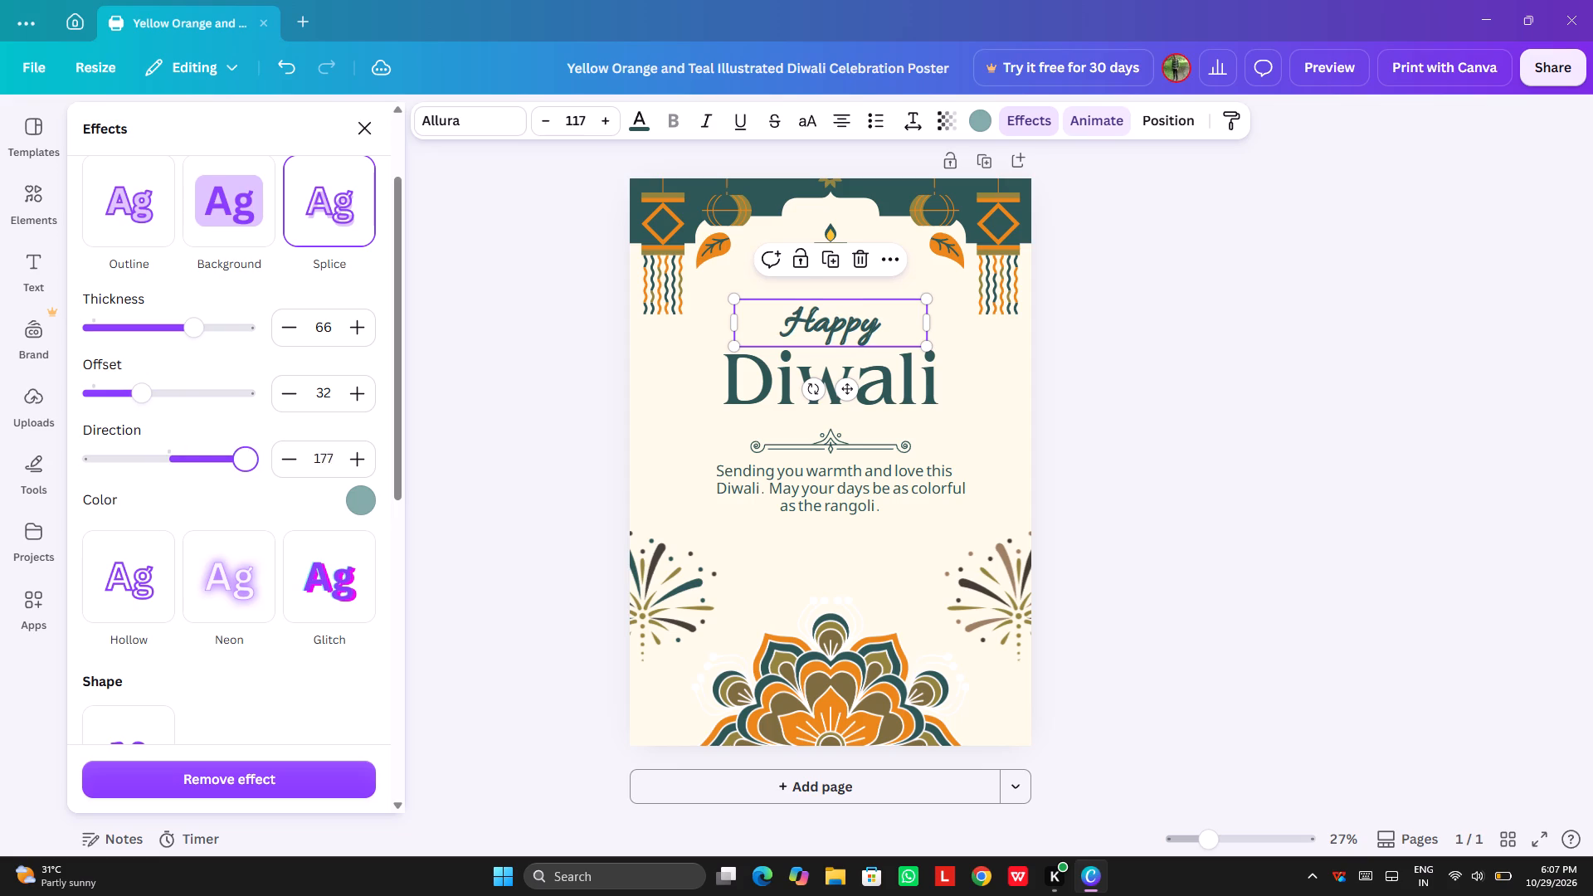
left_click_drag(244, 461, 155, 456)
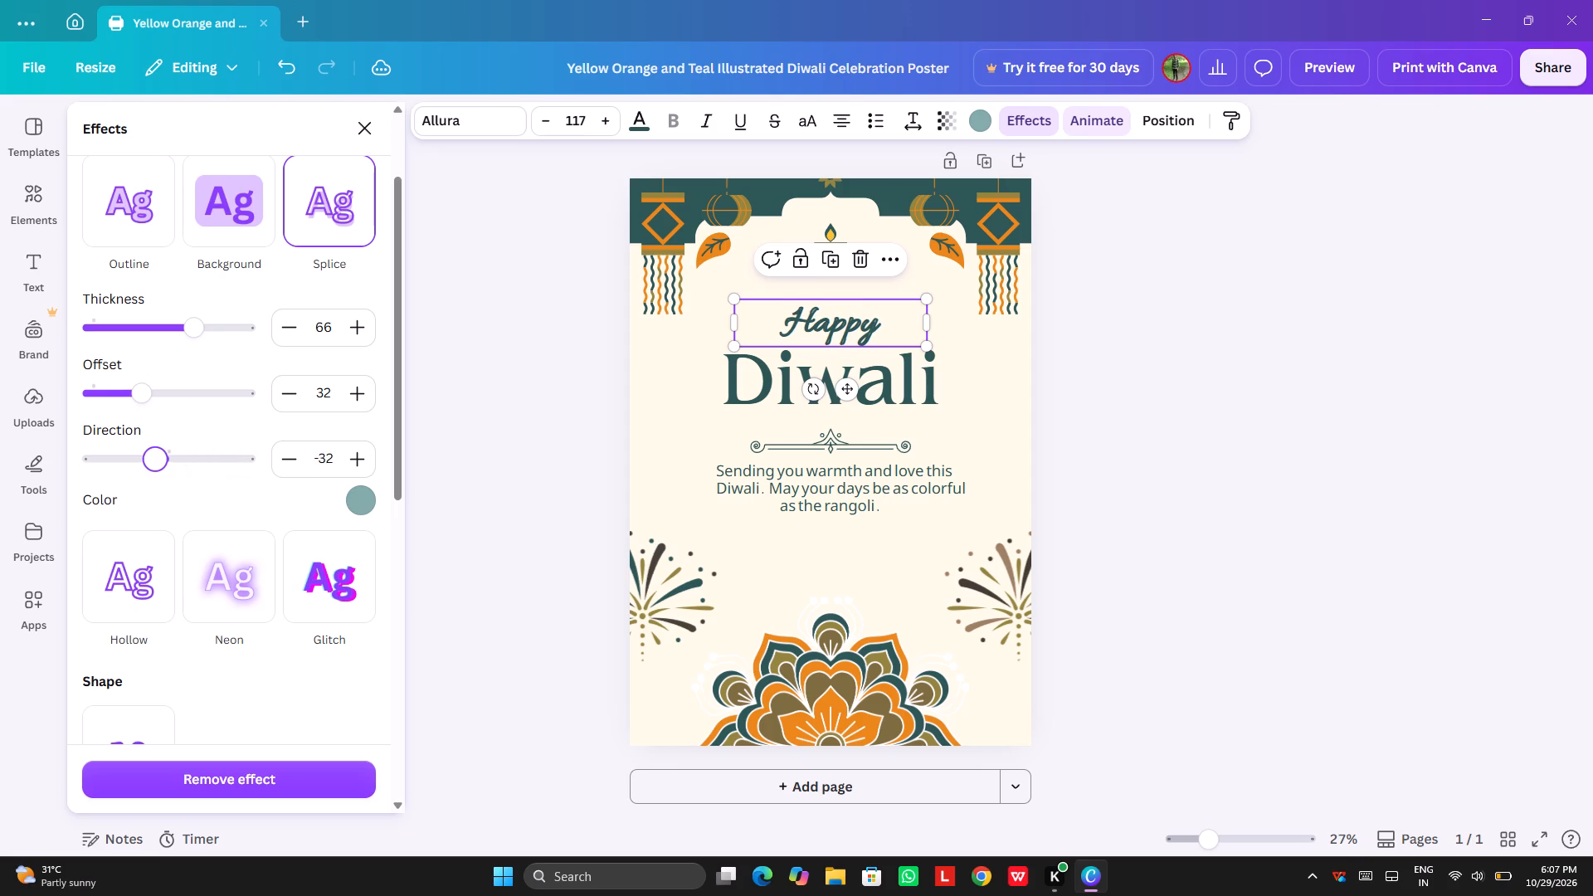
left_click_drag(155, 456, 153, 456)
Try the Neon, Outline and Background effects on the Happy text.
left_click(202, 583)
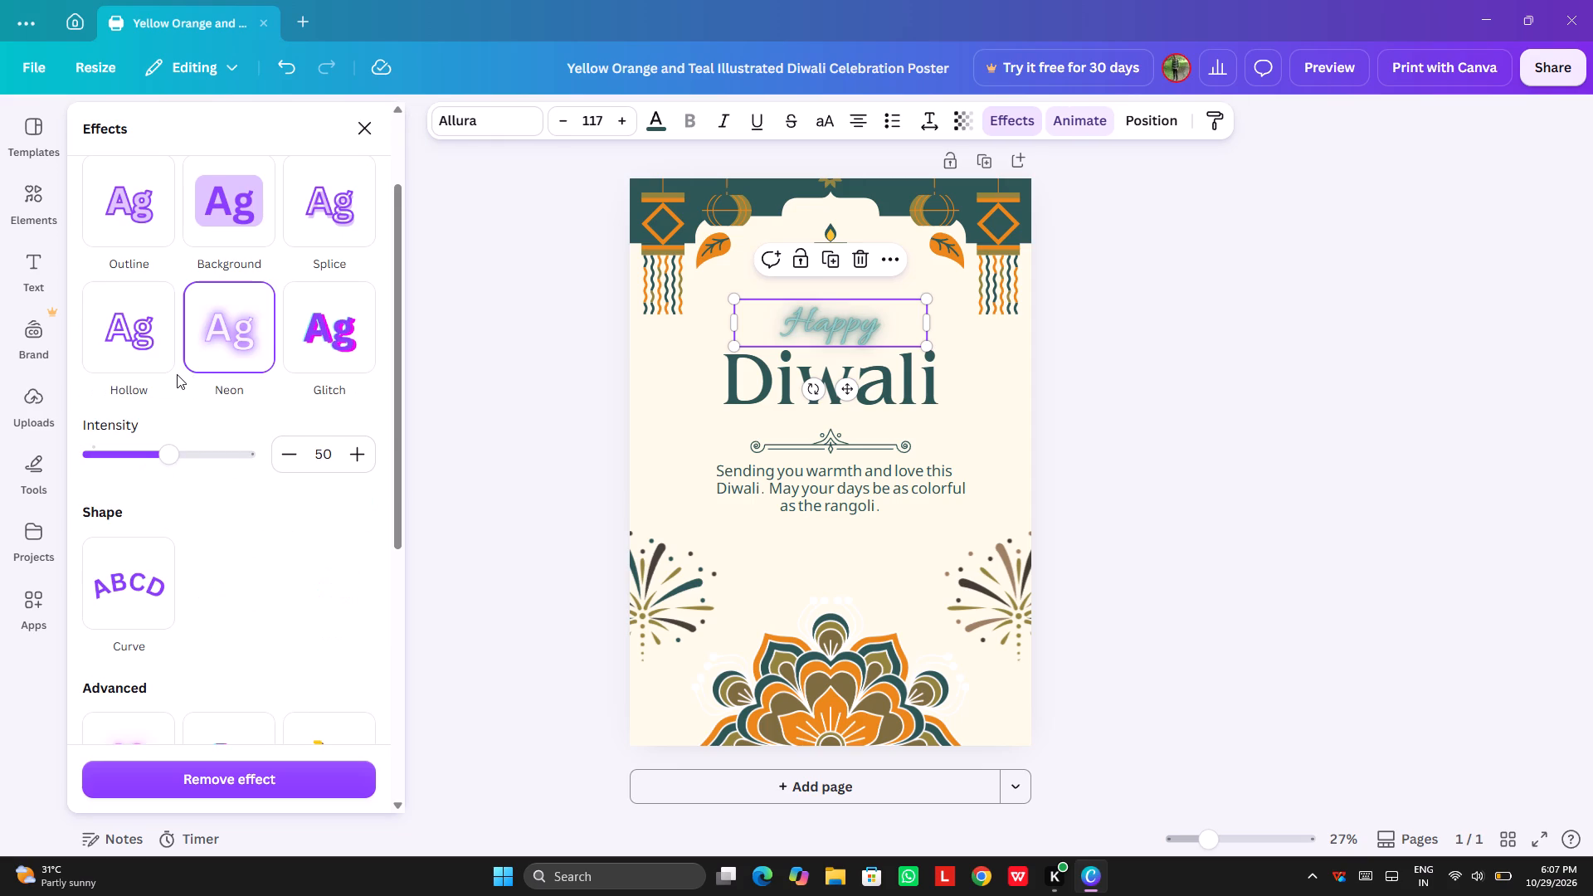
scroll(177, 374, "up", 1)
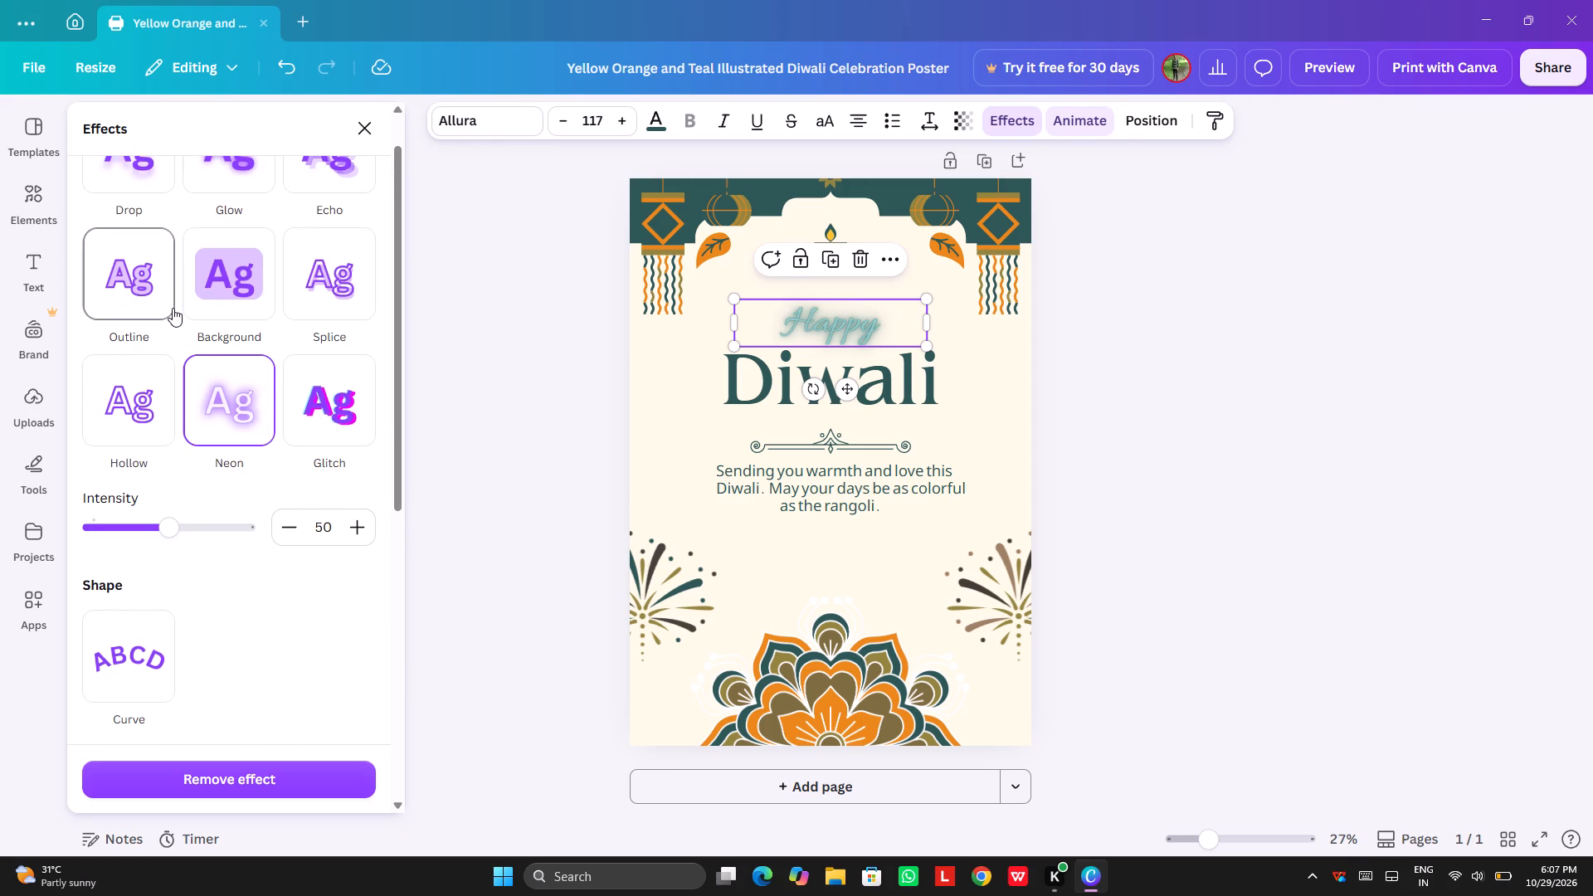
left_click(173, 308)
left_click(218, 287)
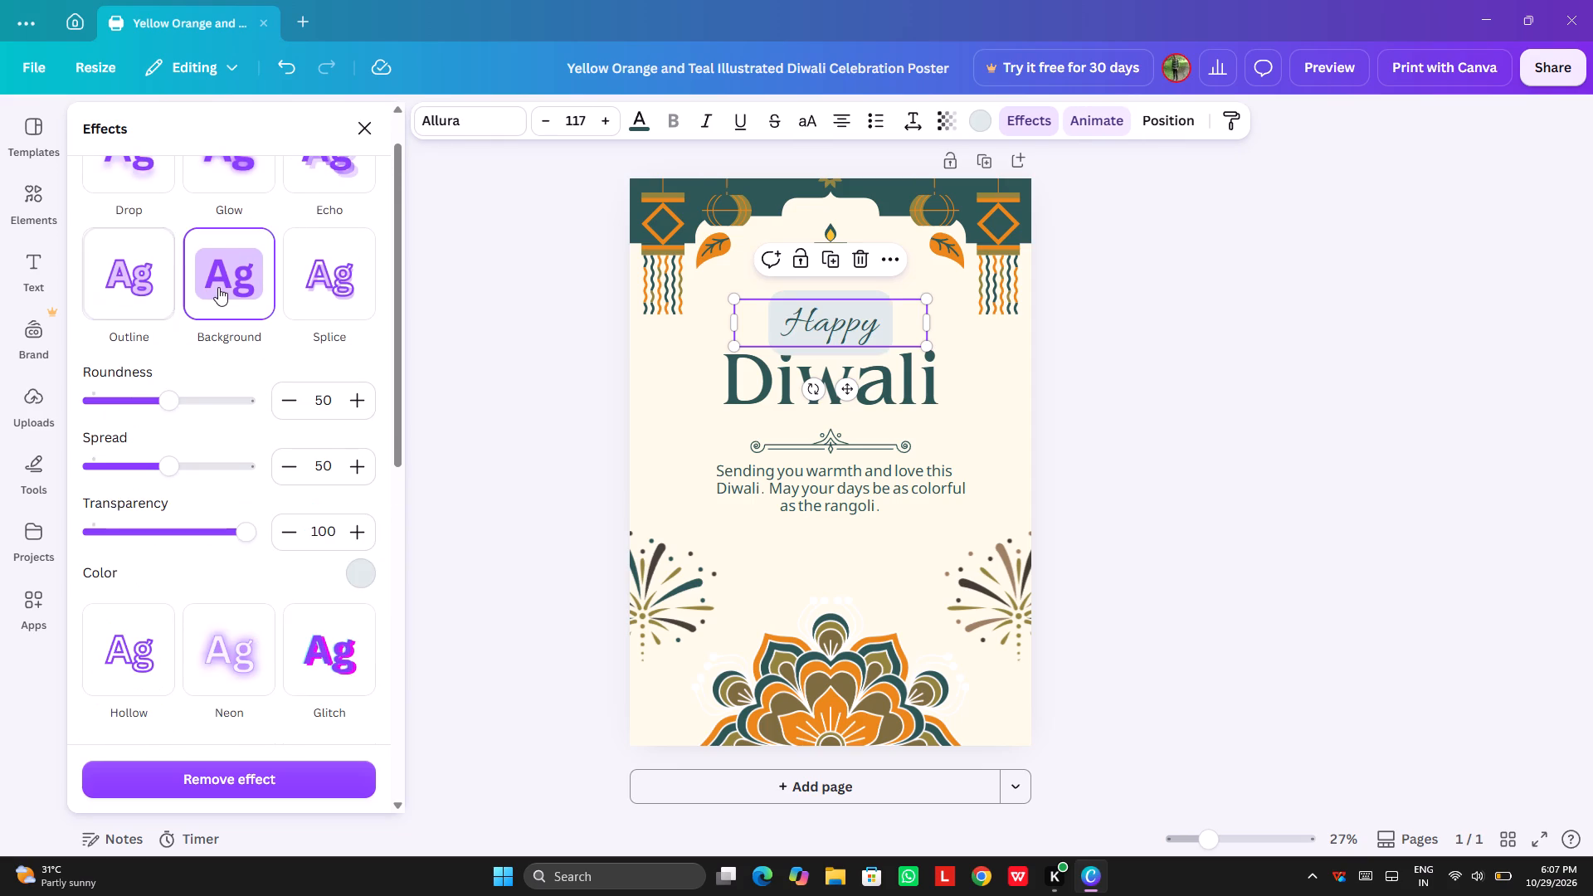
Apply the Splice effect to the Happy text with a thickness of 59.
scroll(218, 287, "up", 1)
left_click(316, 346)
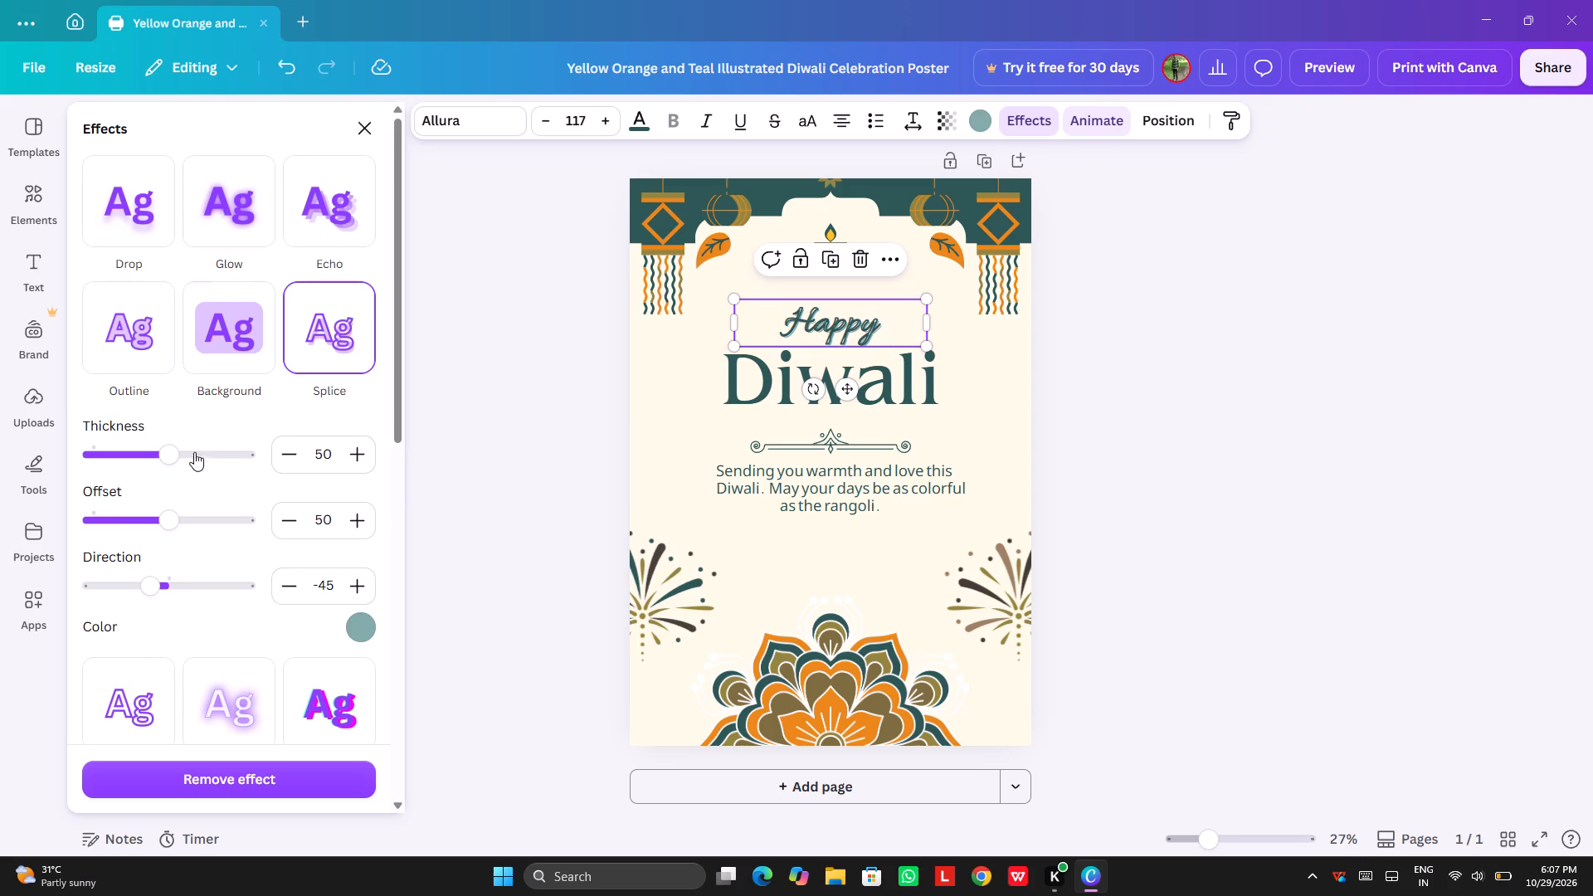
left_click_drag(168, 455, 196, 464)
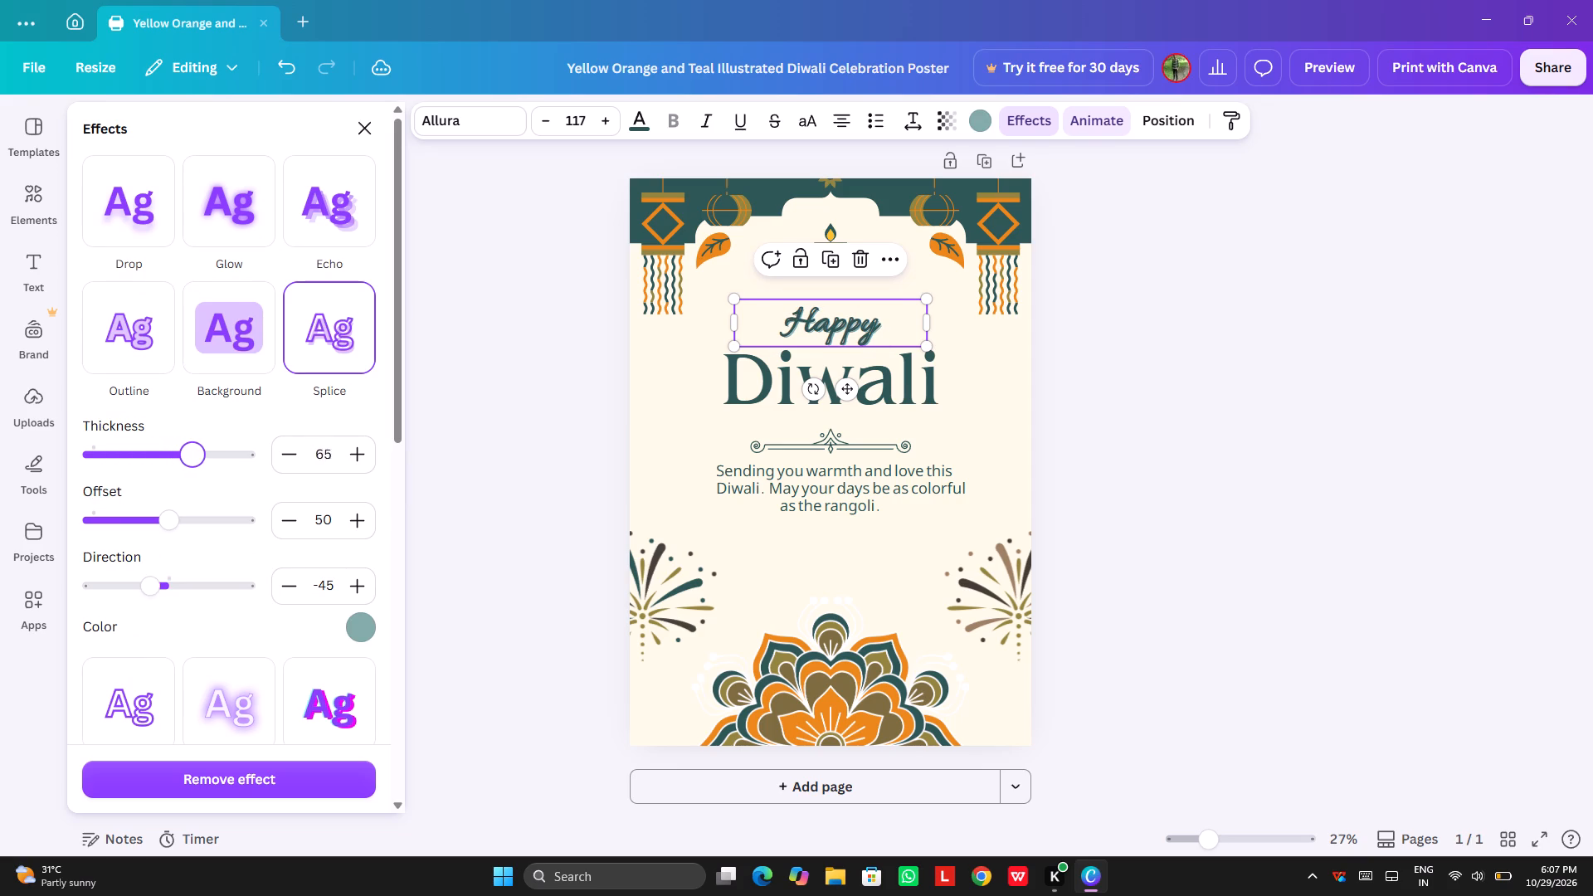
left_click_drag(196, 464, 184, 469)
left_click(433, 516)
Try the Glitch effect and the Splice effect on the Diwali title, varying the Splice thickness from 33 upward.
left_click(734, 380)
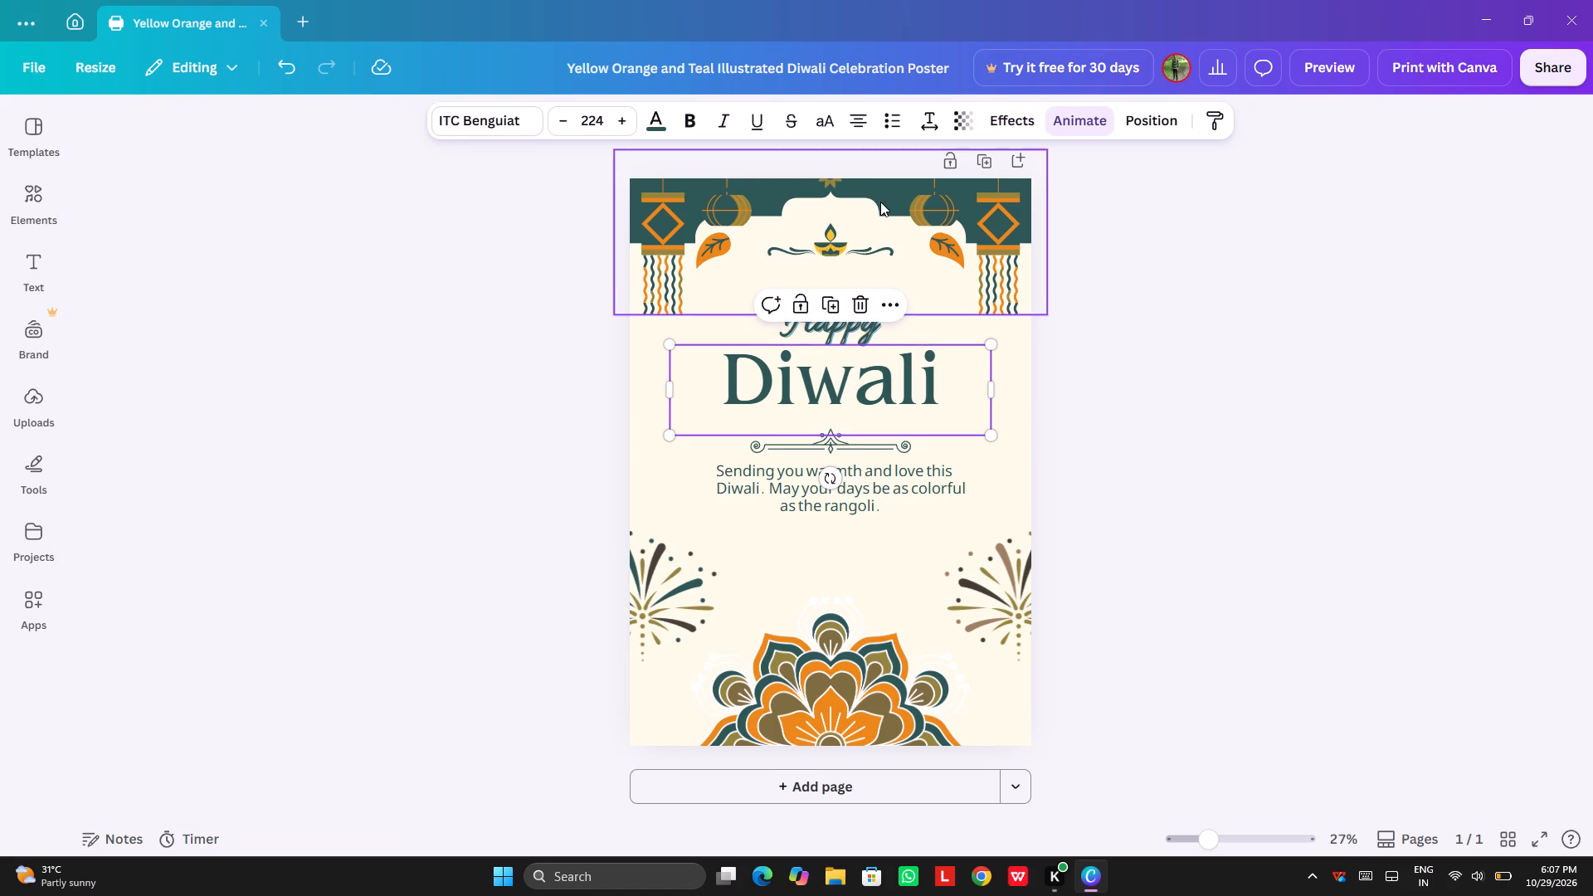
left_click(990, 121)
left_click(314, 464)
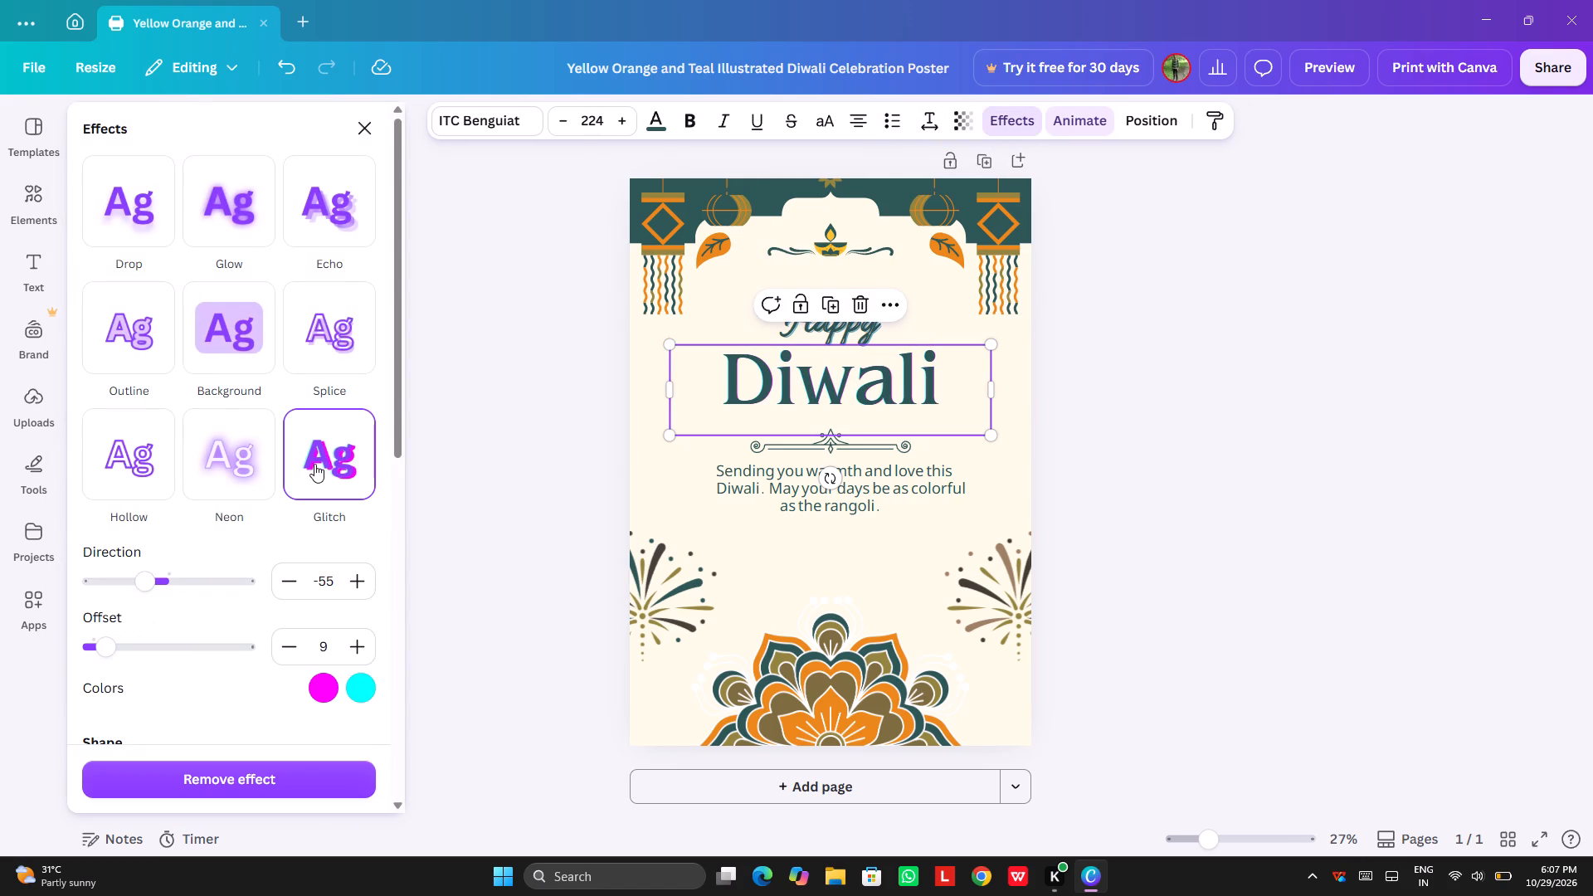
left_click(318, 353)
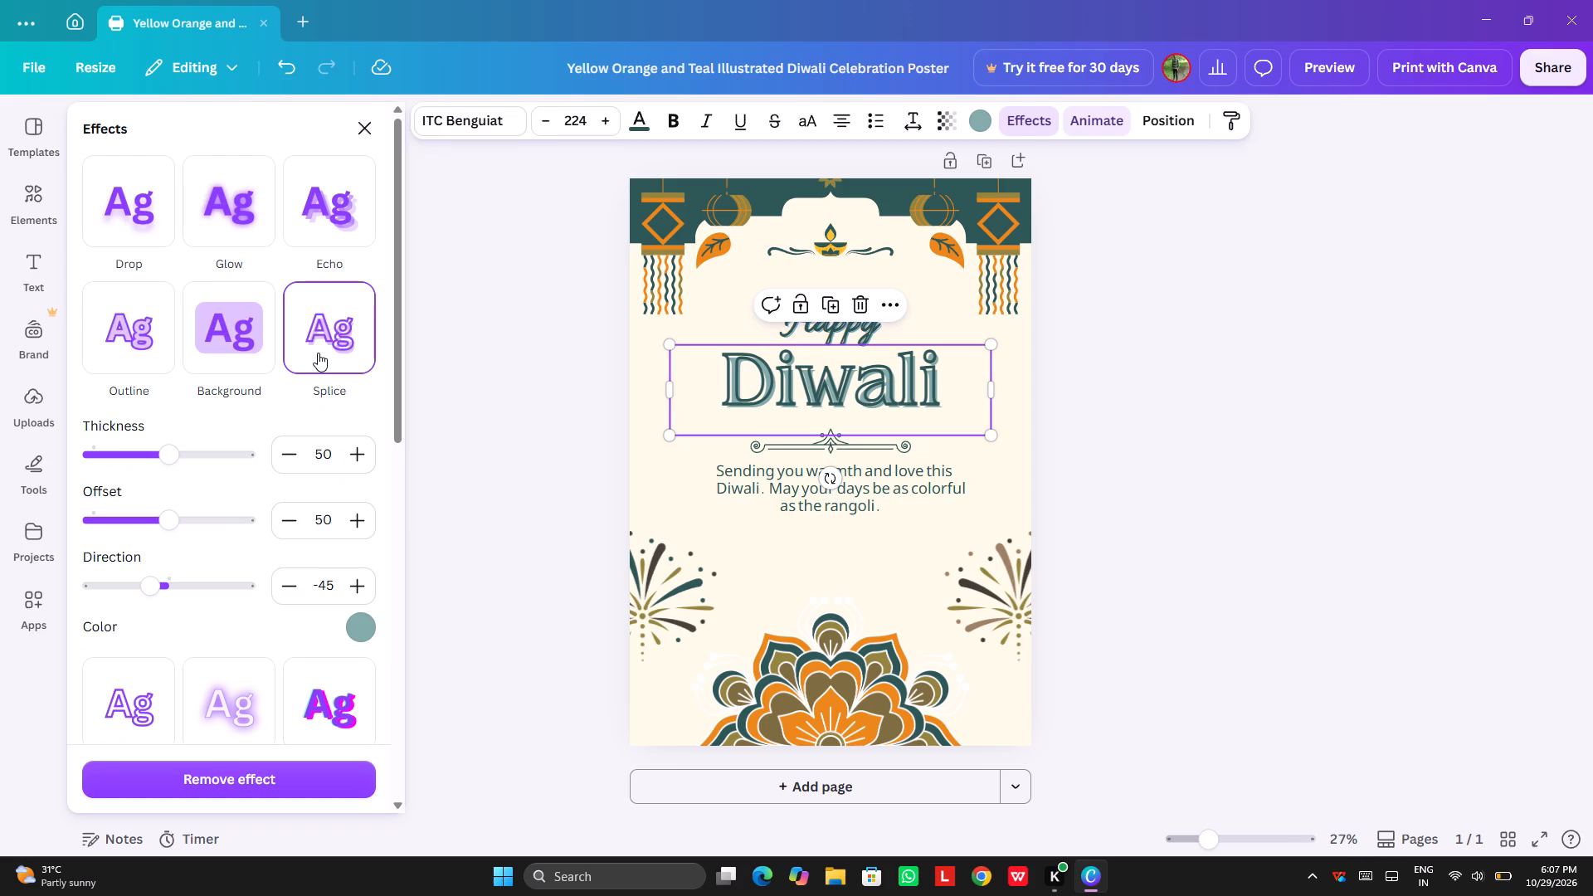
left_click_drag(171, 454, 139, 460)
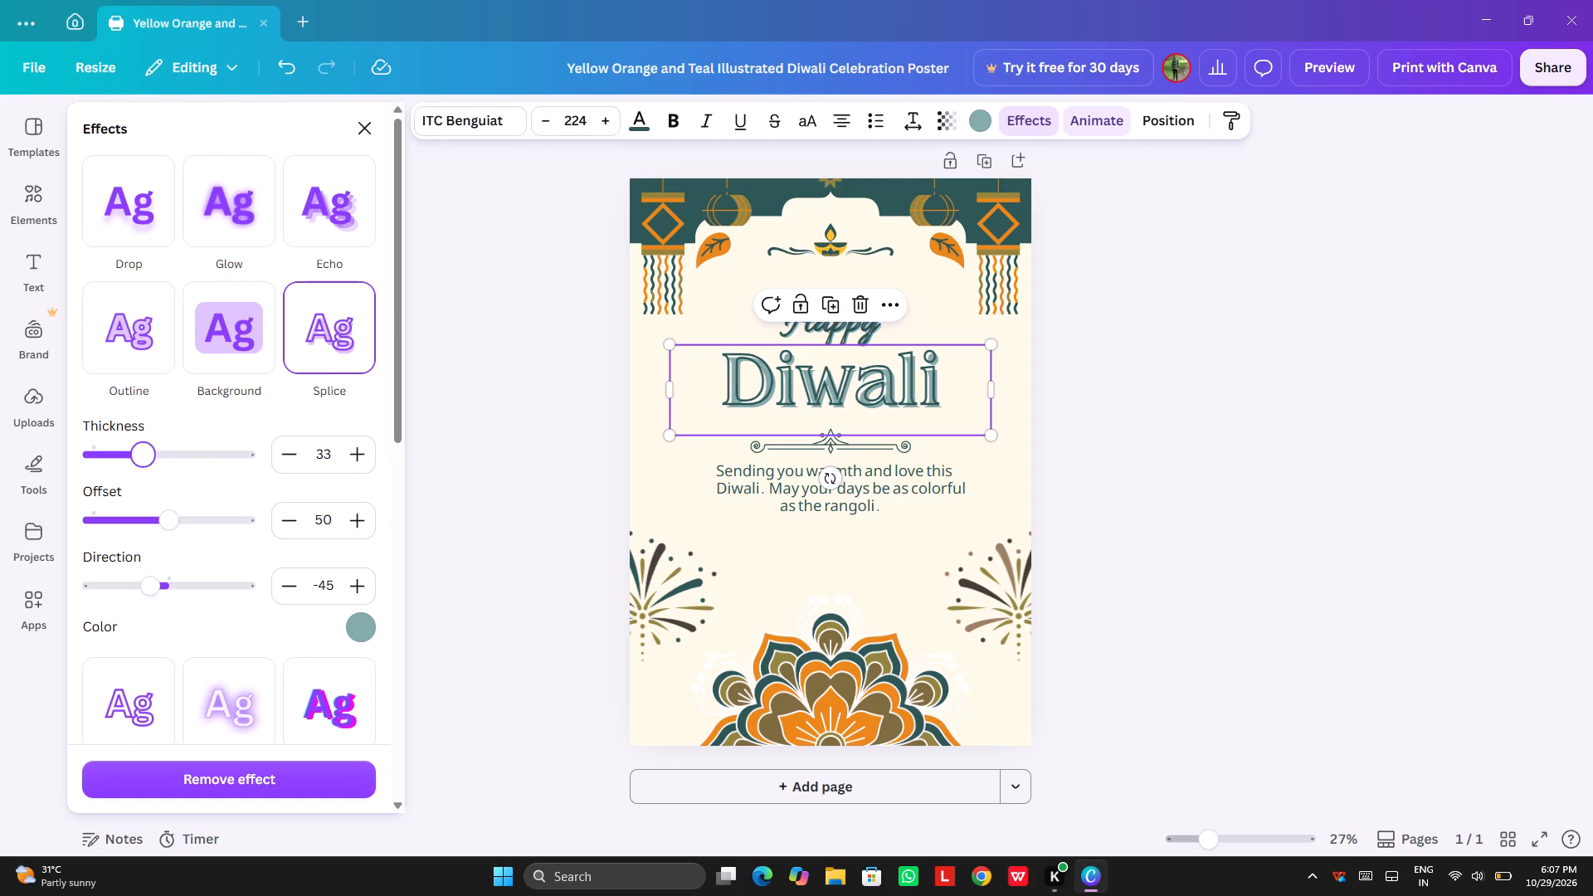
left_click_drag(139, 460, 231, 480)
Apply the Echo effect to the Diwali title with direction 172 and offset 18.
left_click(367, 194)
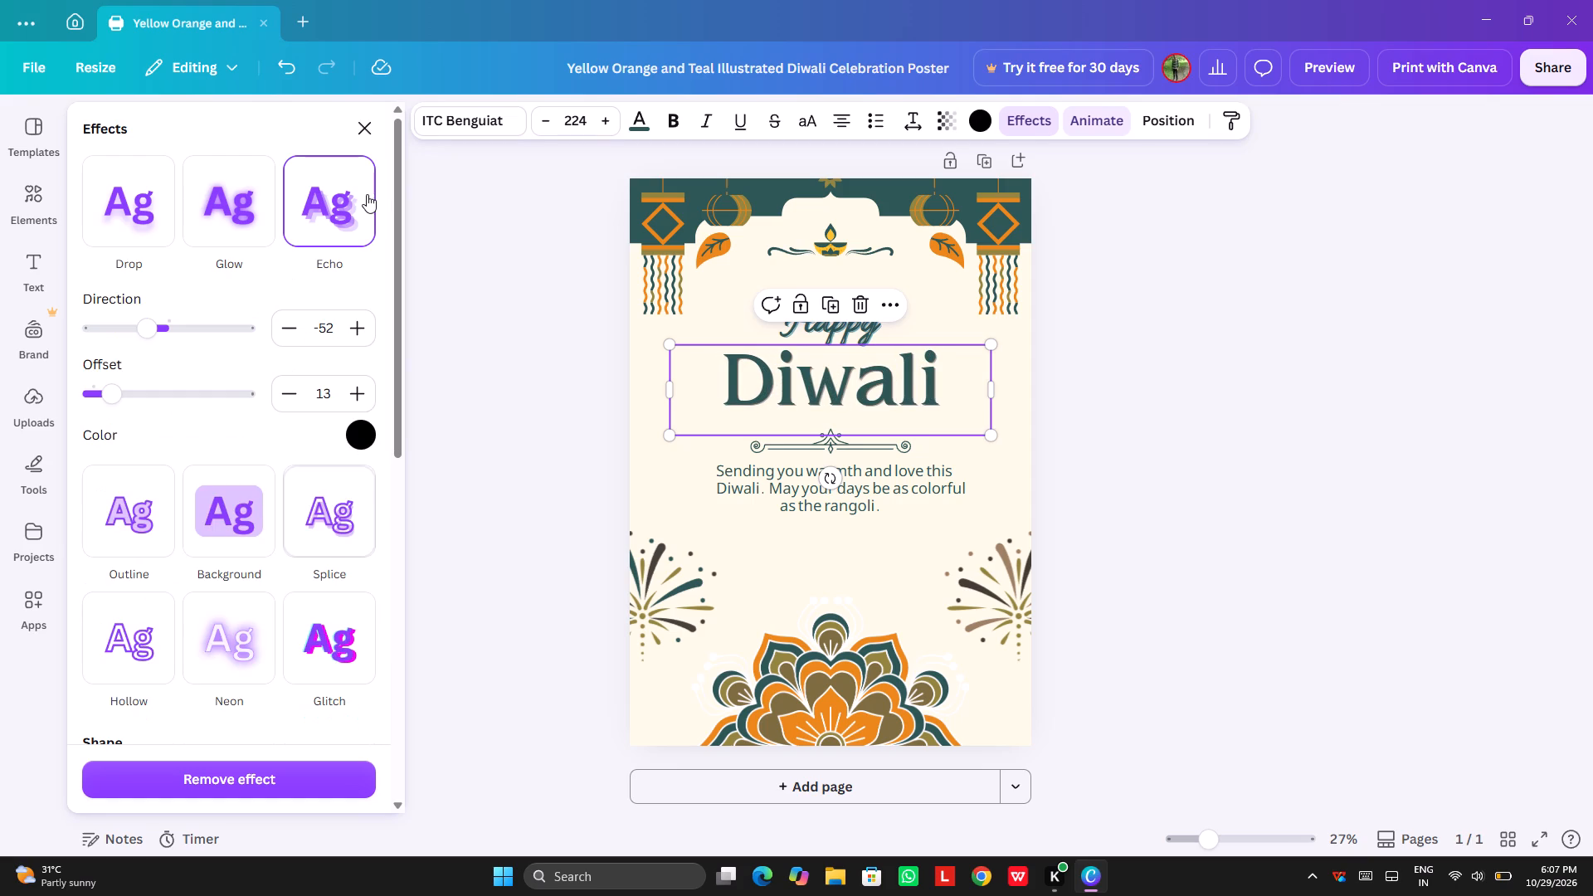
left_click_drag(158, 333, 217, 329)
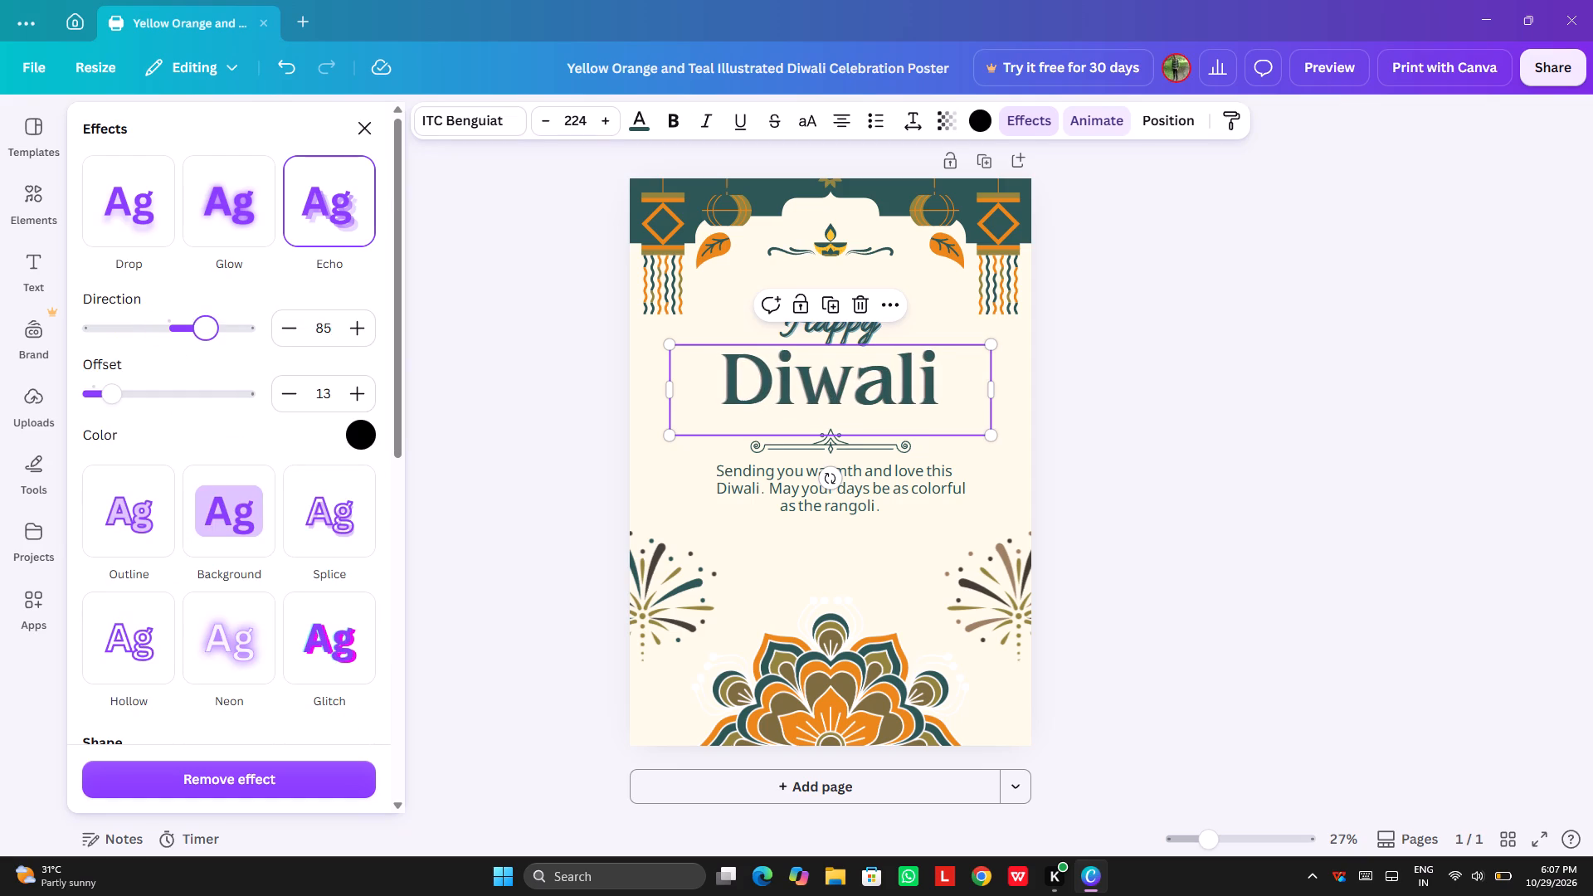
left_click_drag(217, 329, 274, 343)
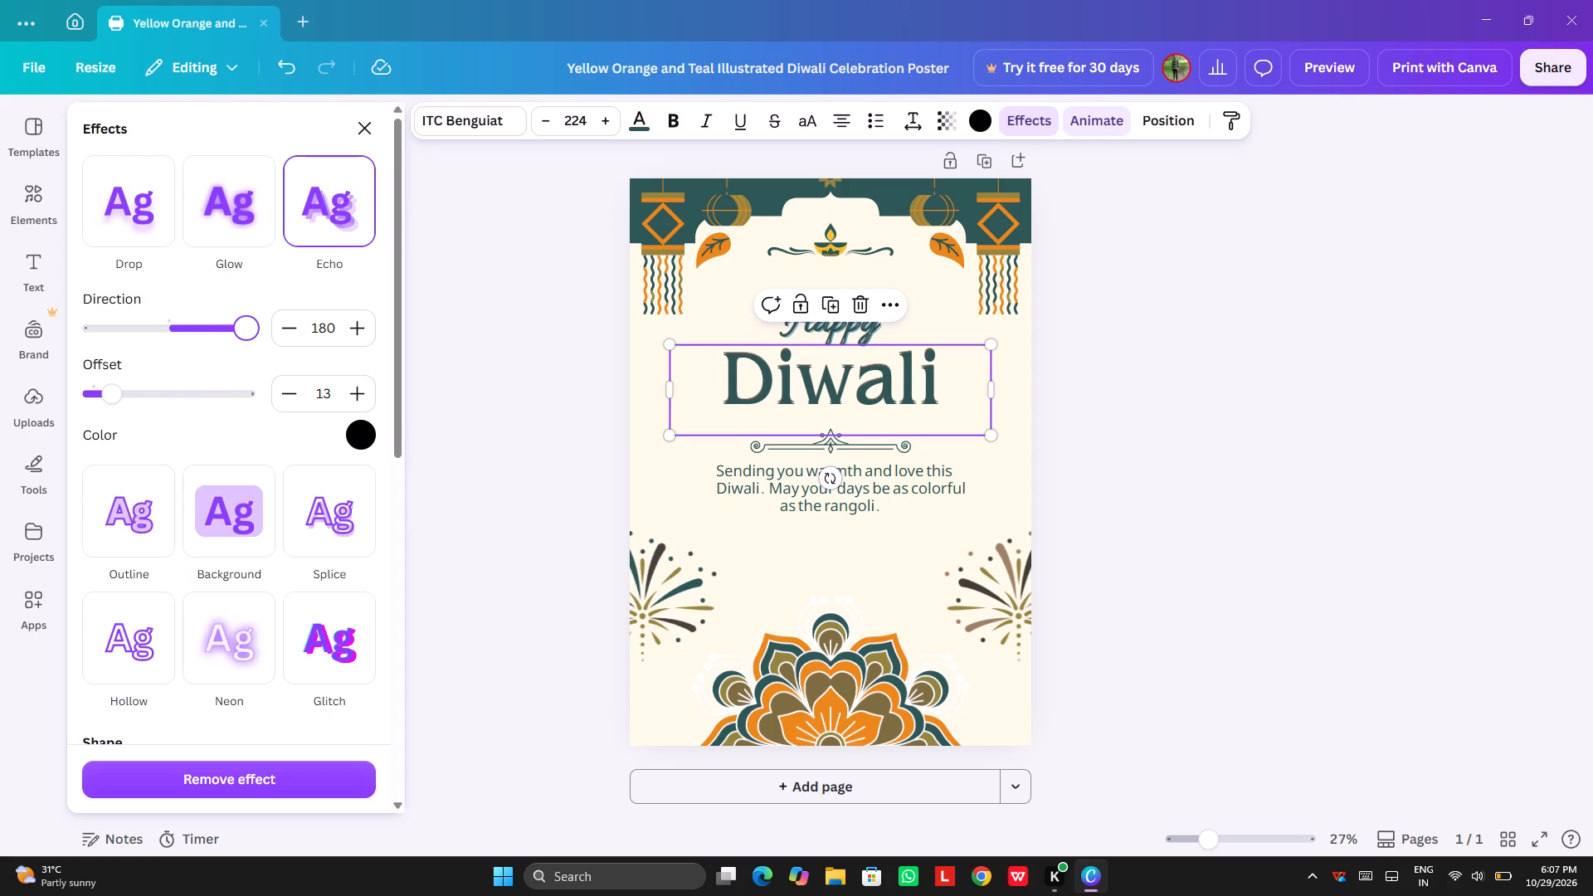
left_click_drag(274, 343, 157, 364)
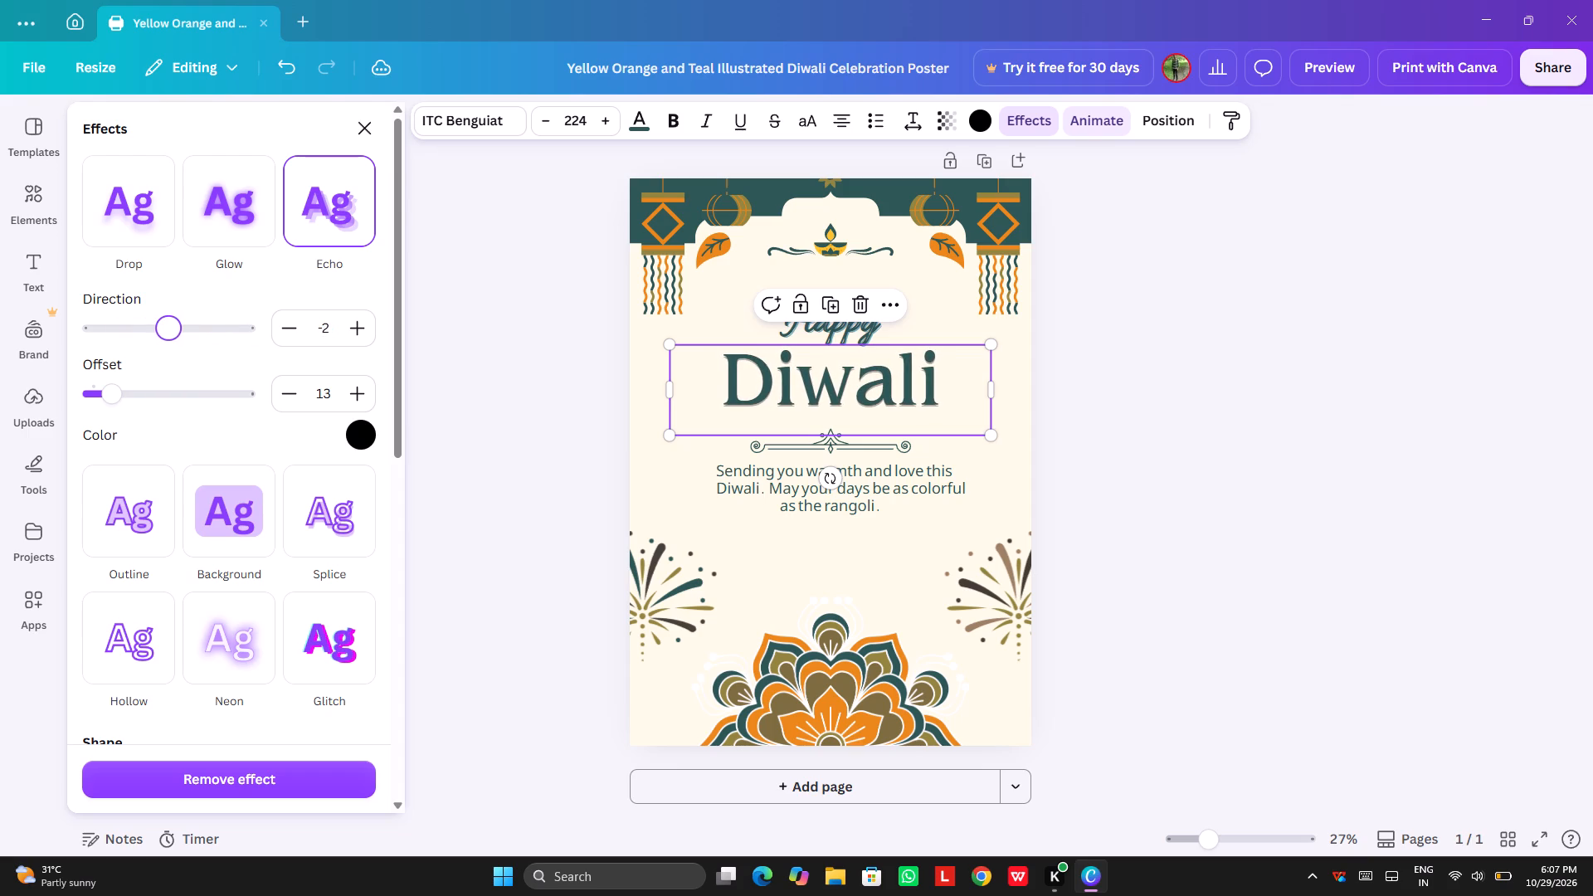
left_click_drag(157, 364, 245, 361)
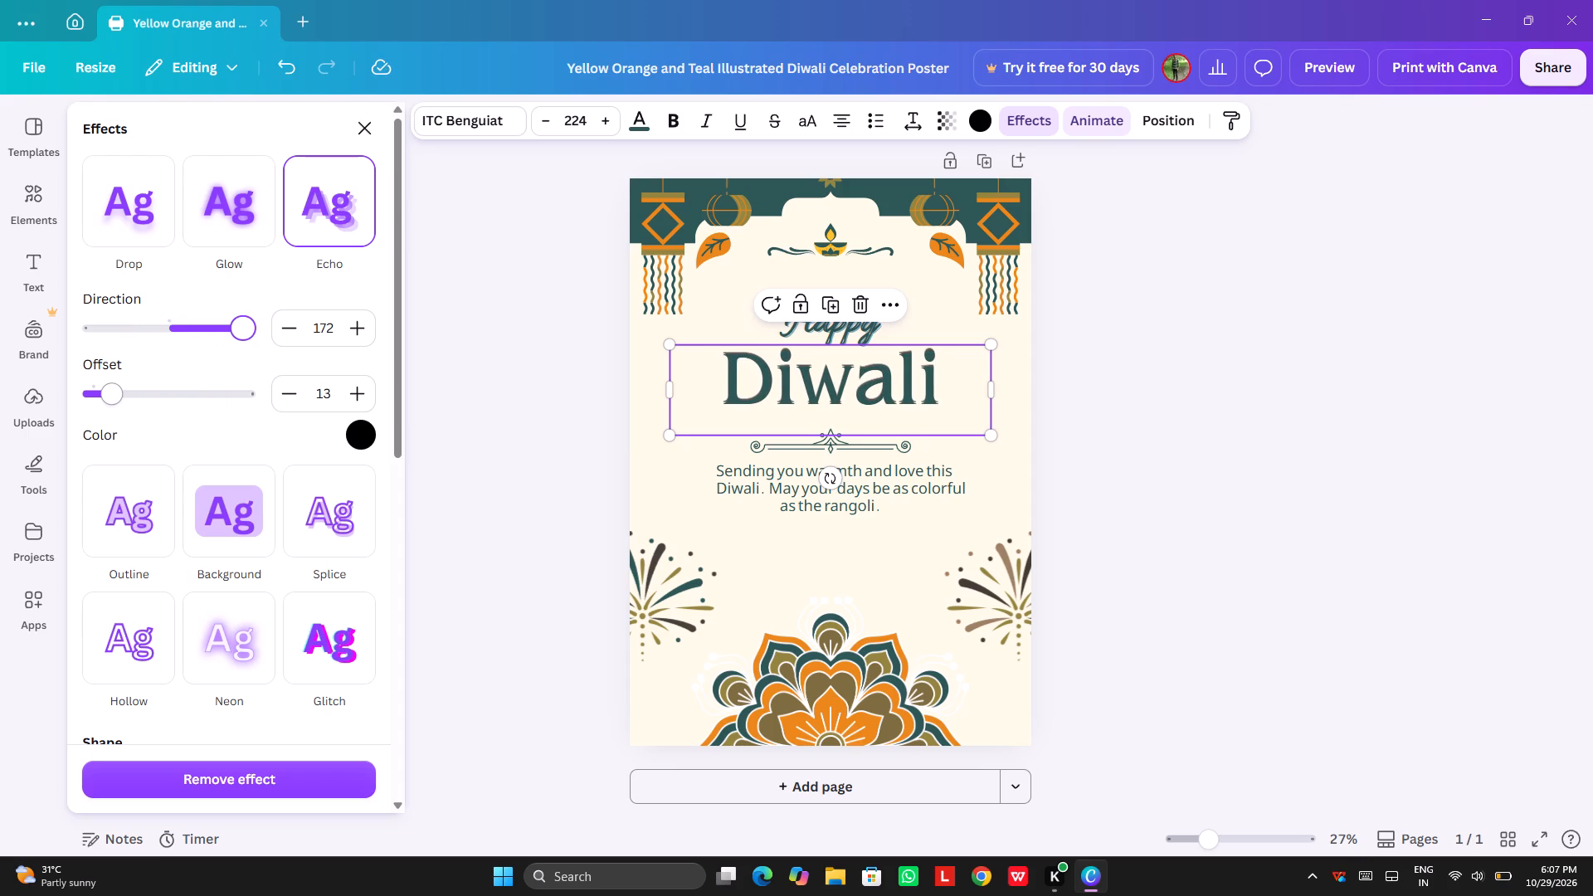
left_click_drag(117, 399, 51, 424)
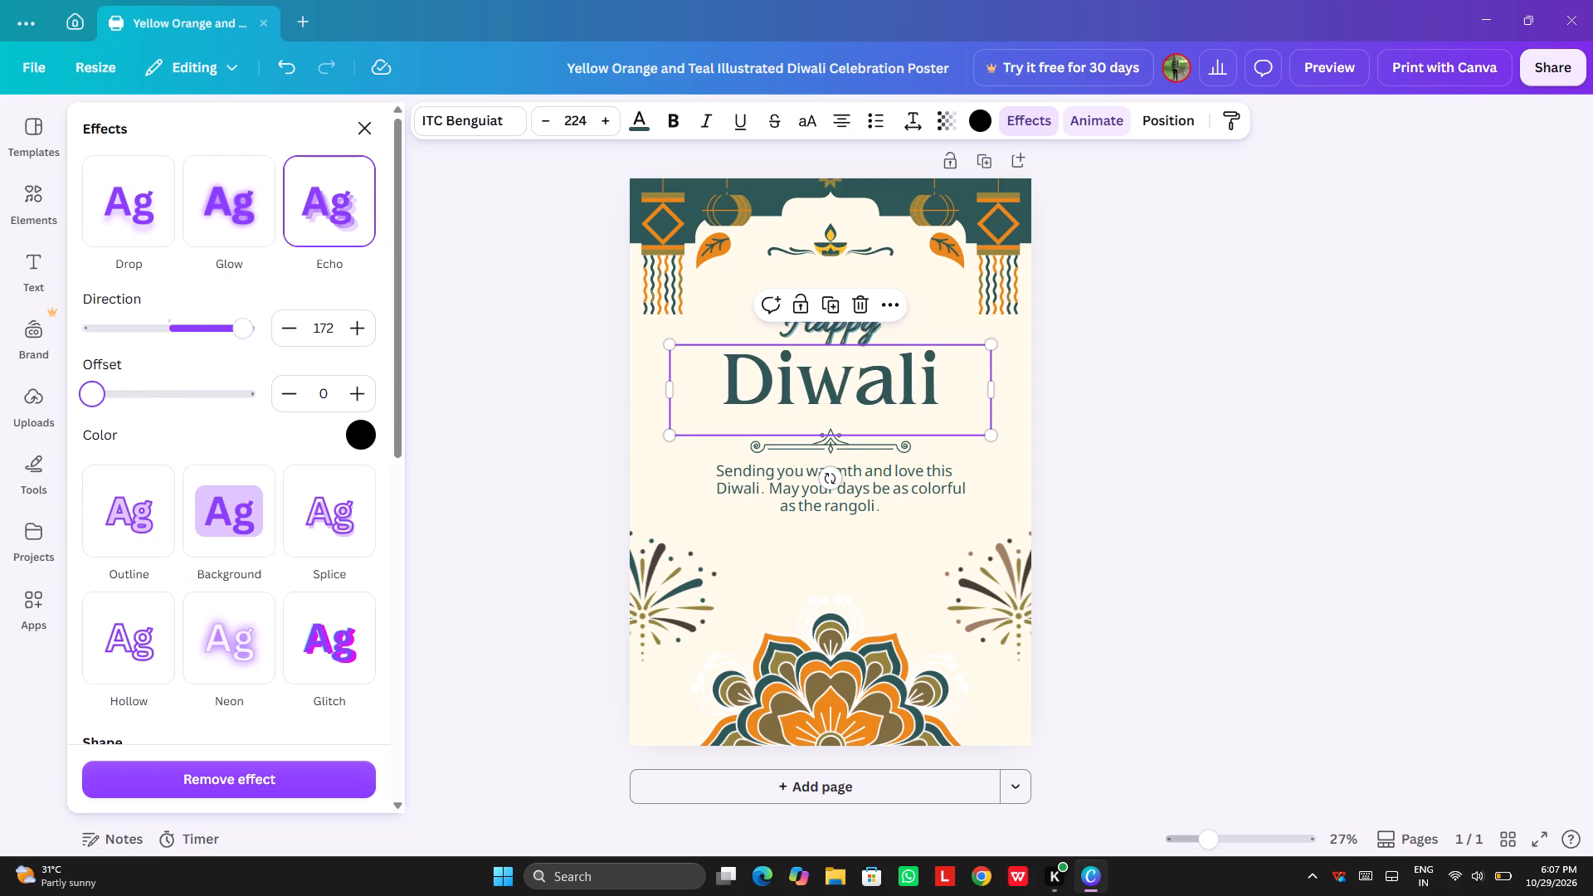
left_click_drag(51, 424, 111, 423)
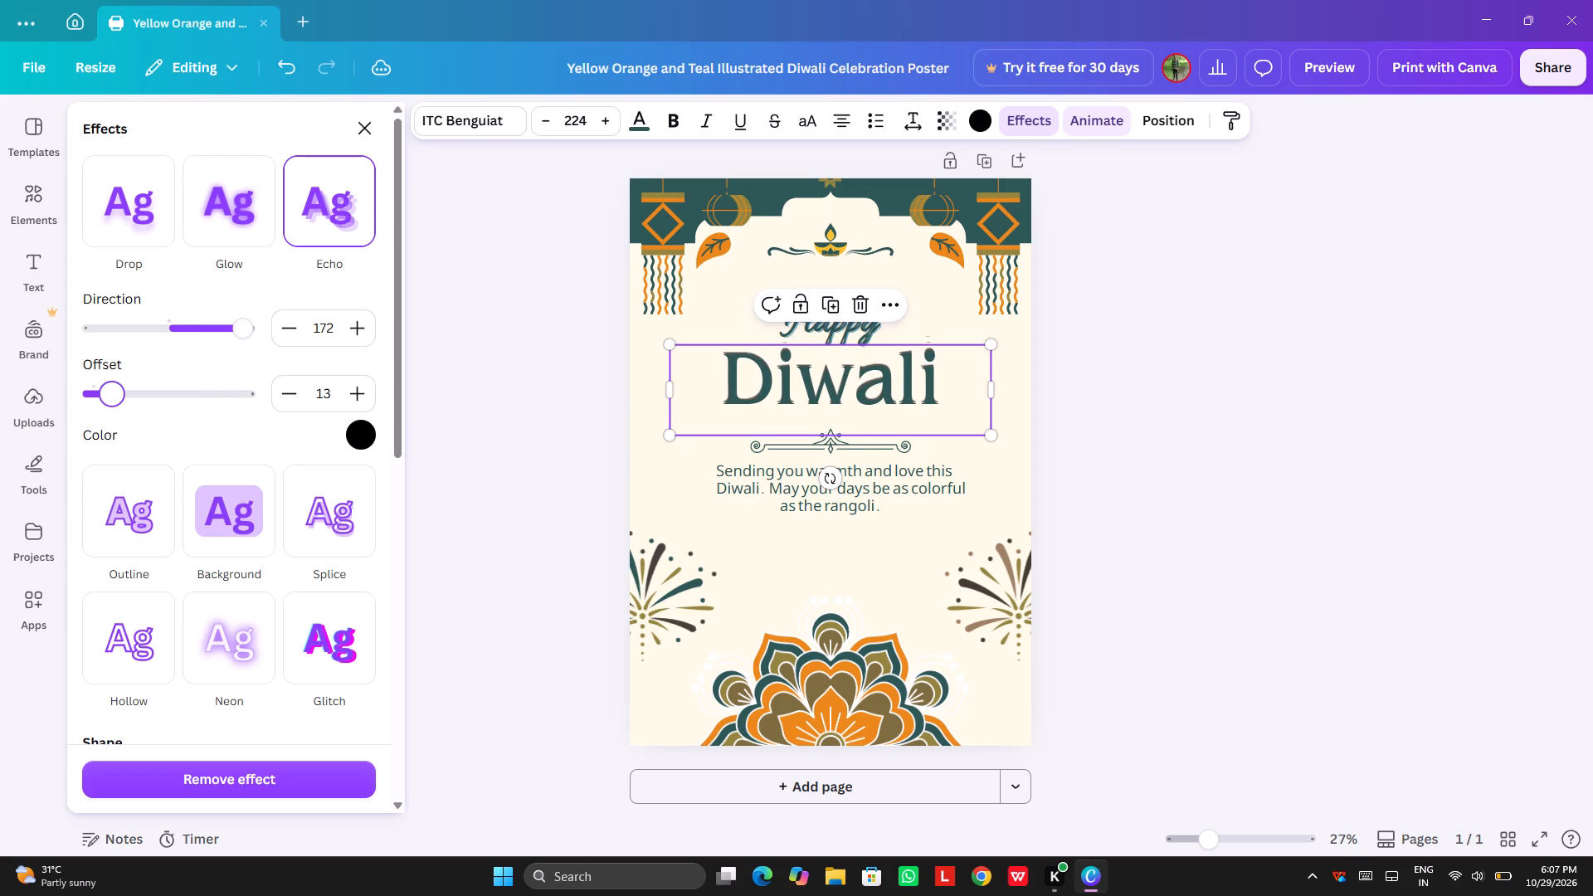
left_click_drag(111, 423, 119, 429)
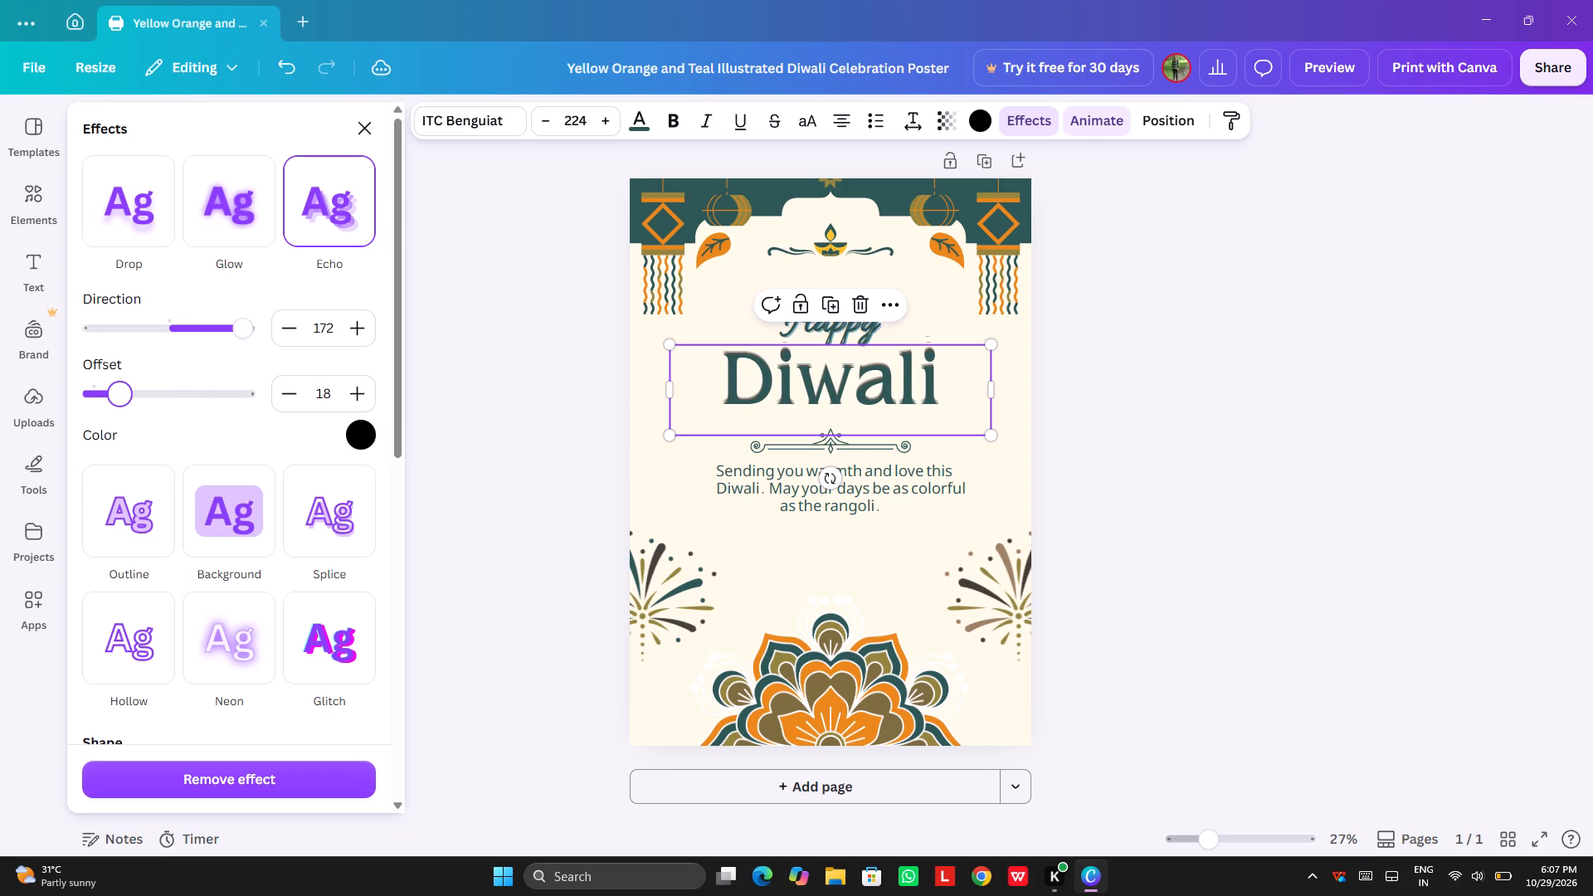
Set the Echo effect's offset on the Diwali title to 14.
left_click_drag(119, 429, 112, 431)
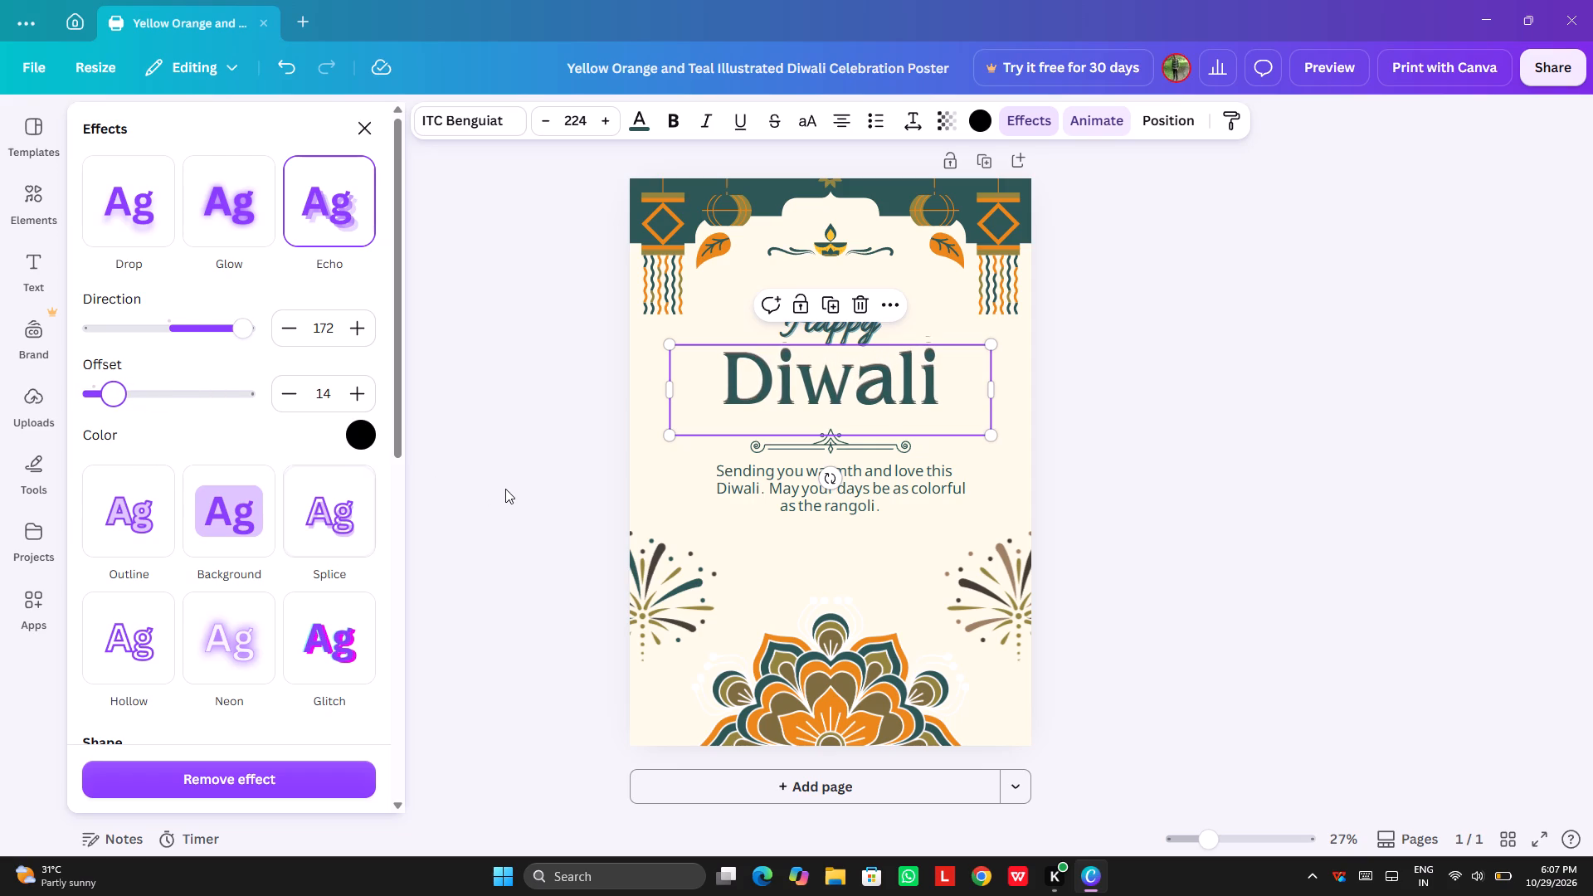
left_click(514, 490)
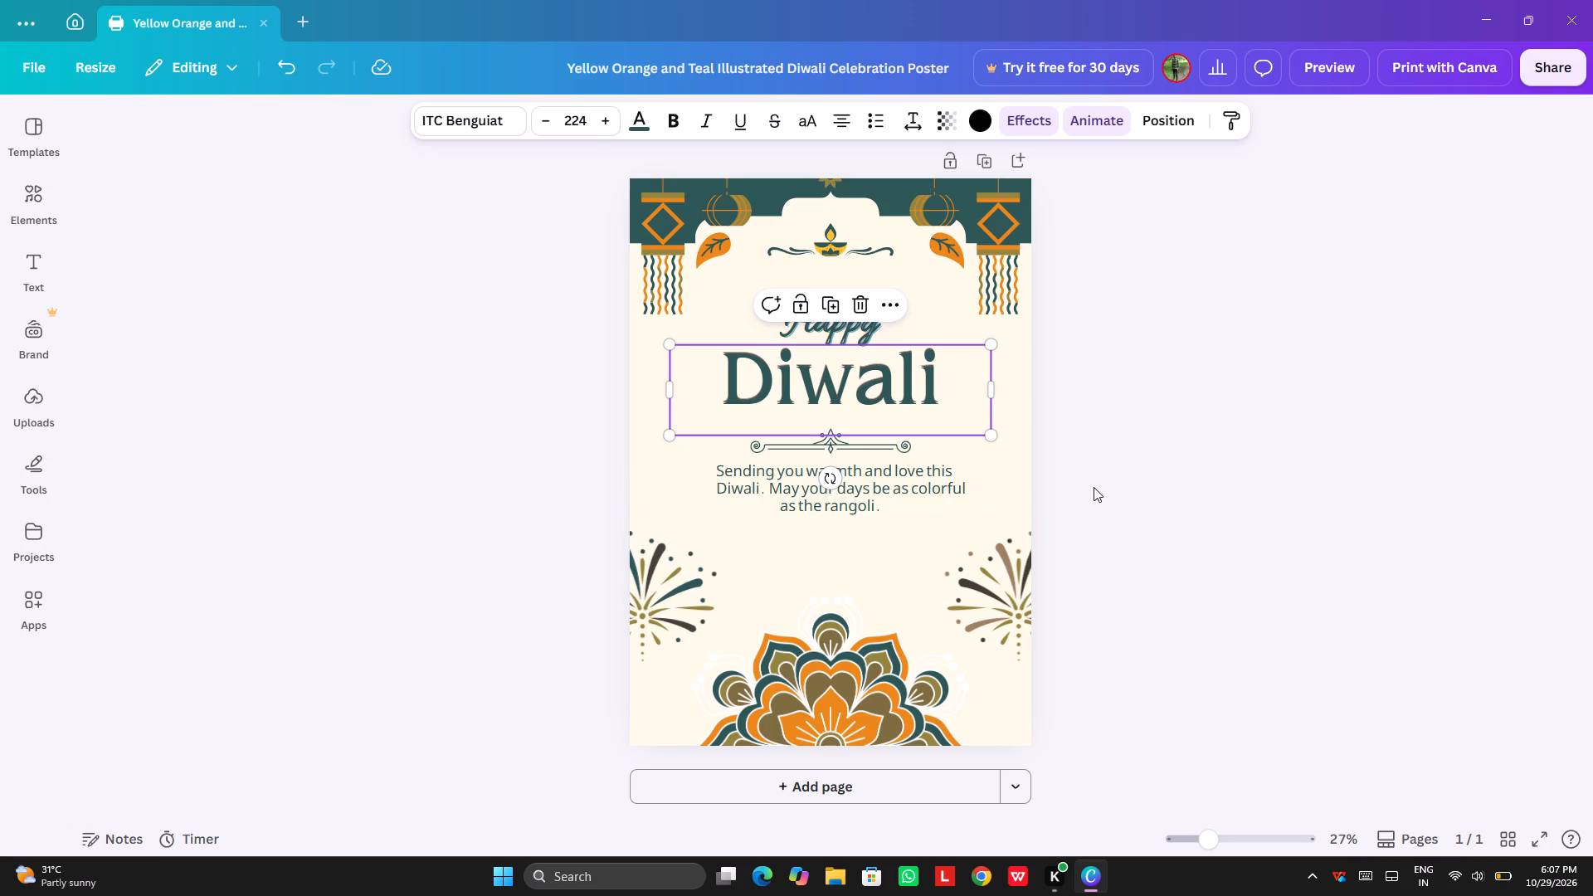
left_click(1094, 487)
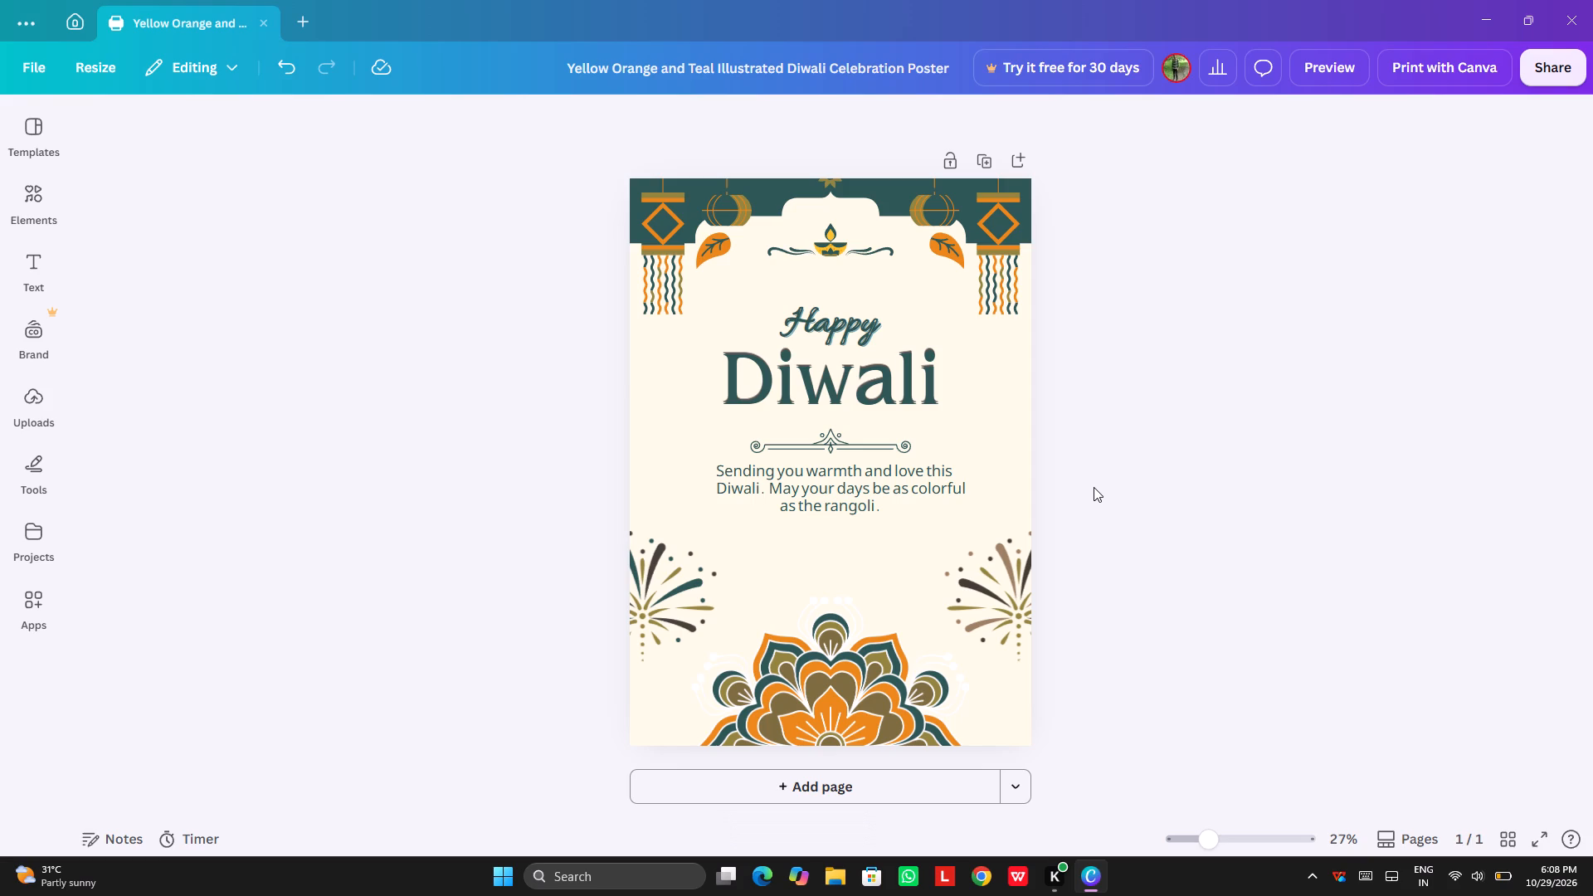
Adjust the transparency of the divider ornament below the Diwali title, ending at 99.
left_click(885, 449)
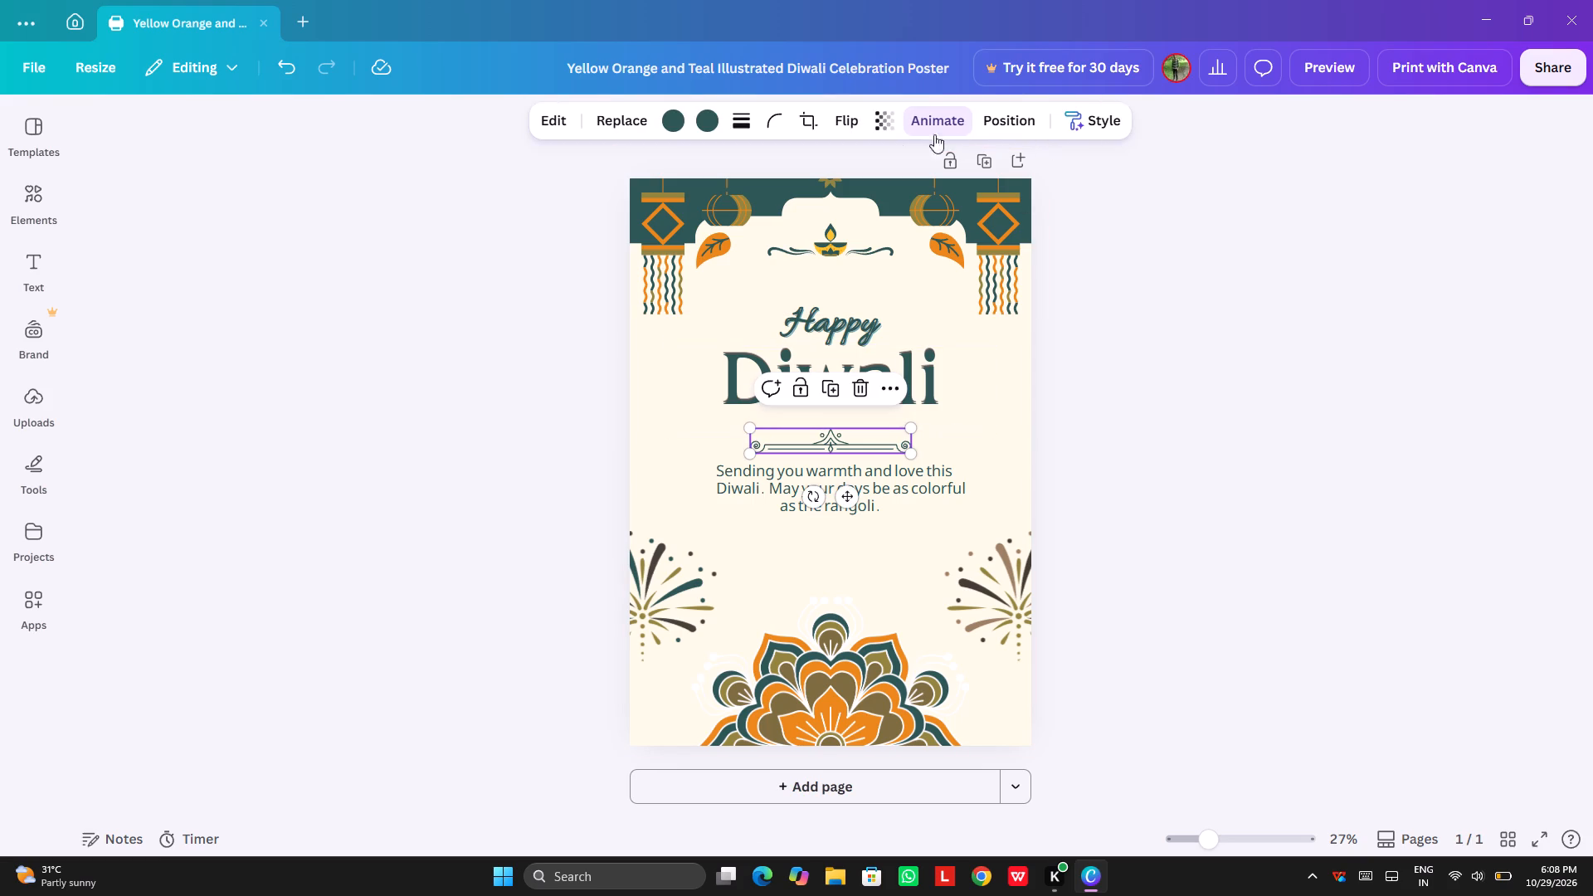
left_click(882, 133)
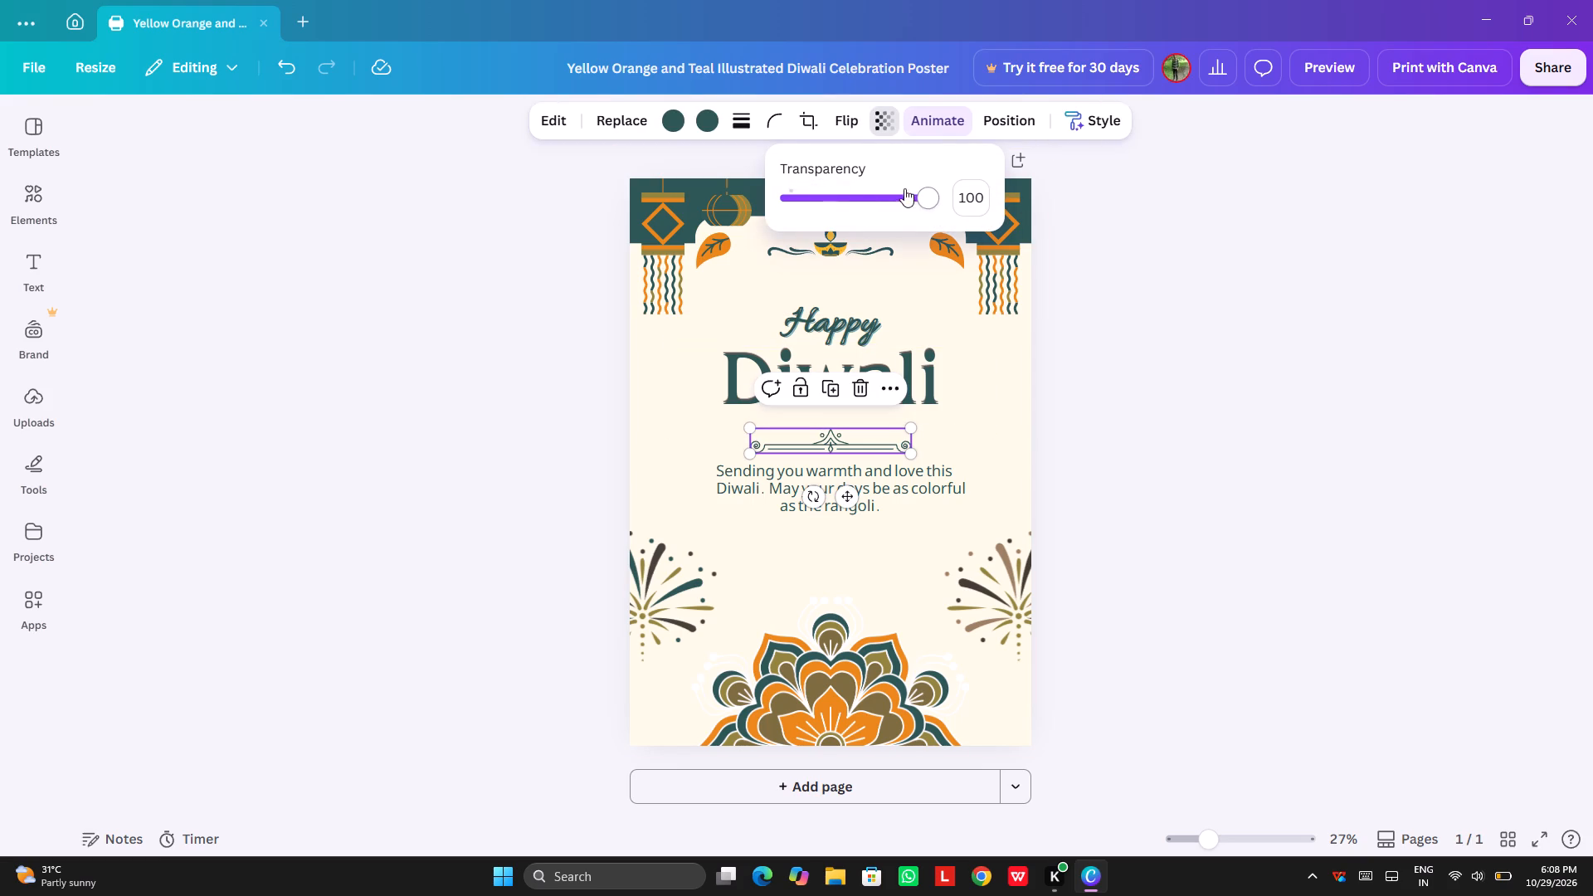
left_click(895, 196)
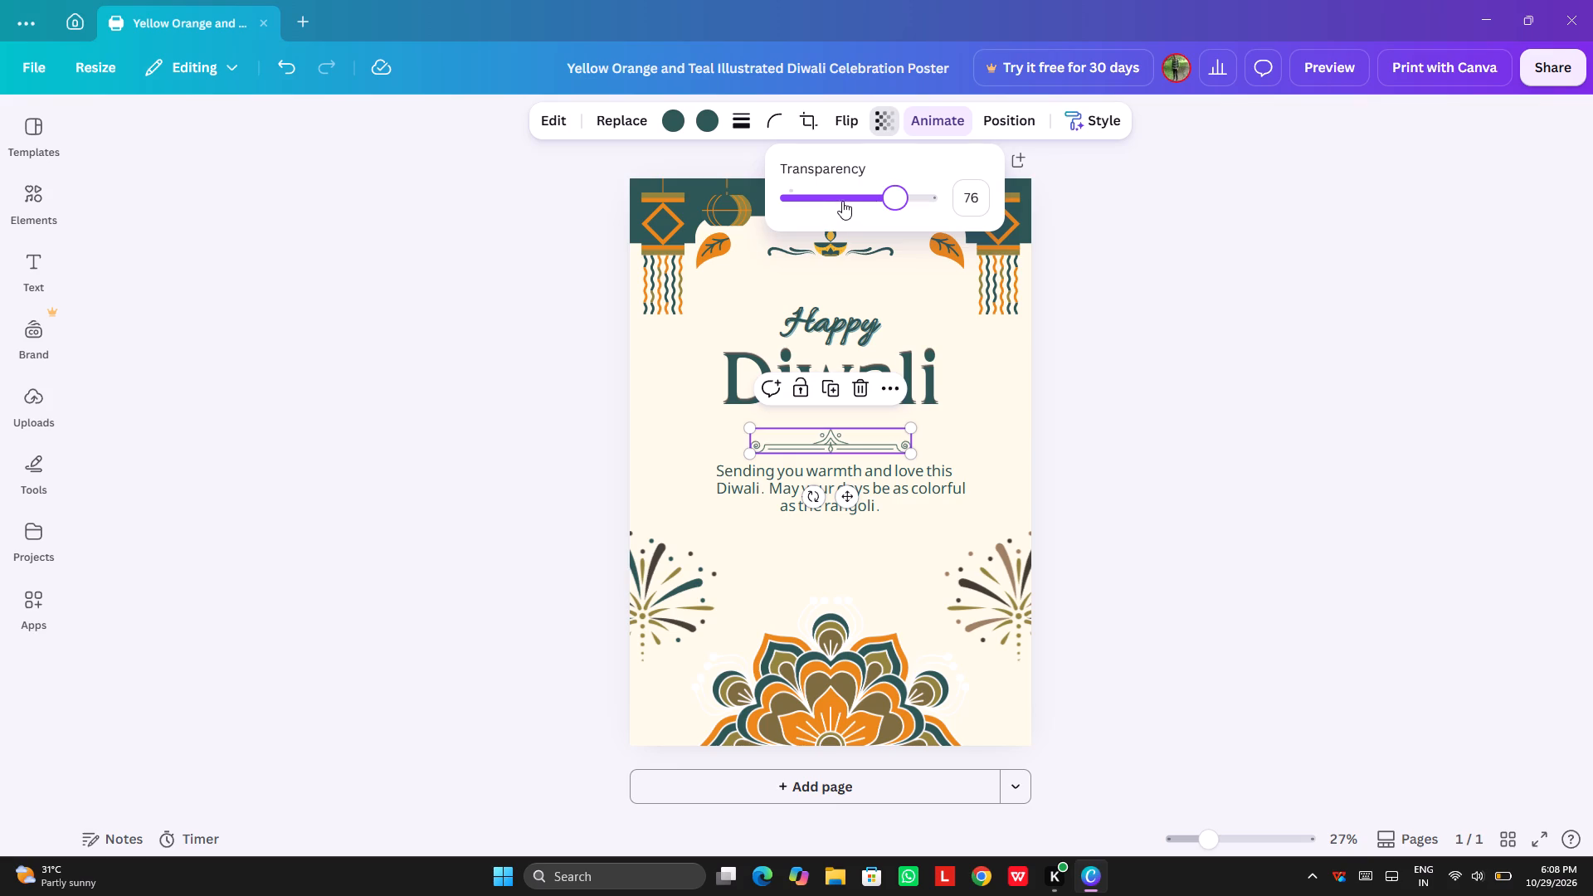
left_click(840, 200)
left_click(928, 197)
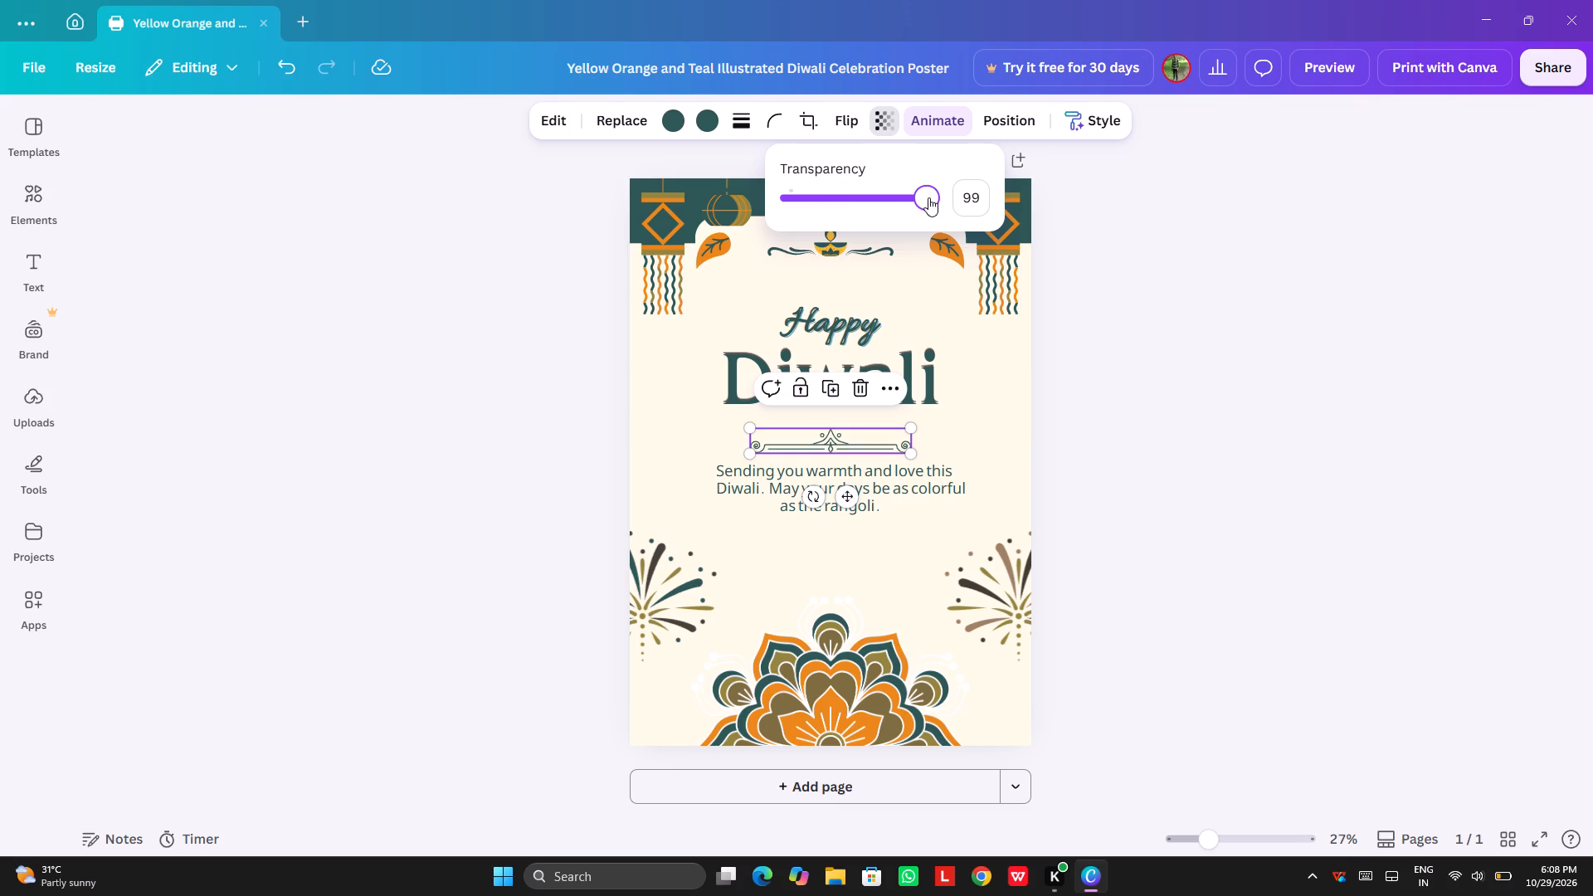
left_click(880, 115)
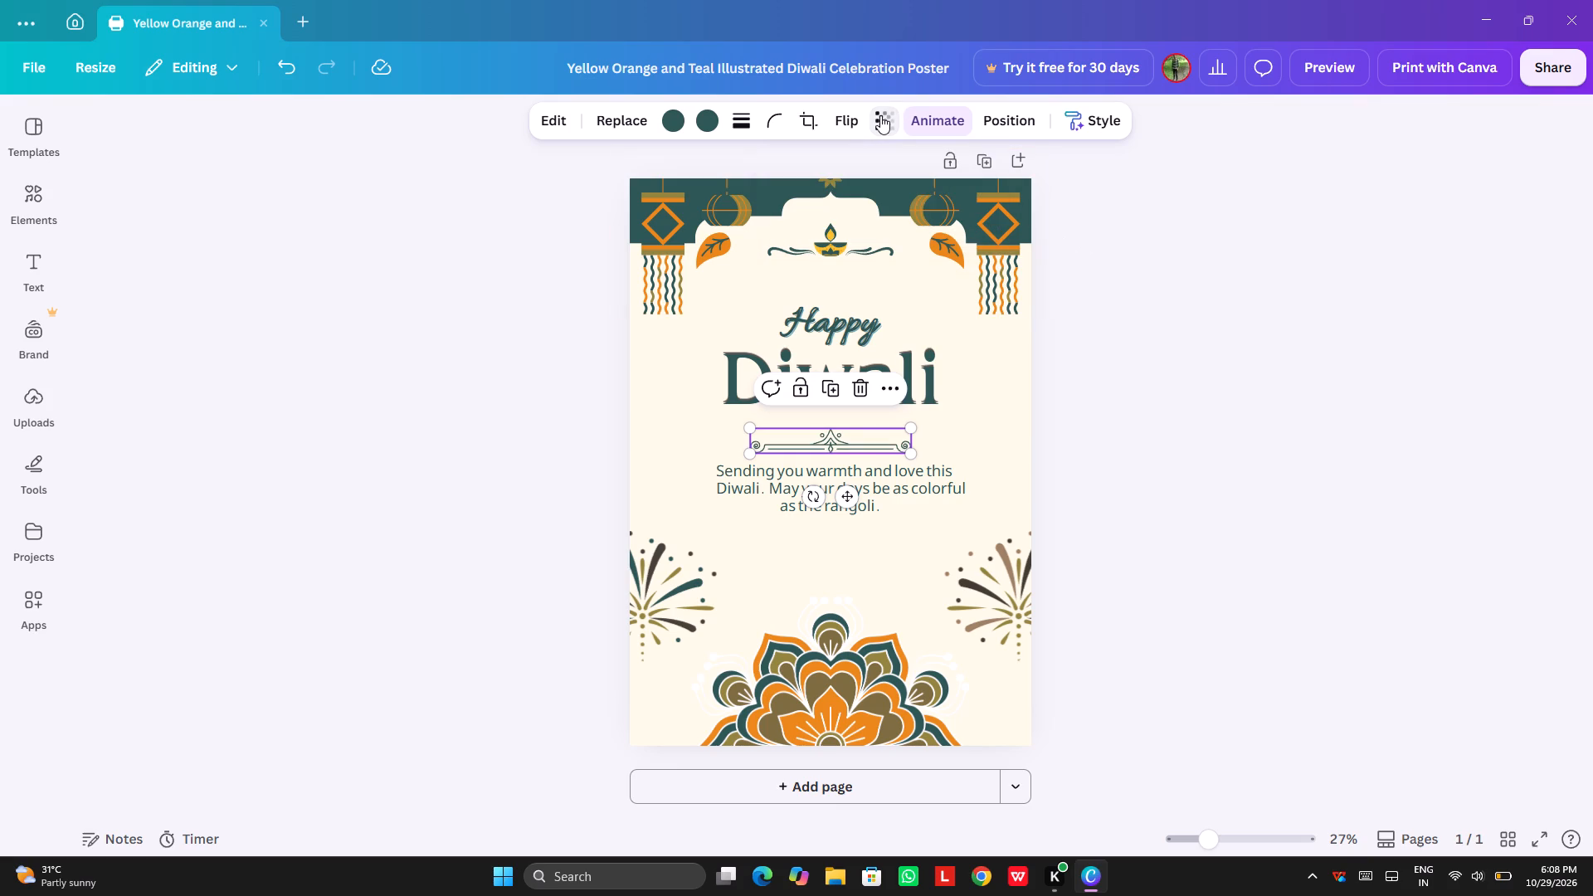
left_click(880, 115)
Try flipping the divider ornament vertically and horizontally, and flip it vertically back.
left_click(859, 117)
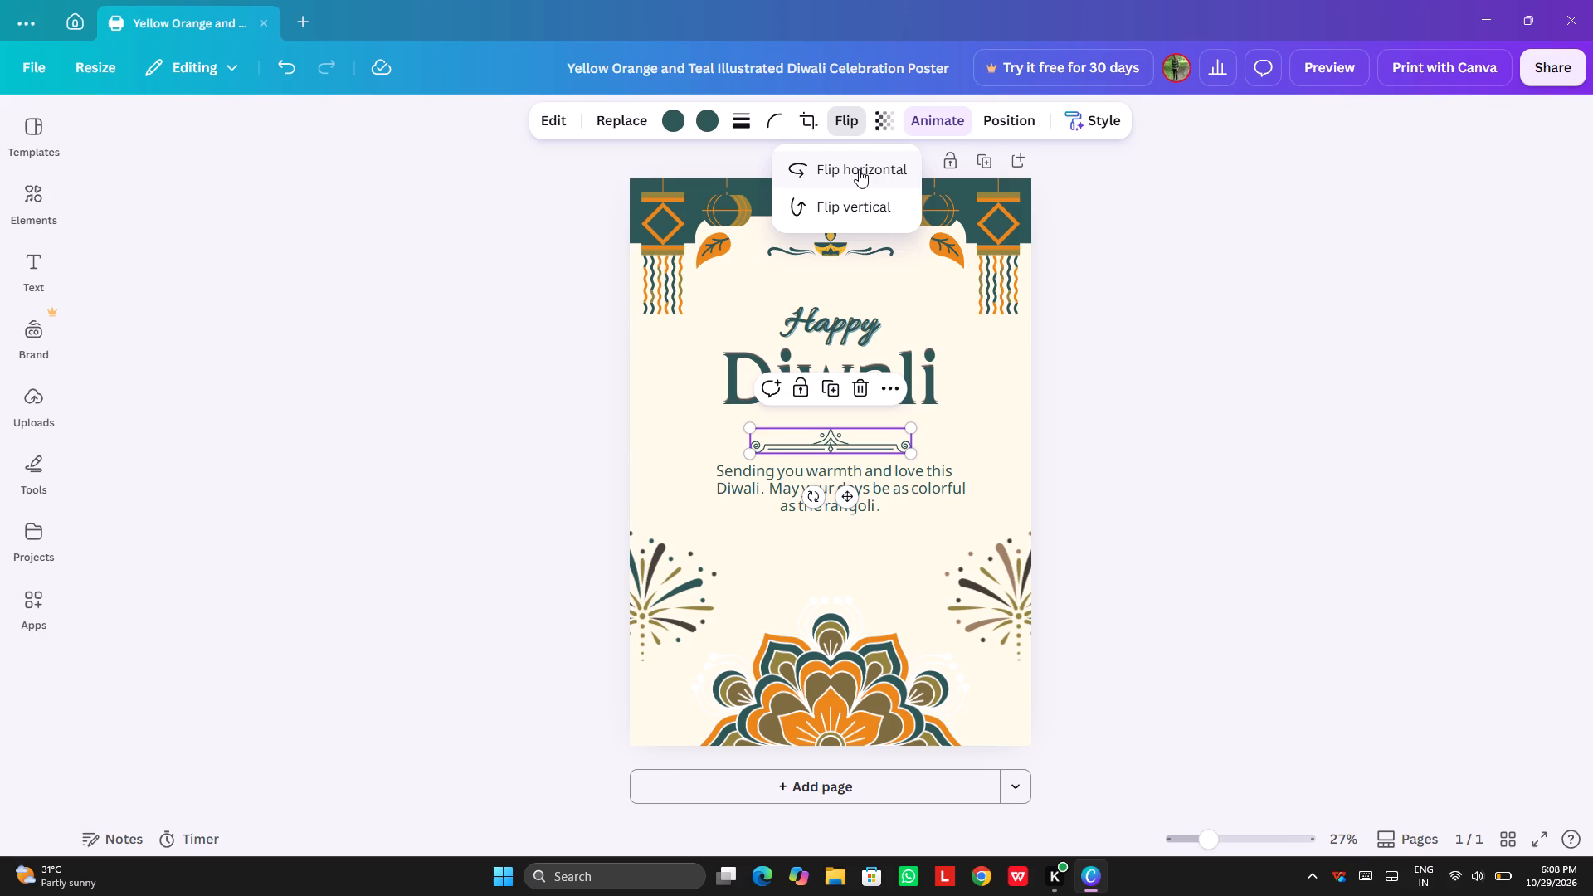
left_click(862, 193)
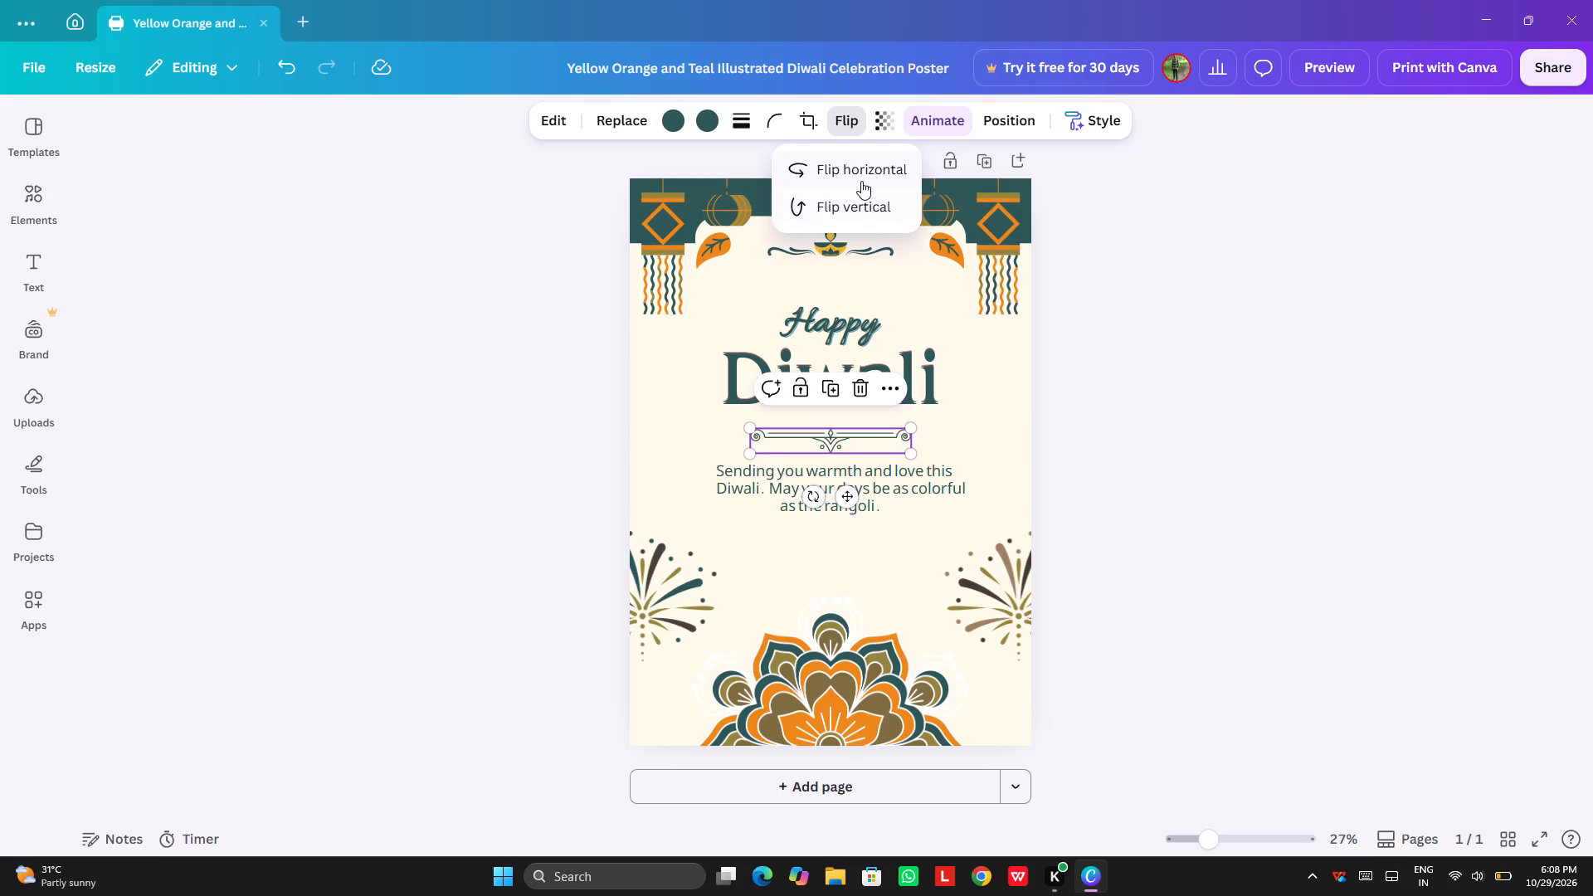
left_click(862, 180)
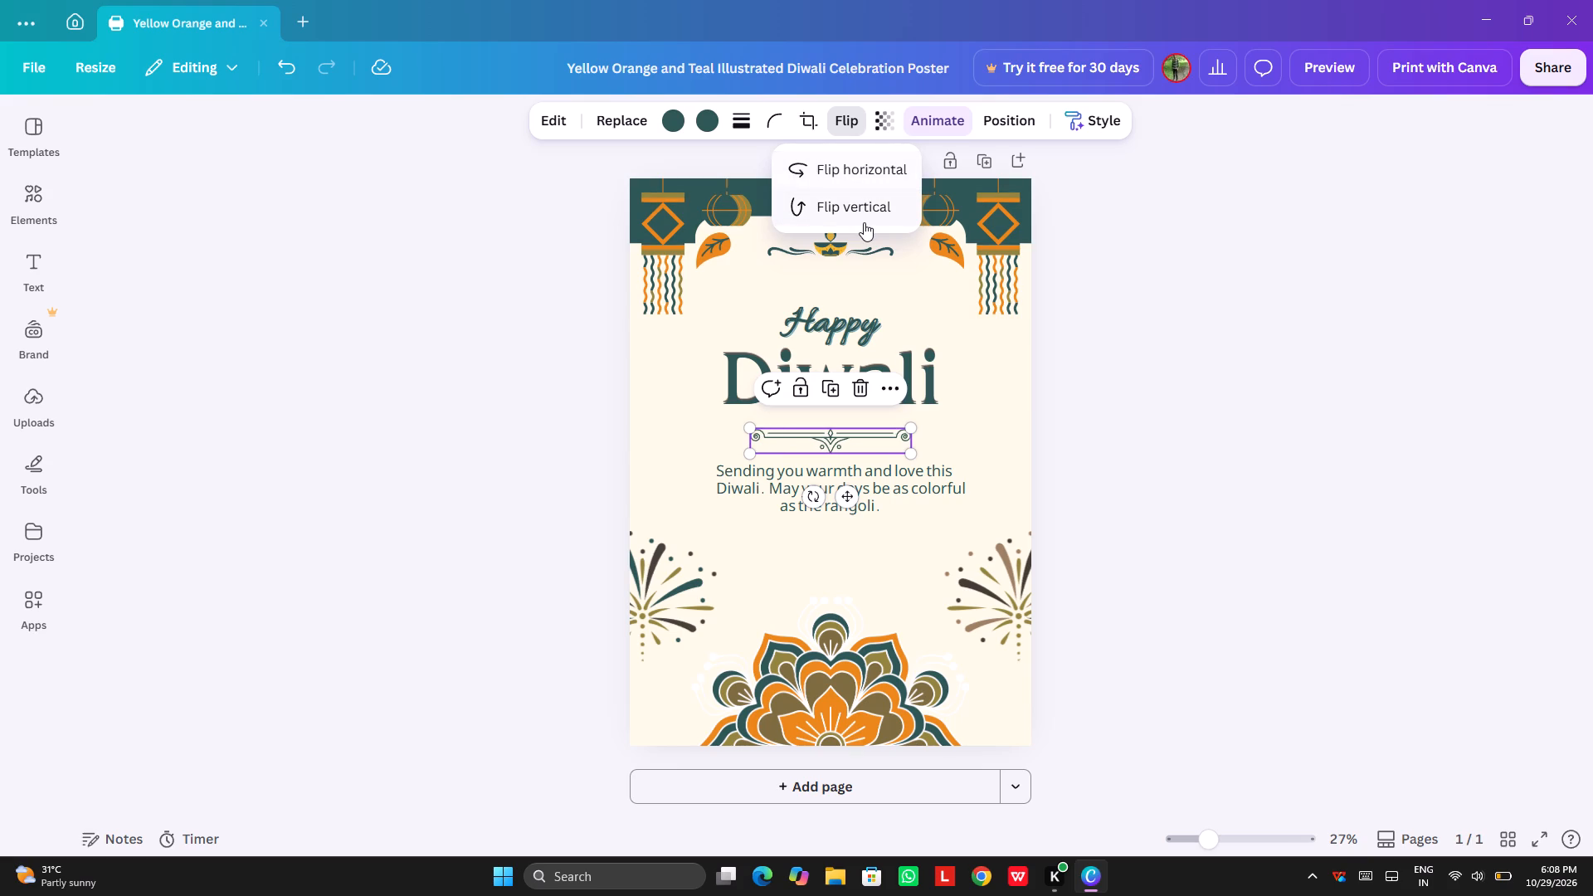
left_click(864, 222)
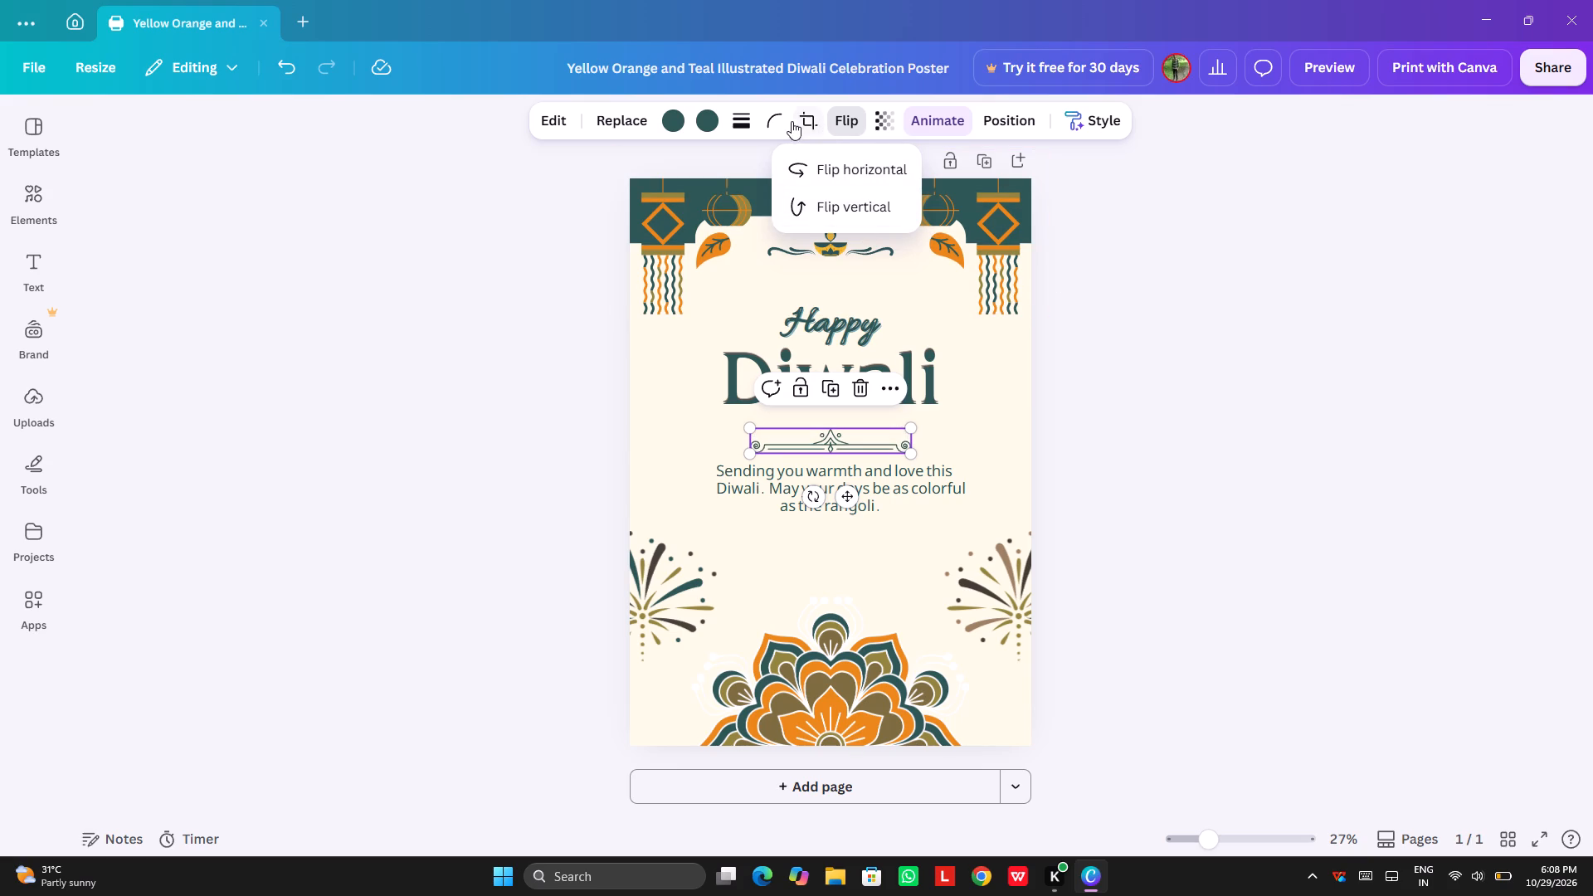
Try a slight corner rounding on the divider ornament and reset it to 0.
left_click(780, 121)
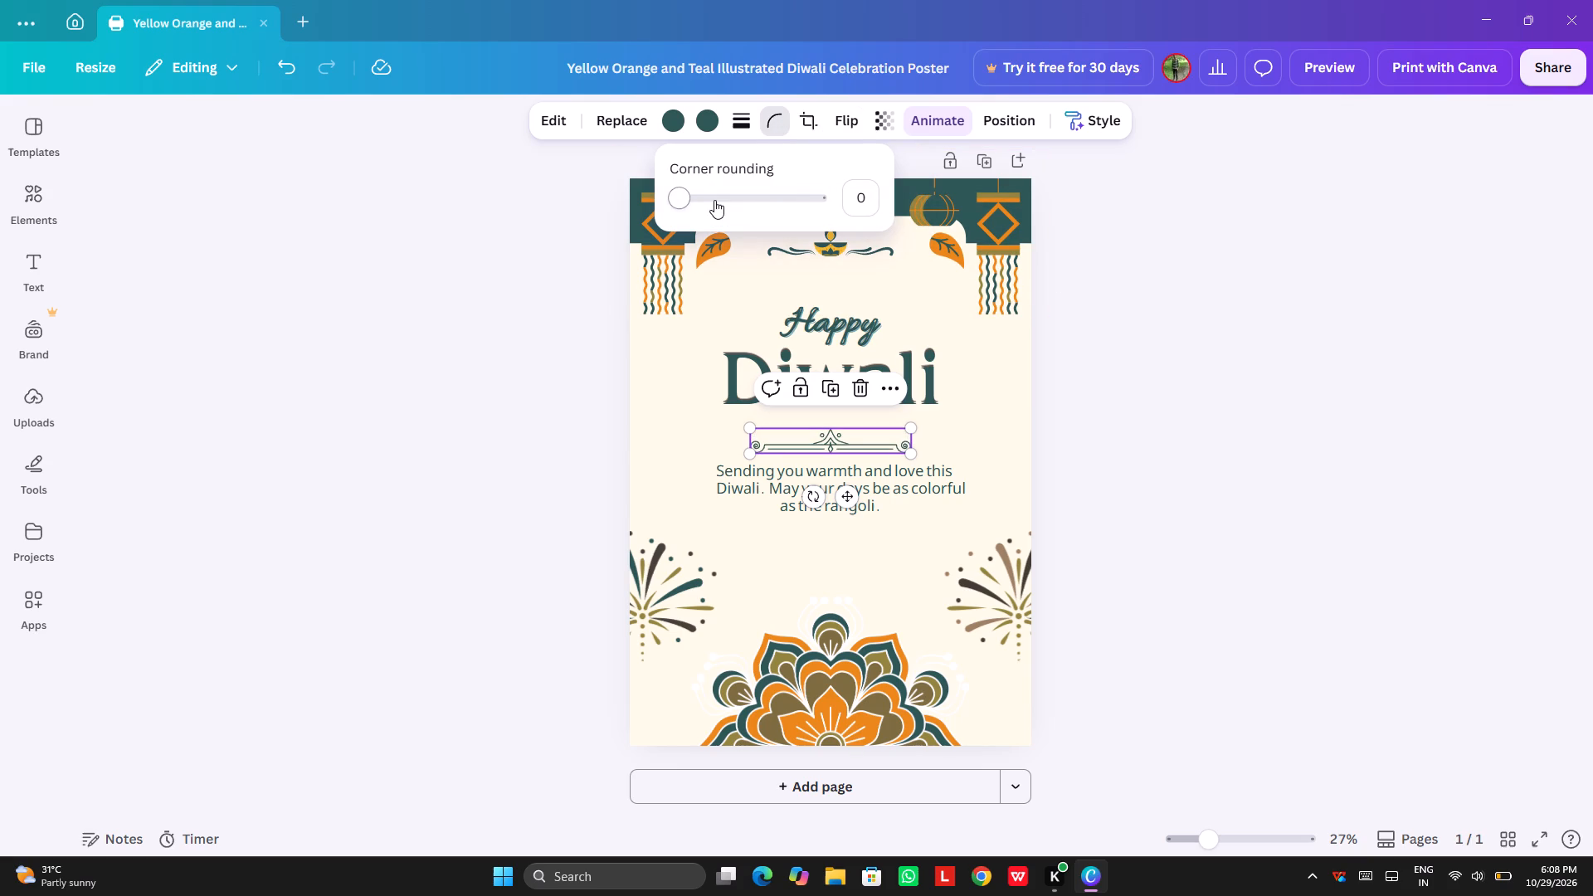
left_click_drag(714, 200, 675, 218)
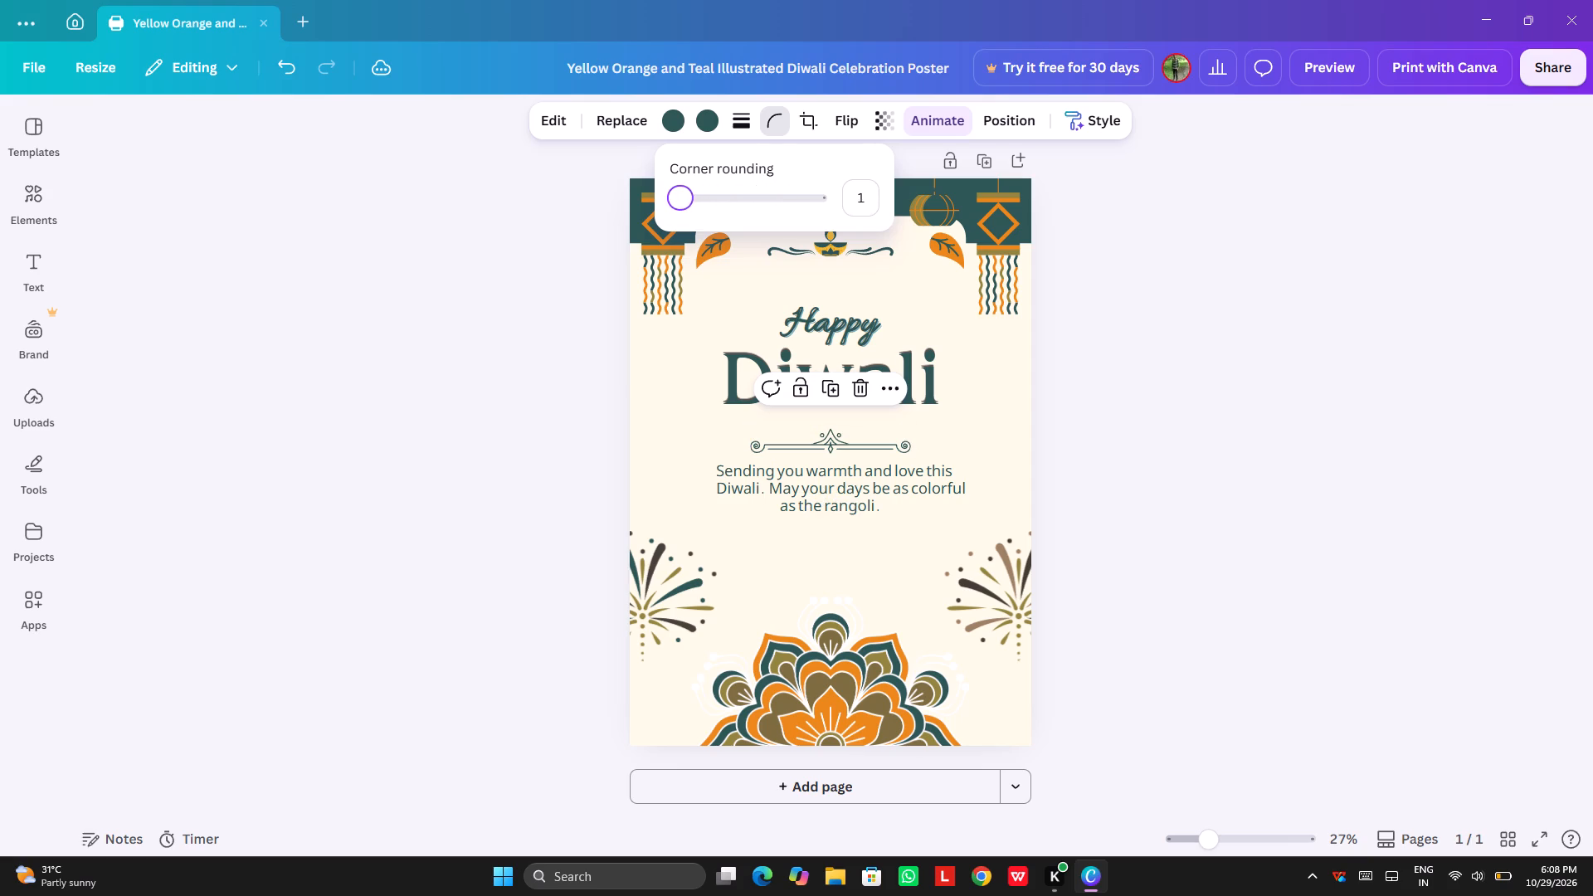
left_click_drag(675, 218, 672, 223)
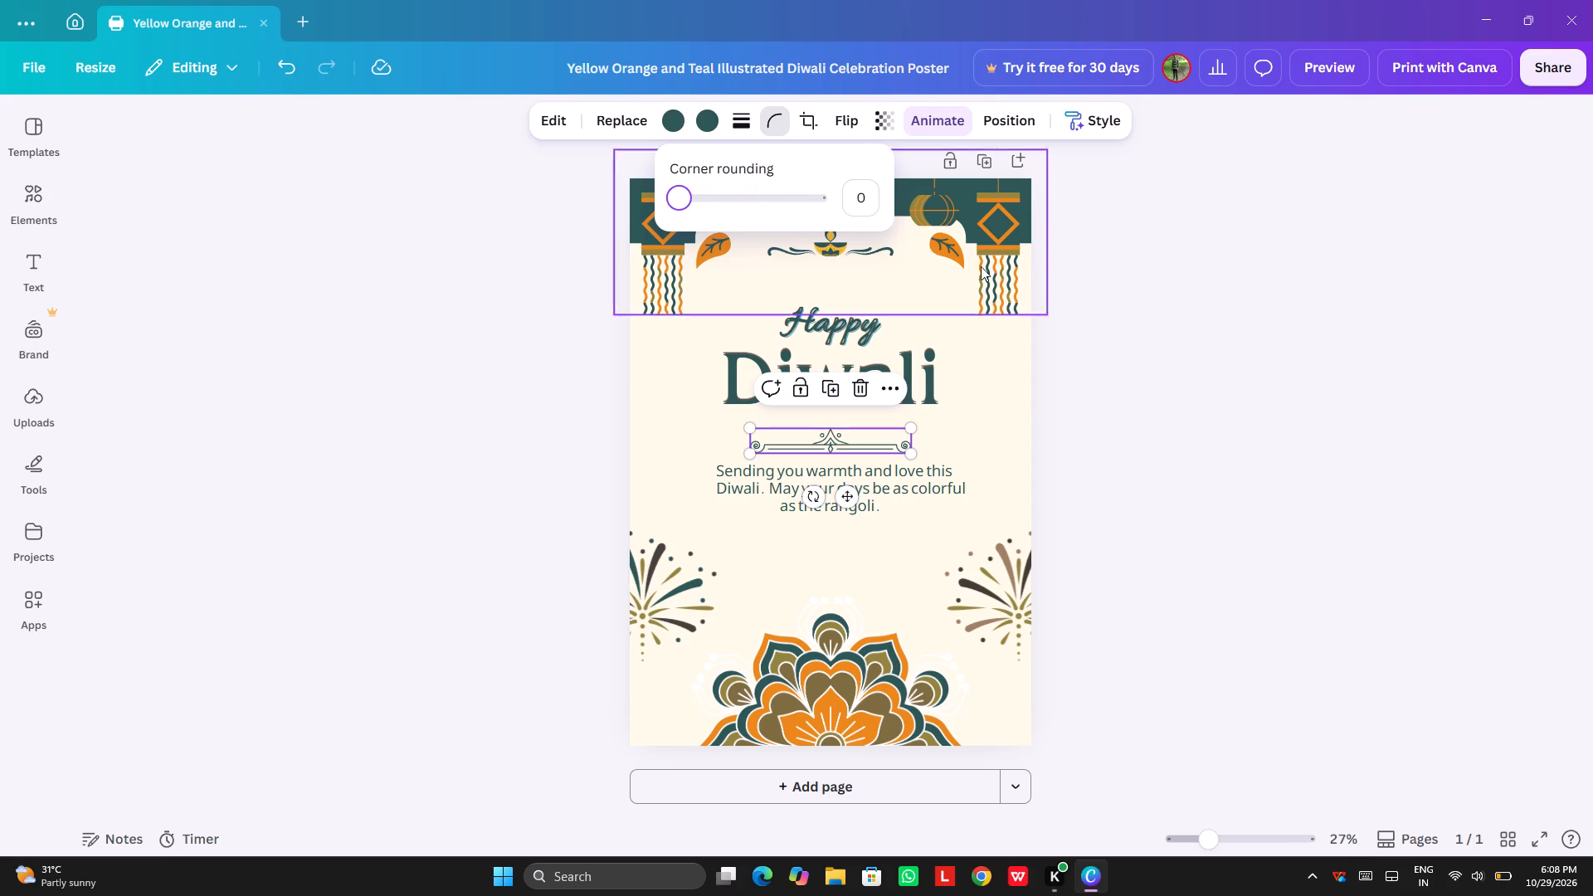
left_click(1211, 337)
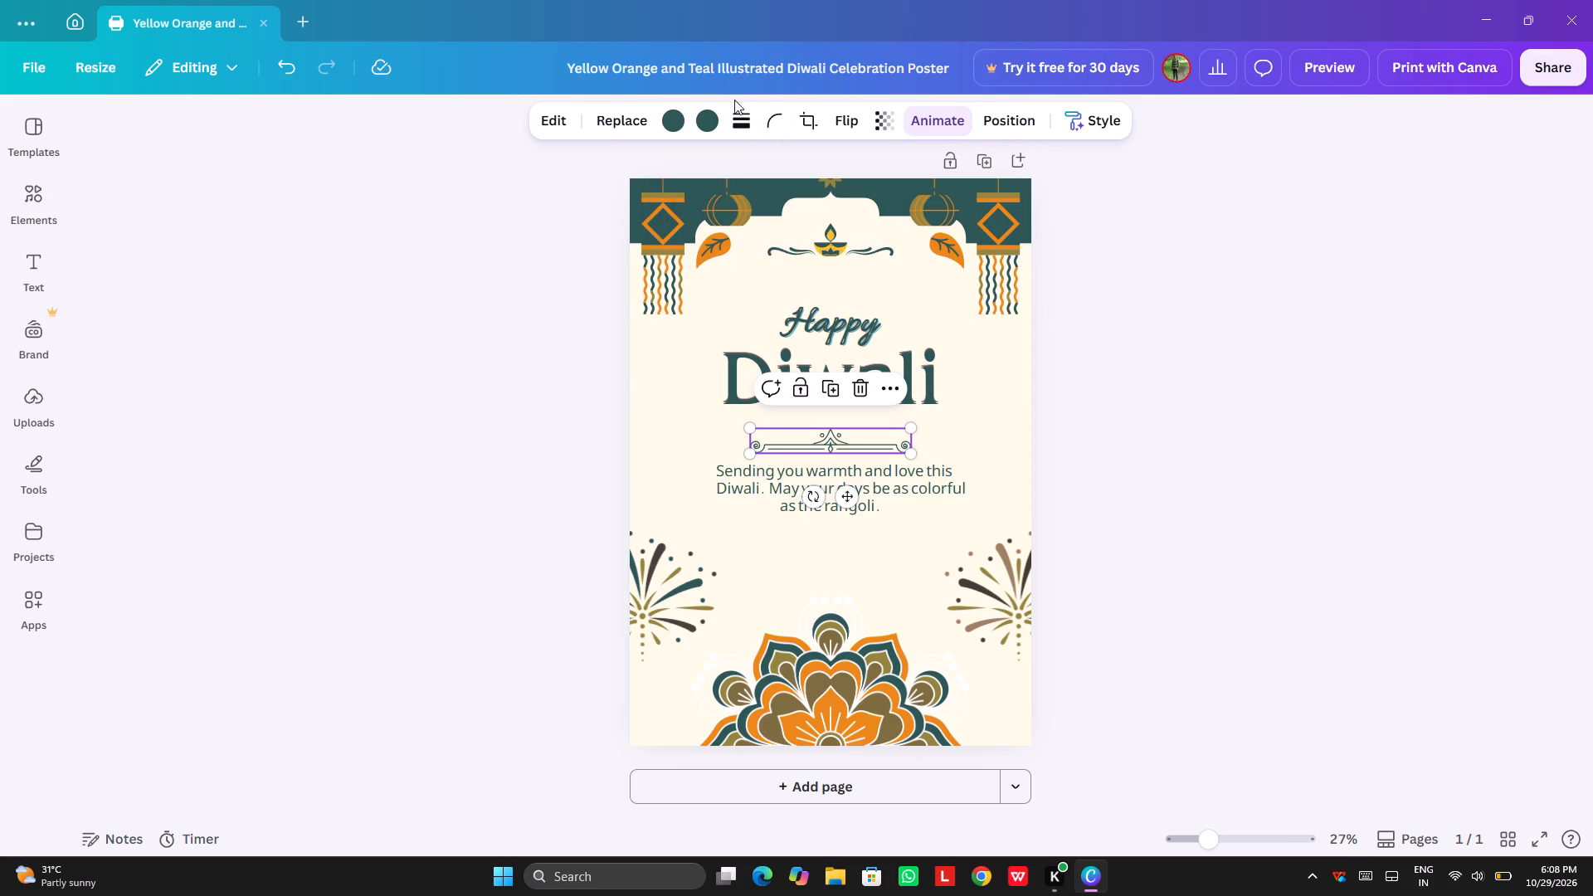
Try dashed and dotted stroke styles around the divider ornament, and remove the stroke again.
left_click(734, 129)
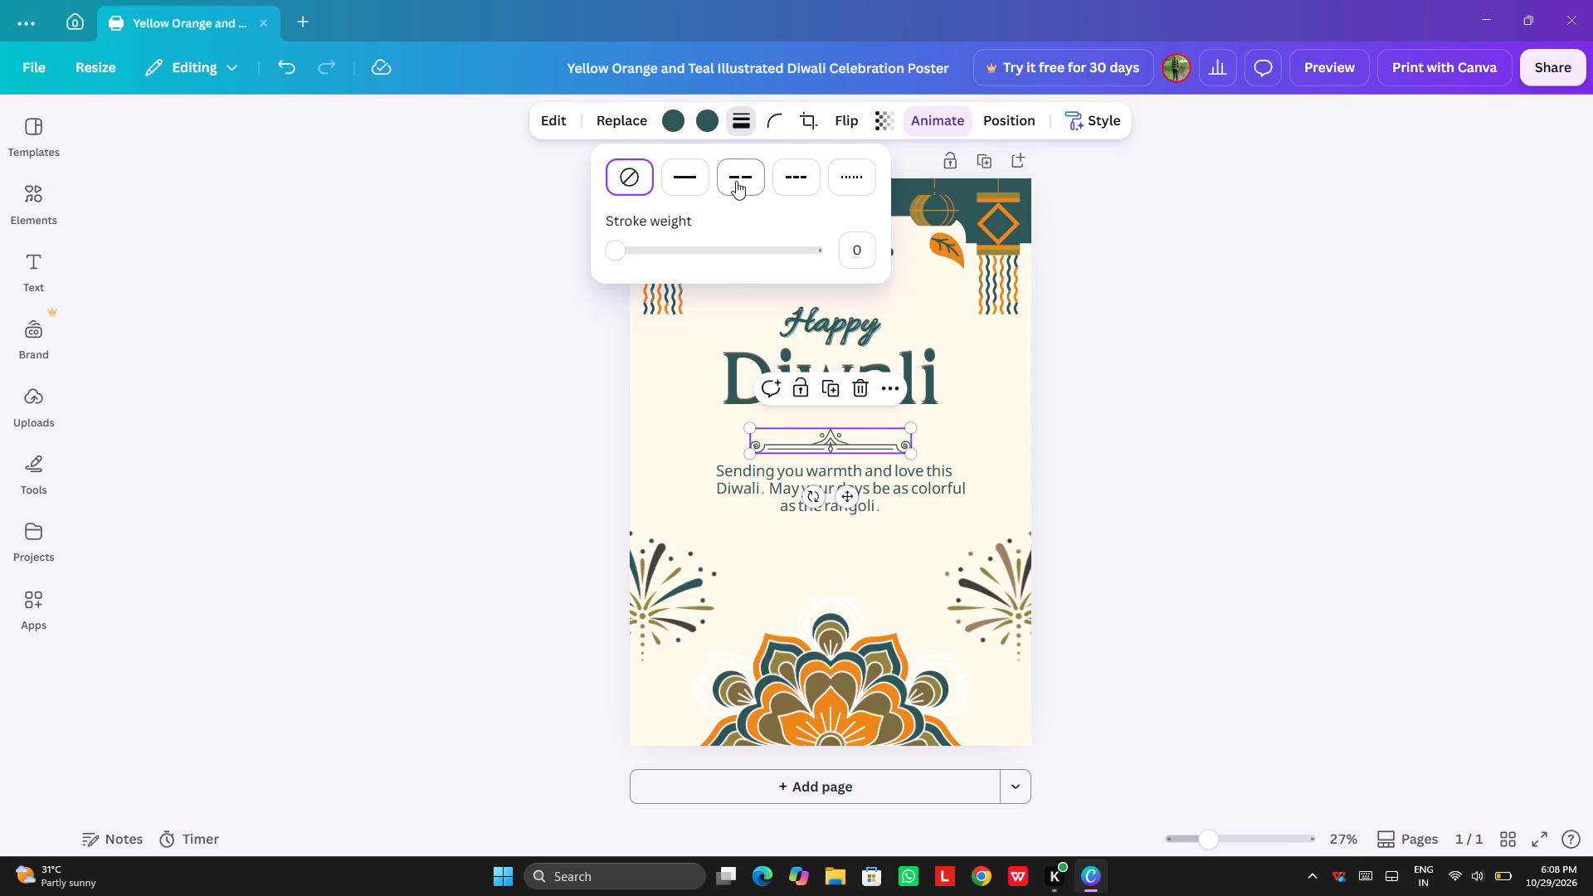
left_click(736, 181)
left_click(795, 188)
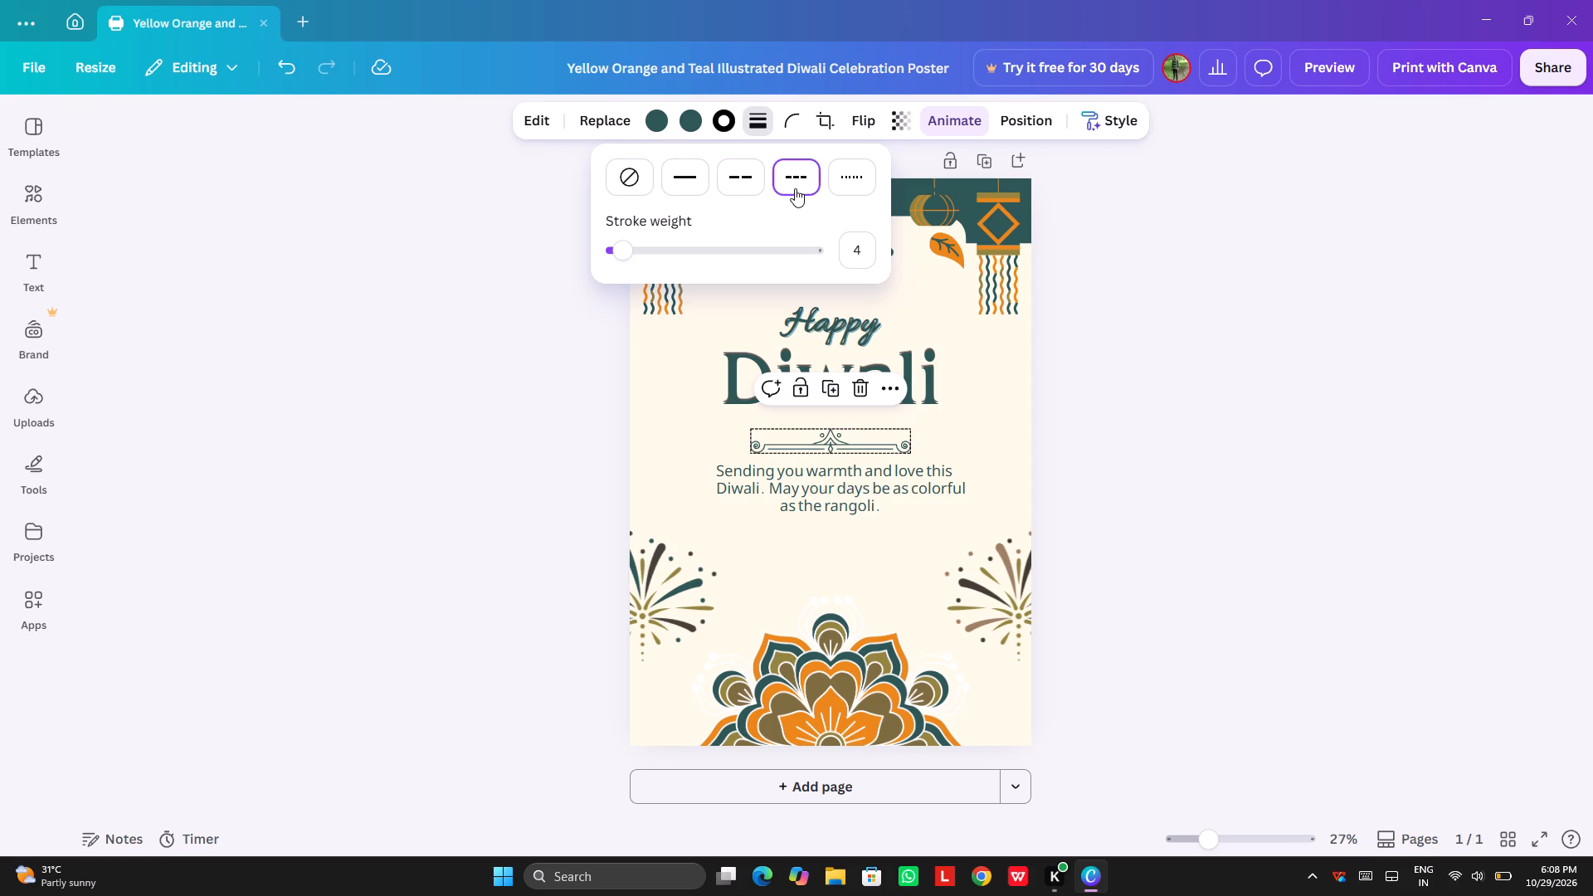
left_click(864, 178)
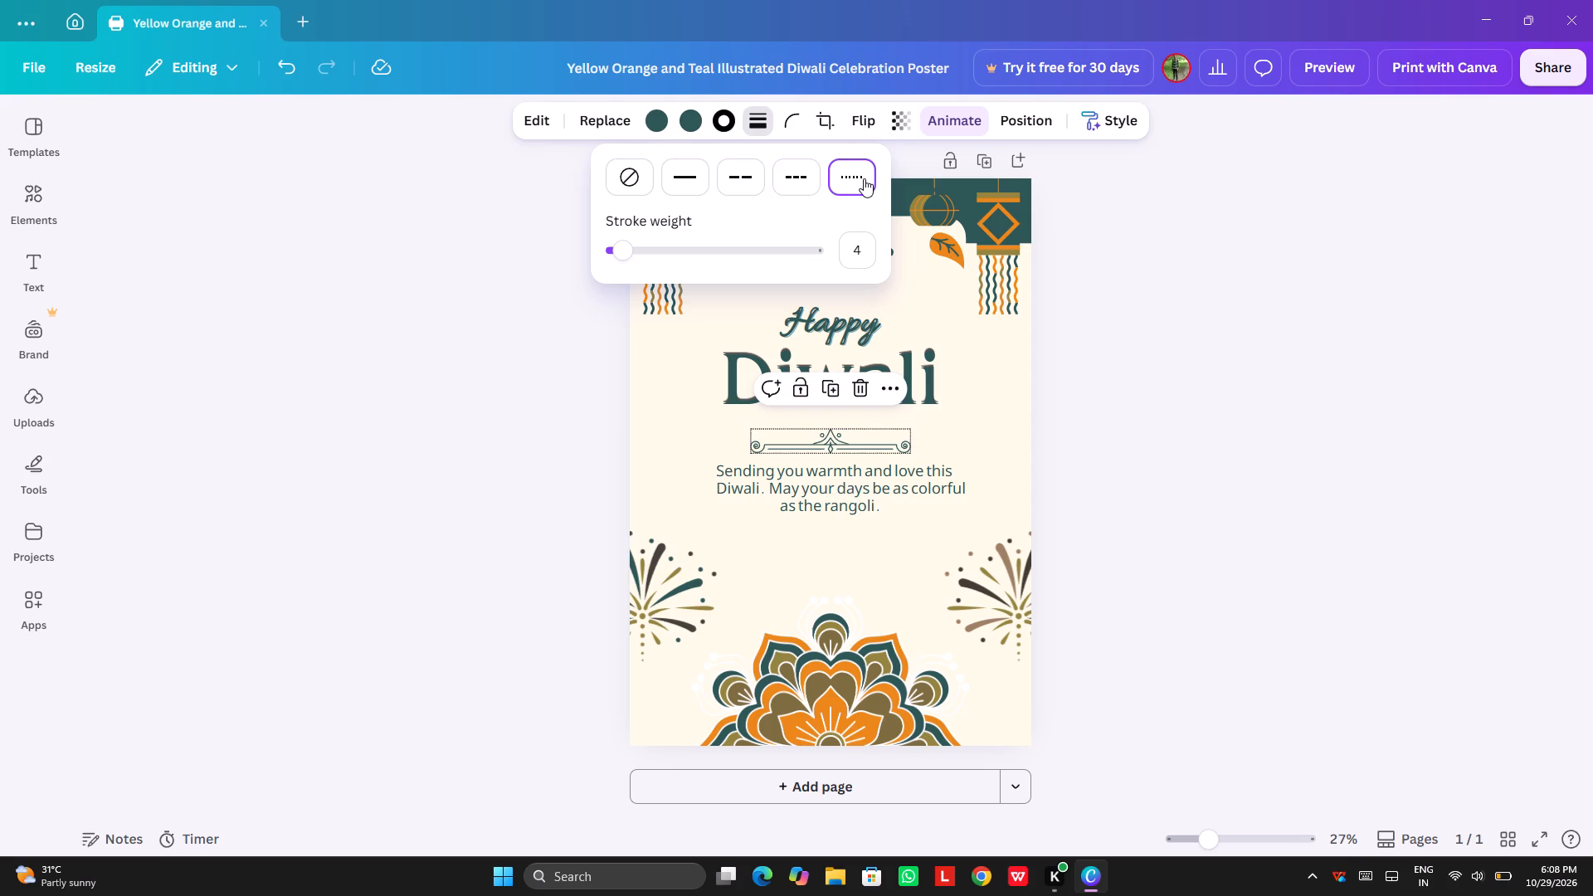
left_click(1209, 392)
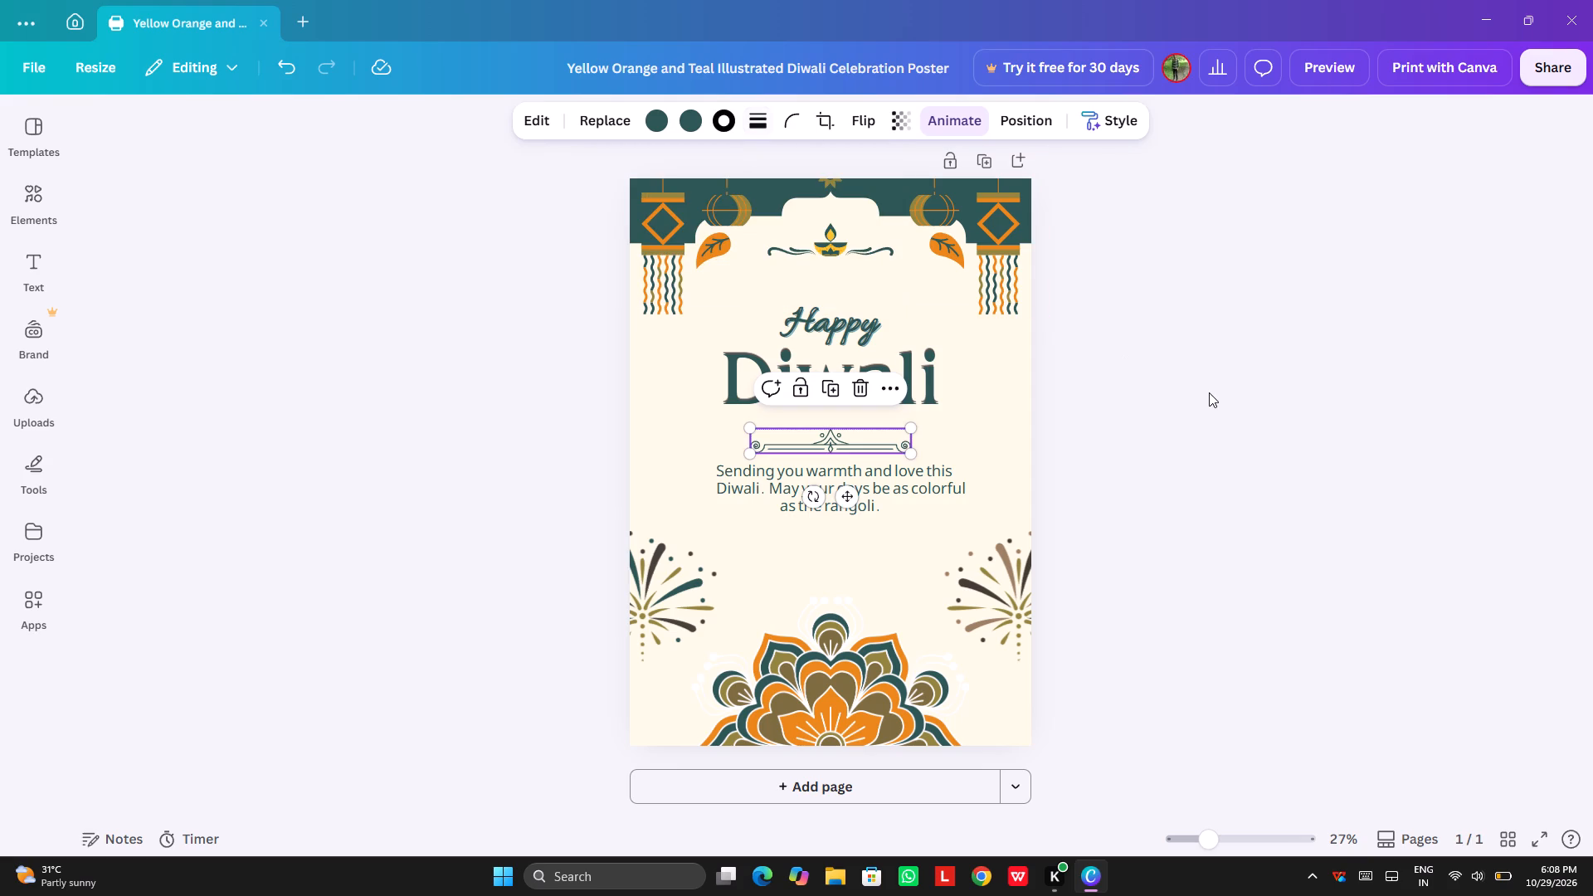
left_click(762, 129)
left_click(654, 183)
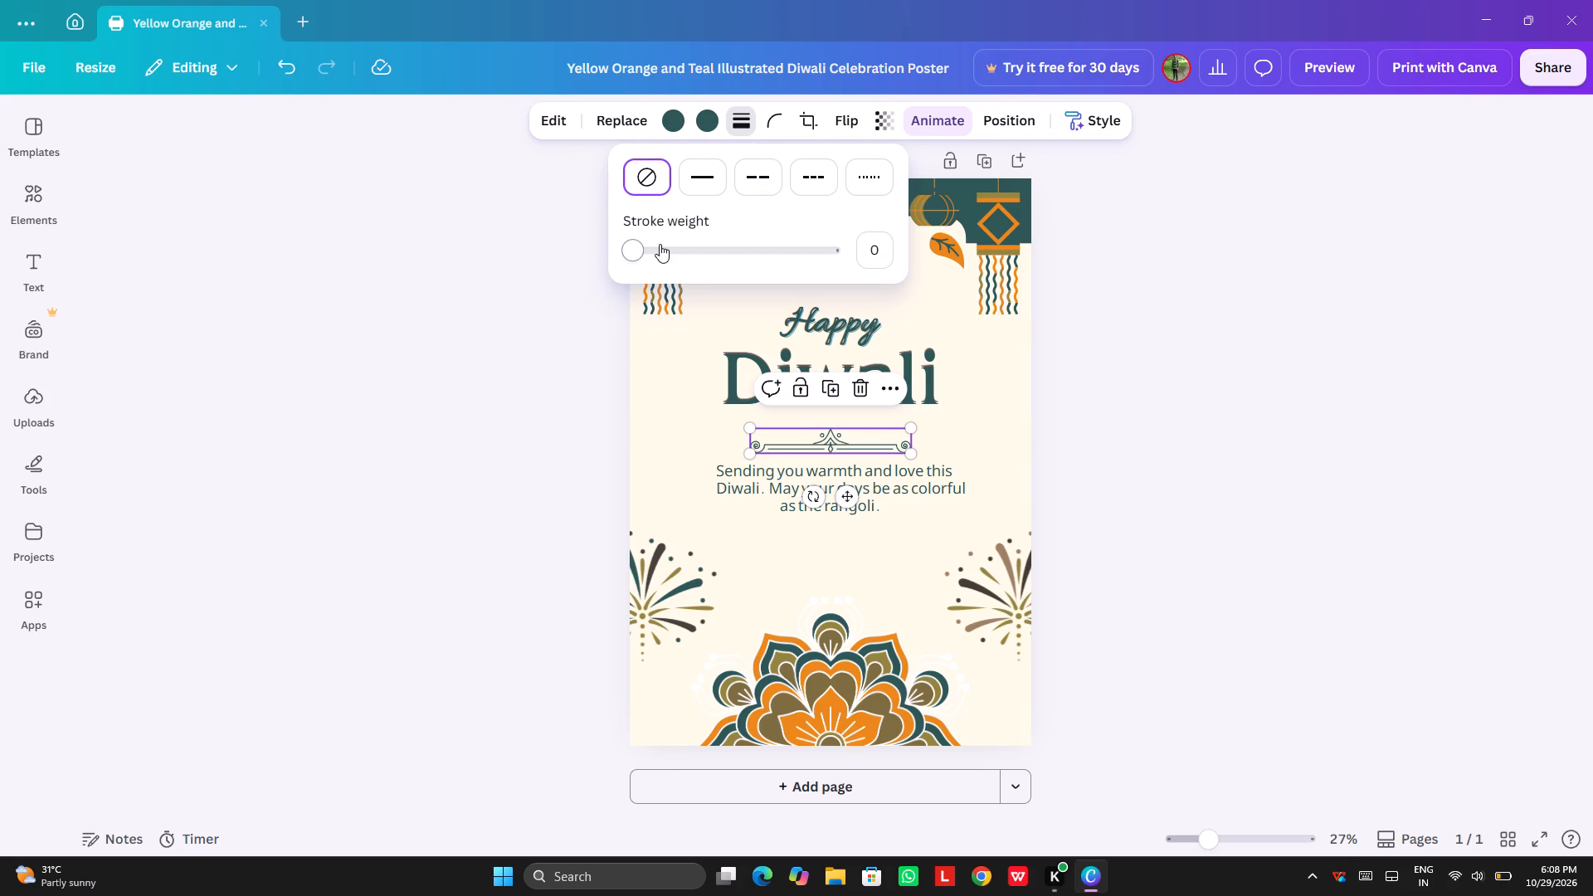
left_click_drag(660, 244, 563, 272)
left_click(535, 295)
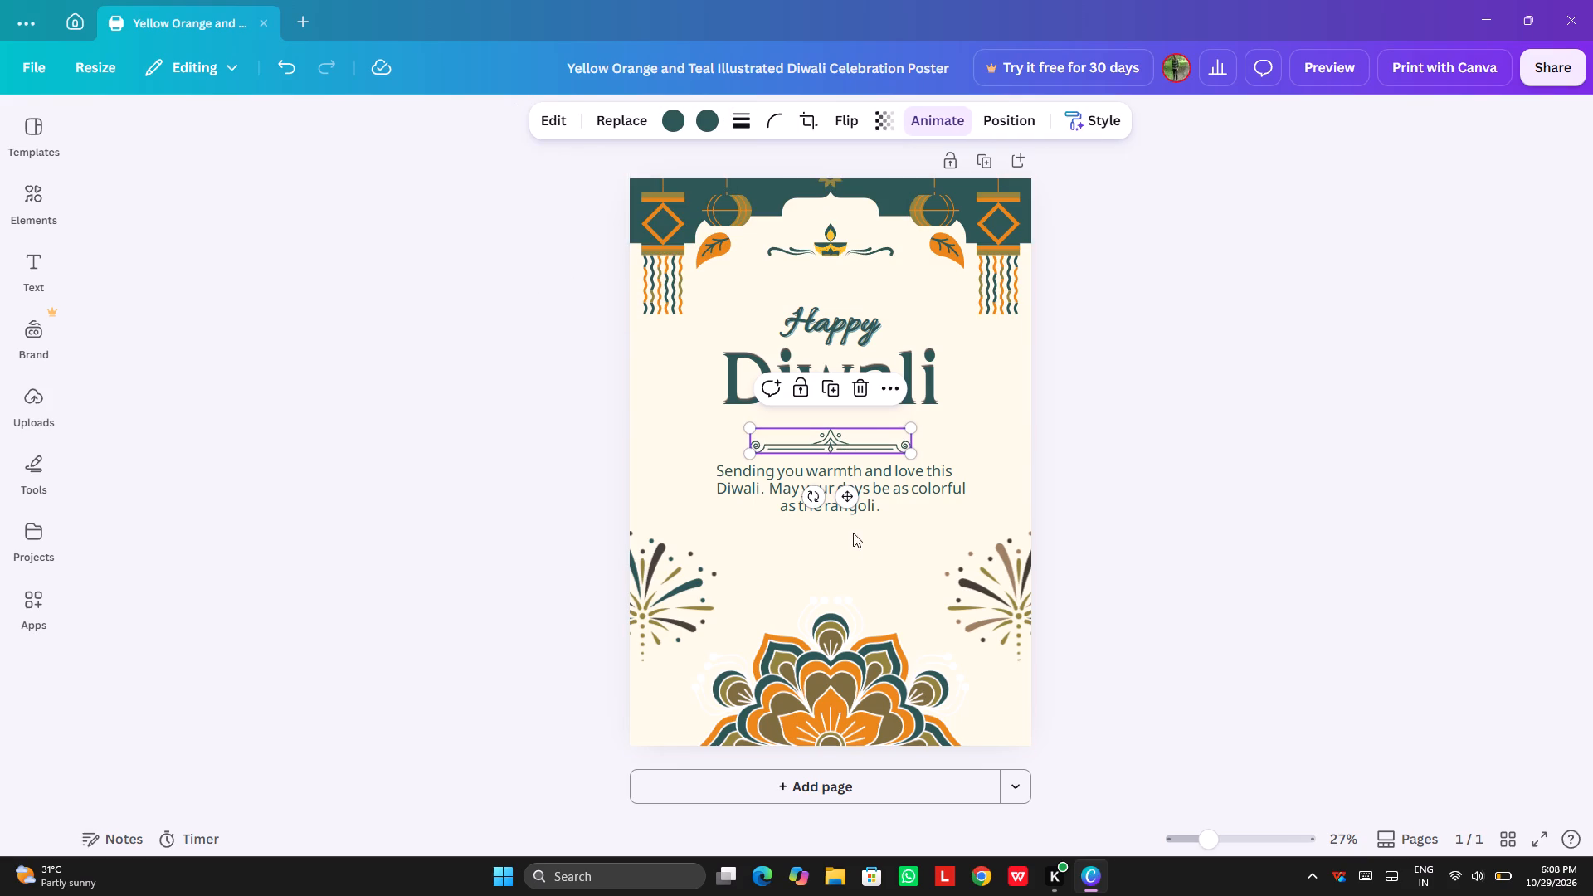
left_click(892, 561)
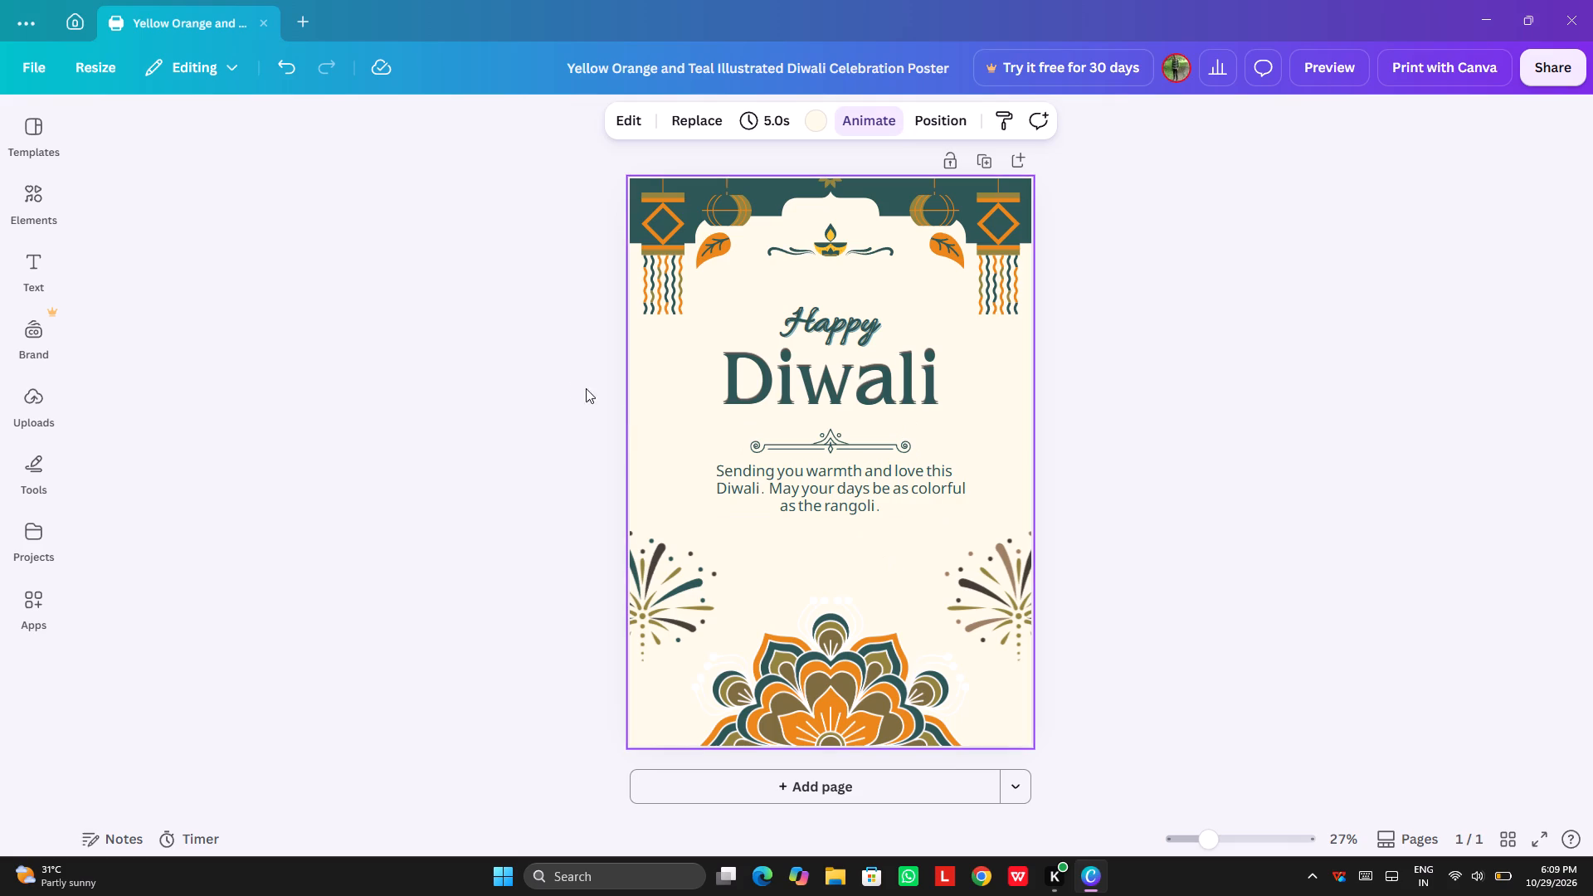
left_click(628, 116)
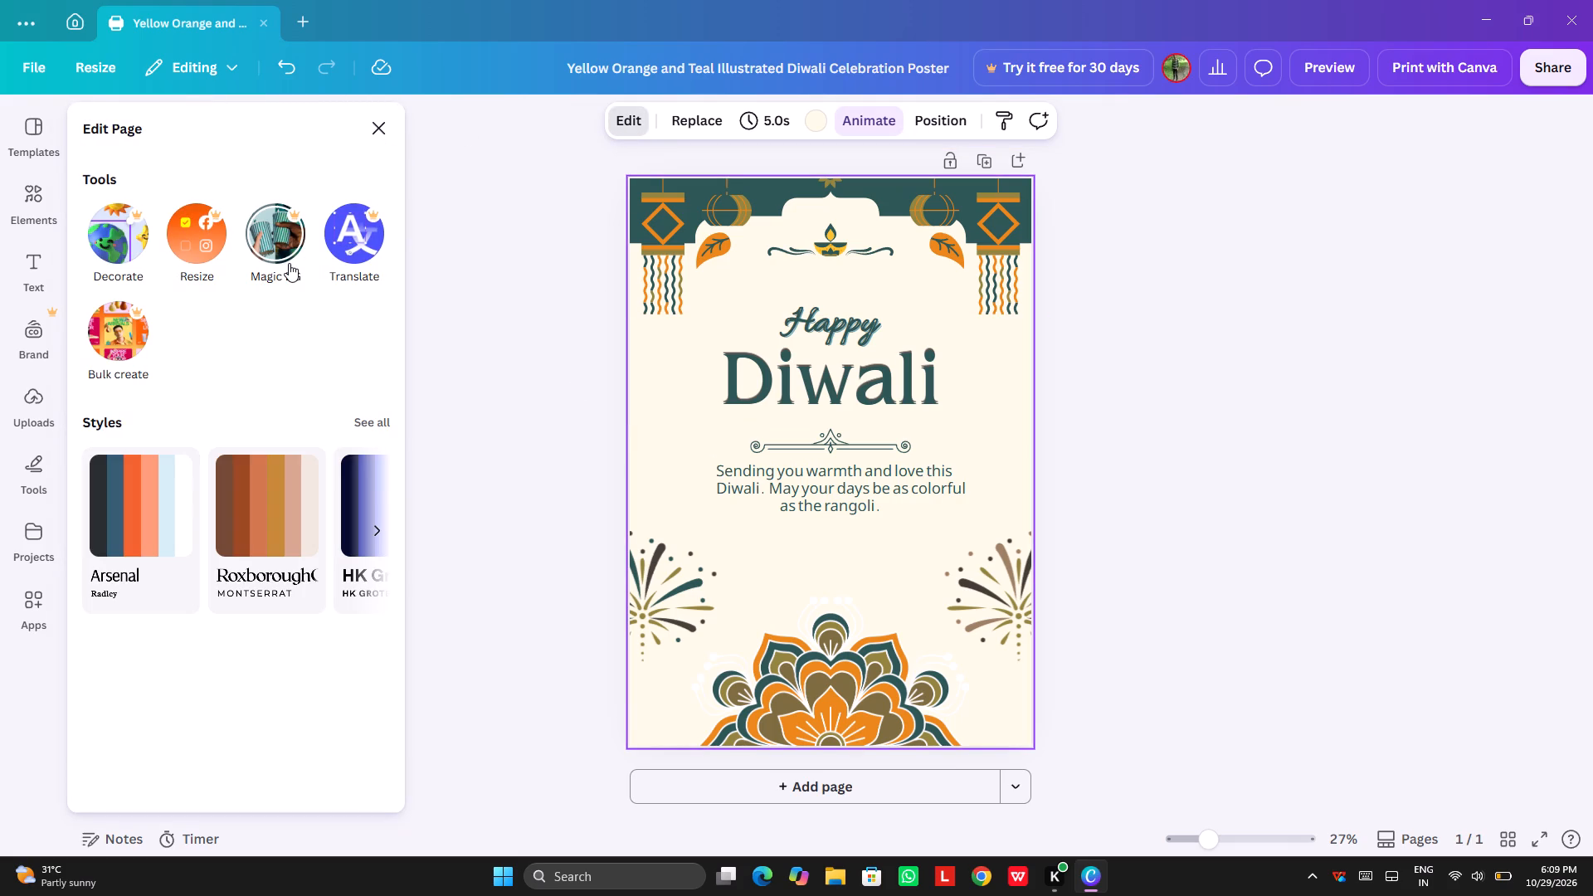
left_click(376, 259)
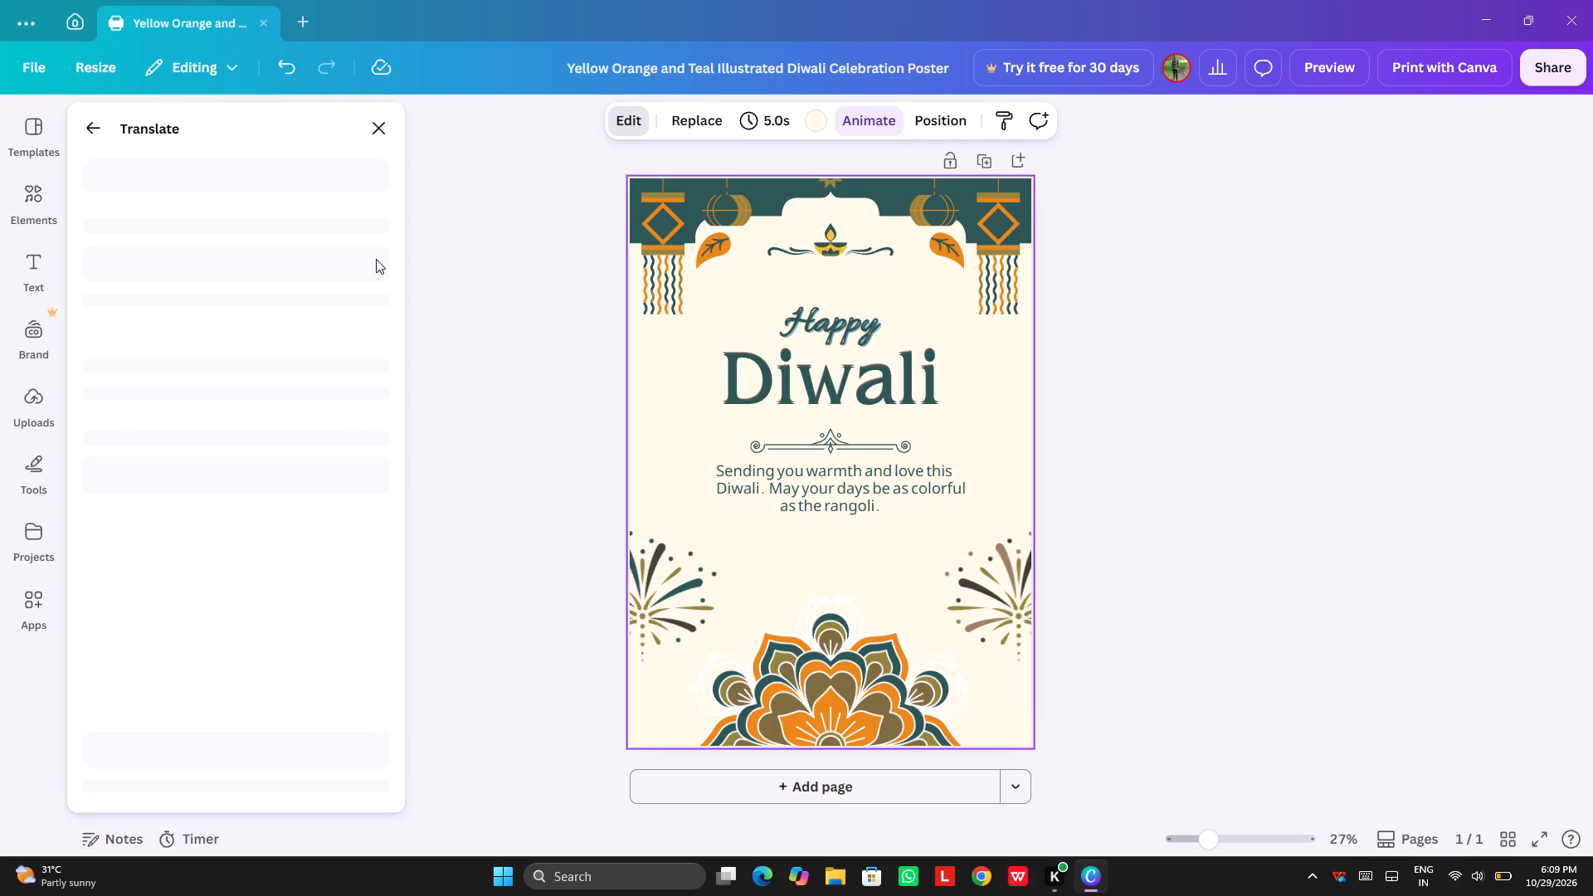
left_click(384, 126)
Add three recommended animations to the poster from the Animations elements, including the pastel and the red-and-blue fireworks.
left_click(34, 228)
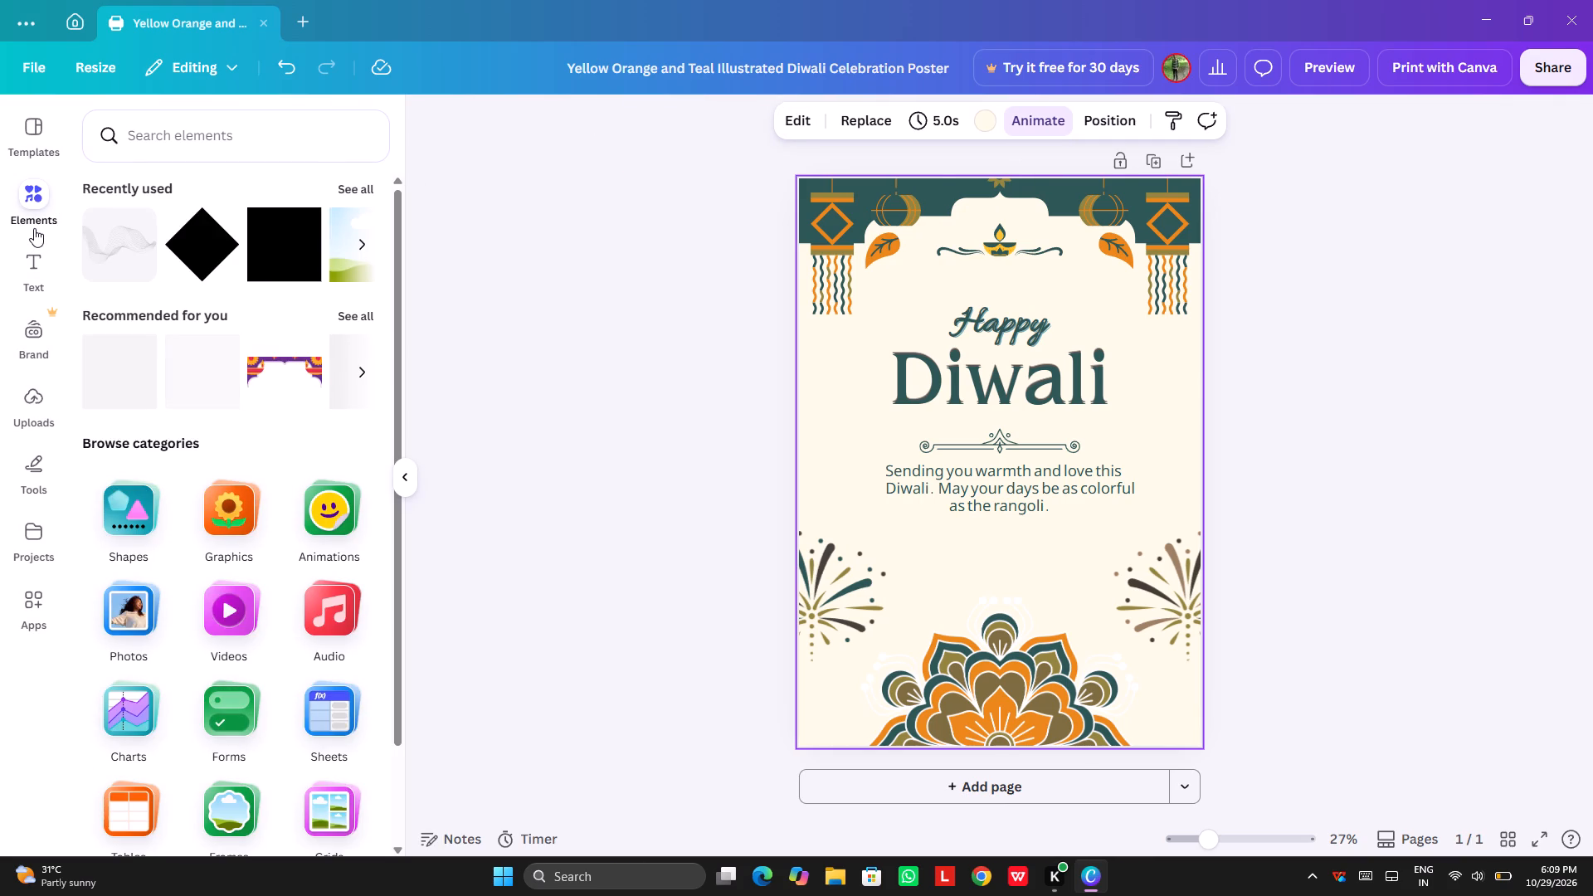
scroll(262, 577, "down", 1)
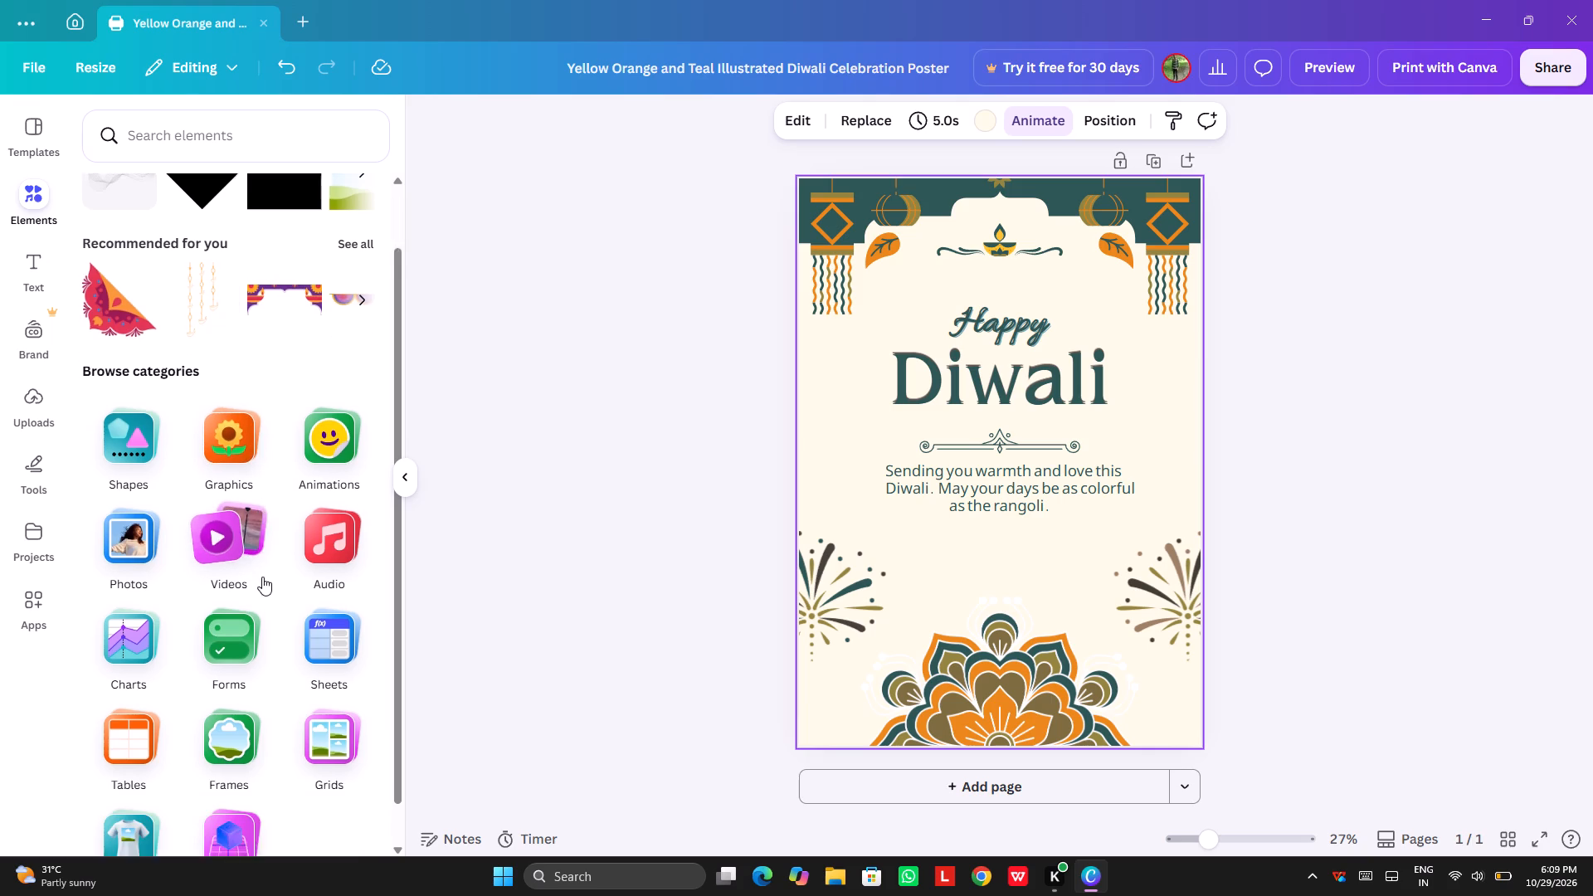
scroll(262, 577, "down", 1)
left_click(334, 469)
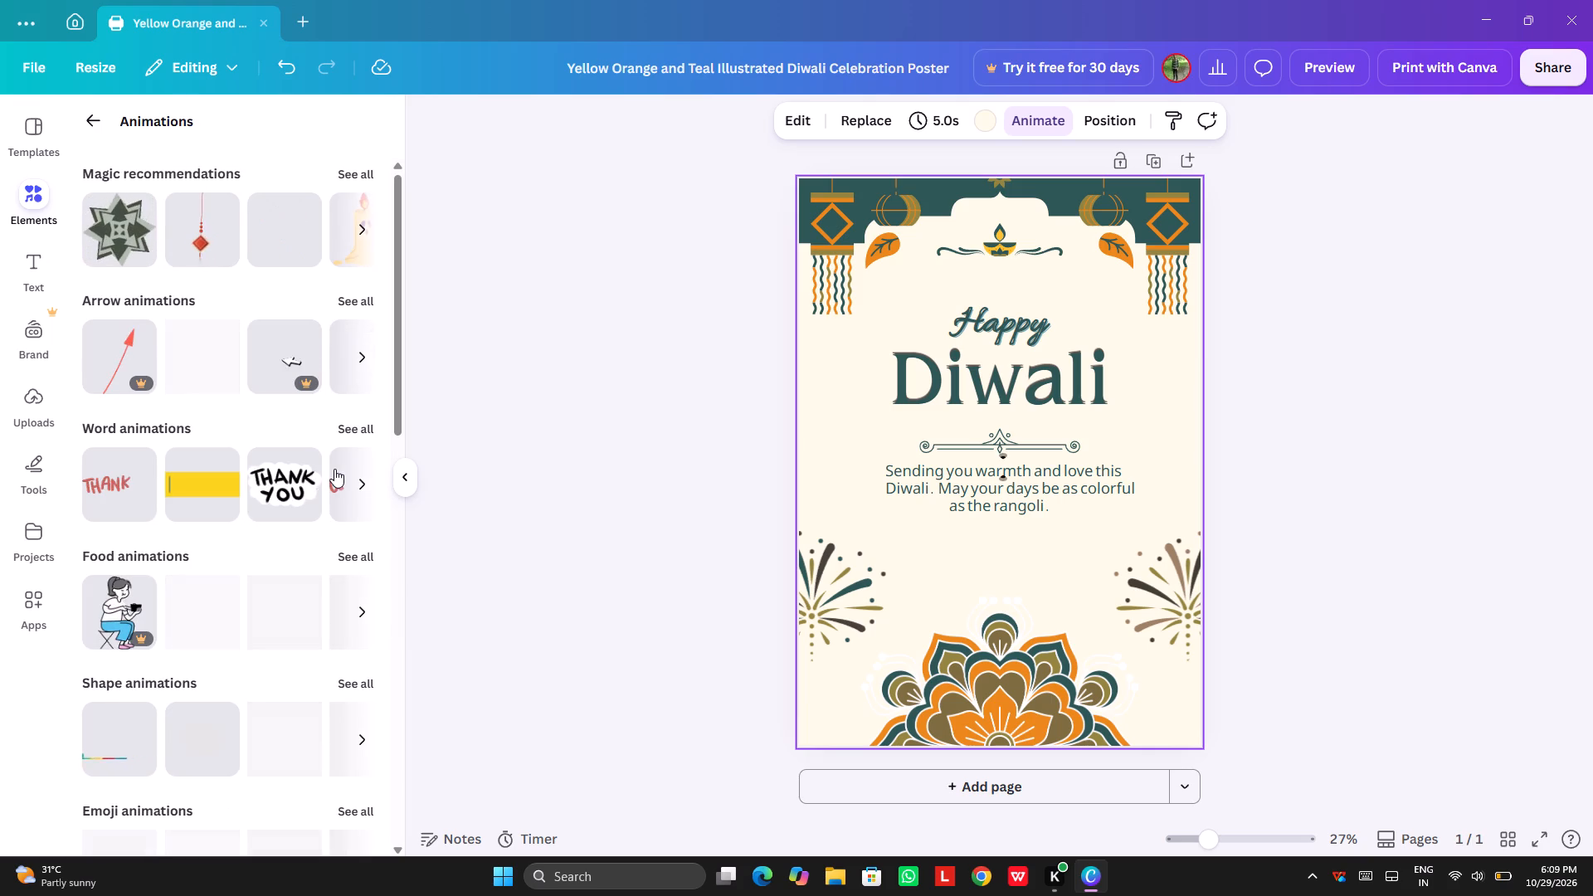
left_click(286, 236)
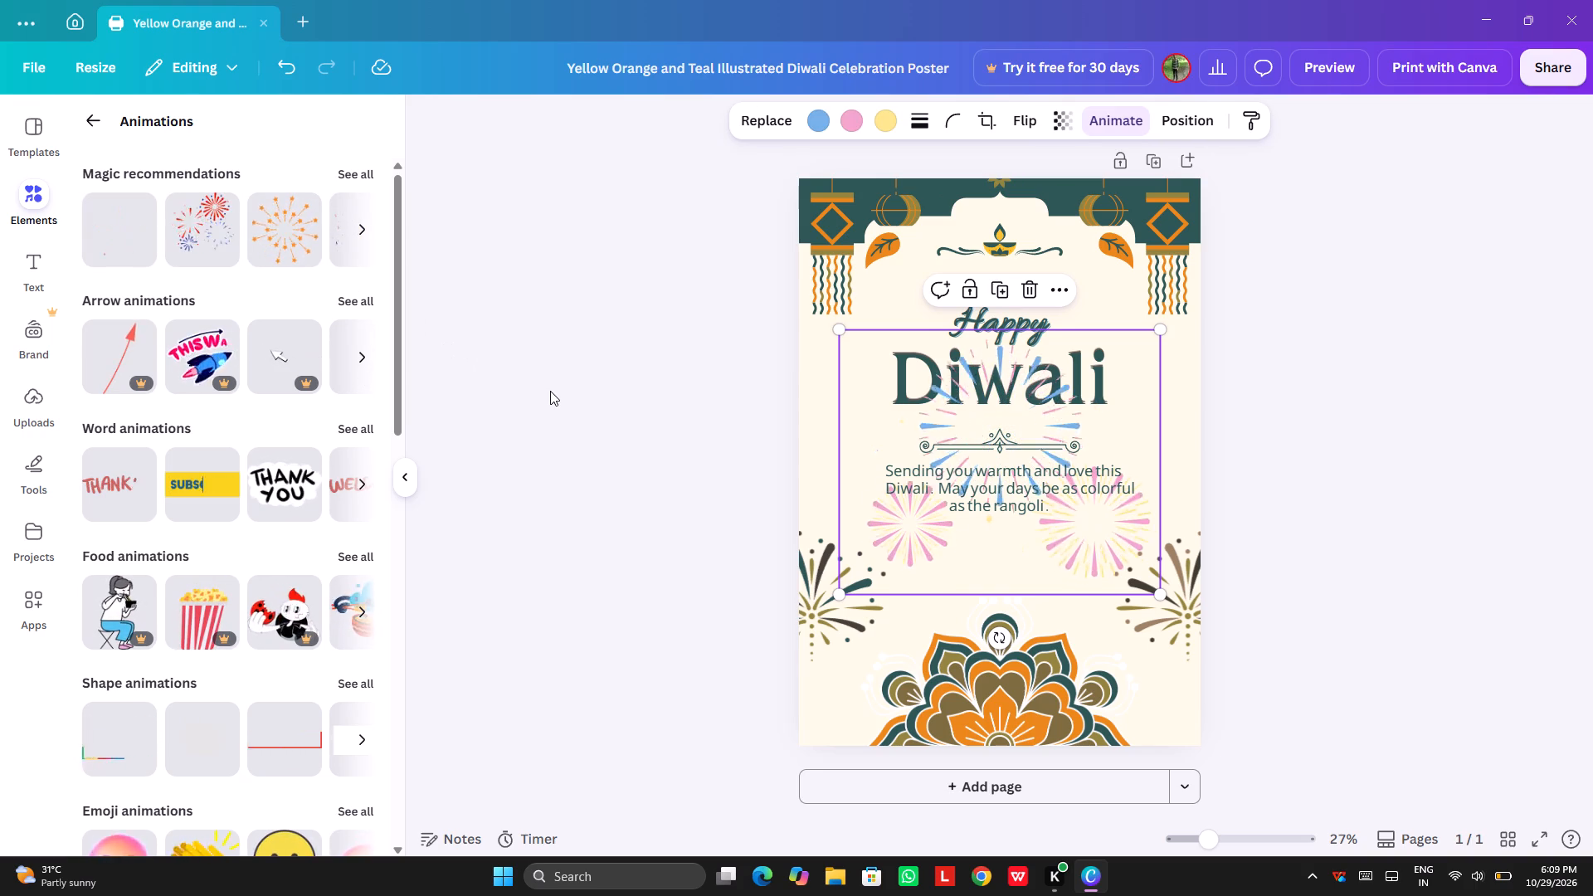
left_click(202, 241)
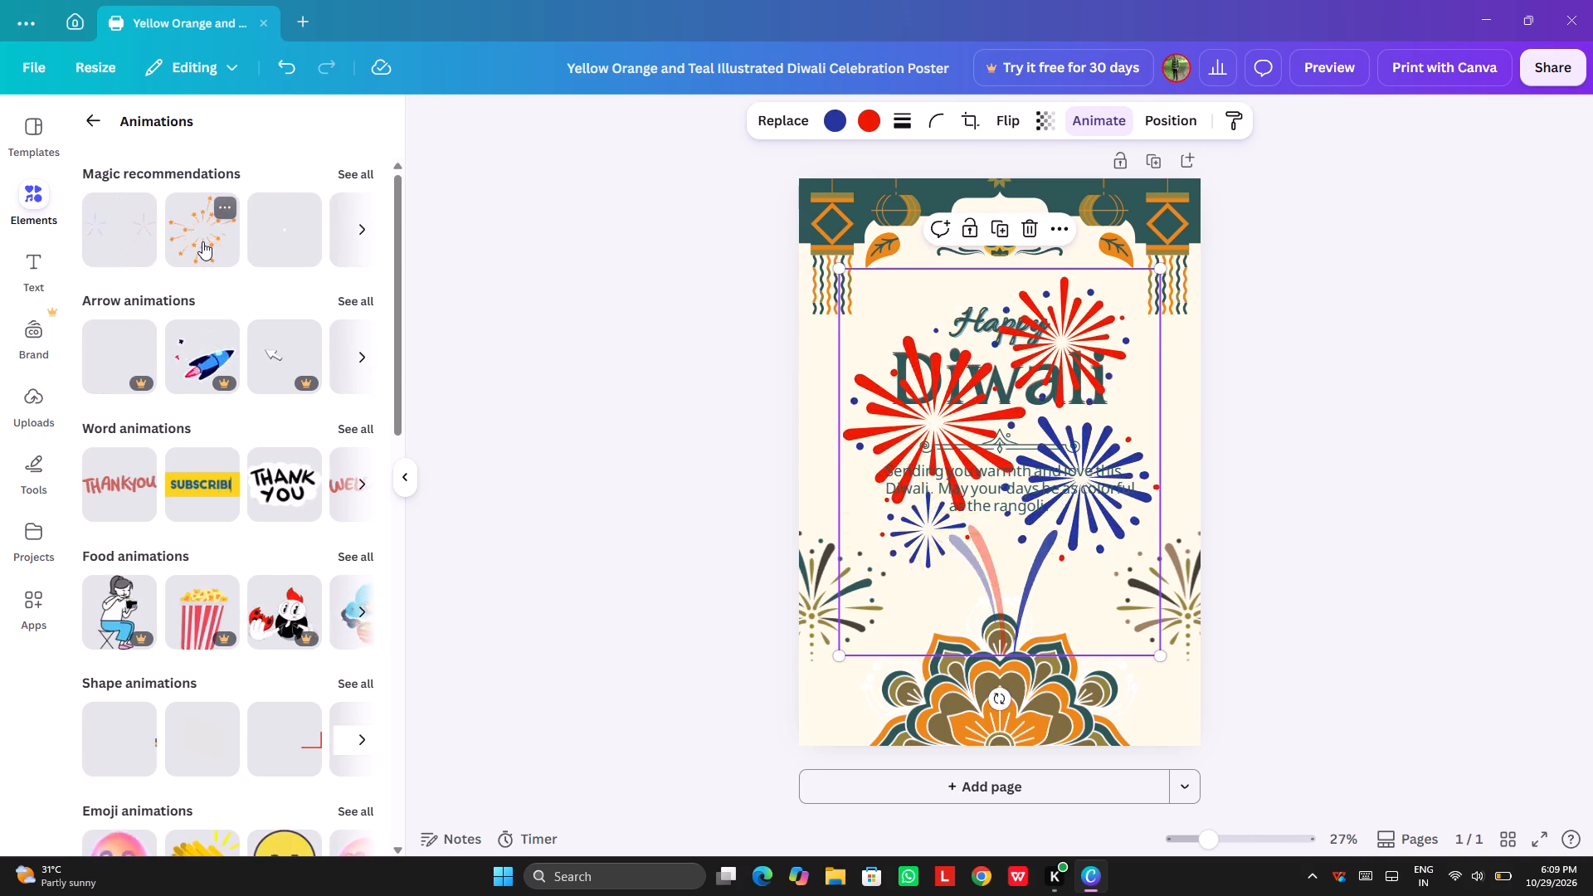
left_click(117, 238)
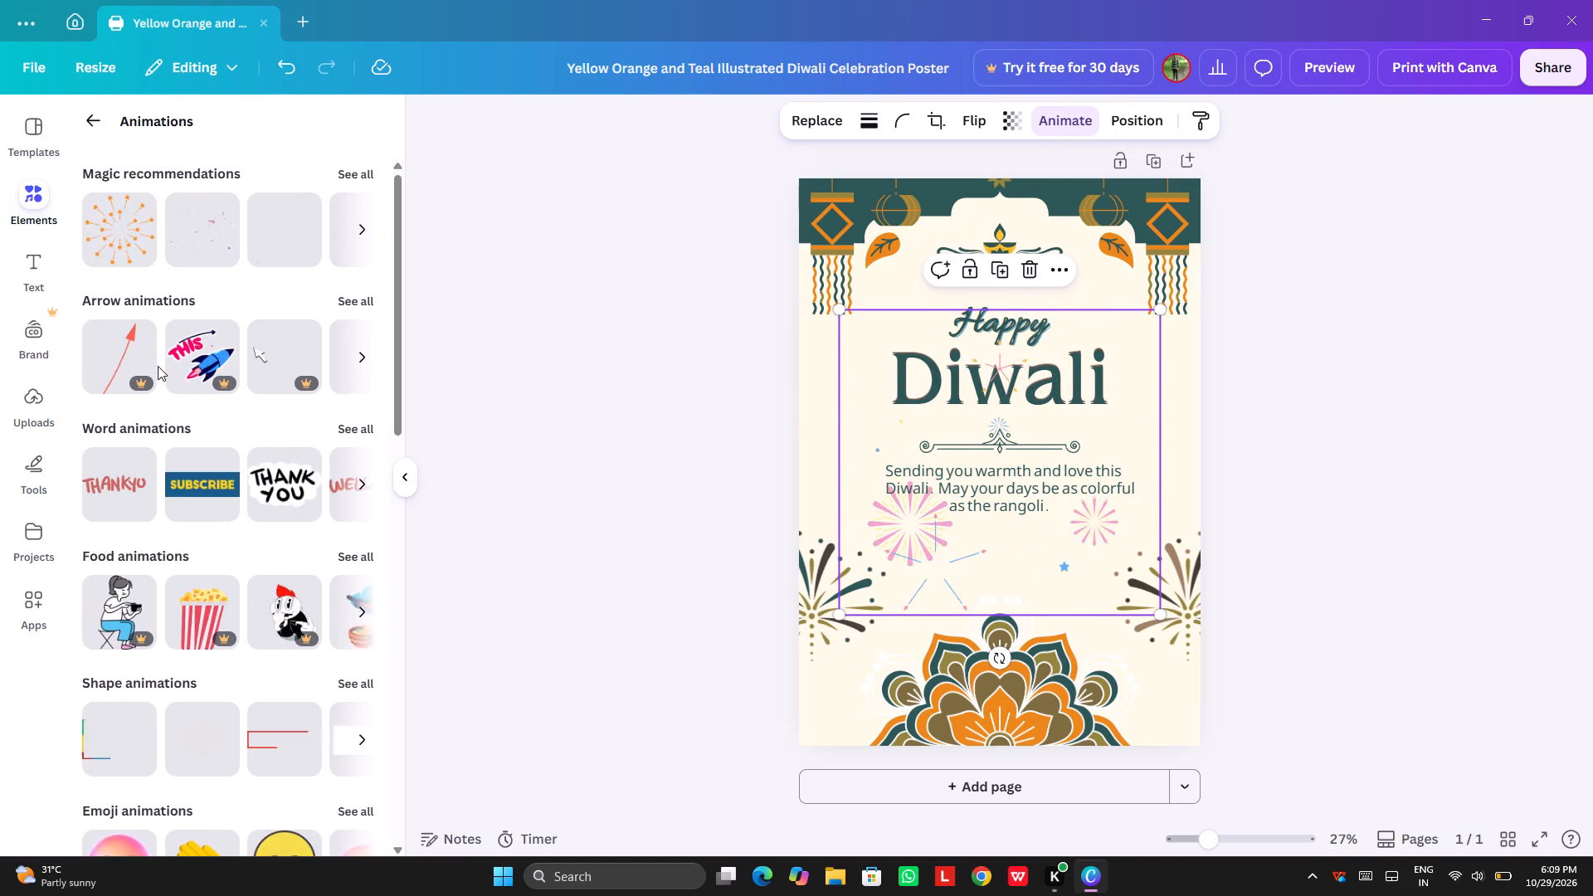
Add the red upward arrow animation from Arrow animations to the poster.
left_click(127, 356)
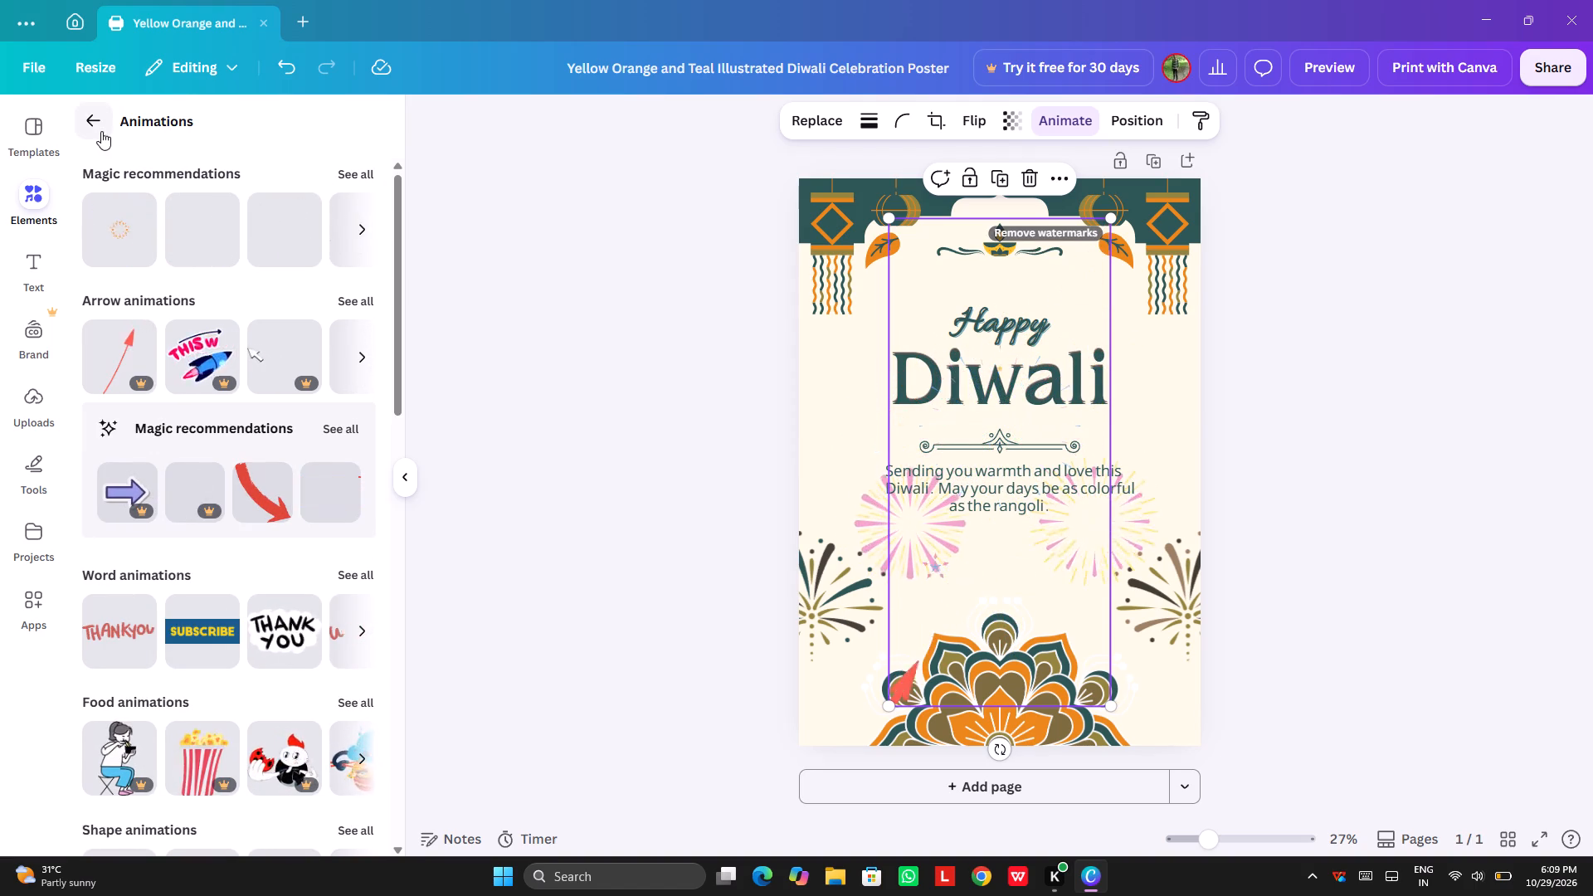
left_click(680, 334)
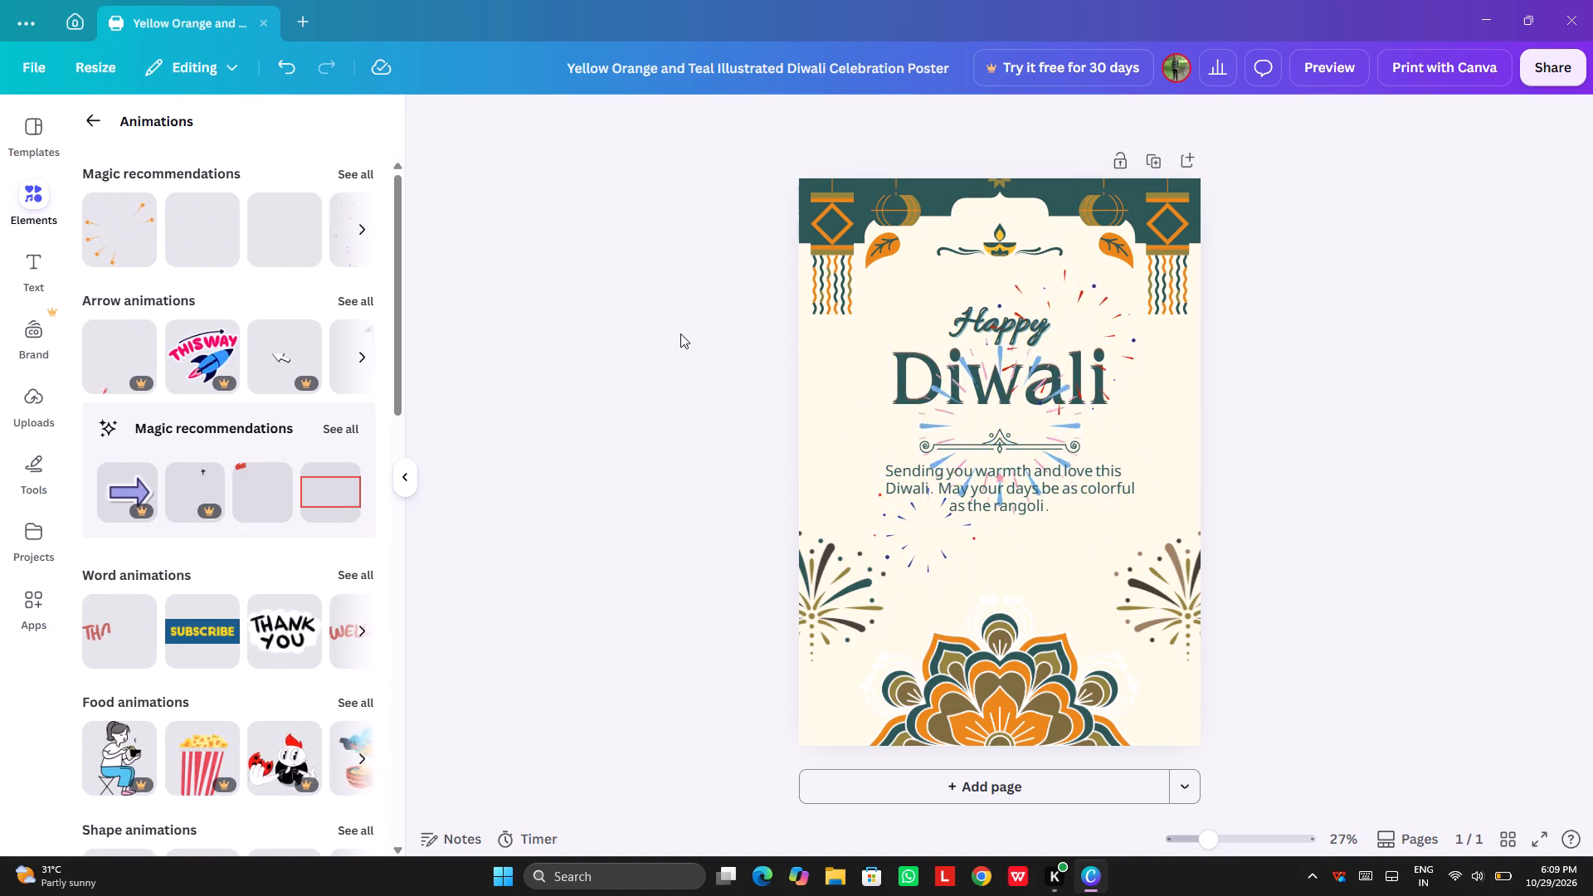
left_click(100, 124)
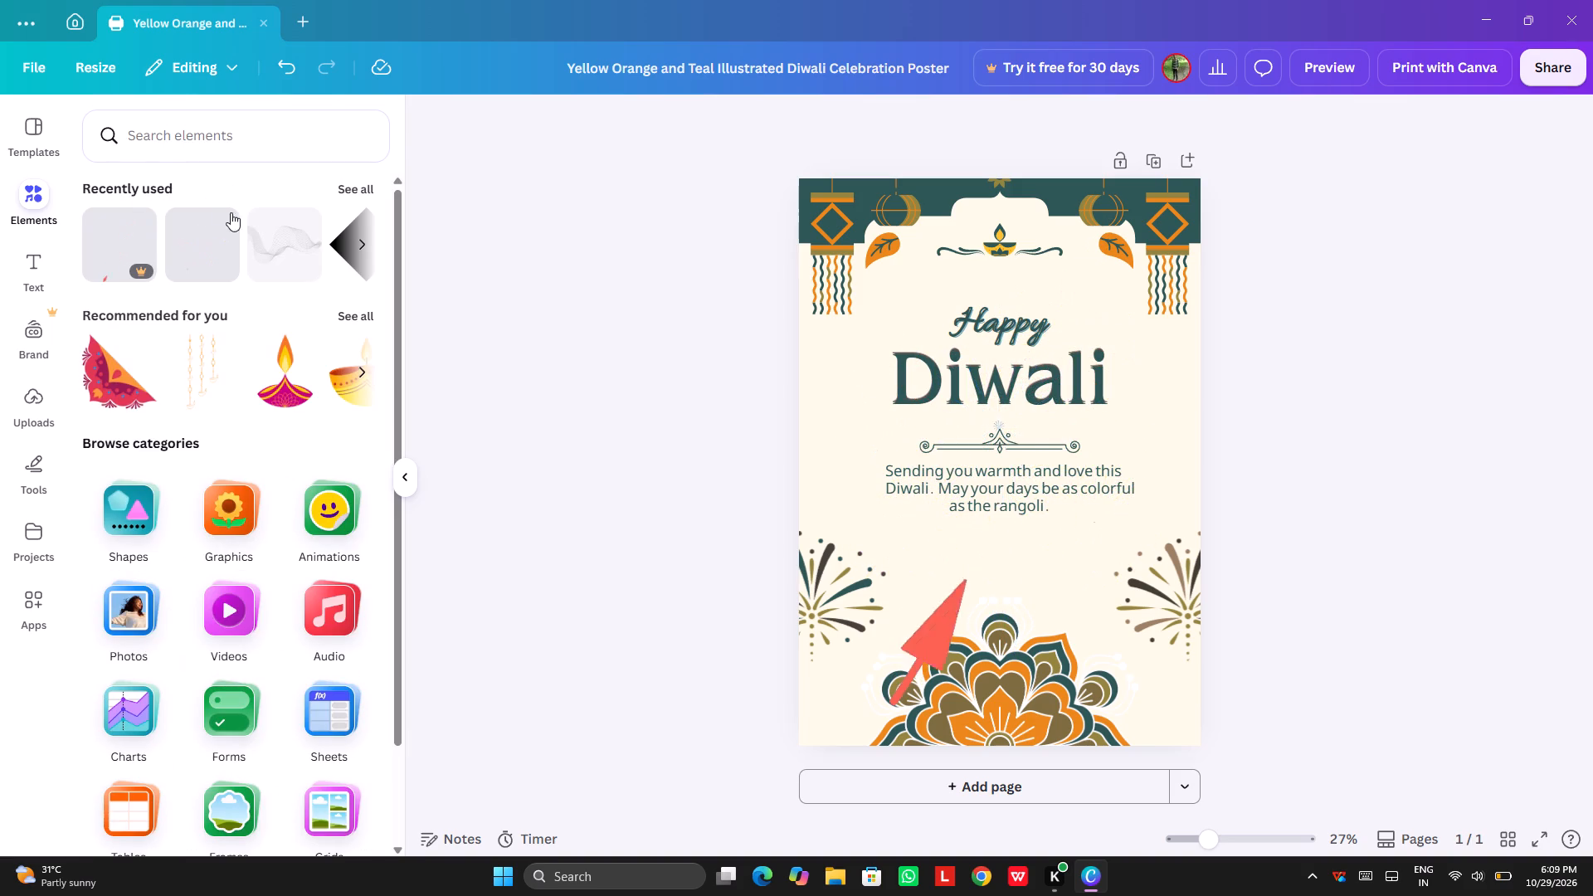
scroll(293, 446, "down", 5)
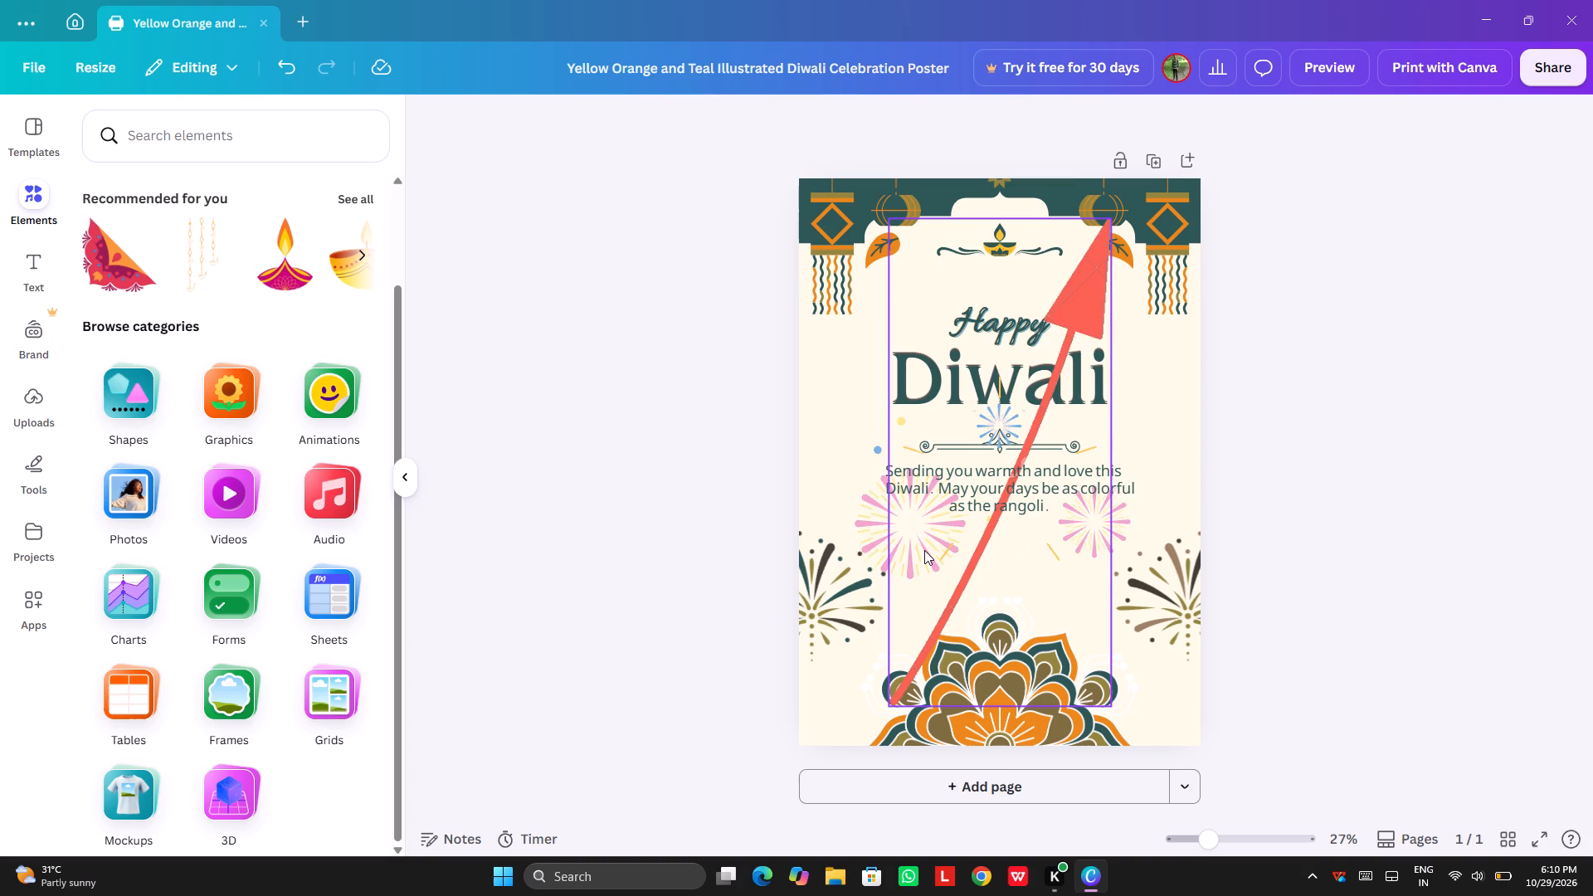
Open the watermark removal details for the red arrow animation.
left_click(924, 550)
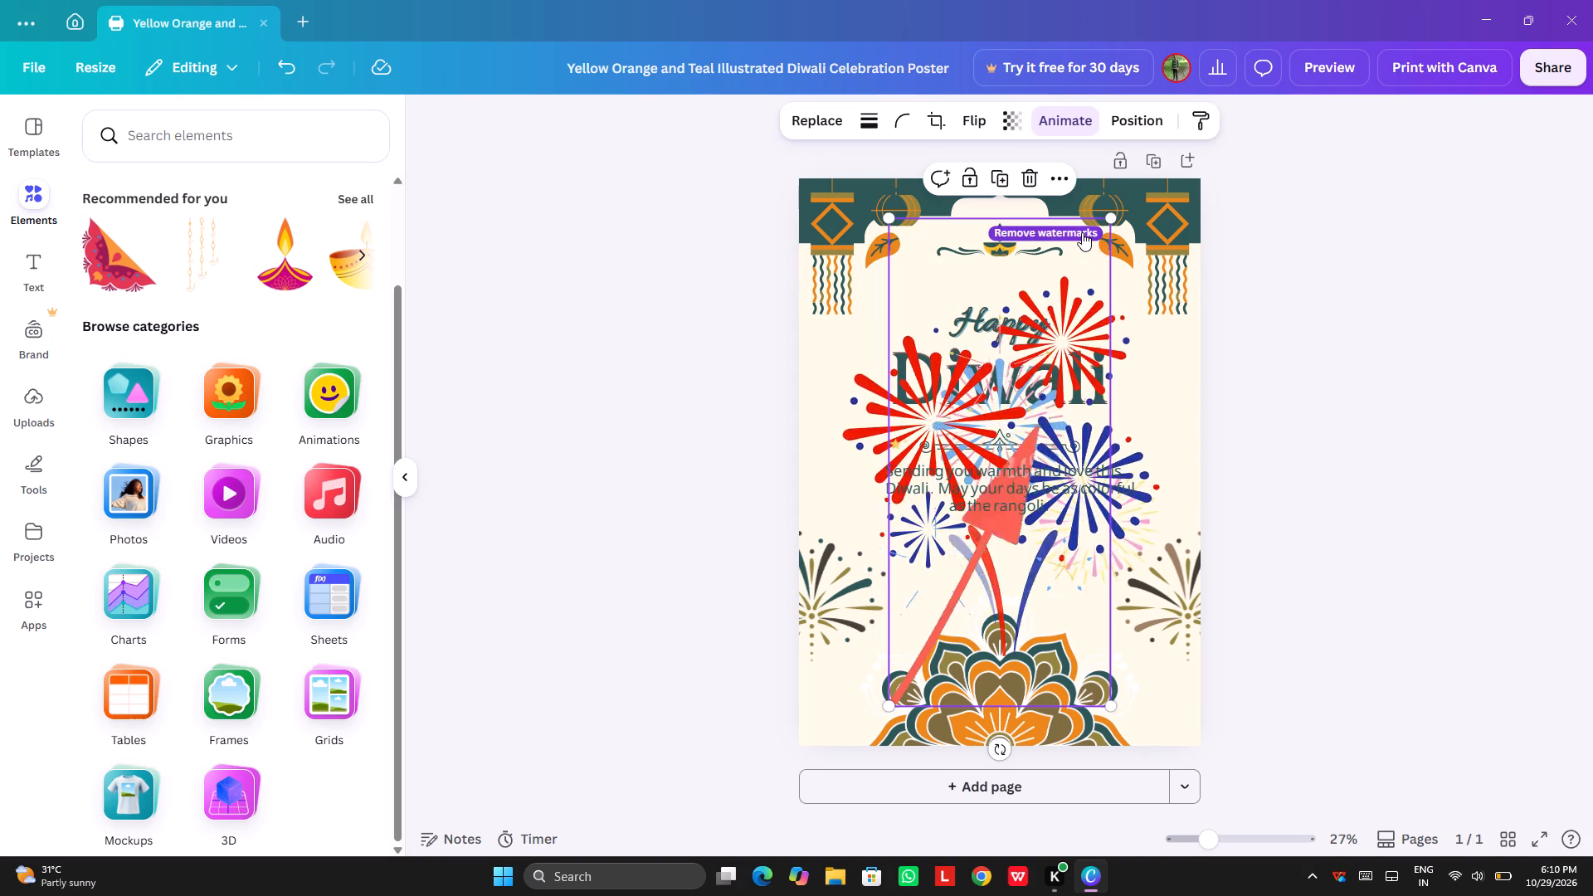
left_click(1082, 232)
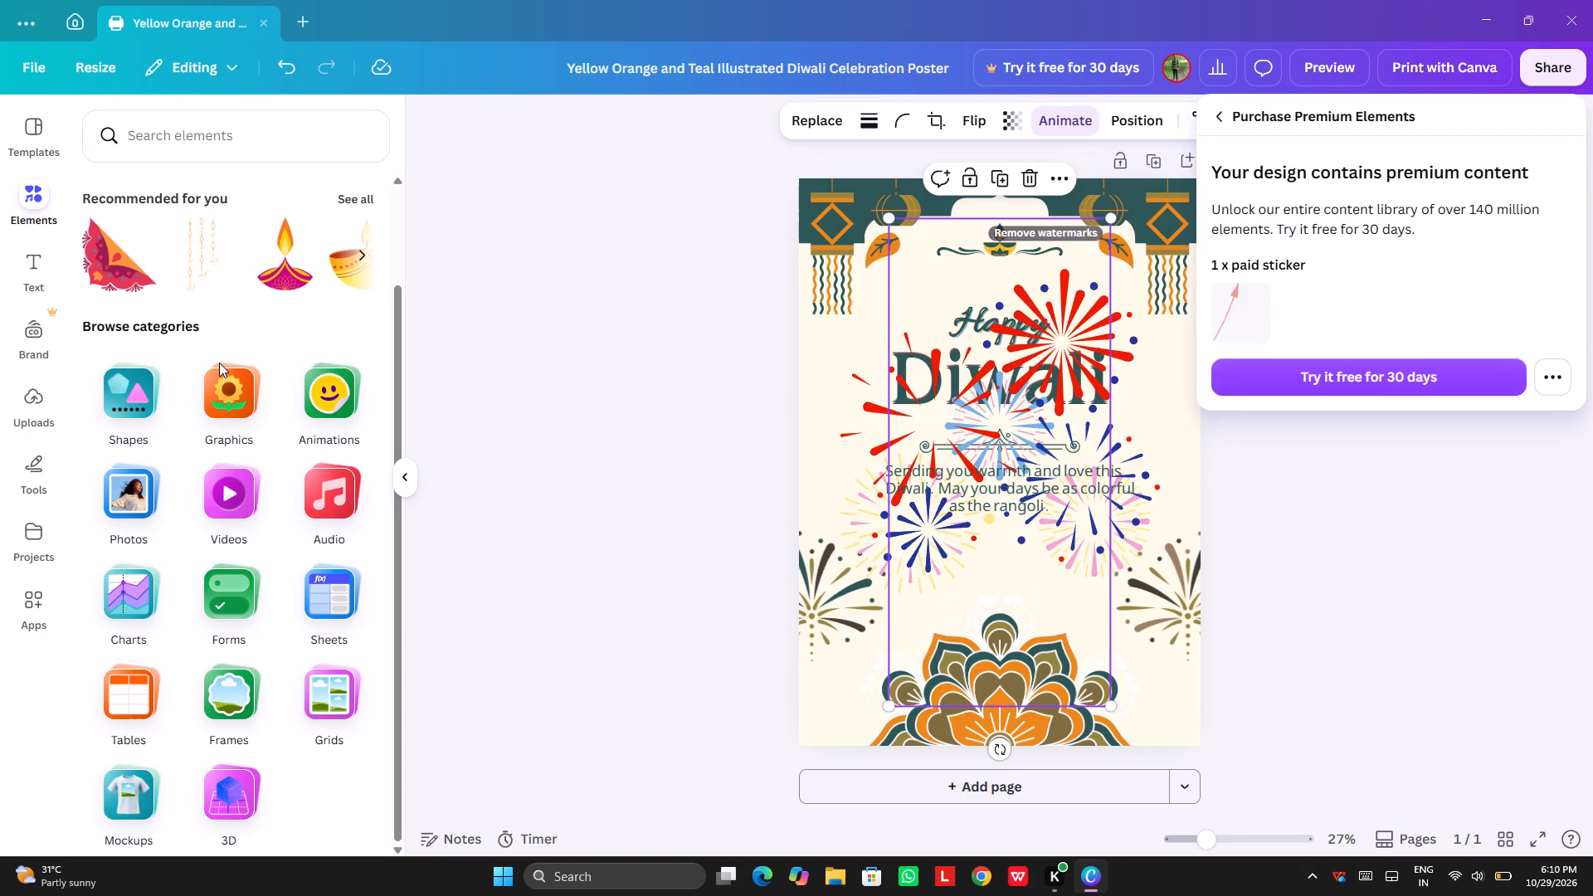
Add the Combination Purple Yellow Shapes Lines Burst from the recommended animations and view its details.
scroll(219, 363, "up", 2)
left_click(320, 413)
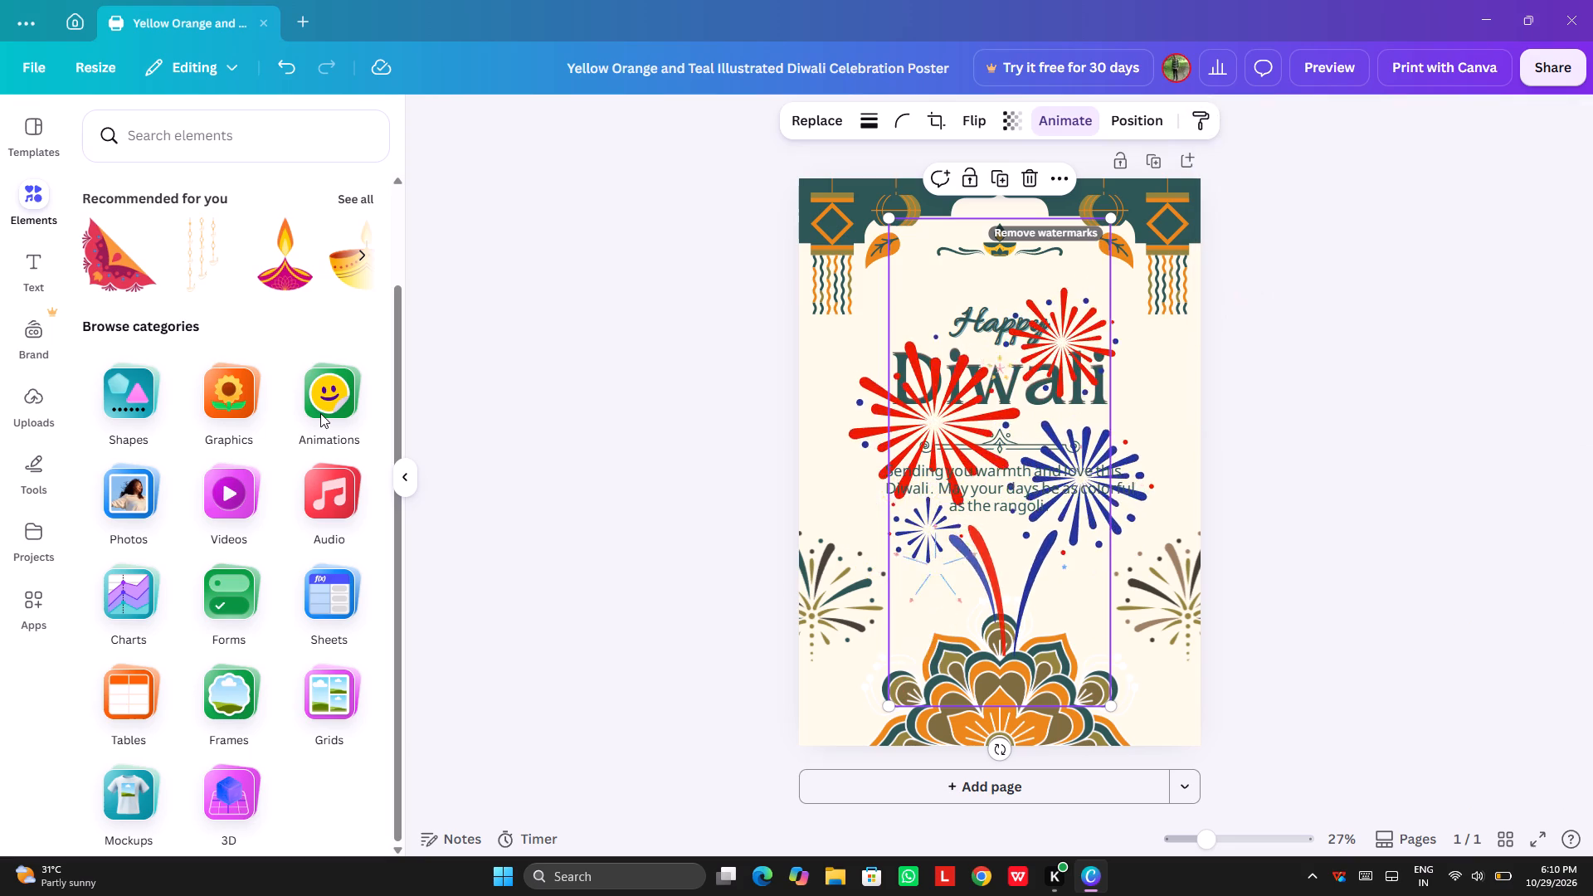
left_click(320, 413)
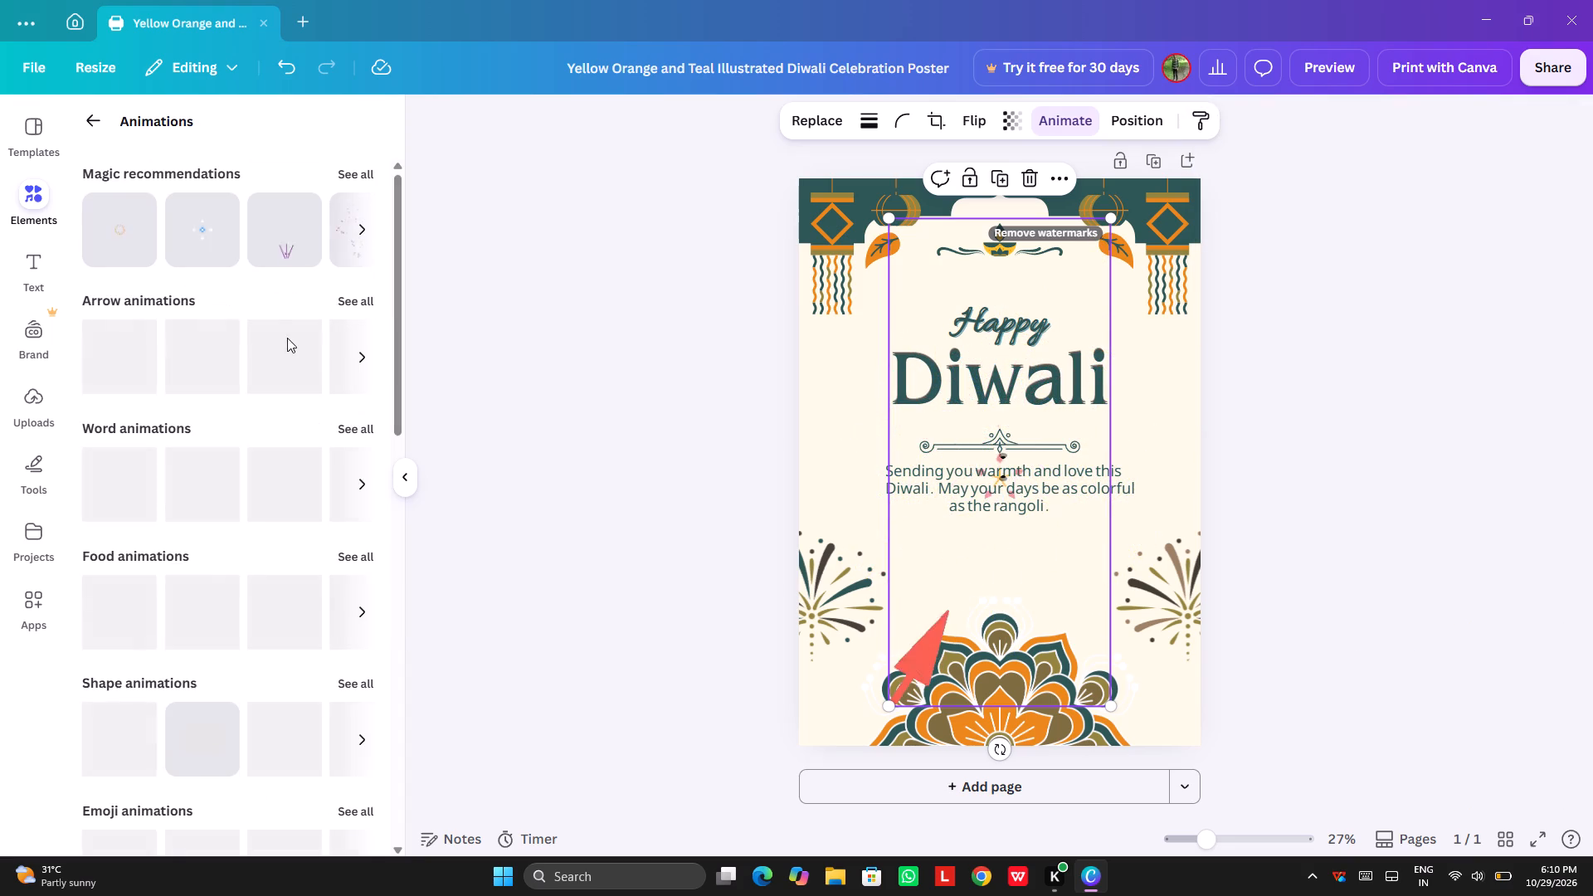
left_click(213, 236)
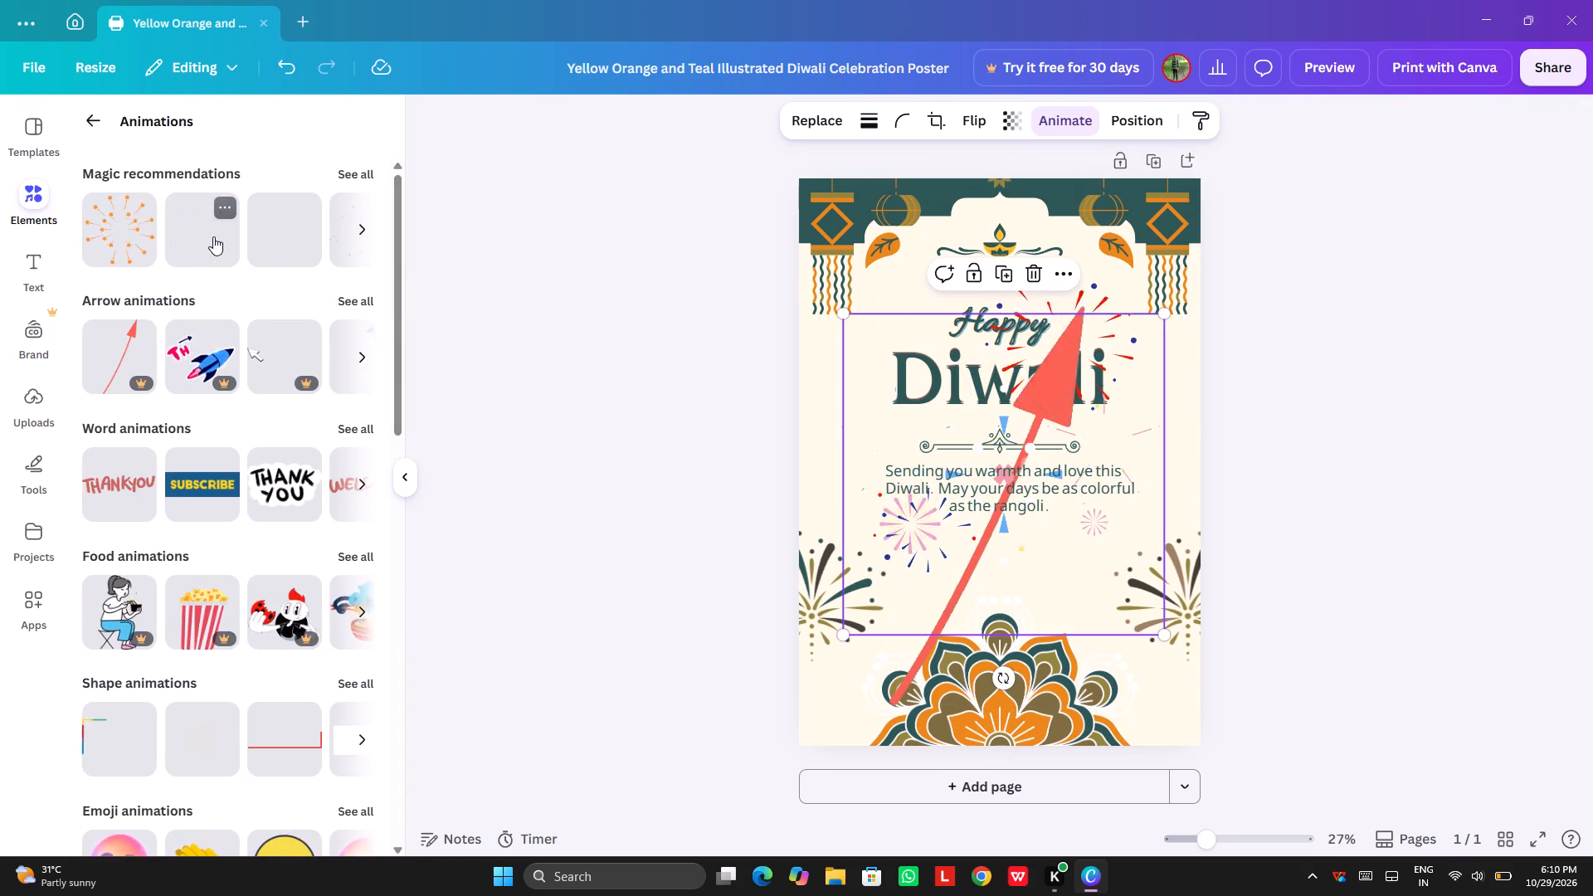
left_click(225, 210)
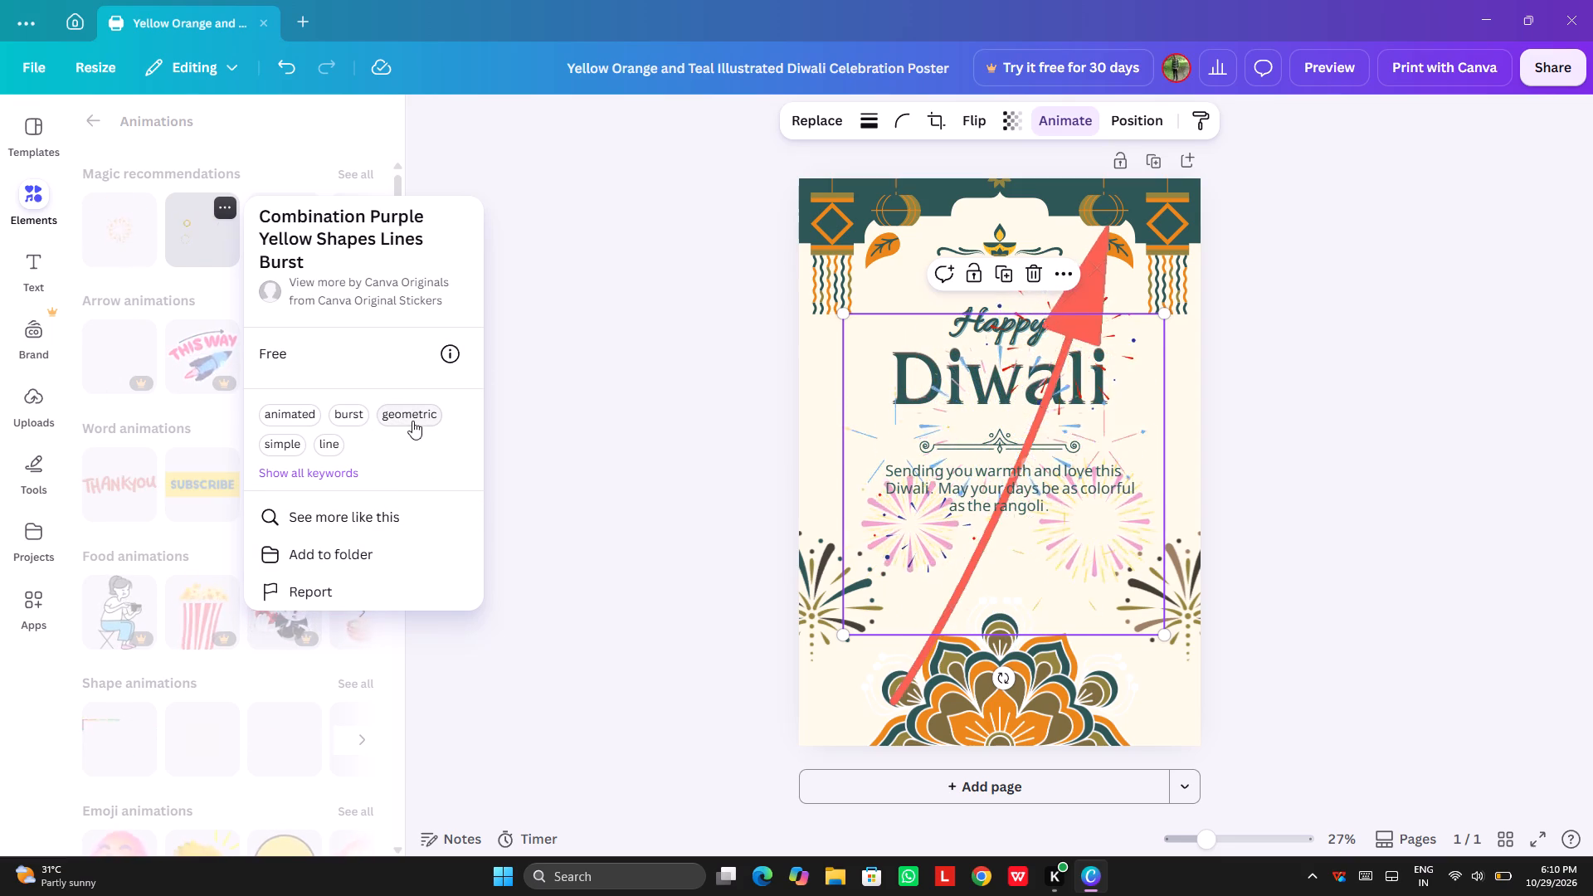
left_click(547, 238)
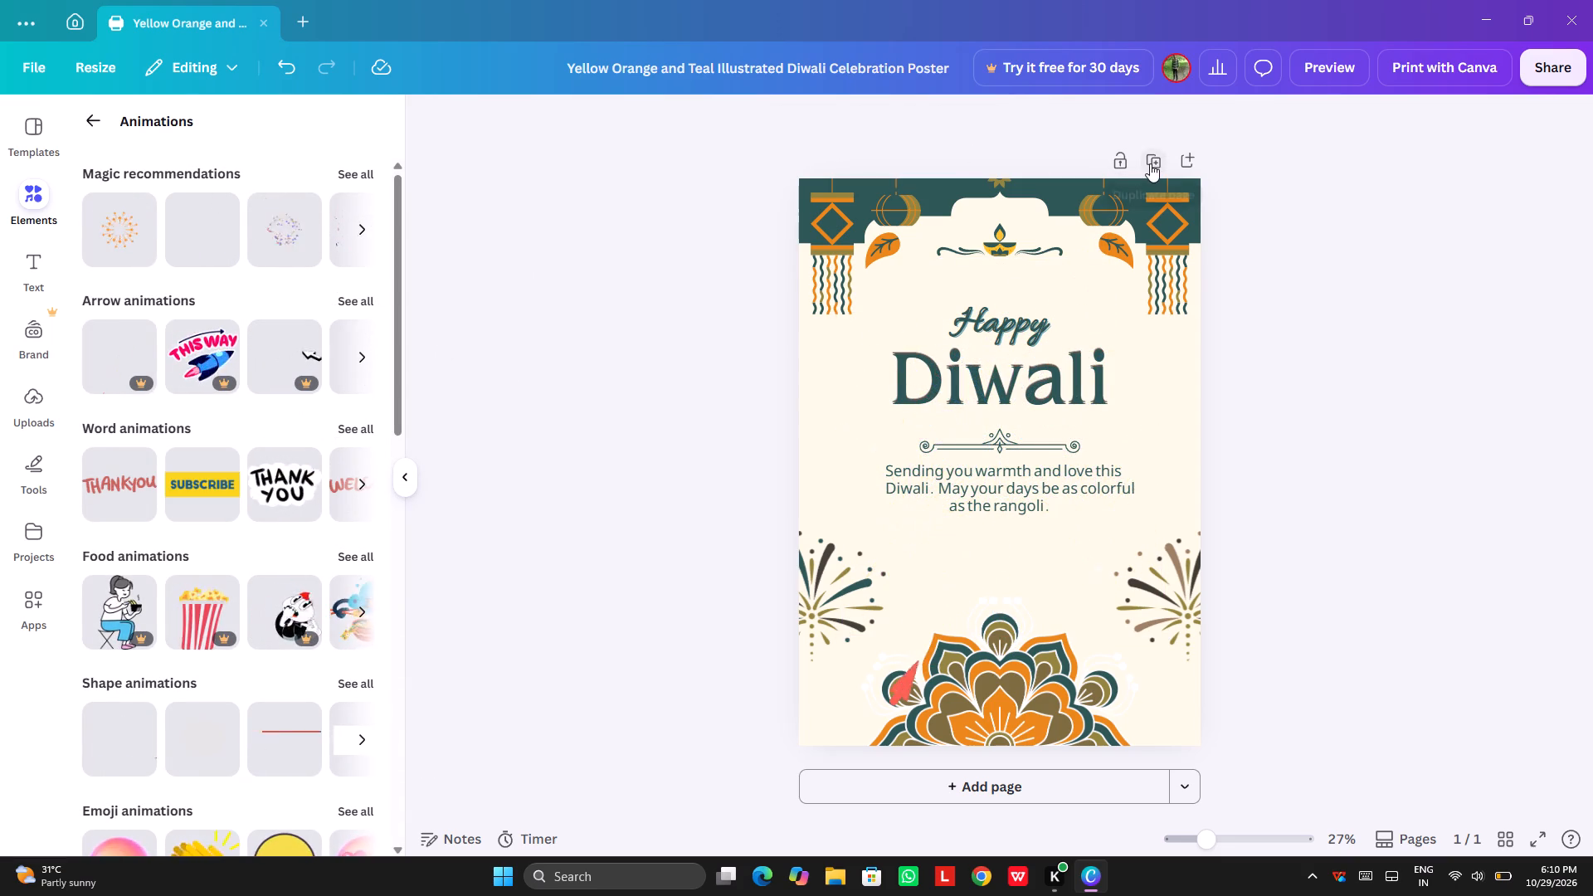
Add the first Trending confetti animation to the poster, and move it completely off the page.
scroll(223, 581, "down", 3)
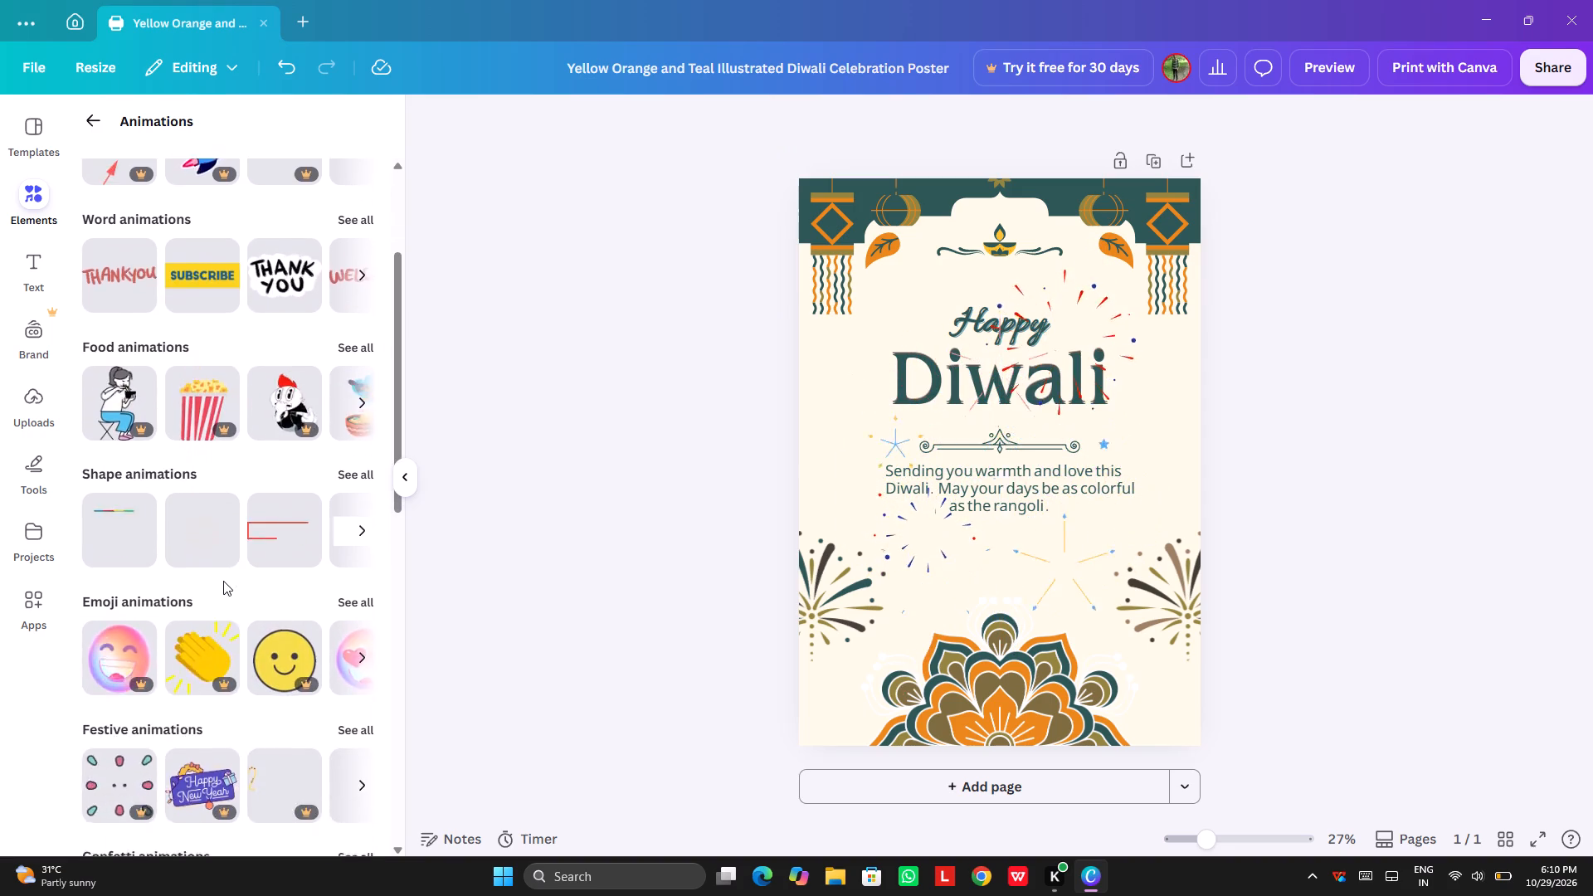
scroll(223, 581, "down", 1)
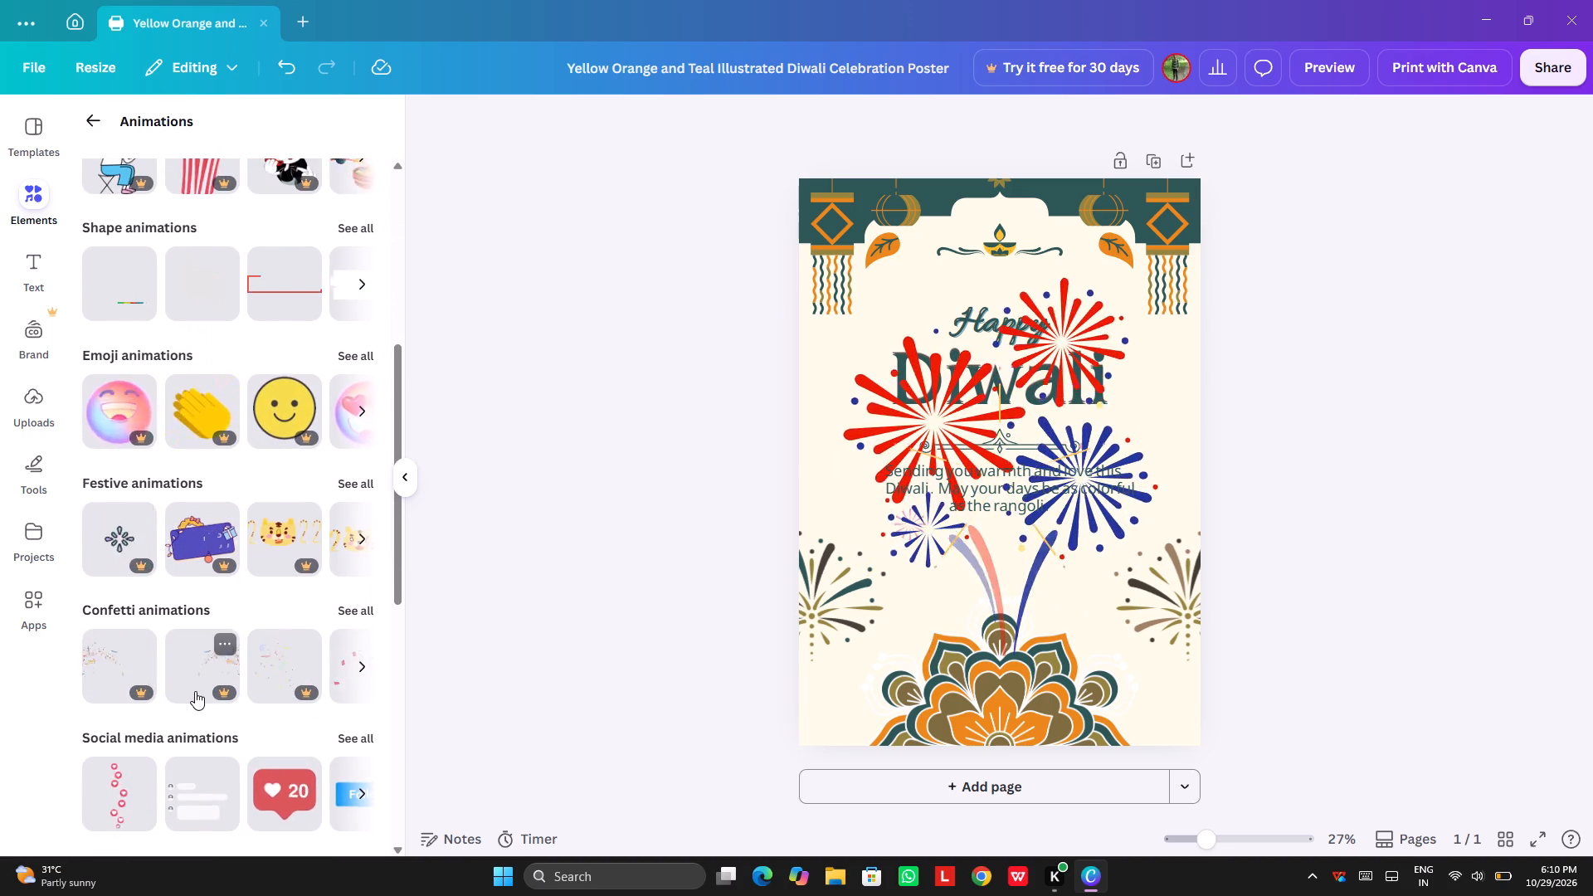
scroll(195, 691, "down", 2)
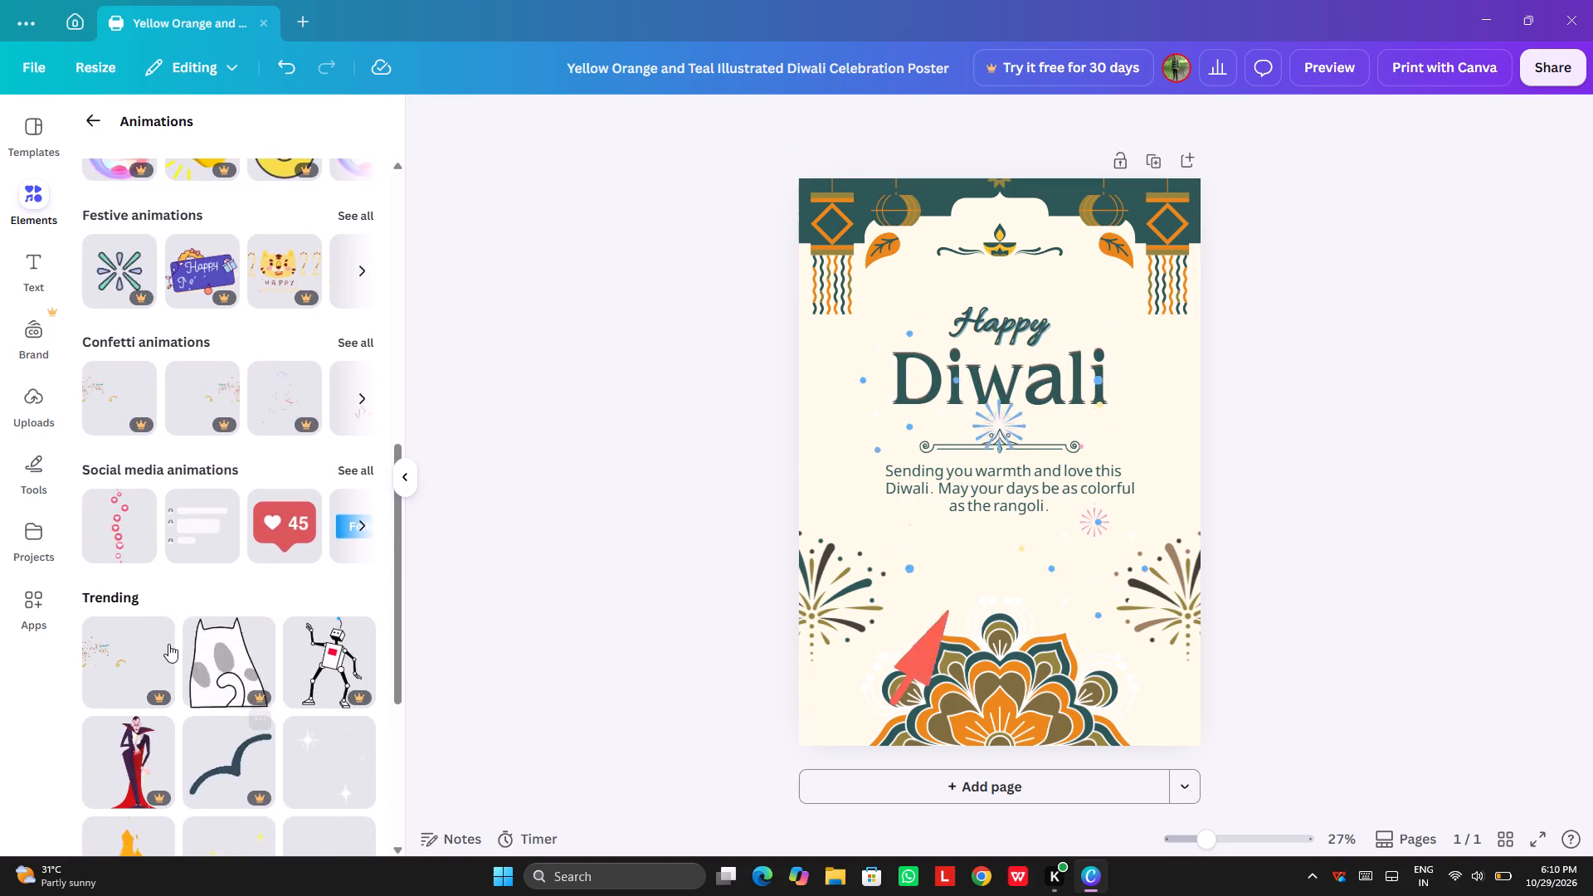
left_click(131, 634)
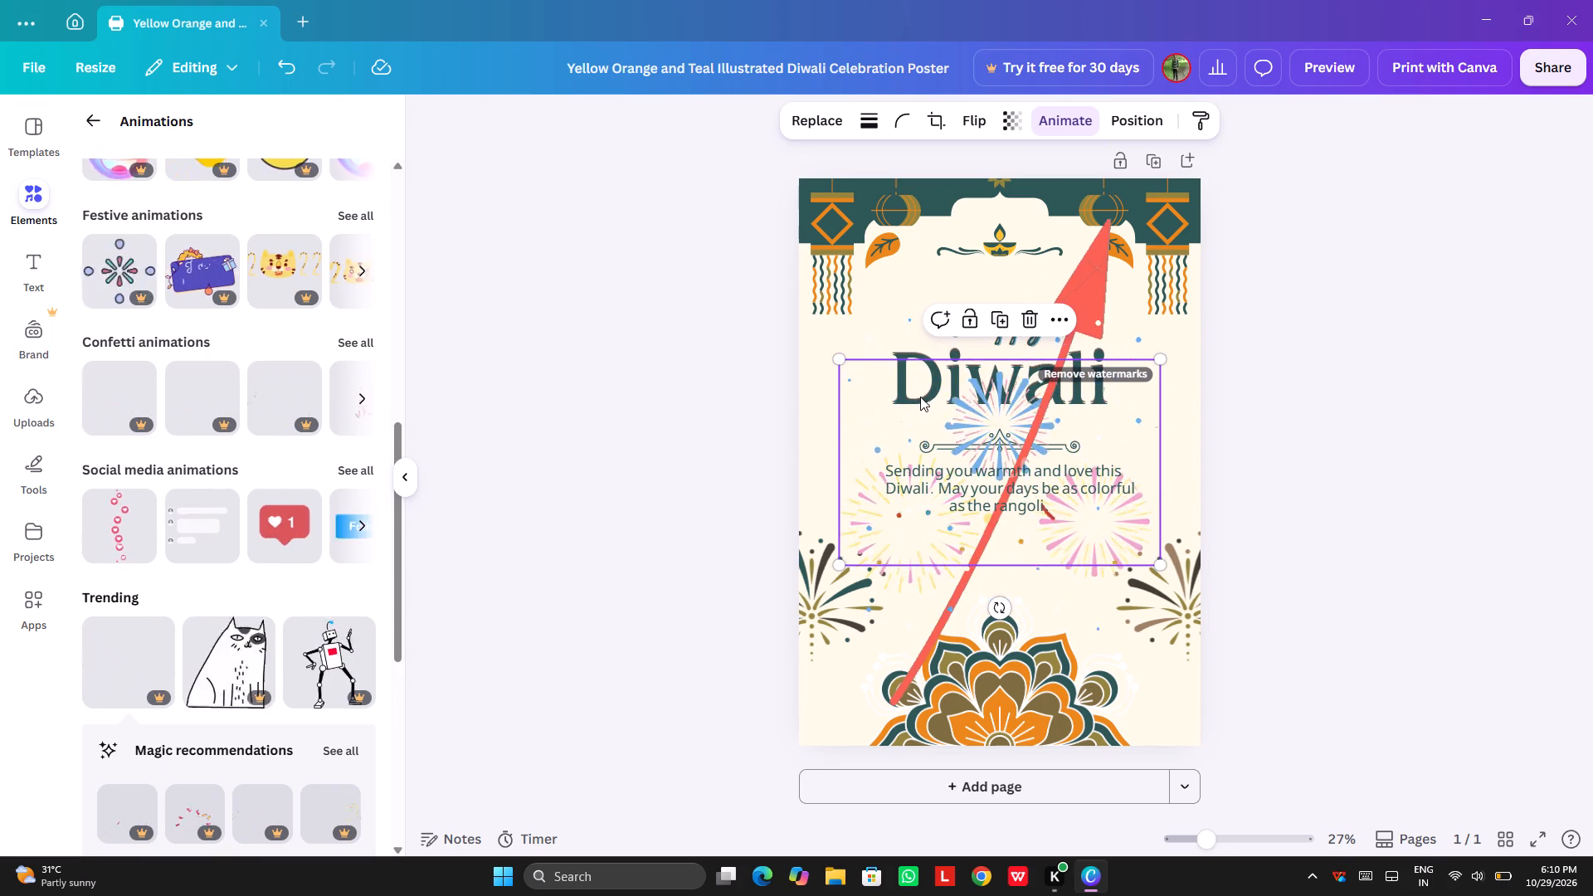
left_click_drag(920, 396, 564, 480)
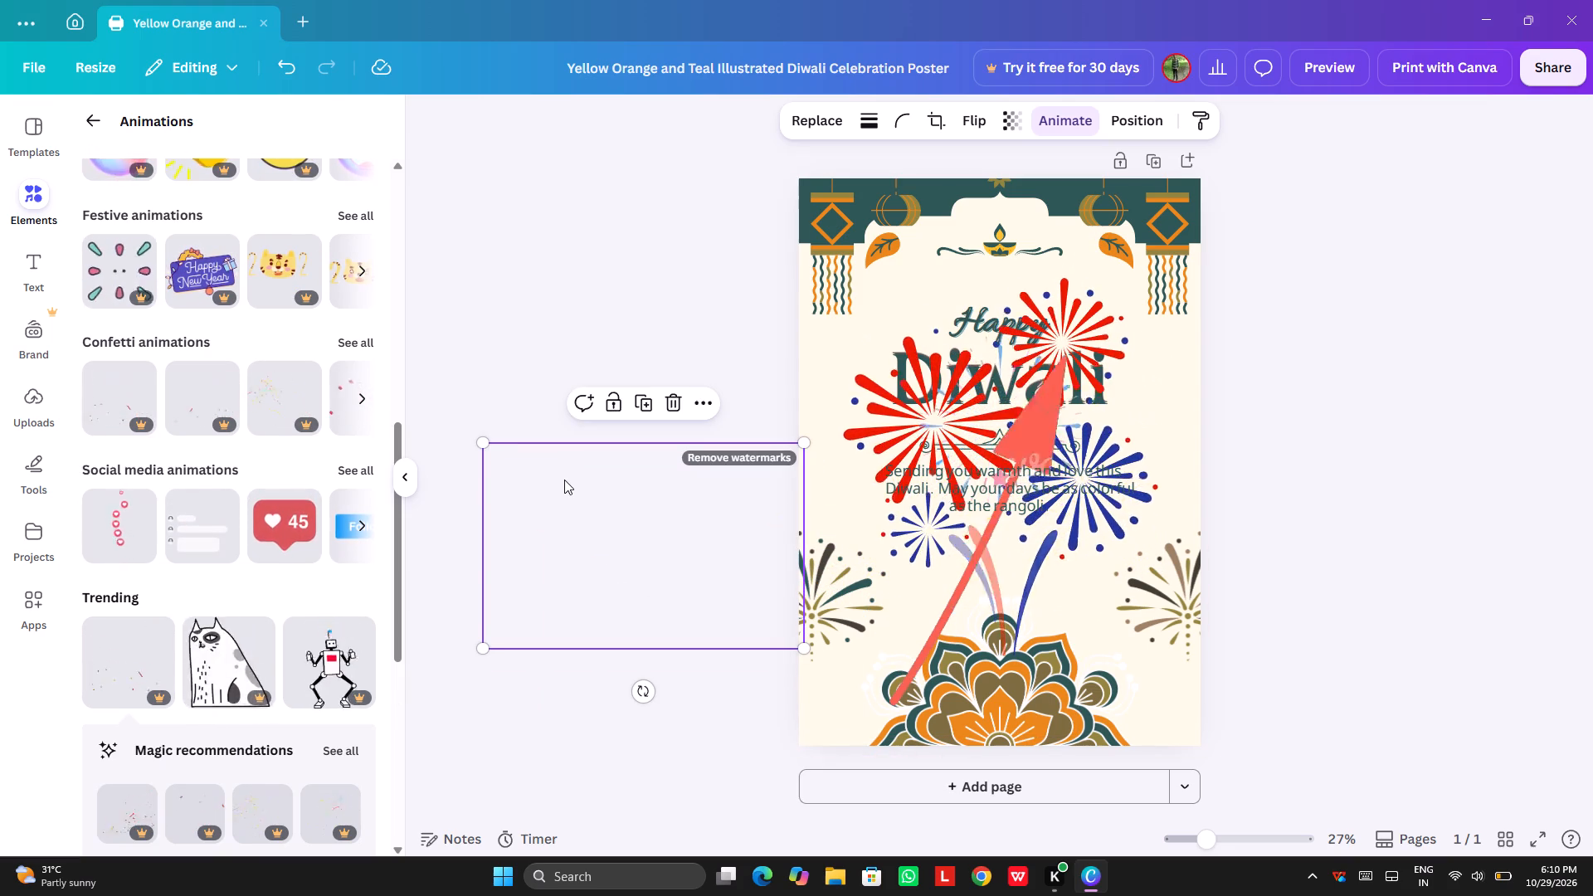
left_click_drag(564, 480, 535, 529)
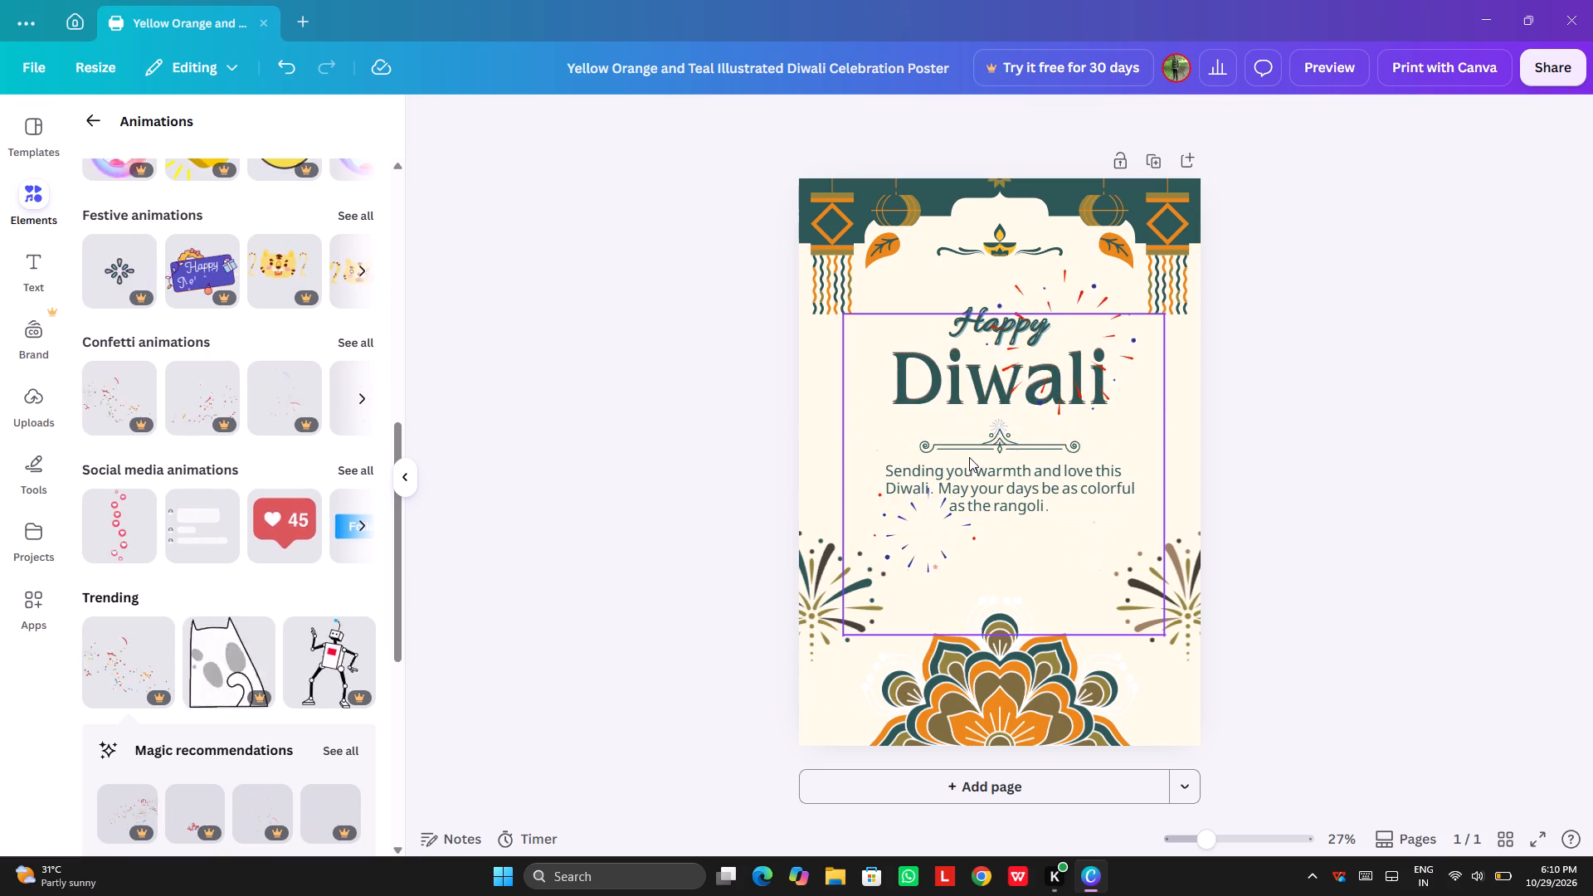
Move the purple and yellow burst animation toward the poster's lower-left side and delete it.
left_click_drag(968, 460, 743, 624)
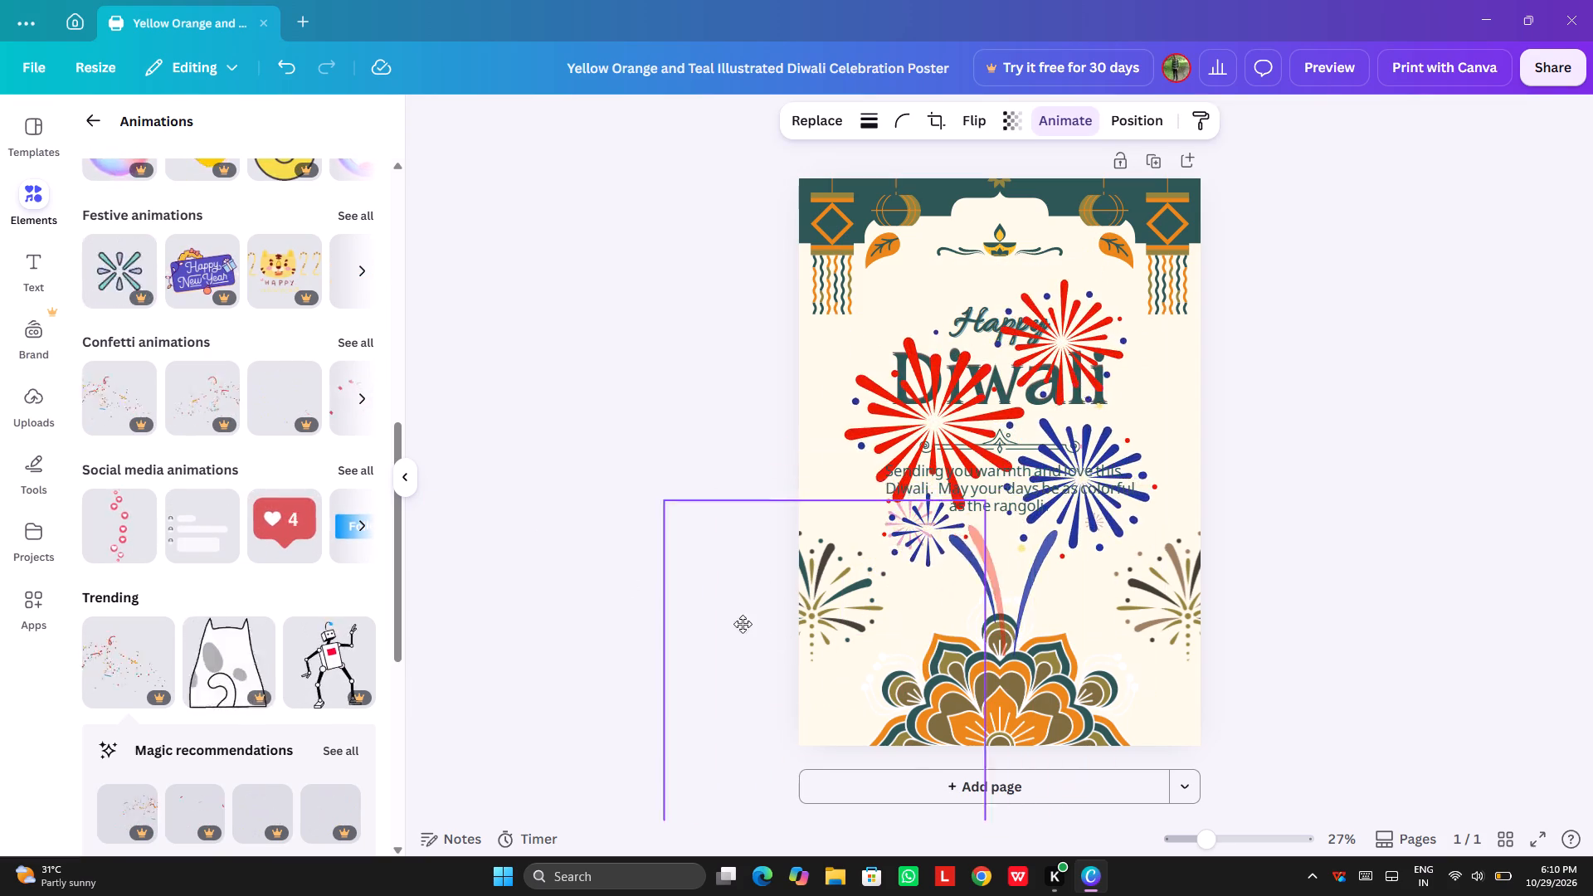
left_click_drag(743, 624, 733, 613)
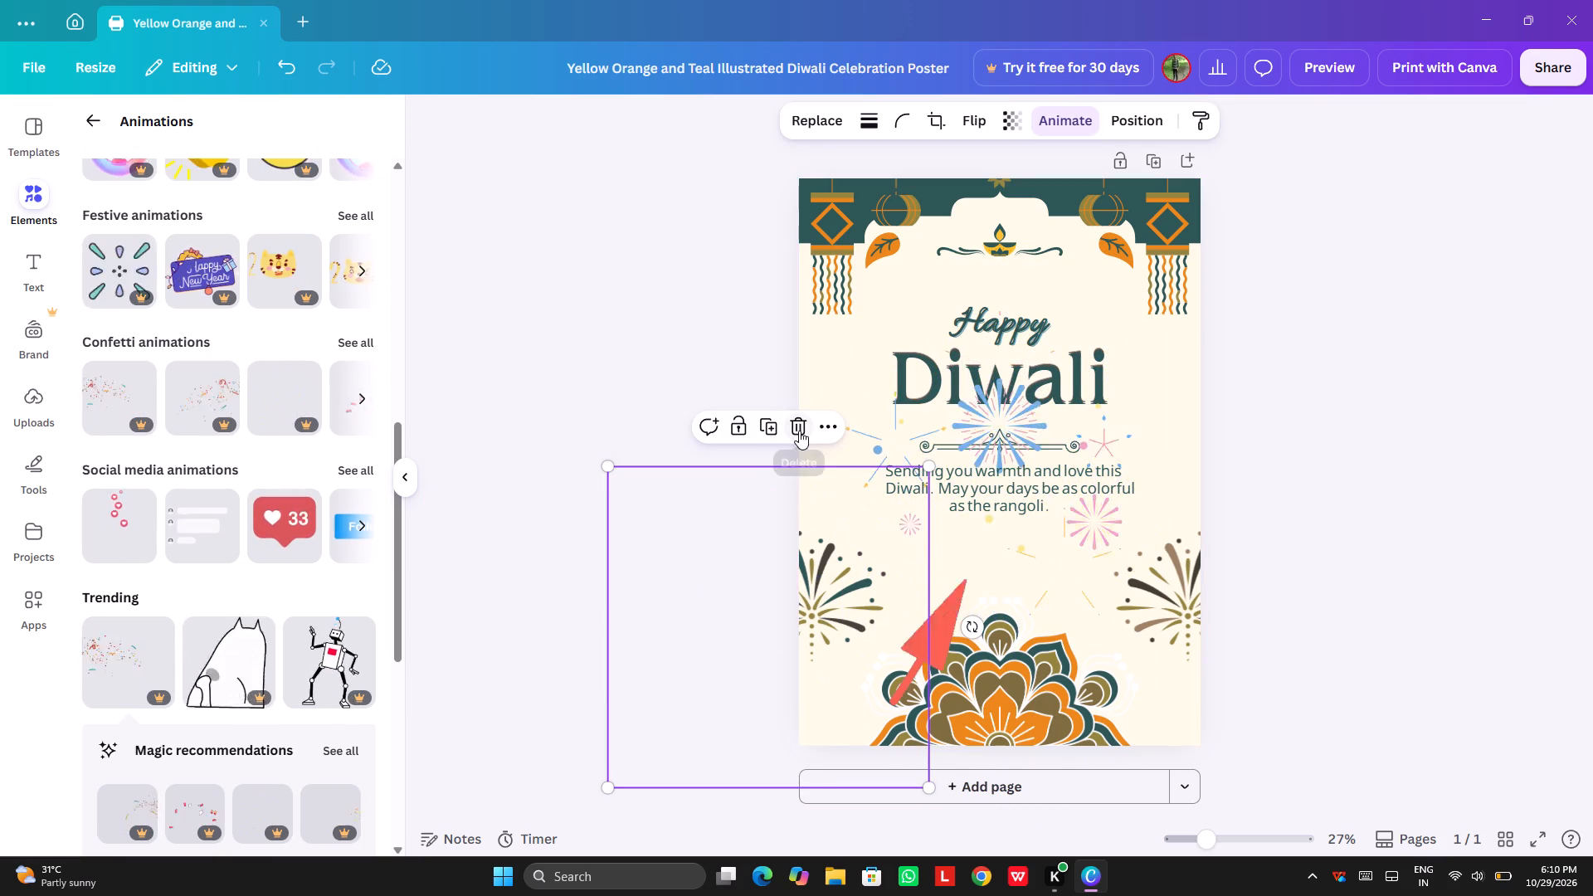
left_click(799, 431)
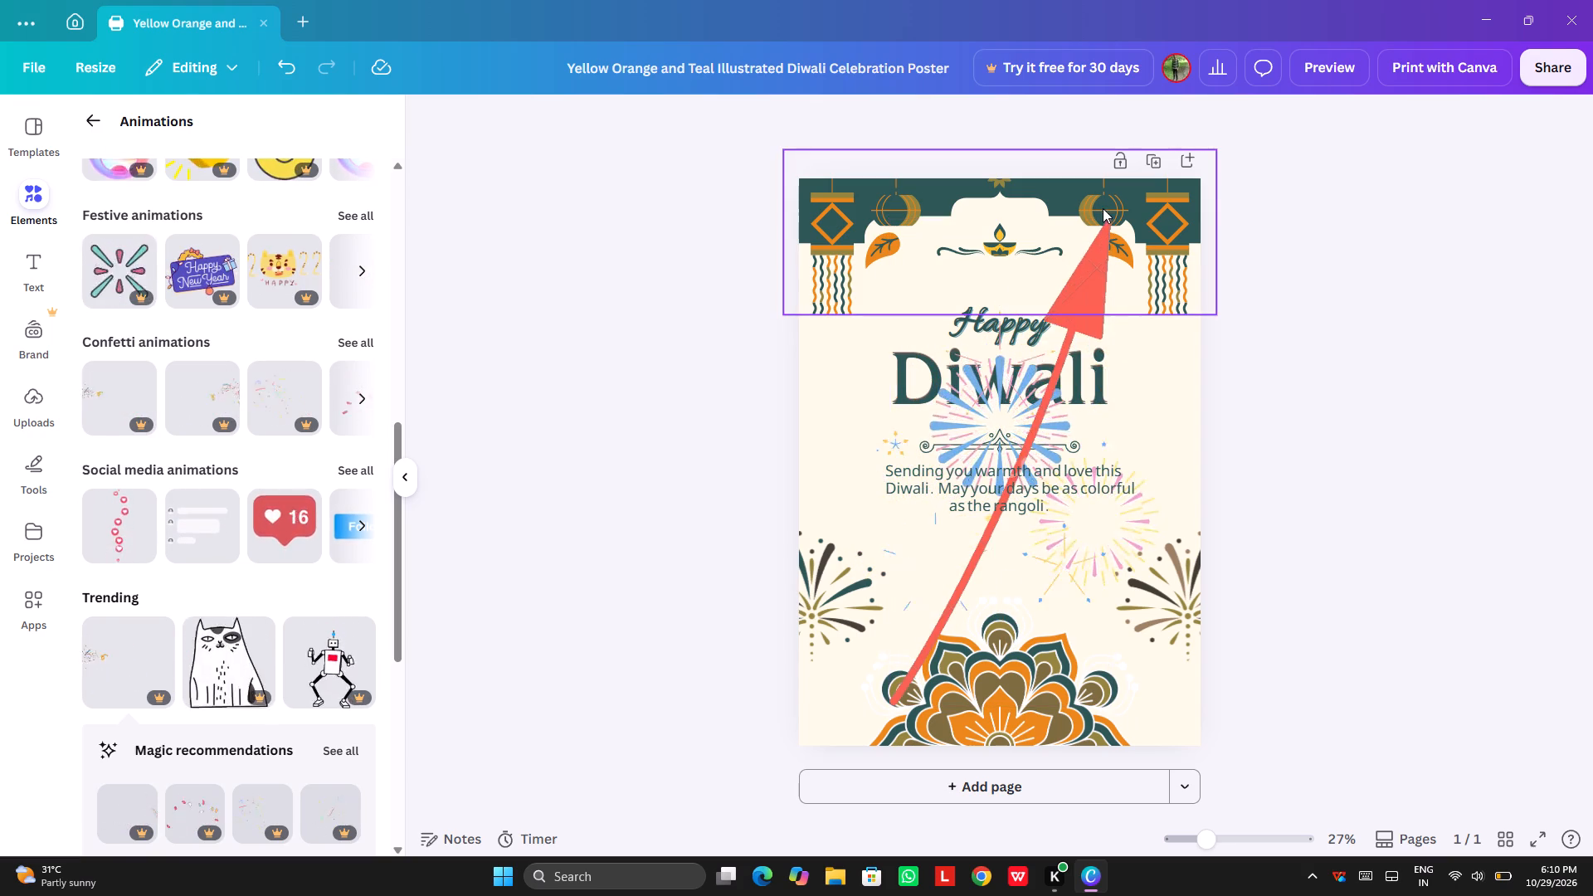
Delete the red arrow, pastel fireworks, red-and-blue fireworks and central blue burst animations from the poster.
left_click(1074, 304)
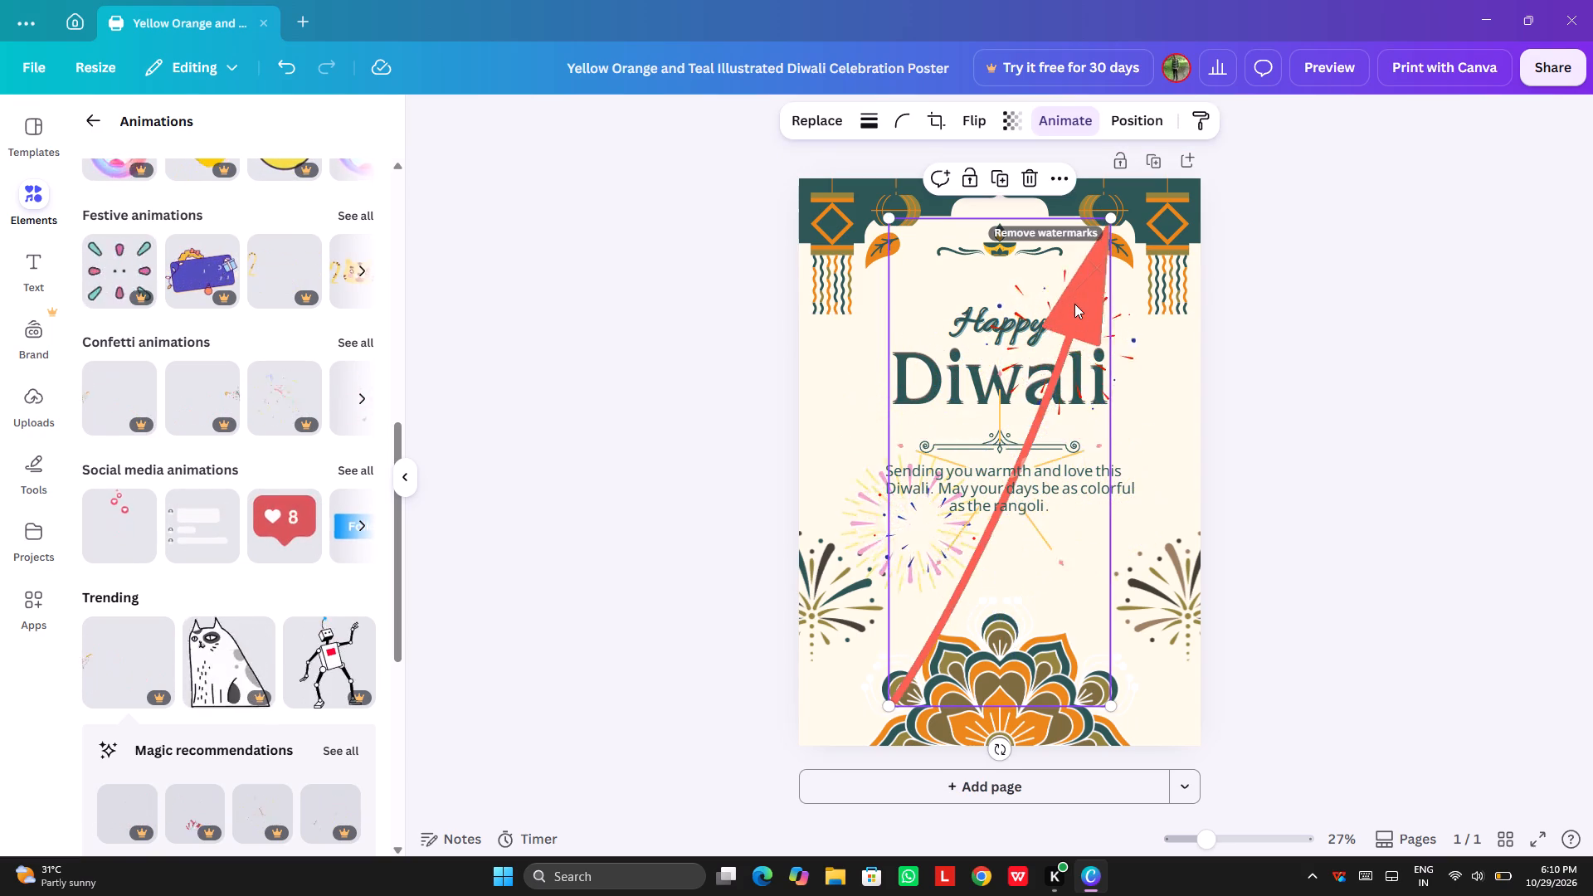
left_click(758, 437)
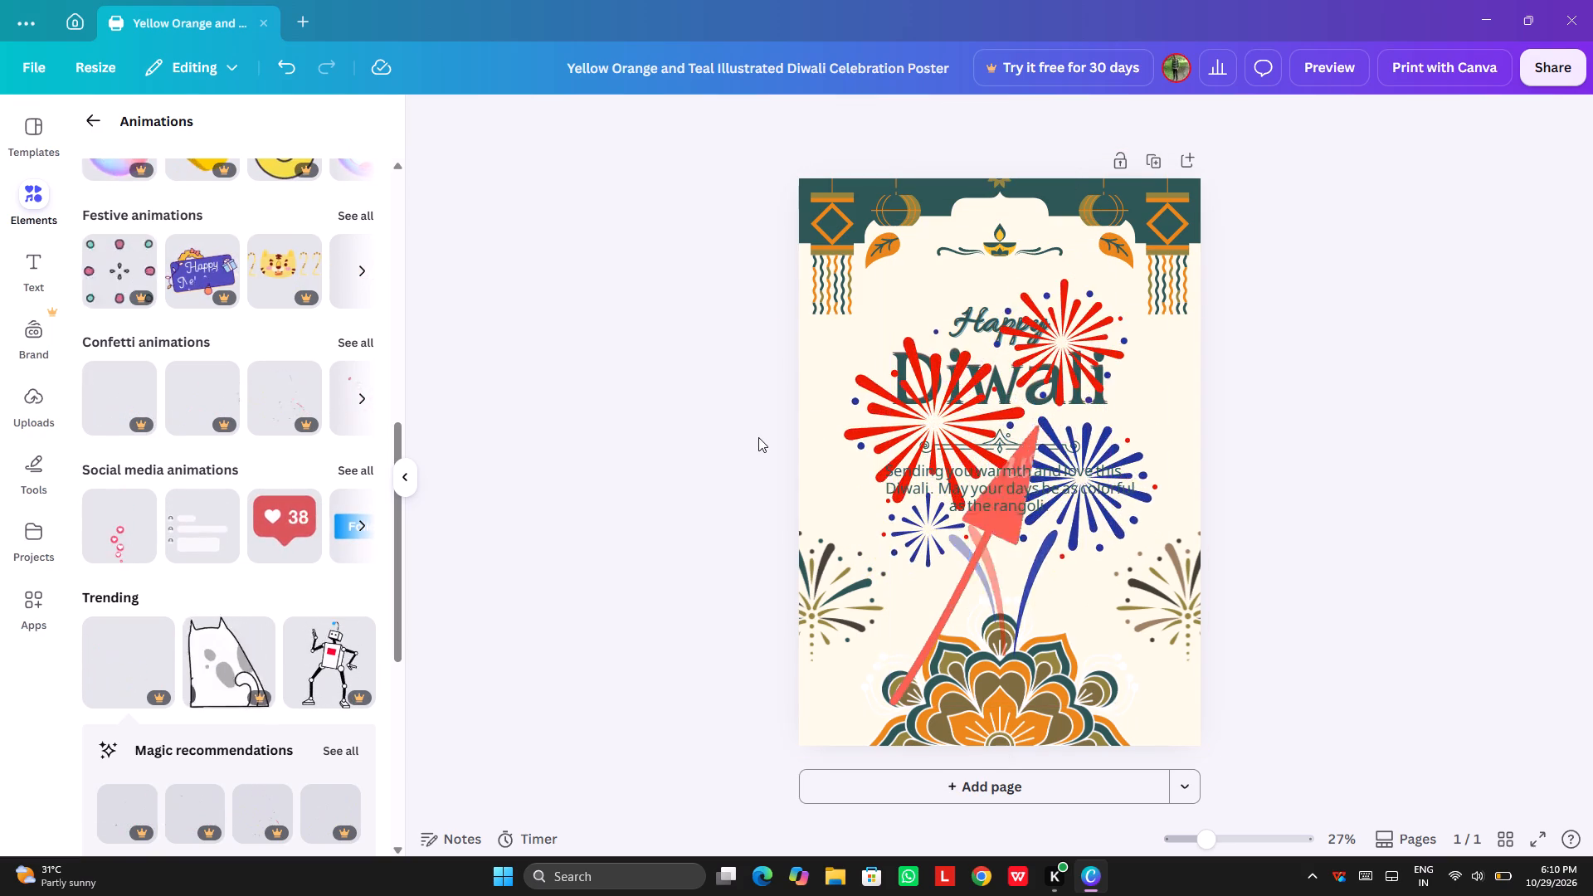
scroll(327, 460, "up", 1)
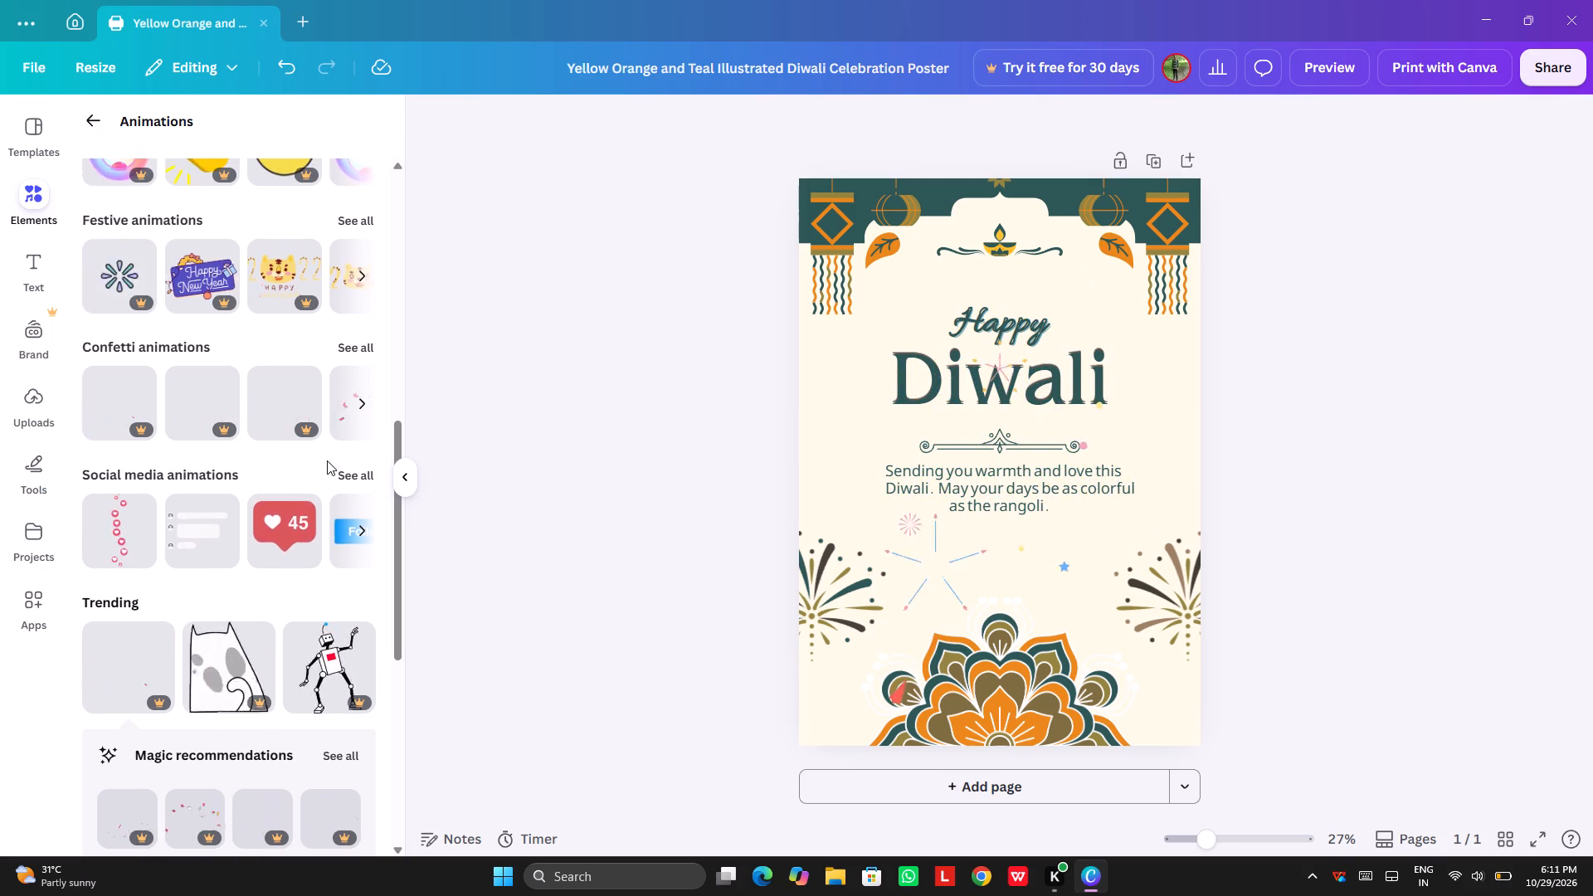
scroll(327, 460, "up", 3)
left_click(30, 185)
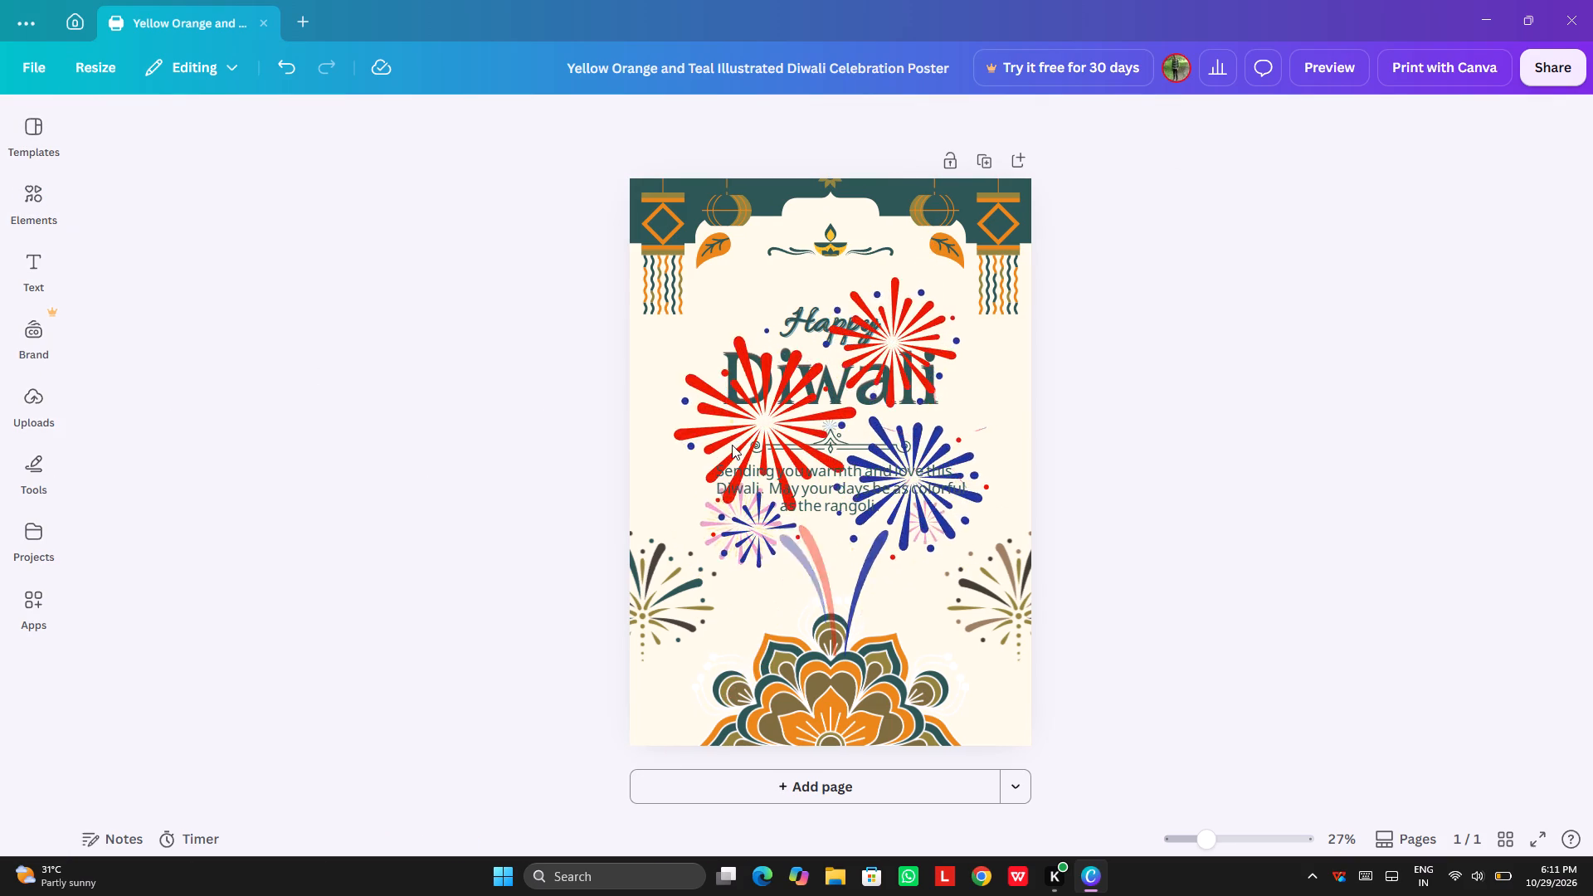
left_click(881, 371)
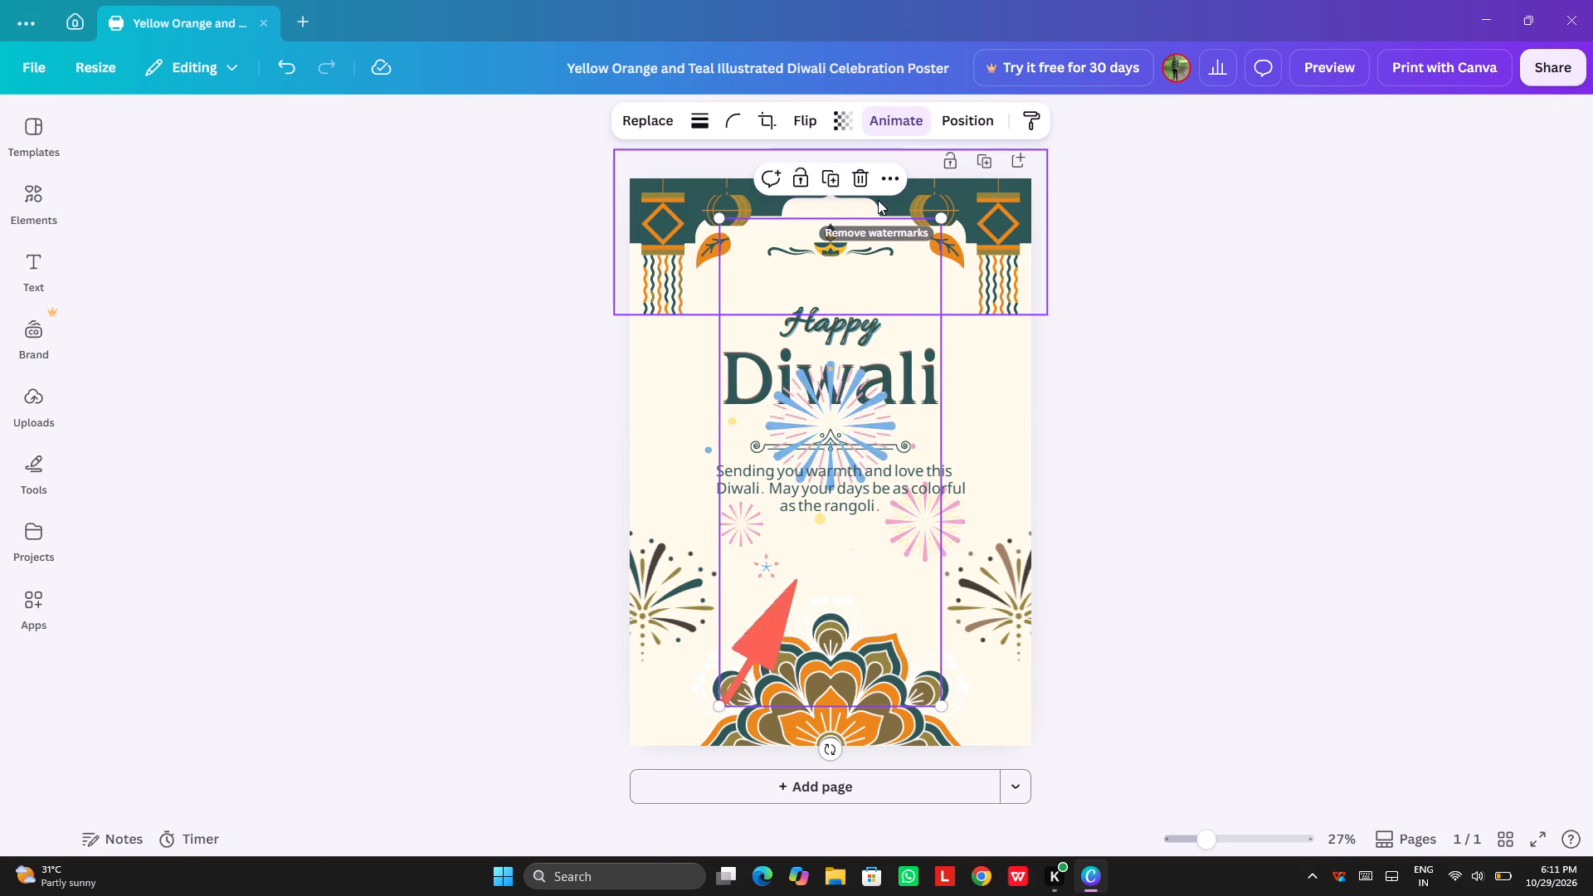
left_click(854, 175)
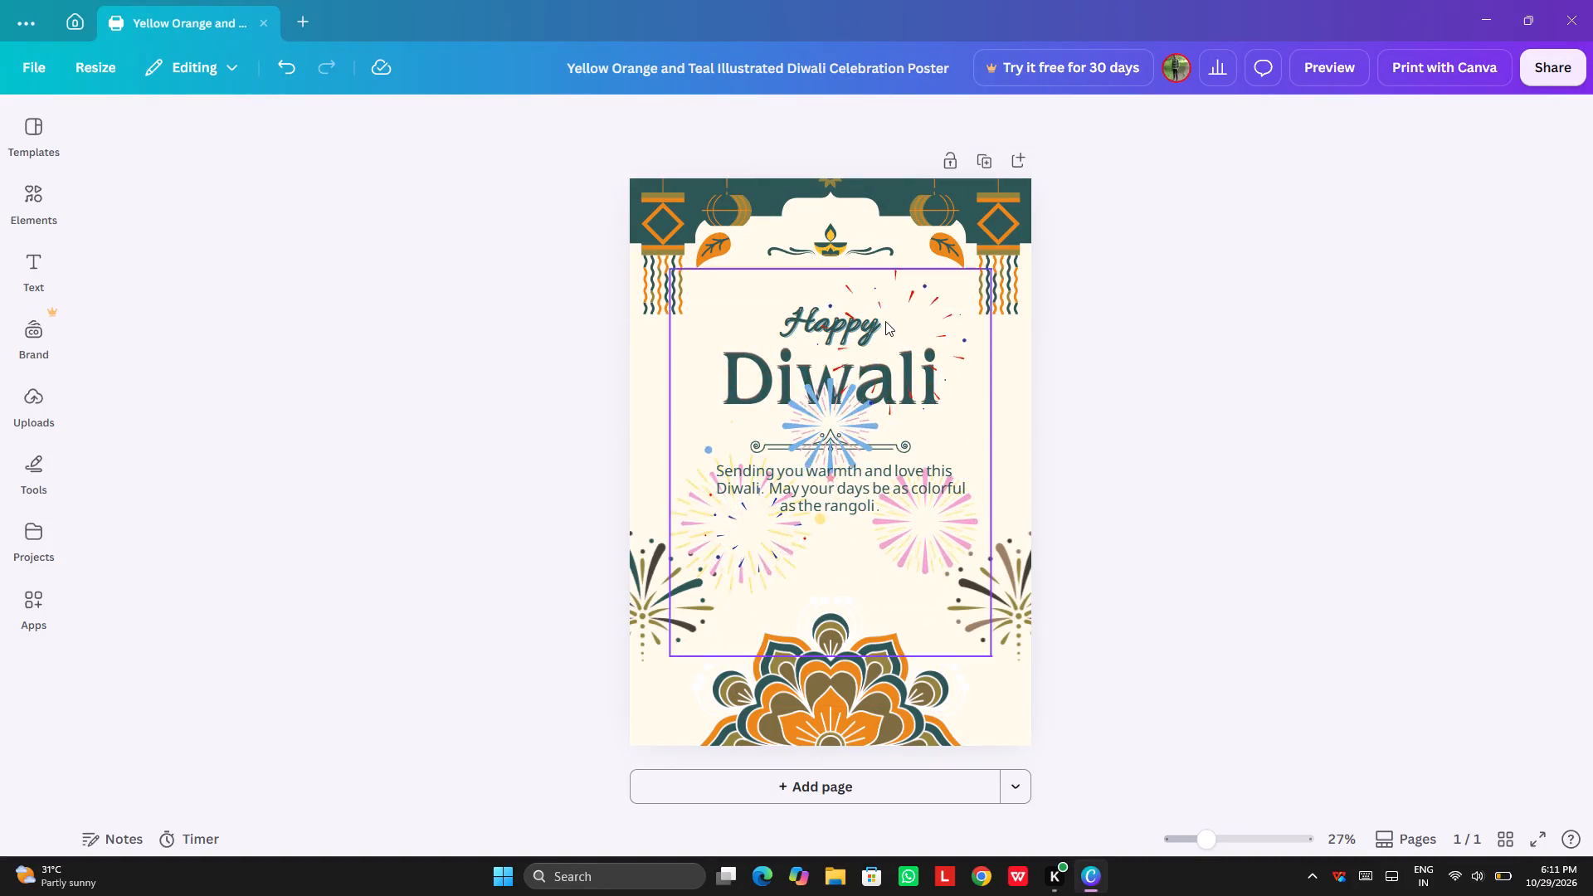
left_click(913, 346)
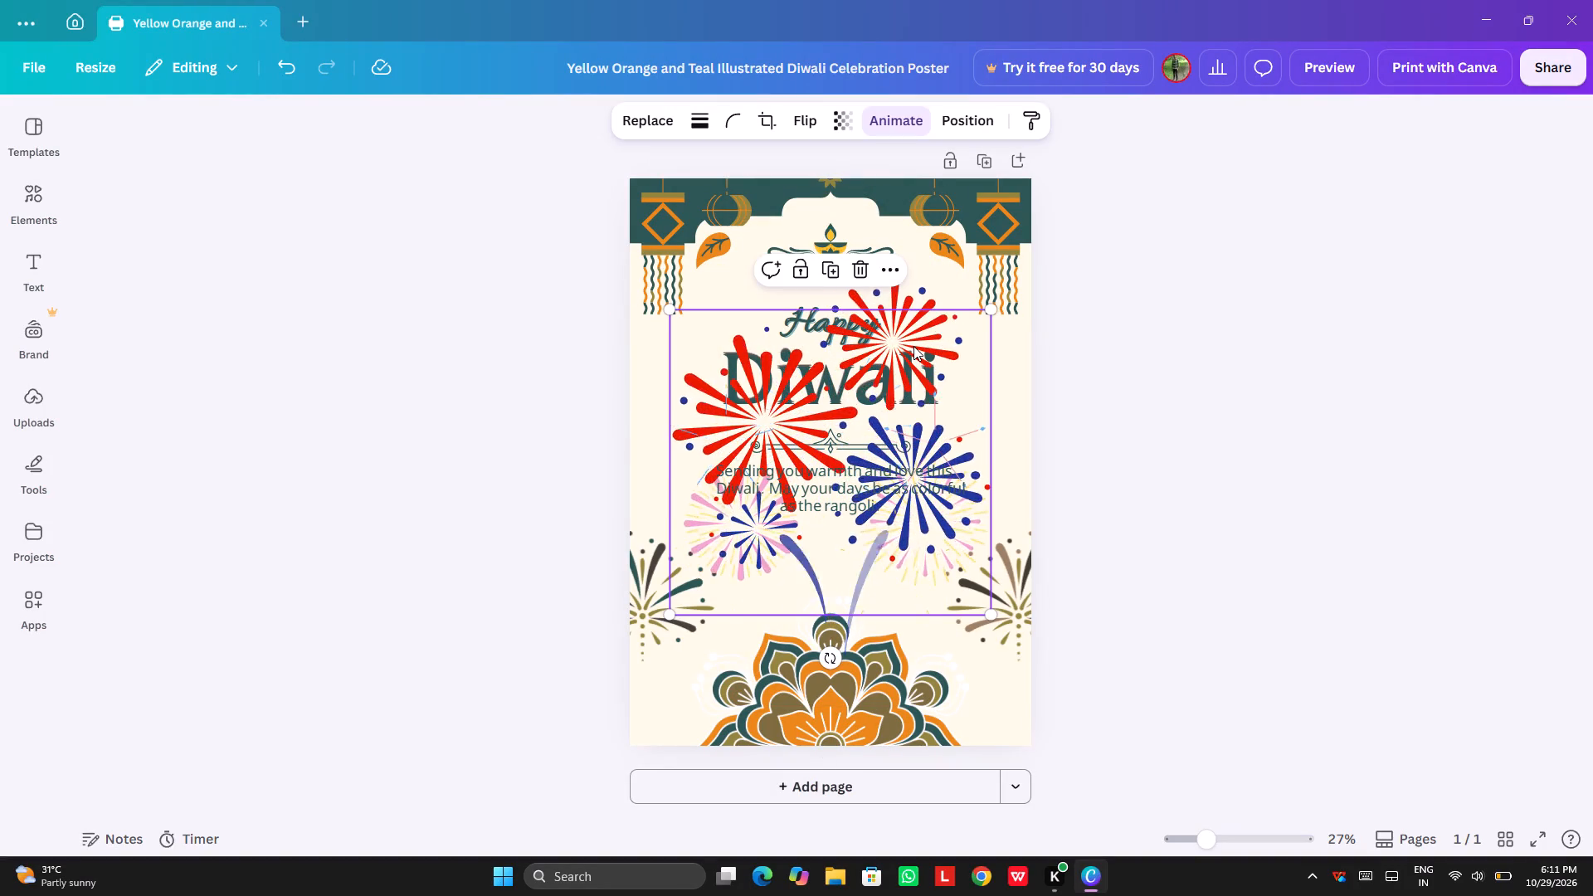
left_click(854, 265)
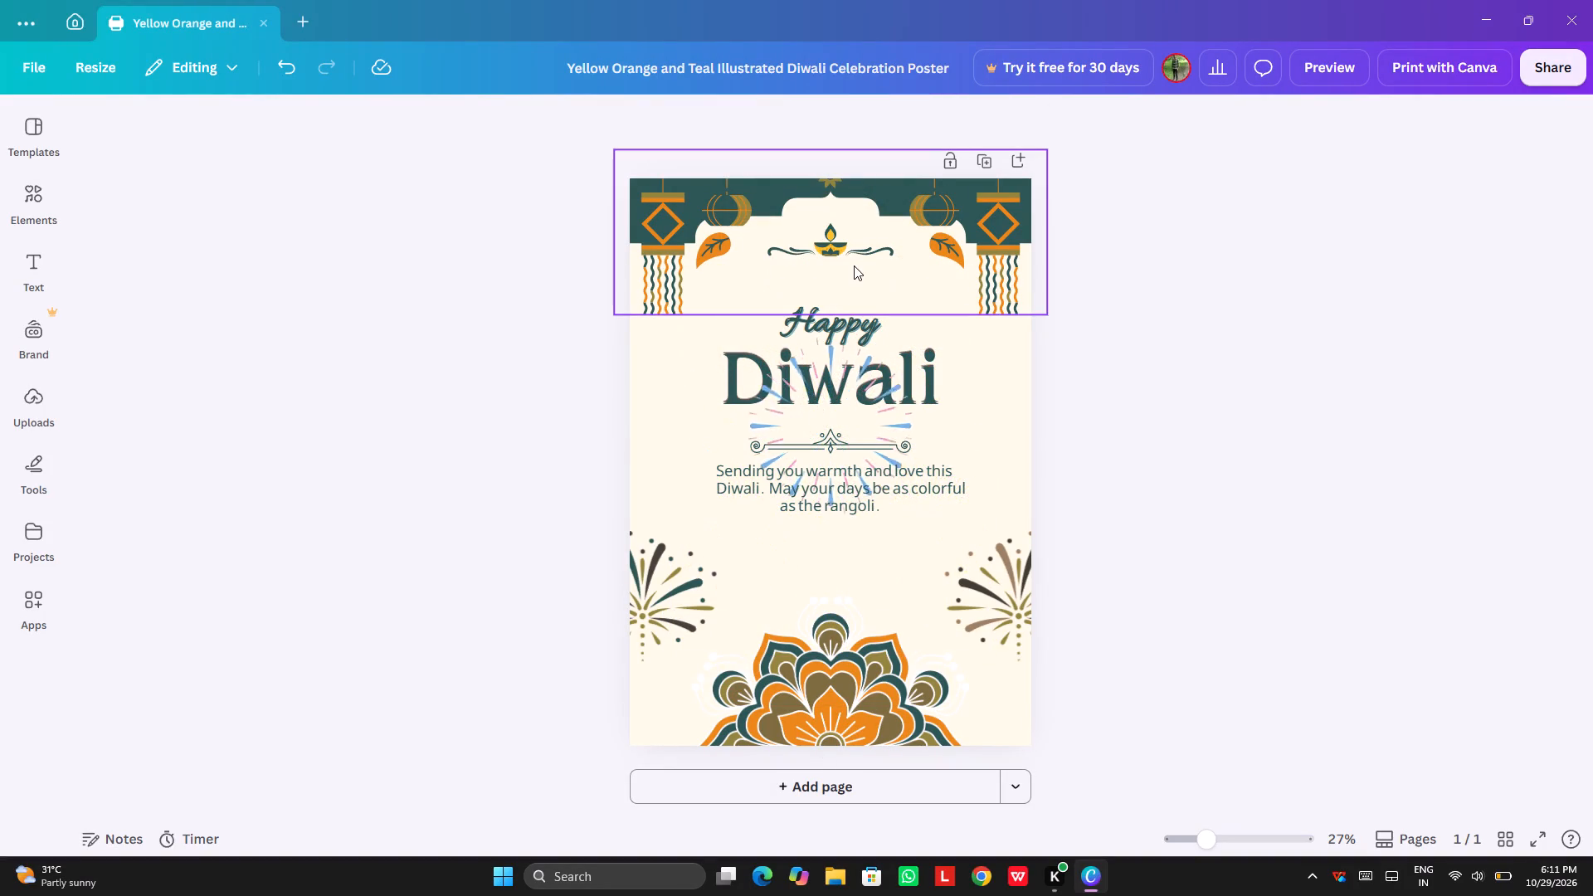
left_click(872, 358)
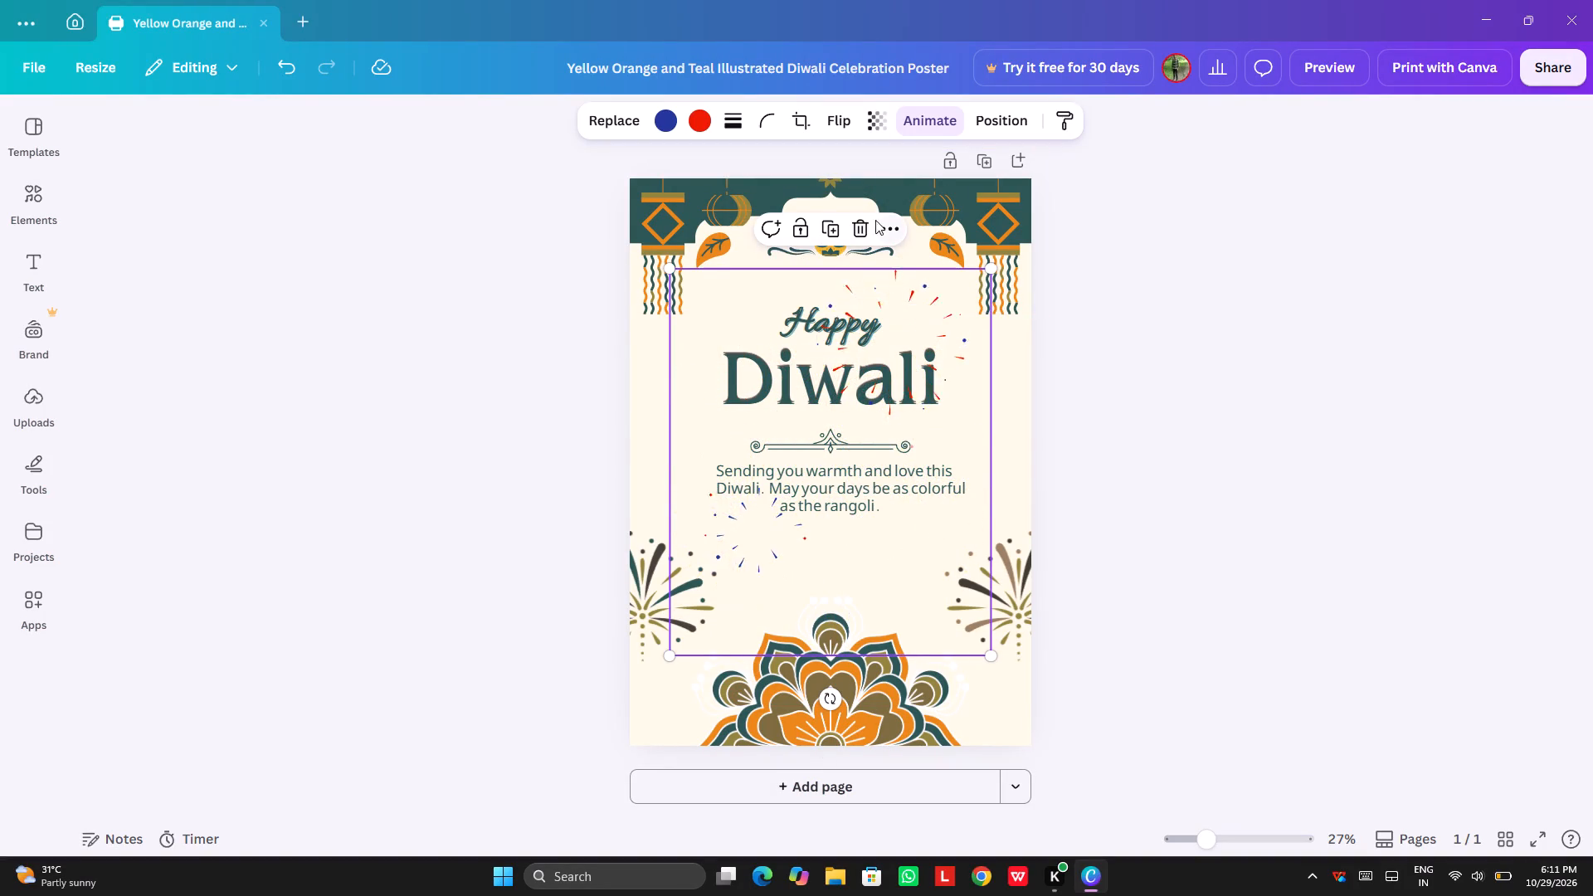
left_click(862, 228)
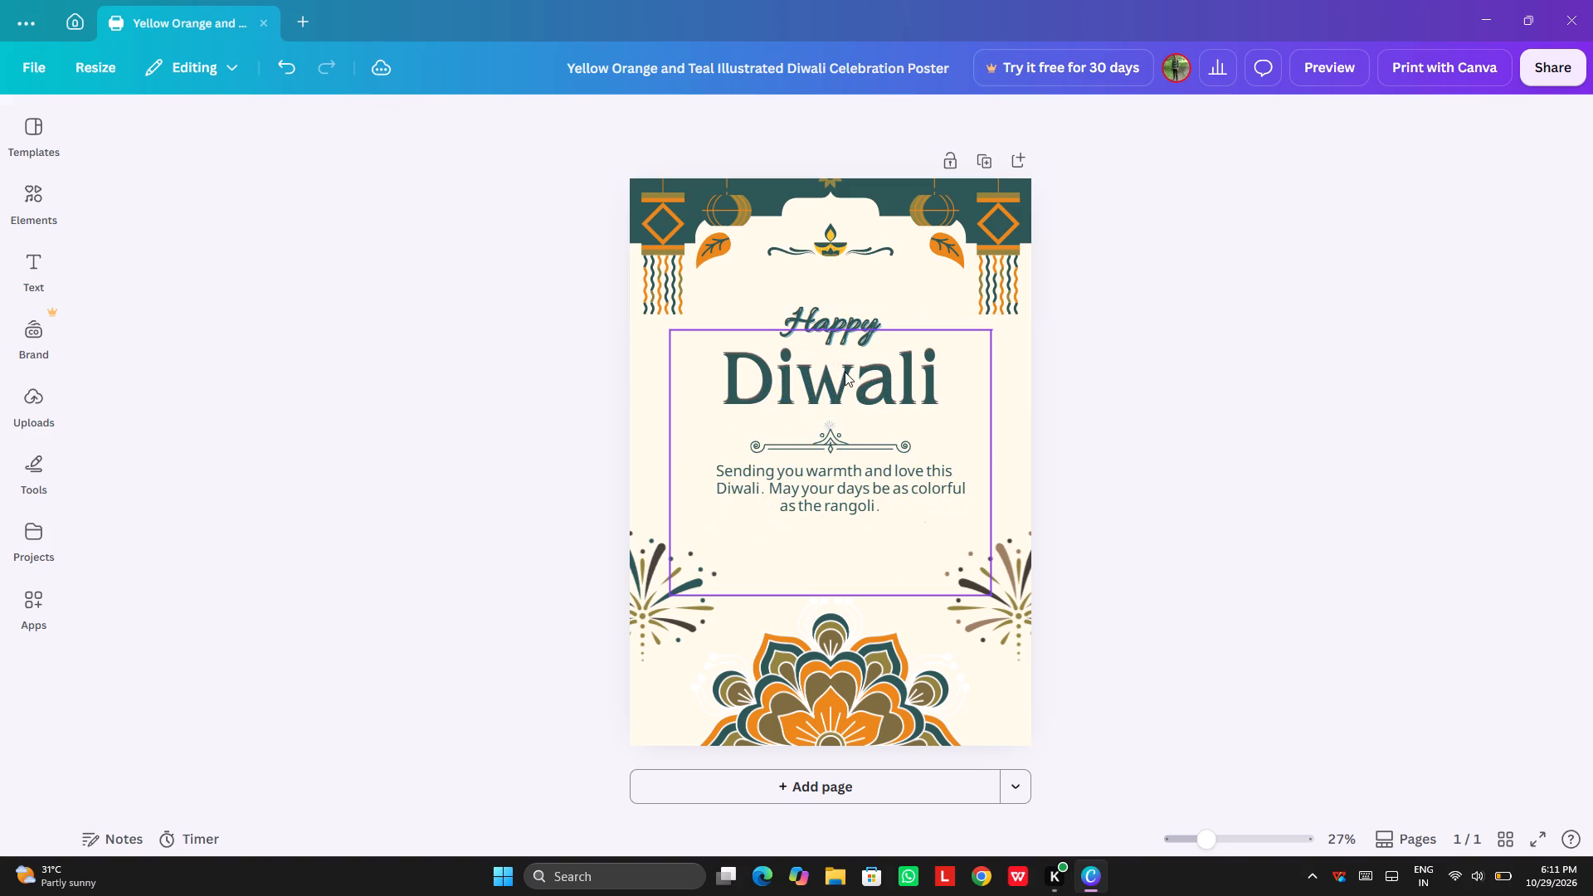
left_click(845, 372)
left_click(851, 290)
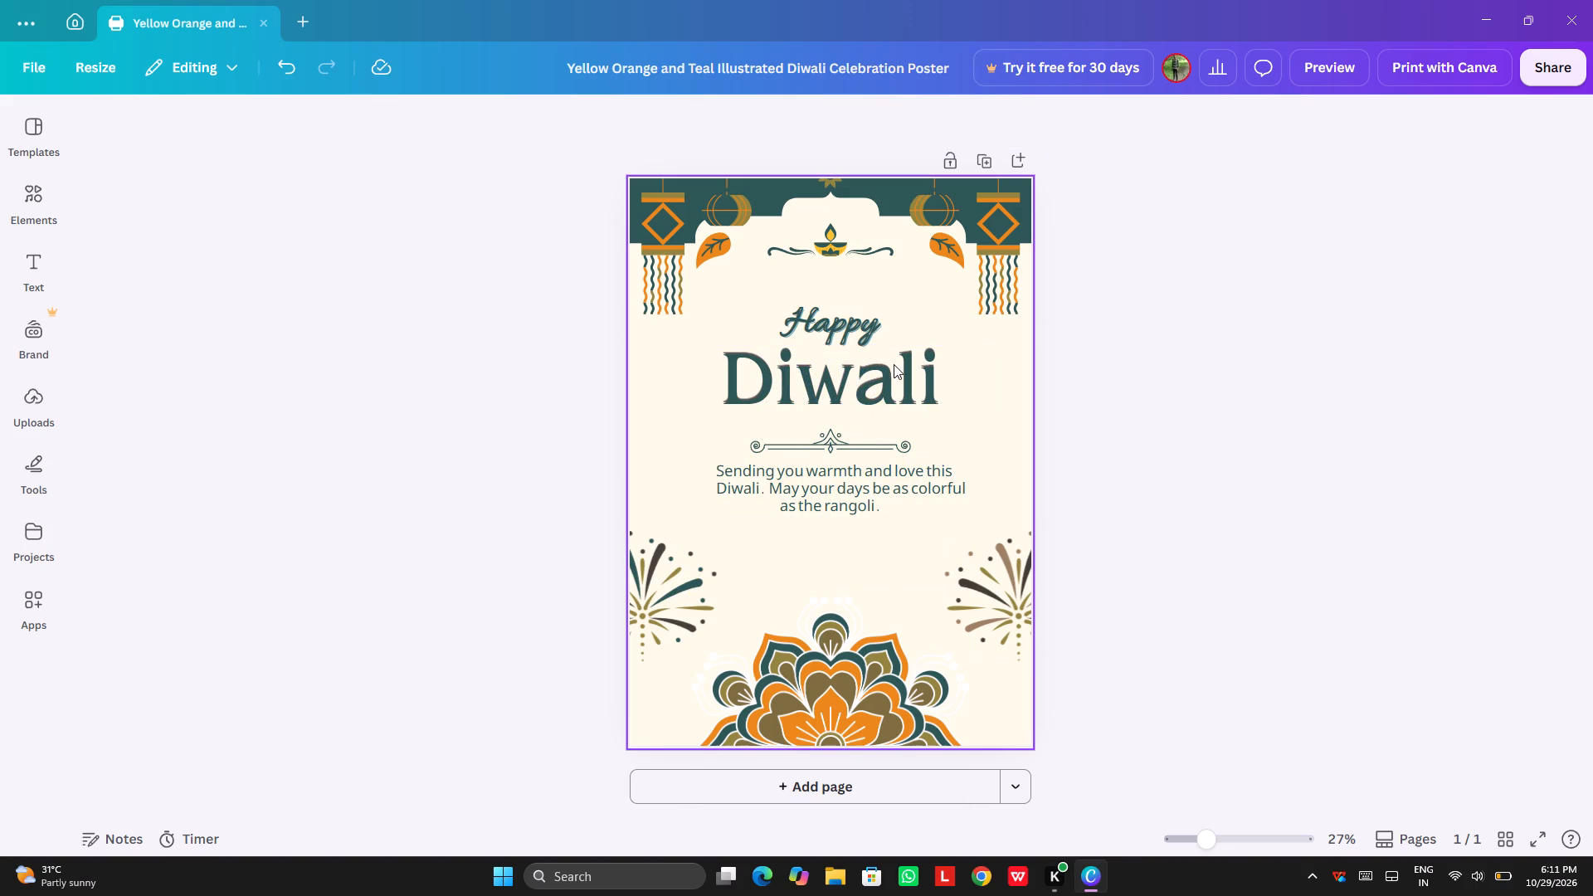
Add the recommended orange hanging diya strings graphic and place it against the poster's left edge, just below the lantern tassels.
left_click(12, 226)
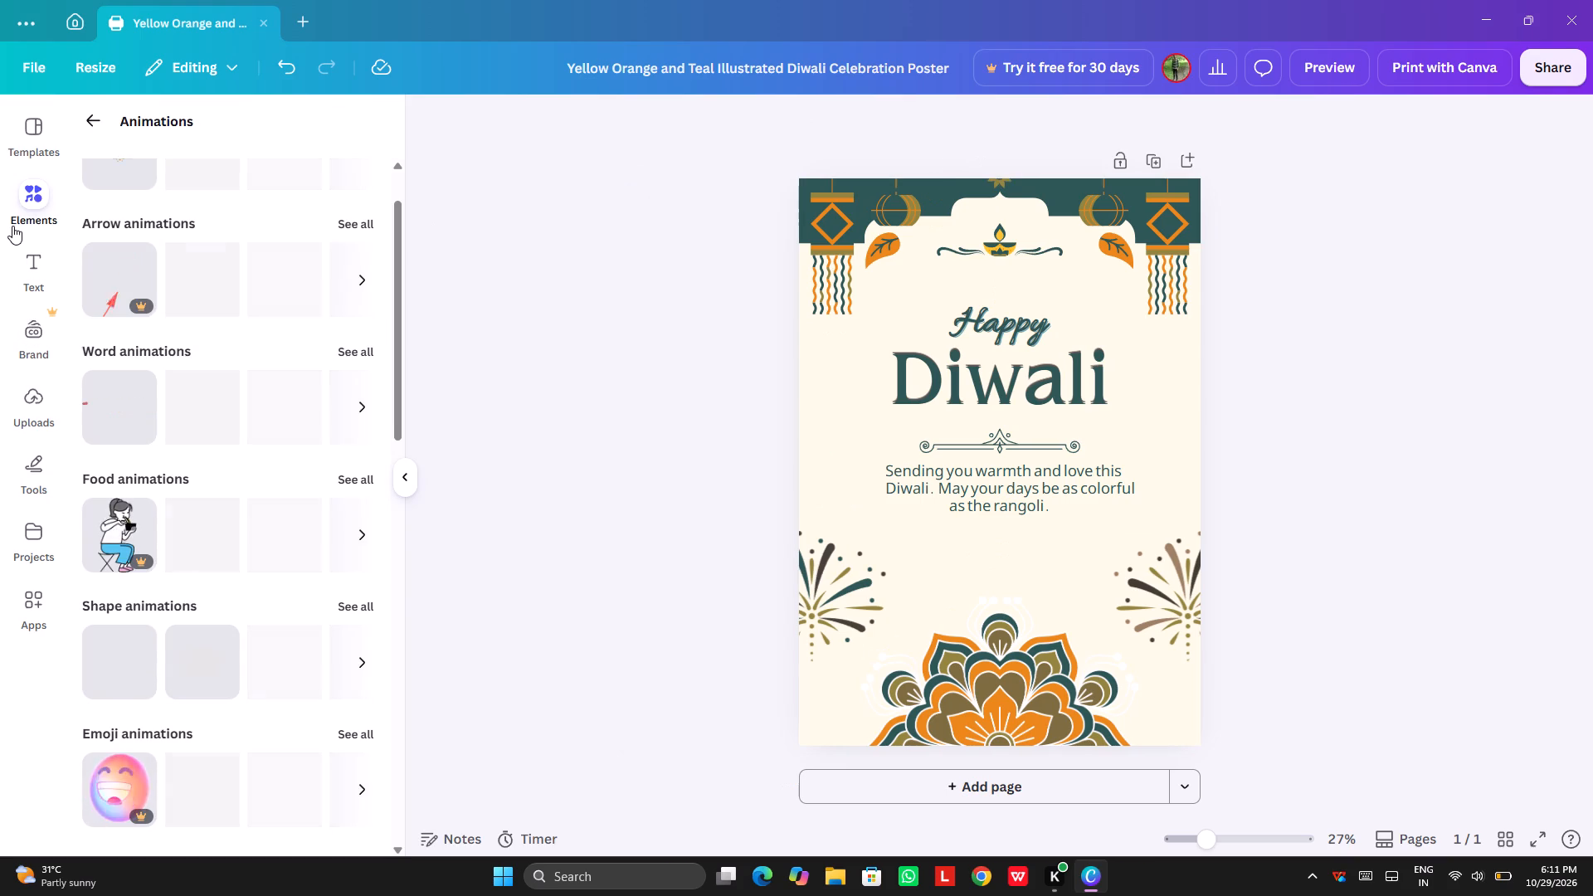
left_click(95, 130)
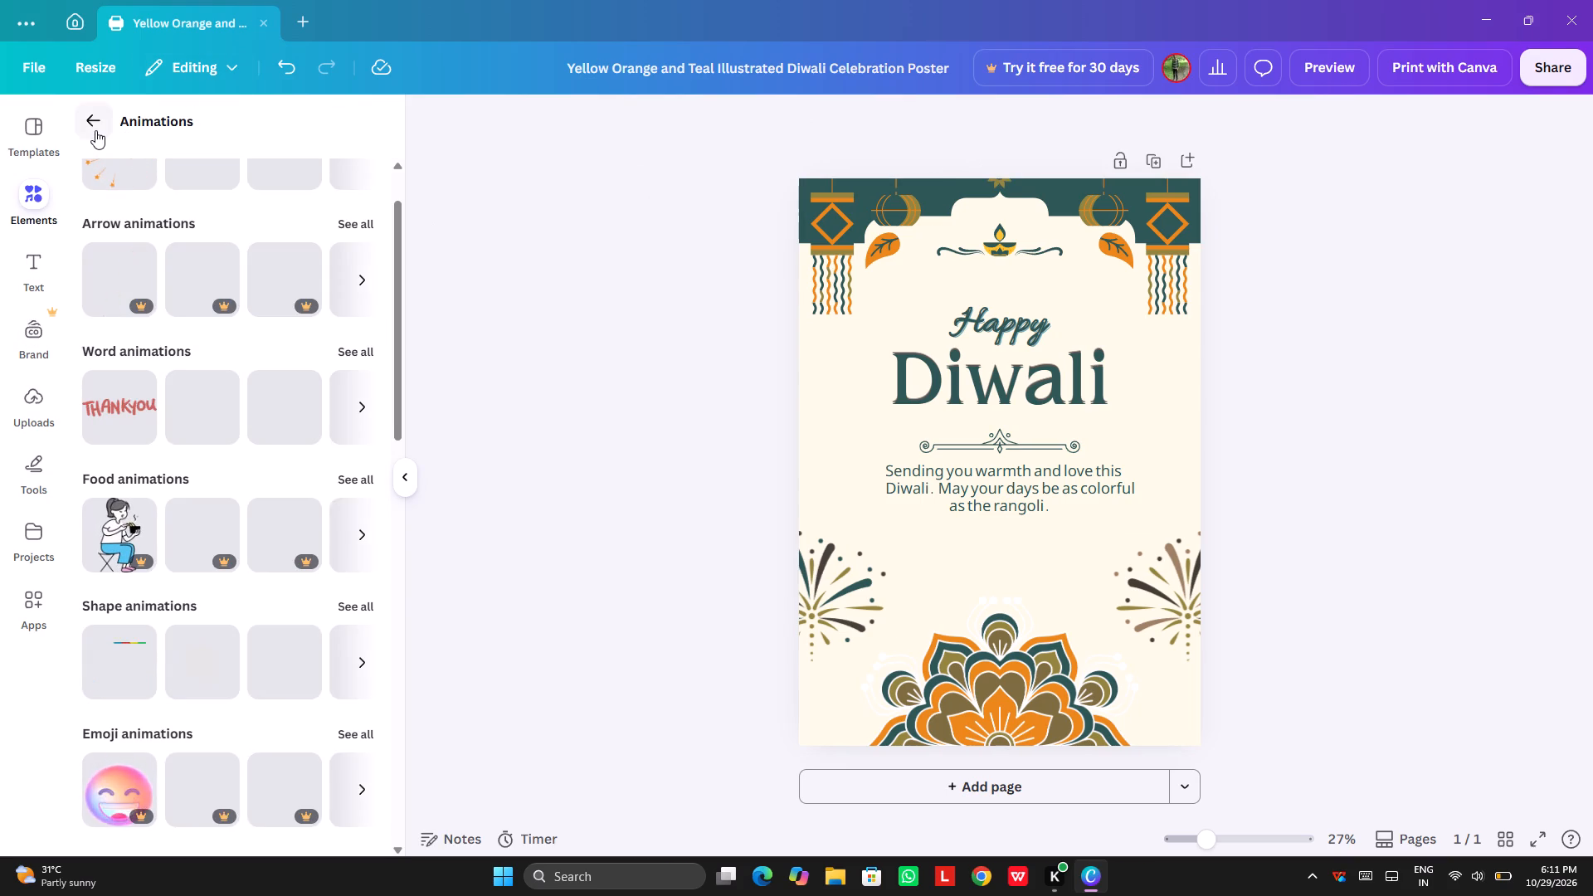
scroll(156, 353, "down", 1)
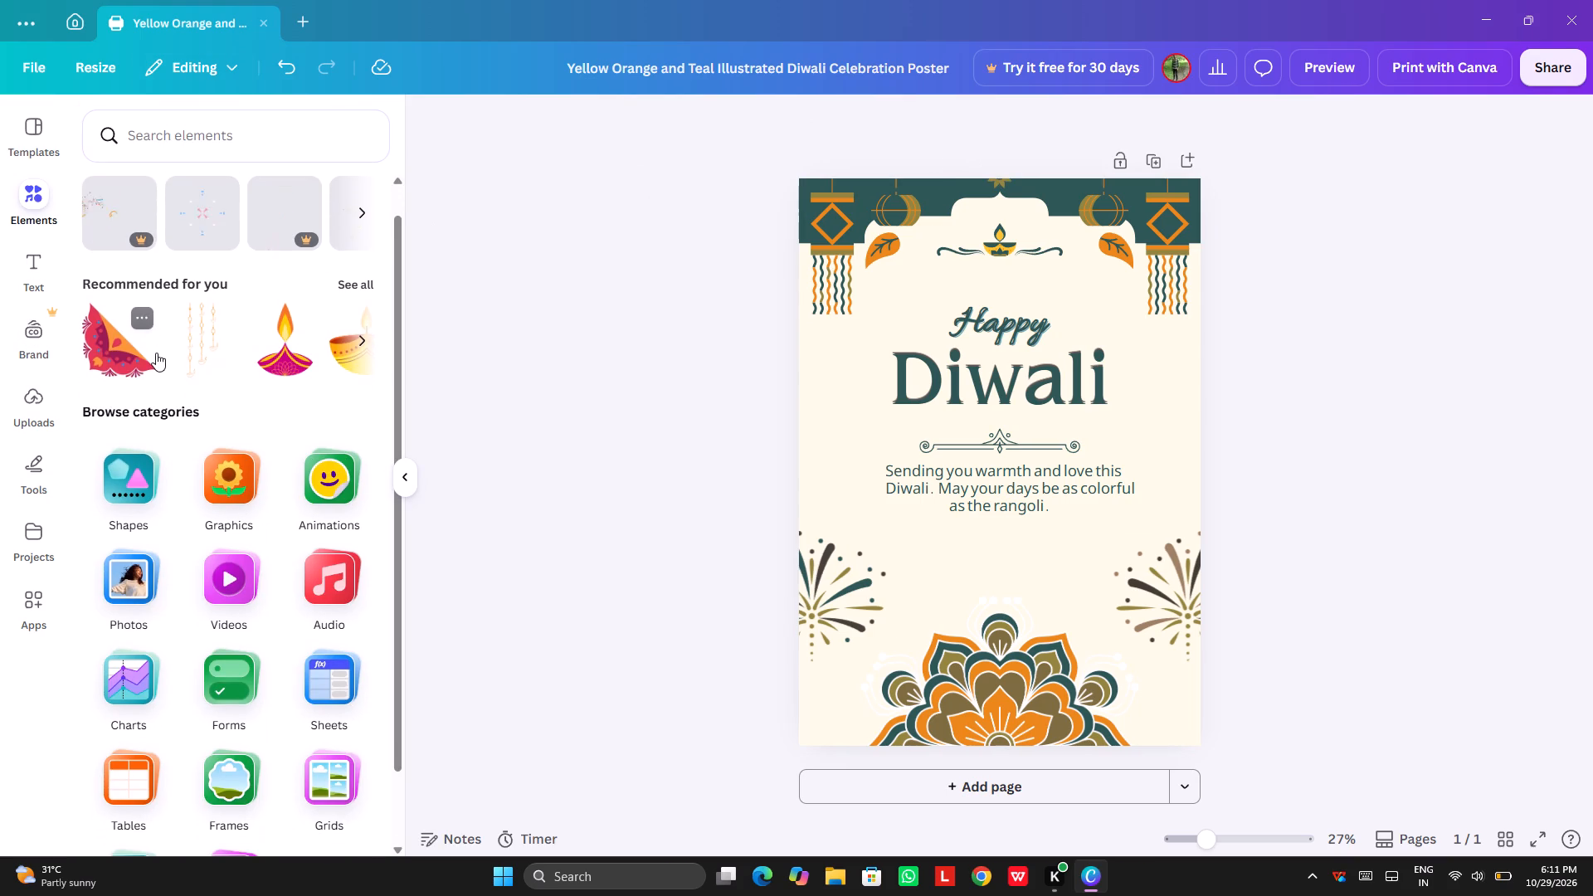
left_click(202, 353)
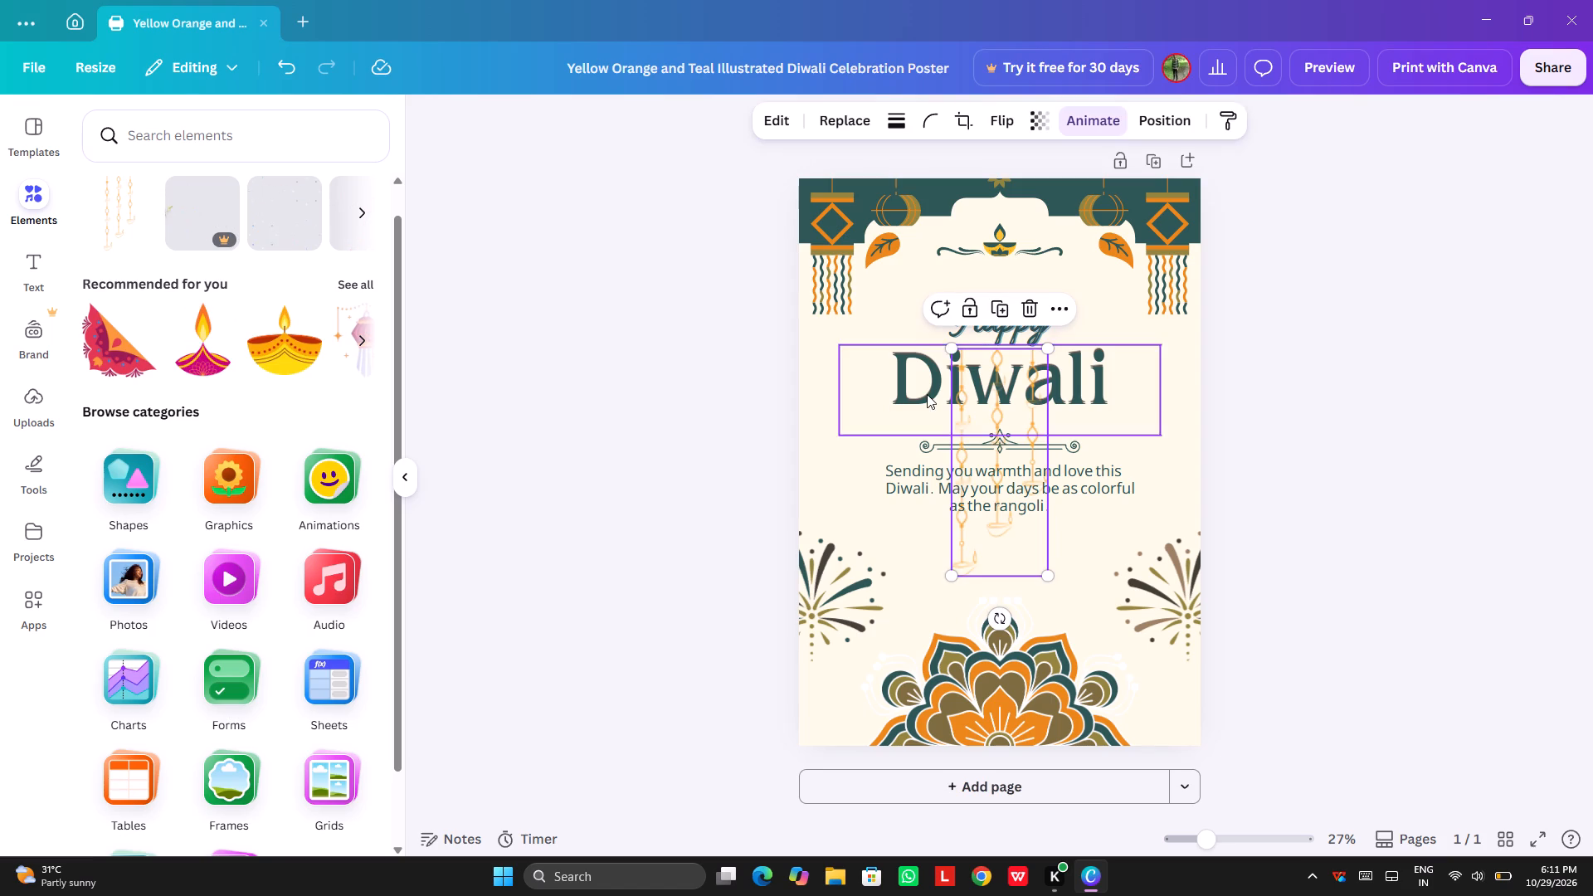
left_click_drag(1024, 398, 874, 382)
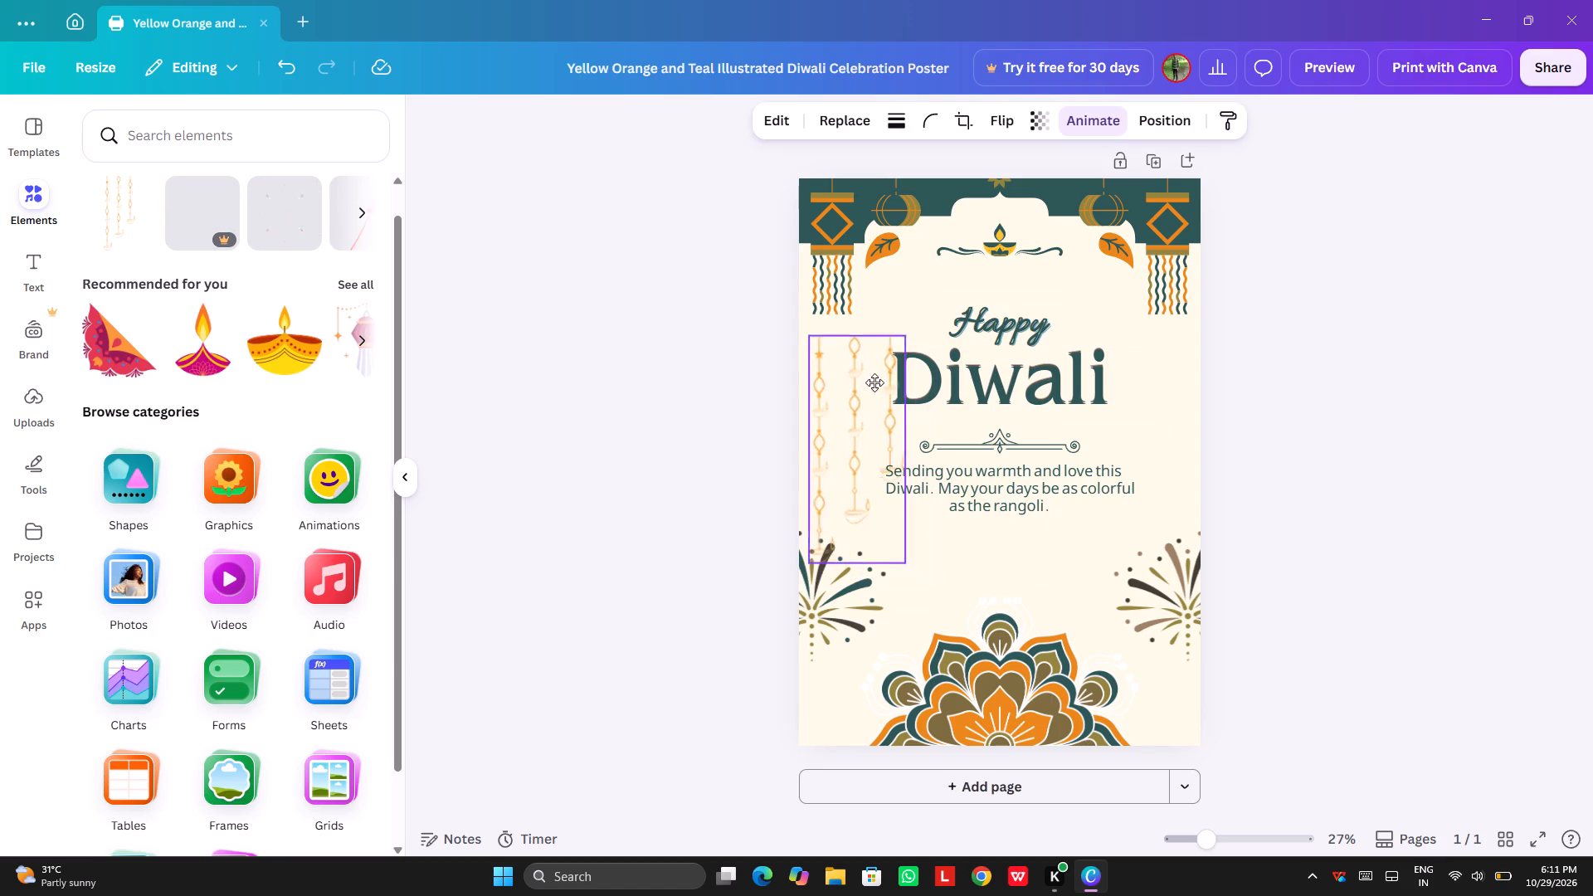
left_click_drag(874, 382, 872, 386)
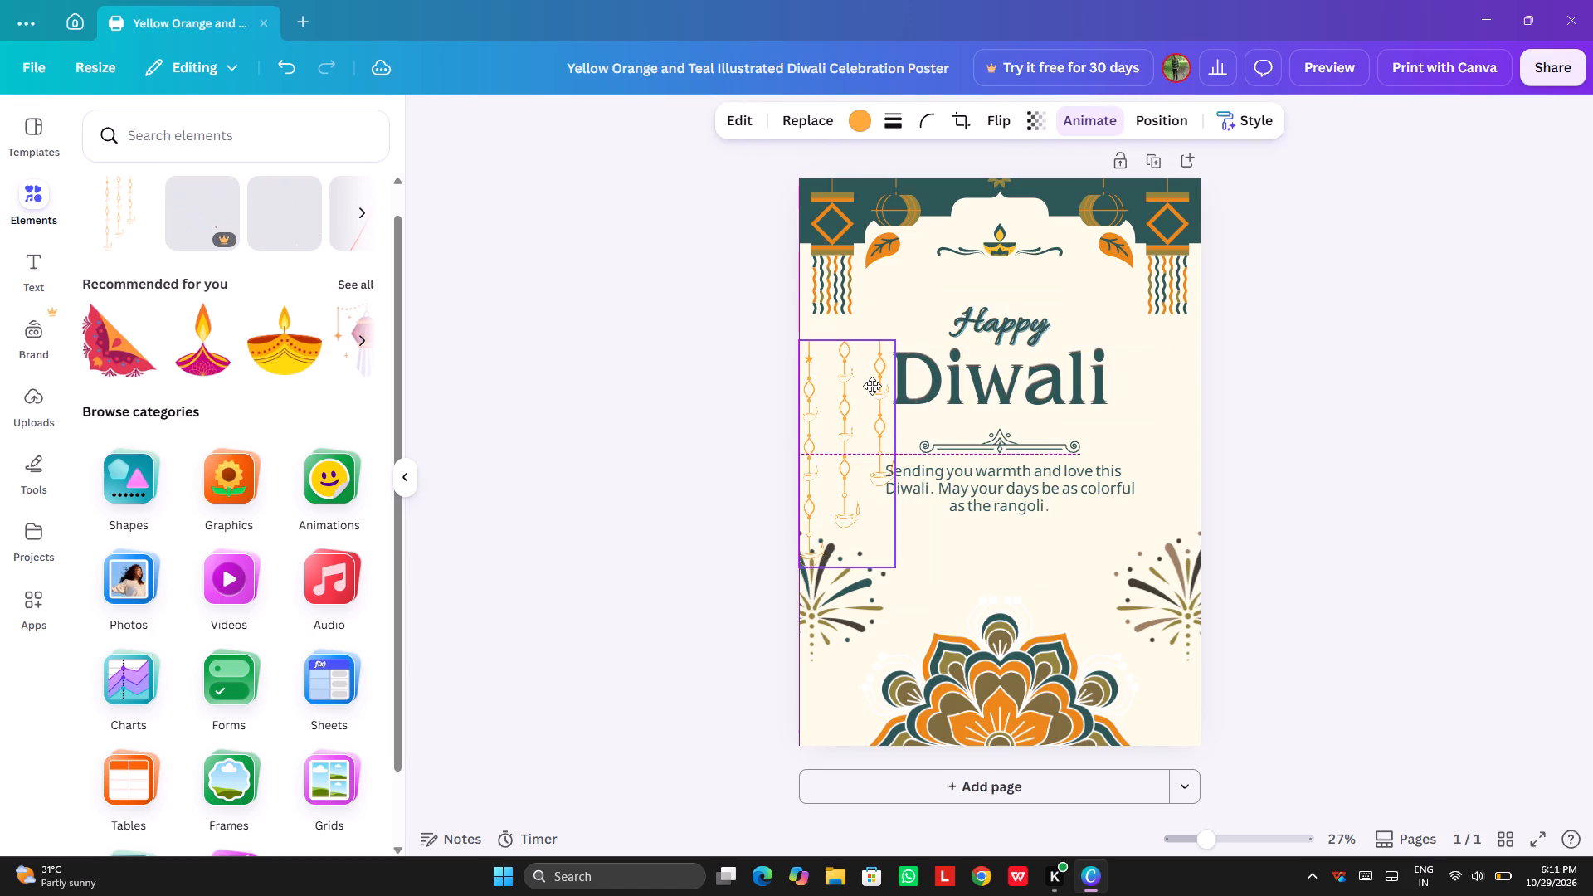
left_click_drag(872, 386, 878, 363)
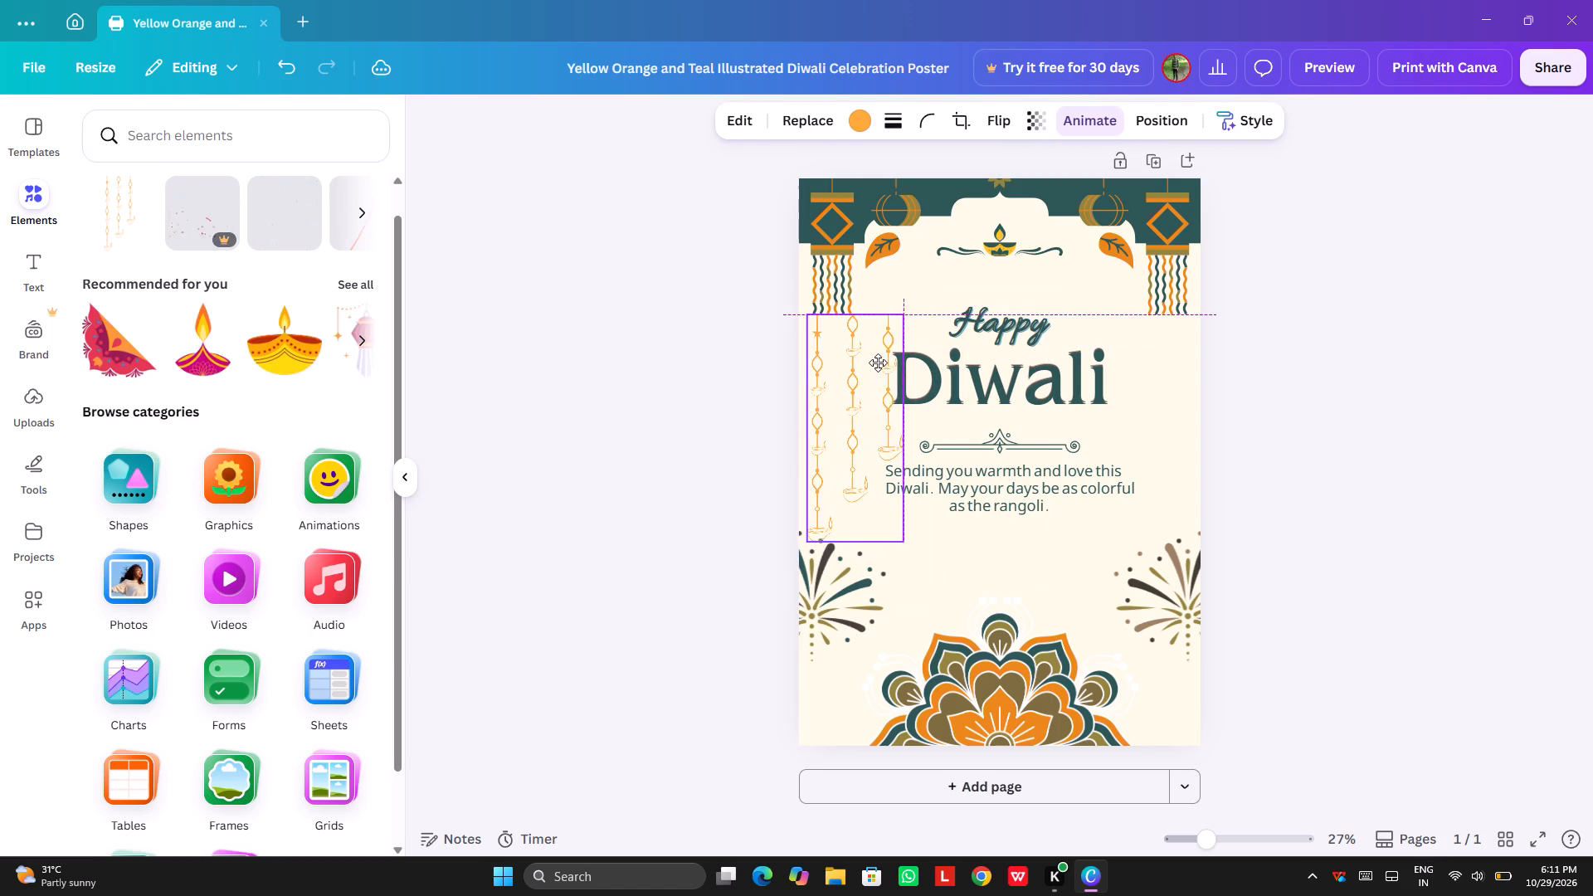
left_click_drag(878, 363, 872, 366)
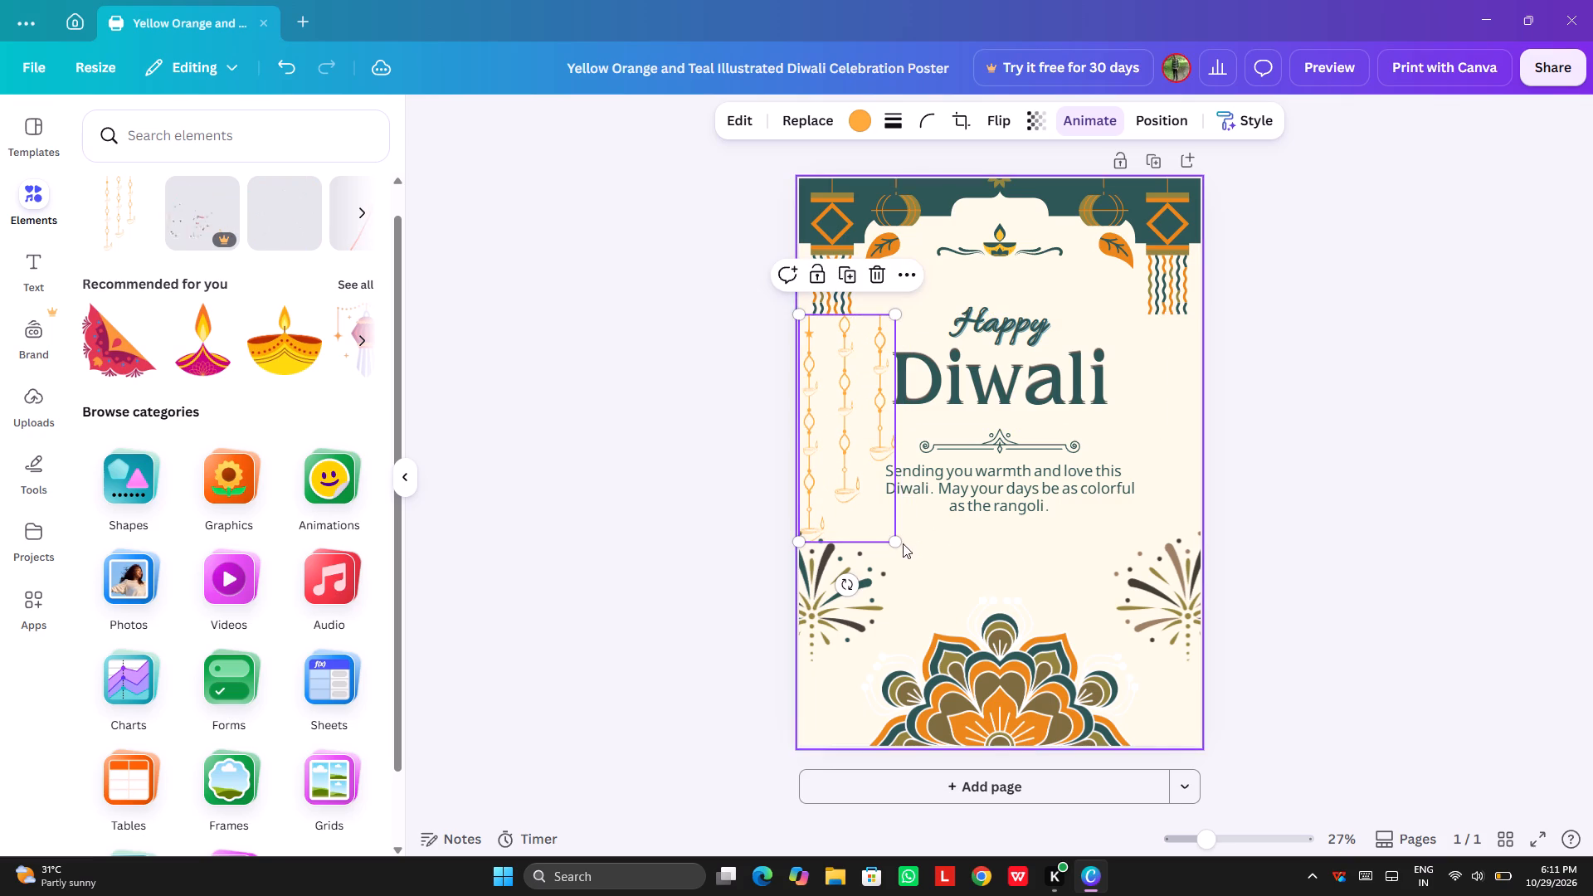
Shrink the hanging diya strings graphic and place it along the poster's left edge, beside the Diwali title and greeting text.
left_click_drag(900, 542, 874, 498)
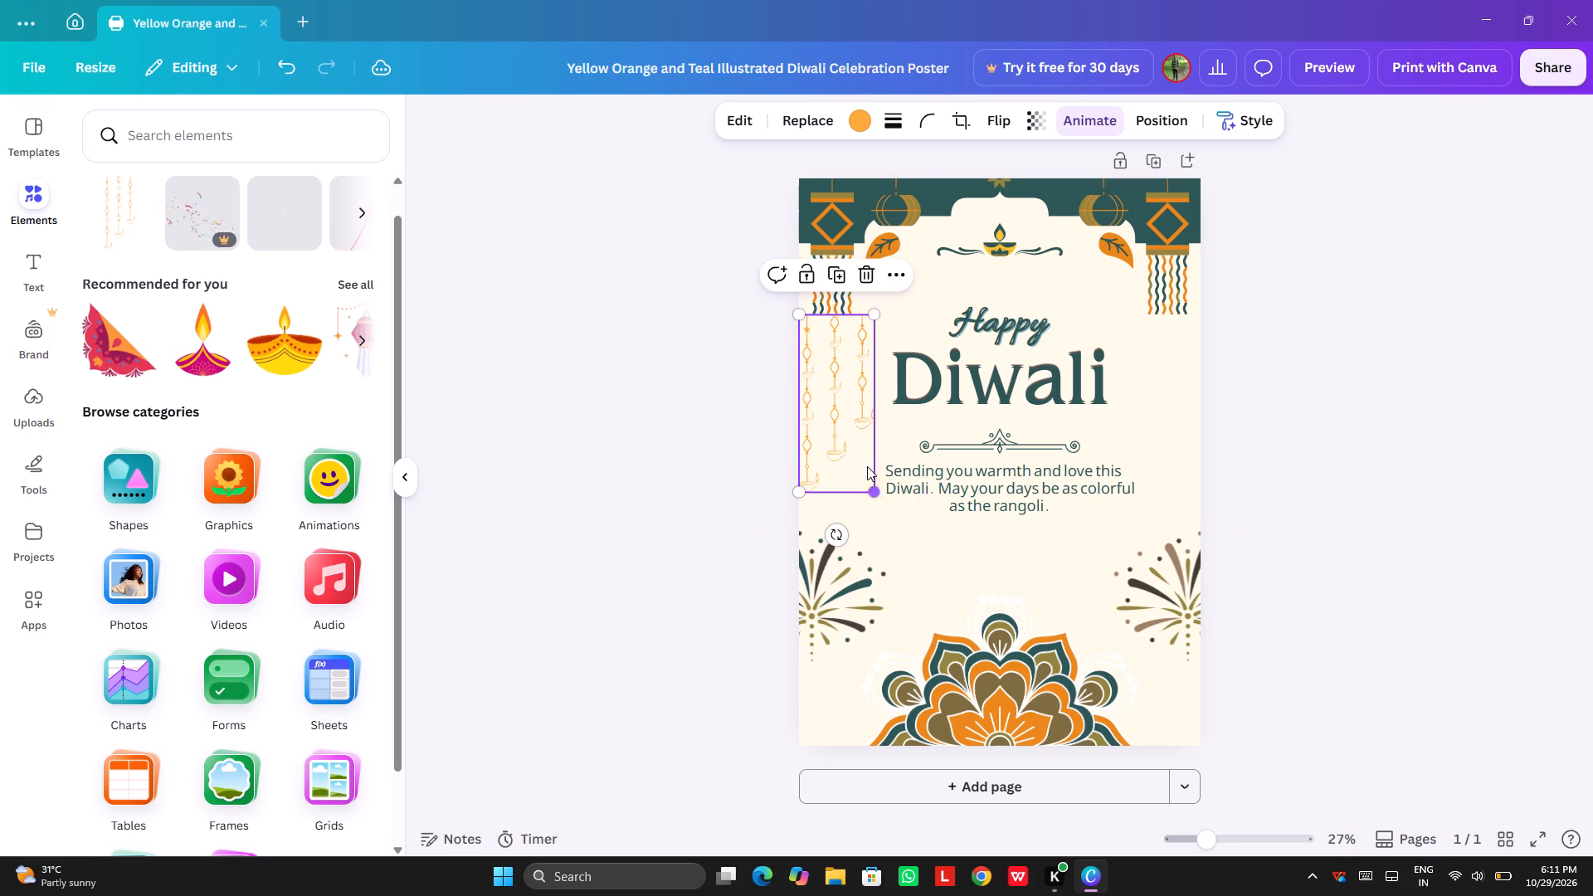
left_click_drag(848, 436, 855, 458)
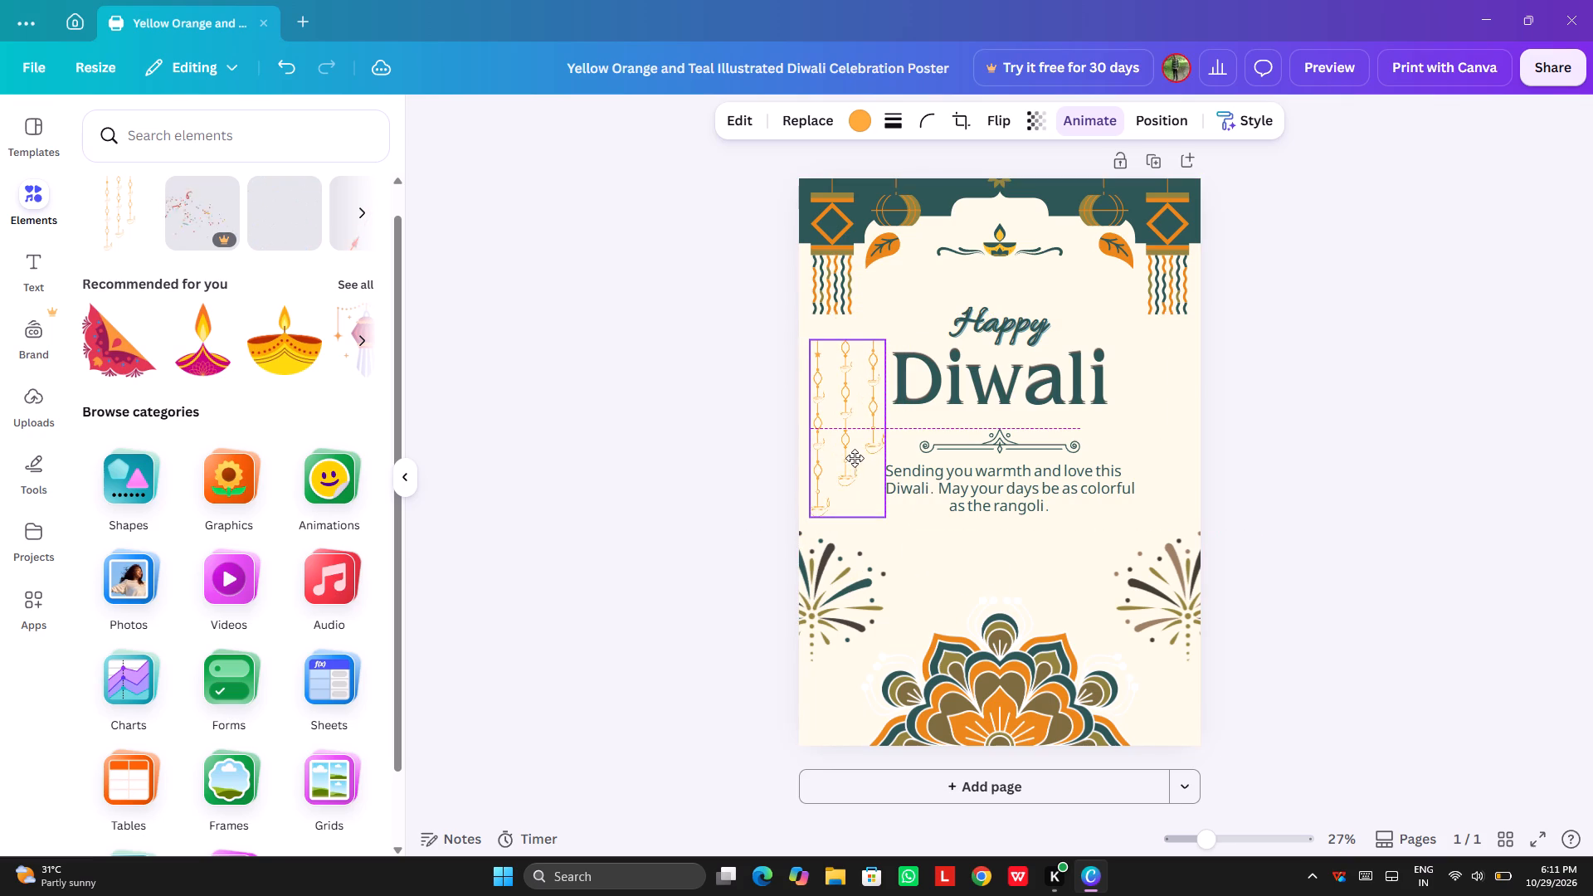
left_click_drag(855, 458, 854, 458)
left_click(1344, 504)
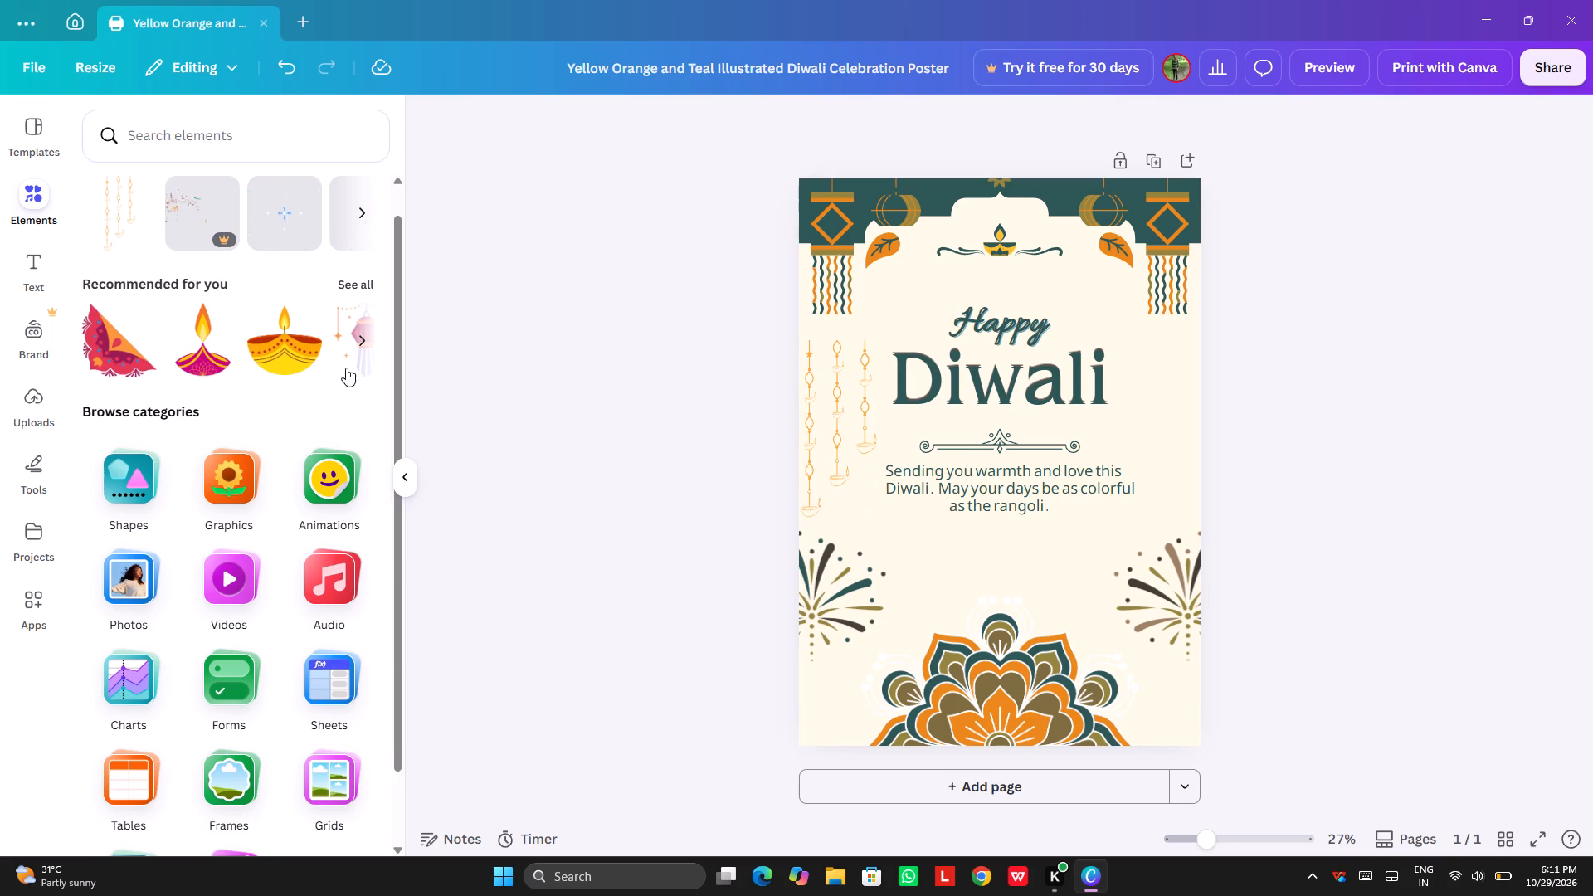
Add a second hanging diya strings graphic to the poster and flip it horizontally.
left_click(134, 226)
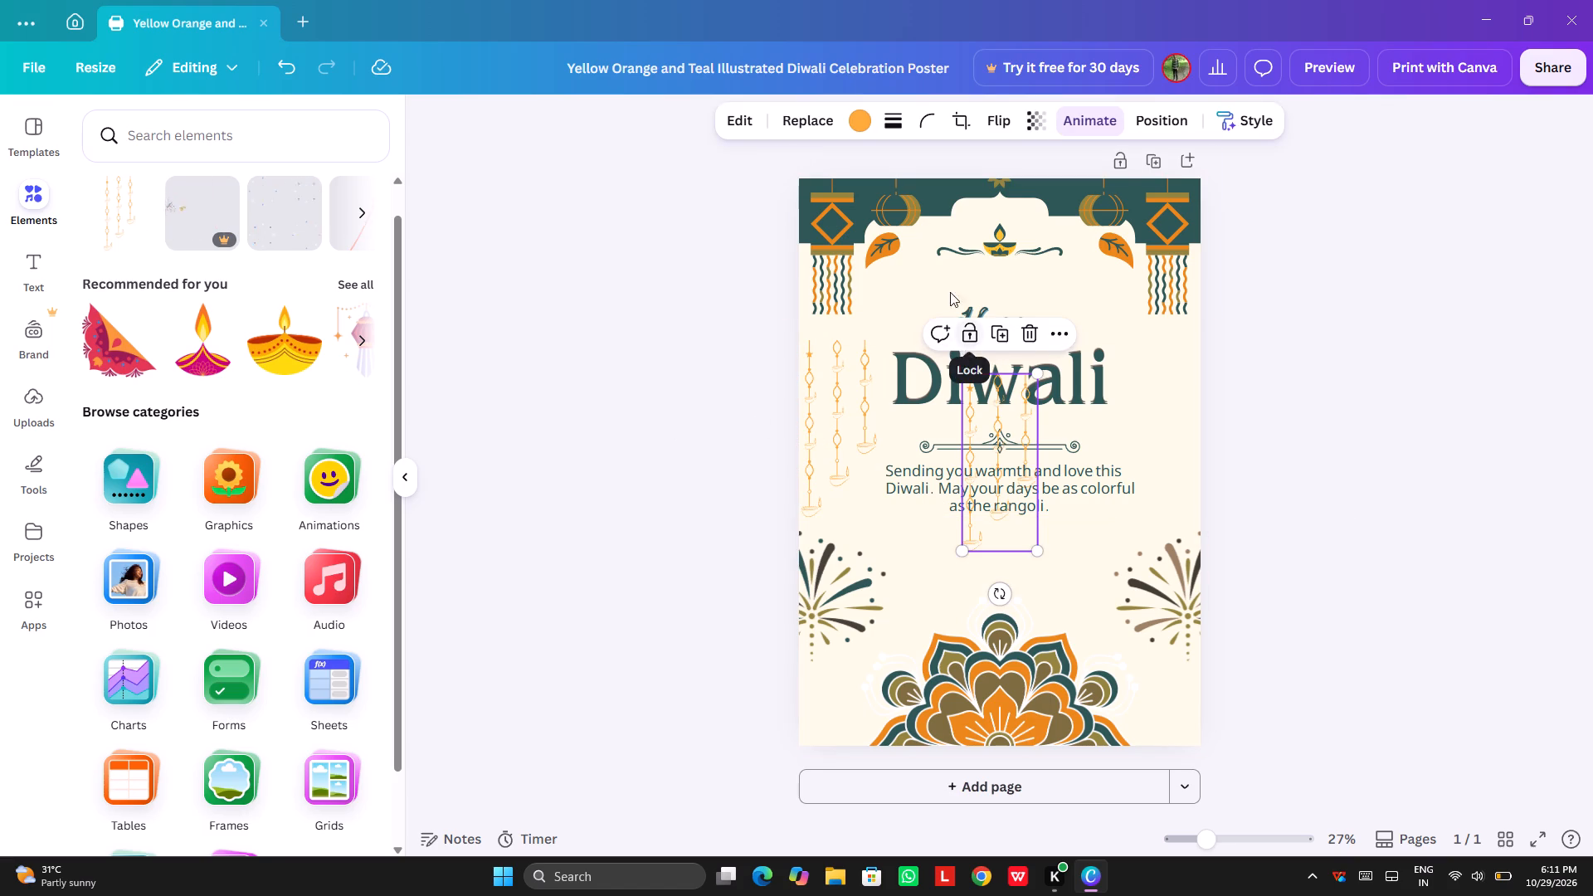
left_click(984, 125)
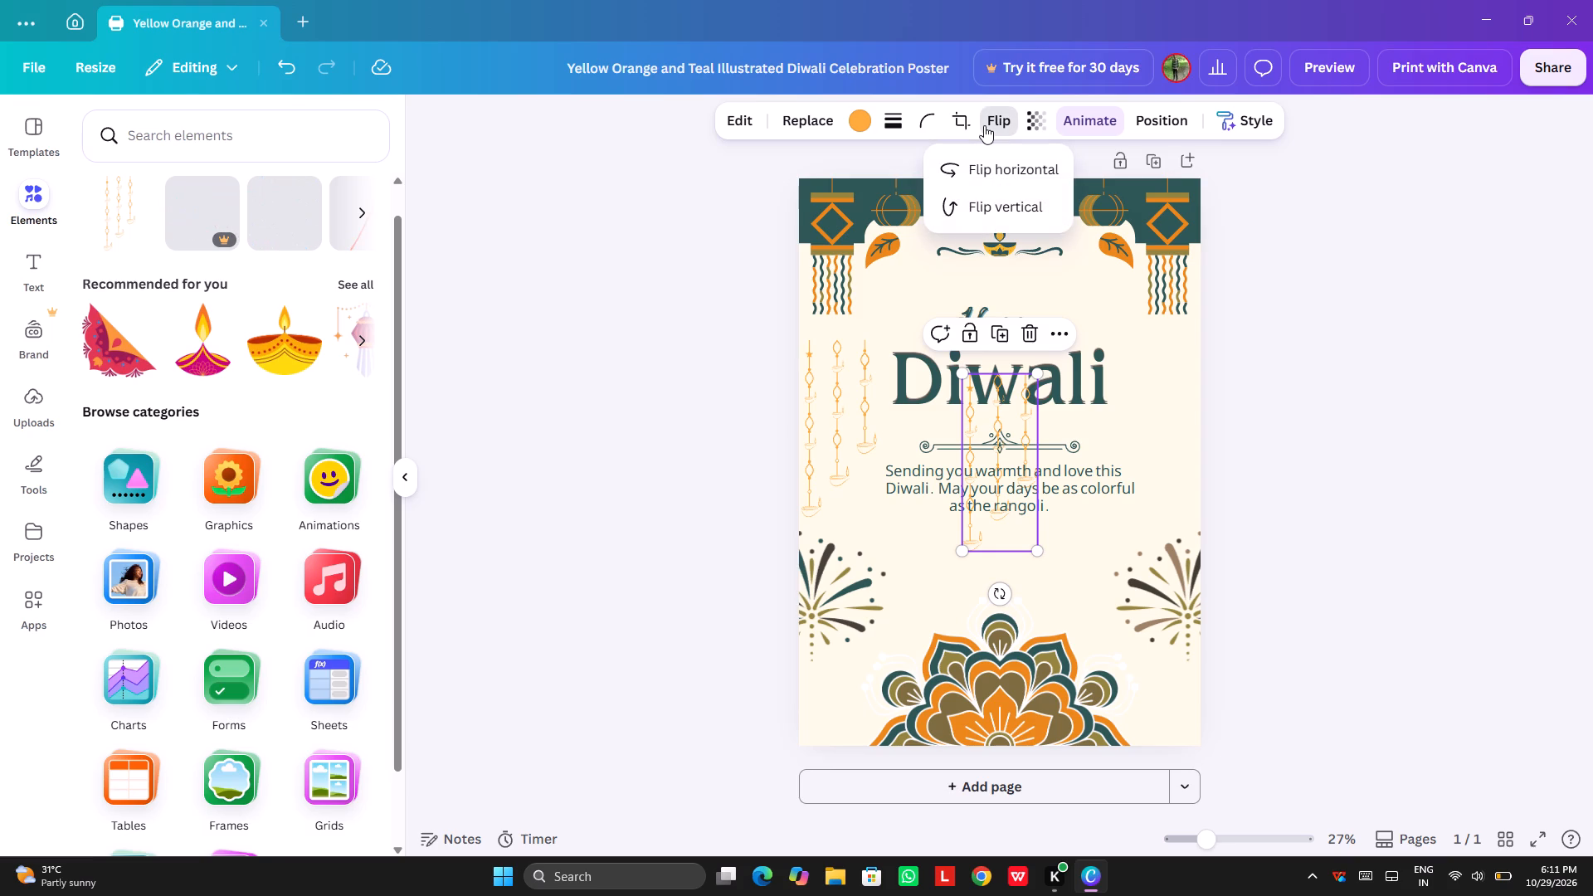
left_click(991, 210)
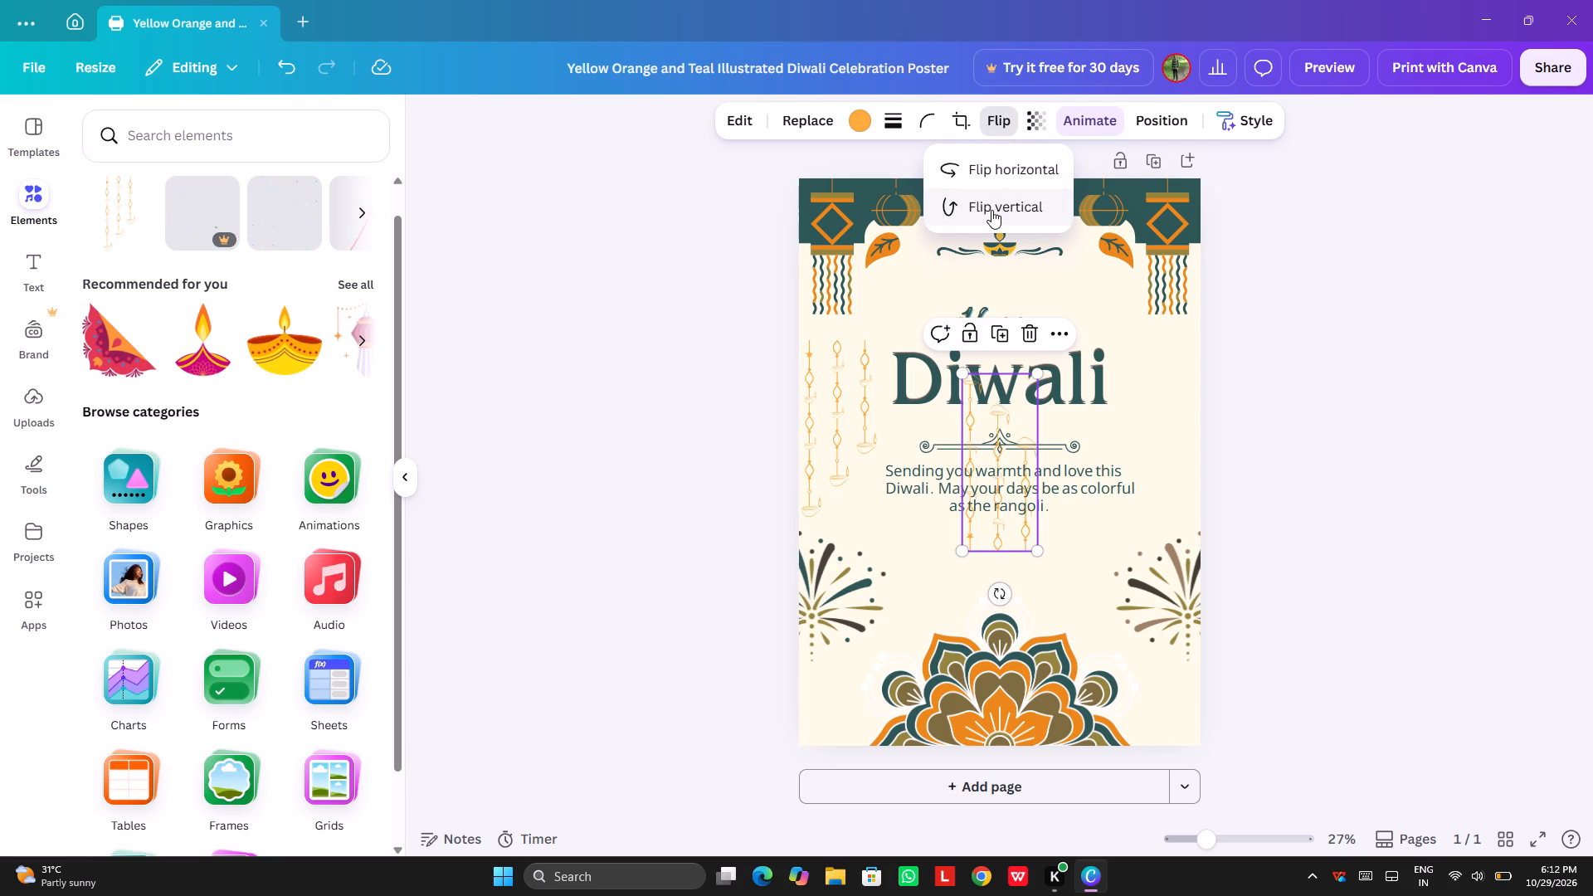
left_click(991, 210)
left_click(1003, 157)
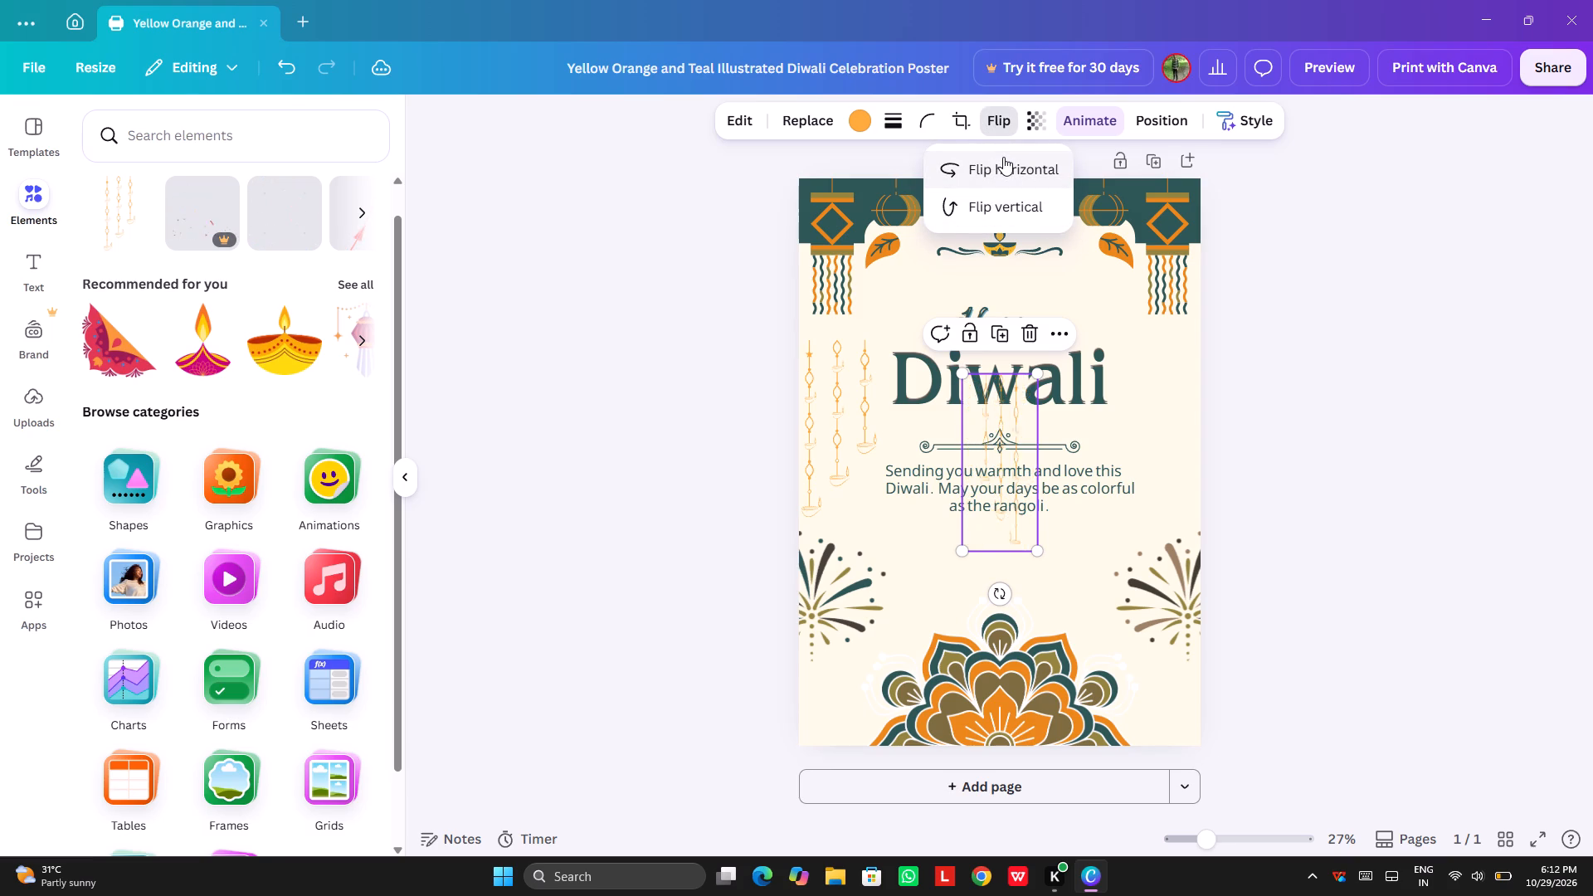
Place the flipped diya strings near the poster's right edge, level with the strings on the left side.
left_click_drag(1025, 445, 1184, 402)
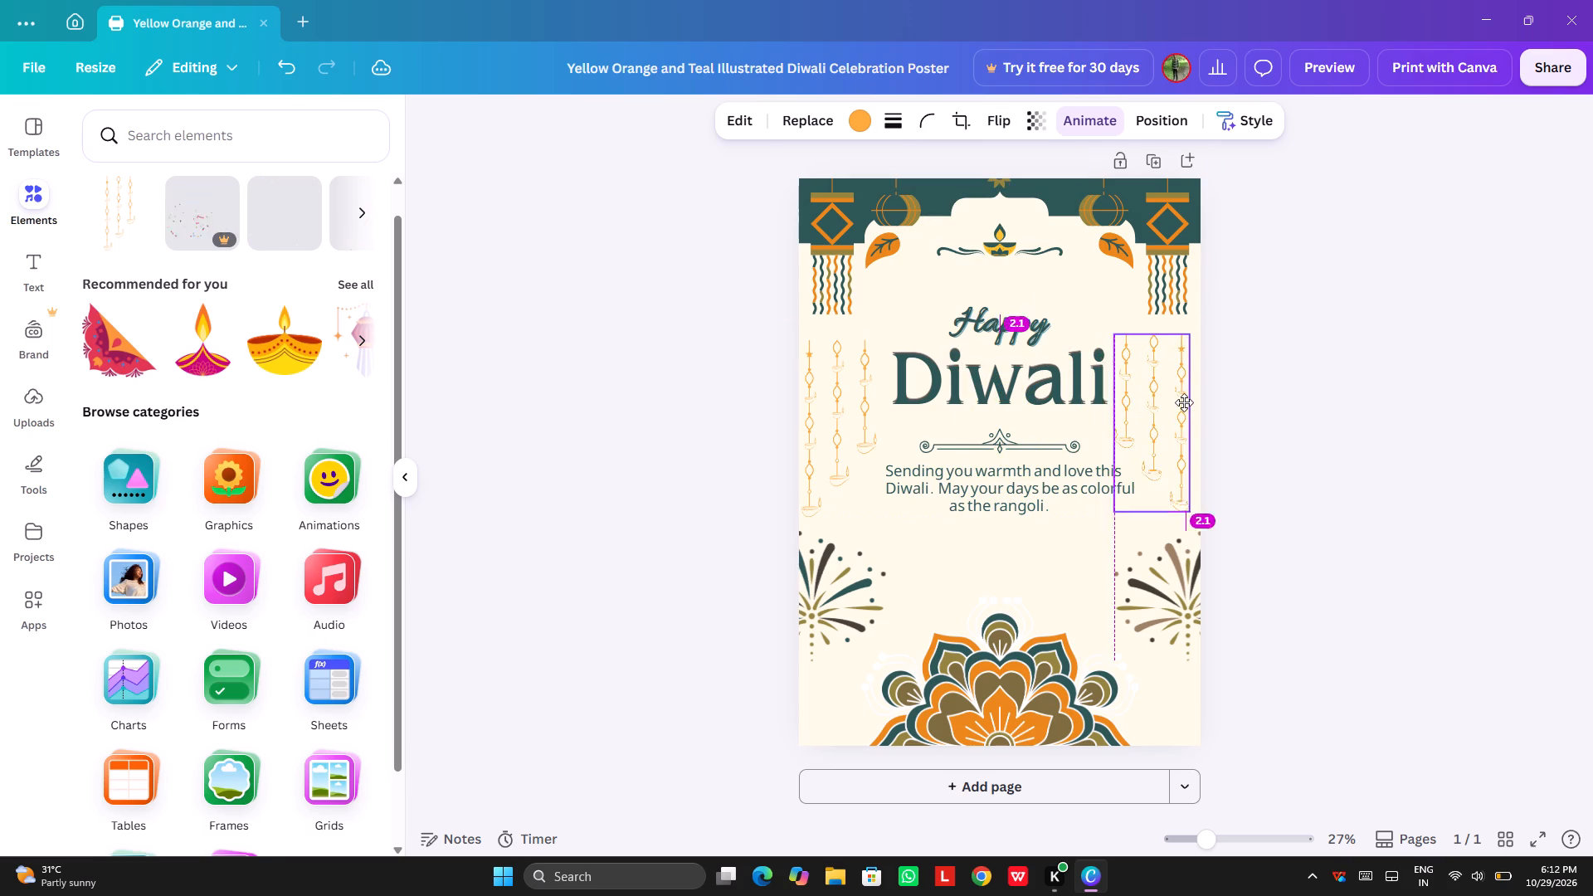
left_click_drag(1184, 402, 1191, 402)
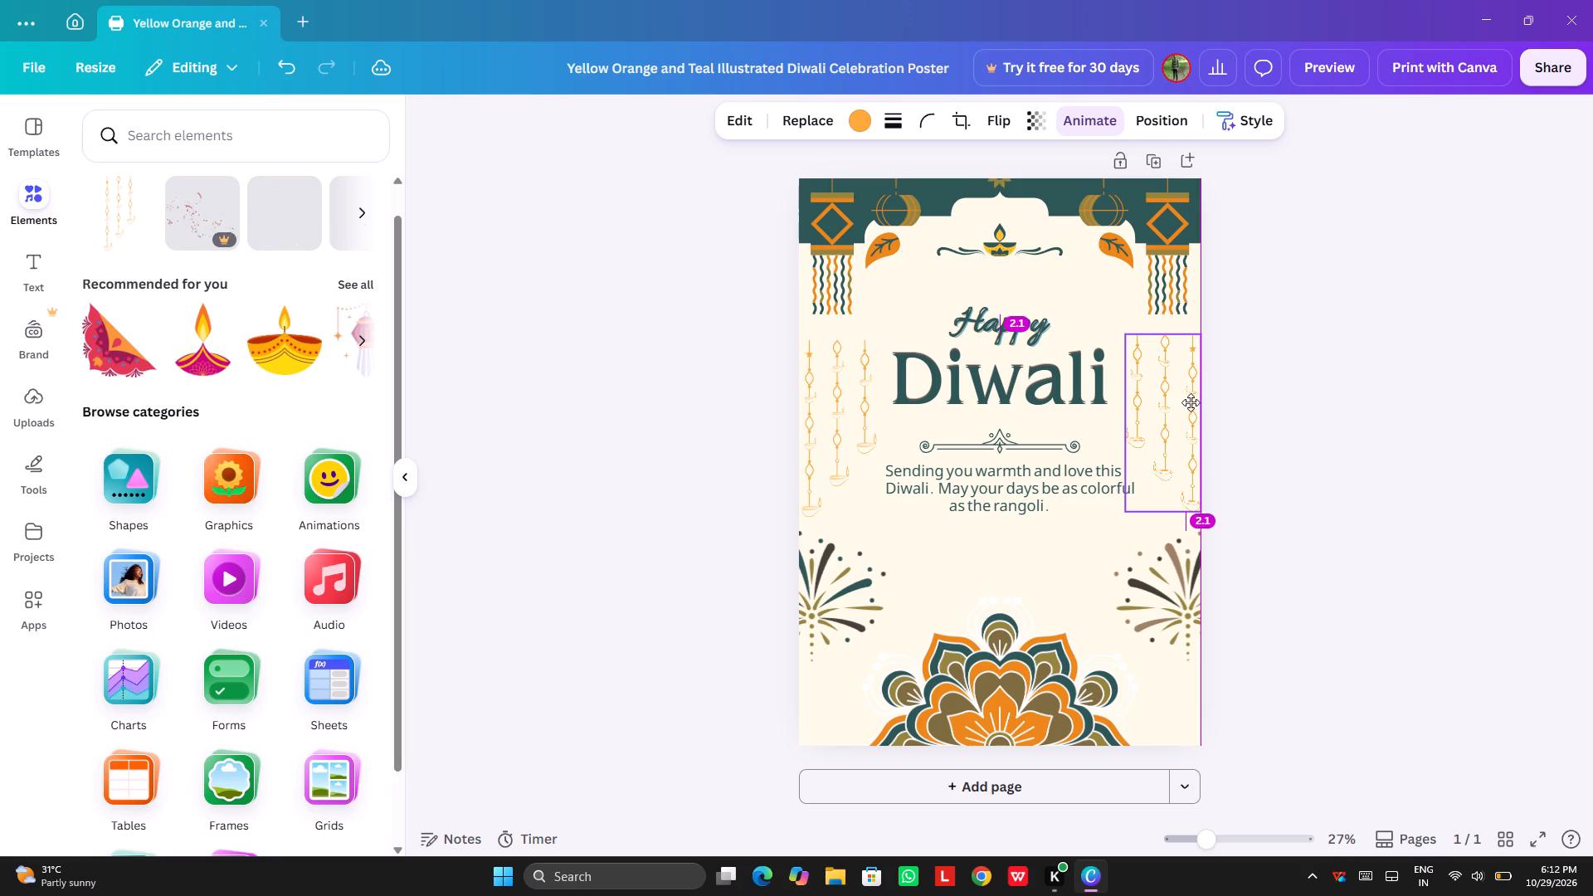
left_click_drag(1191, 402, 1191, 403)
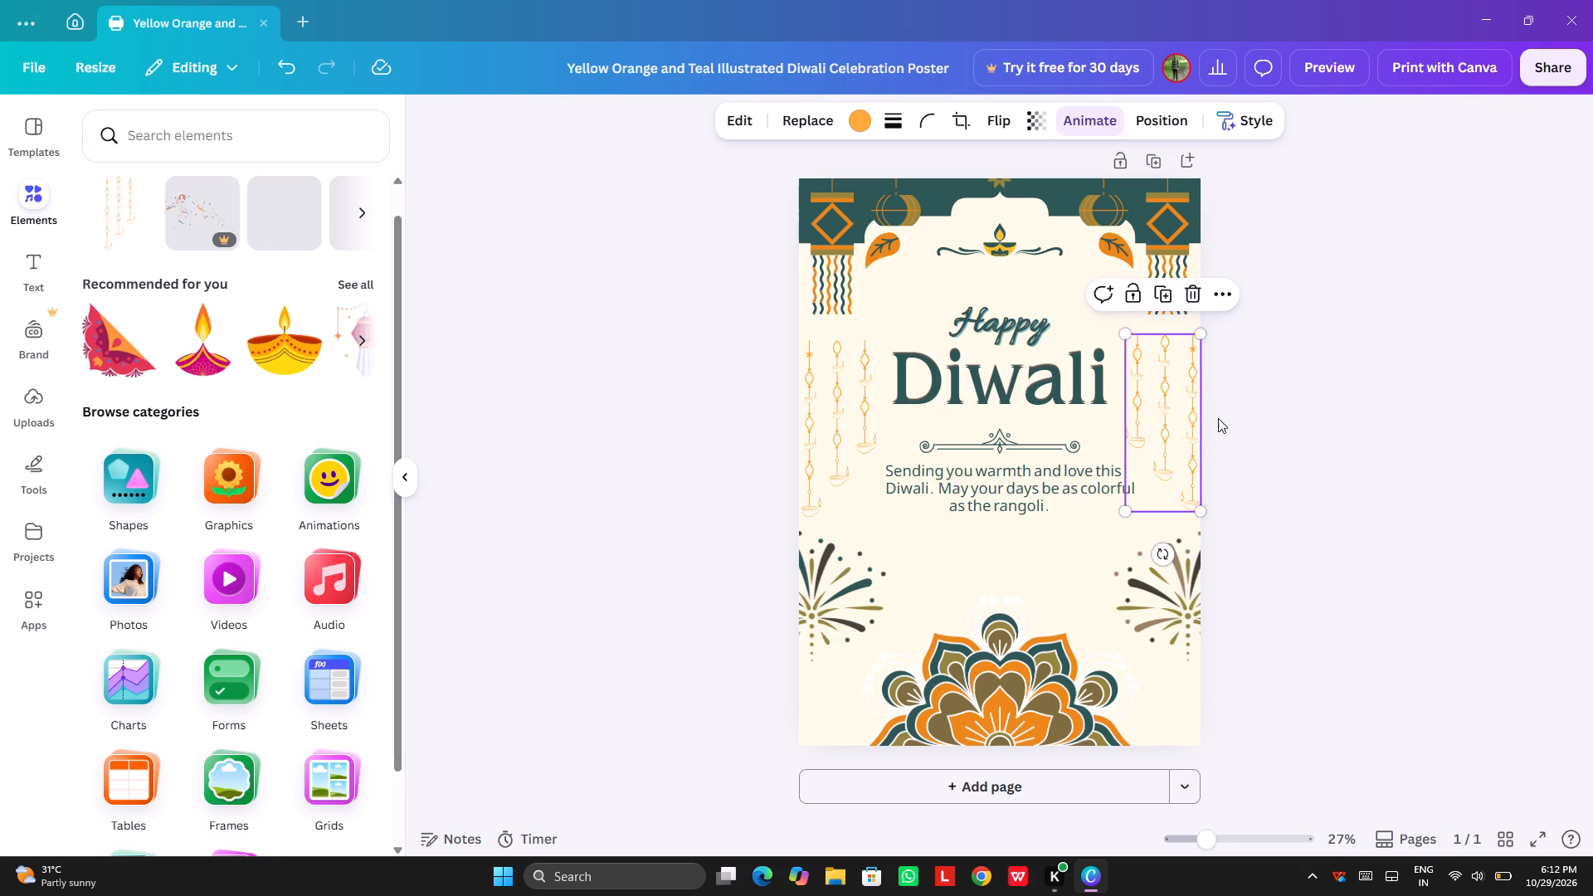
left_click(1270, 444)
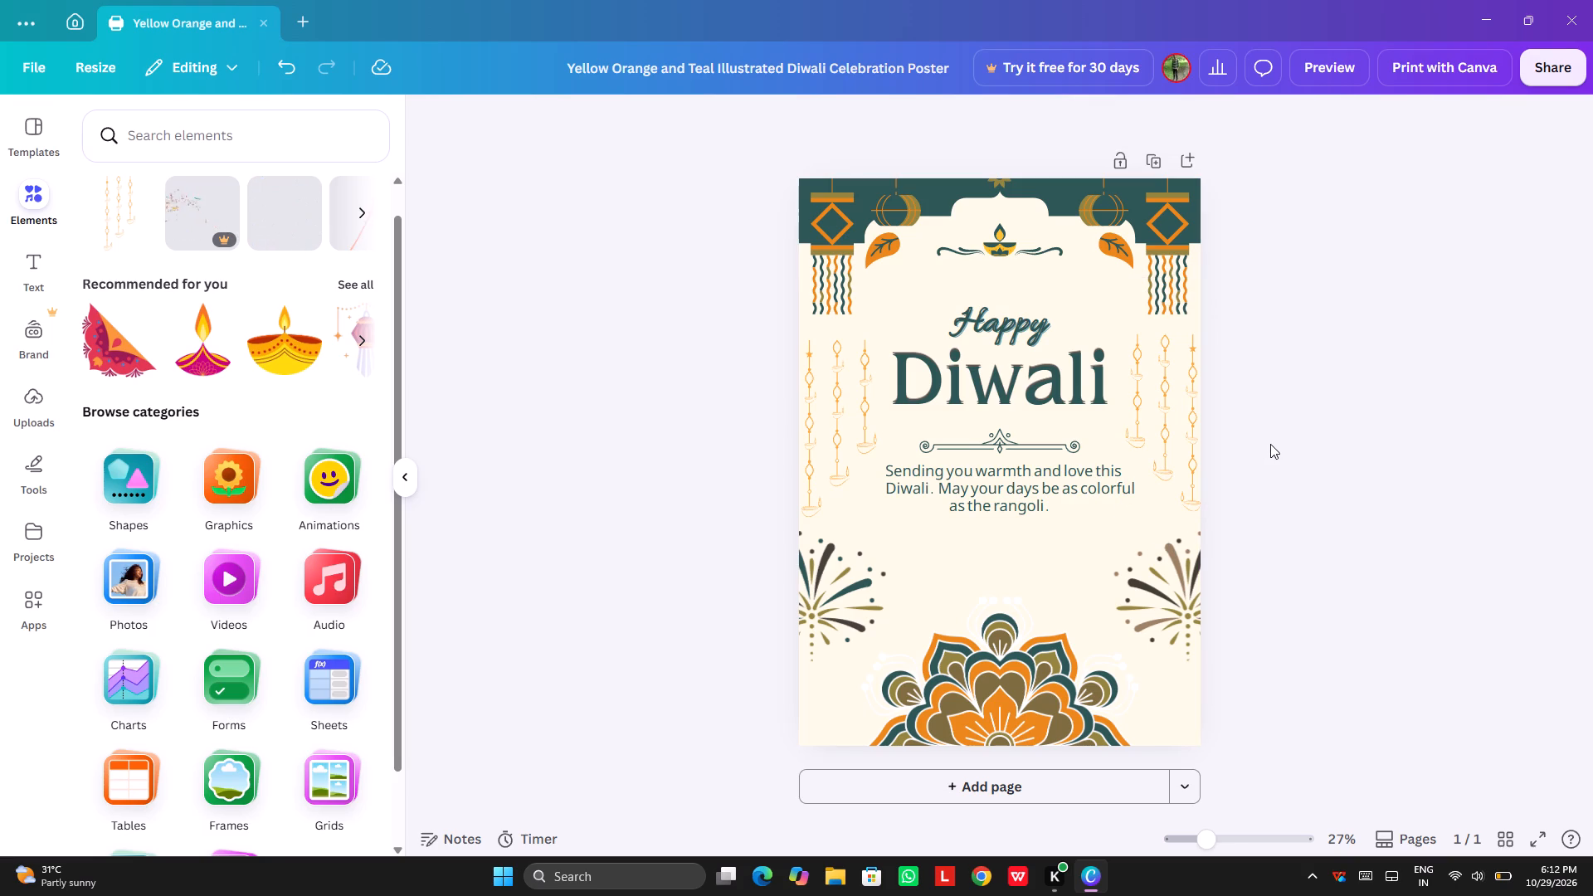
left_click(1156, 427)
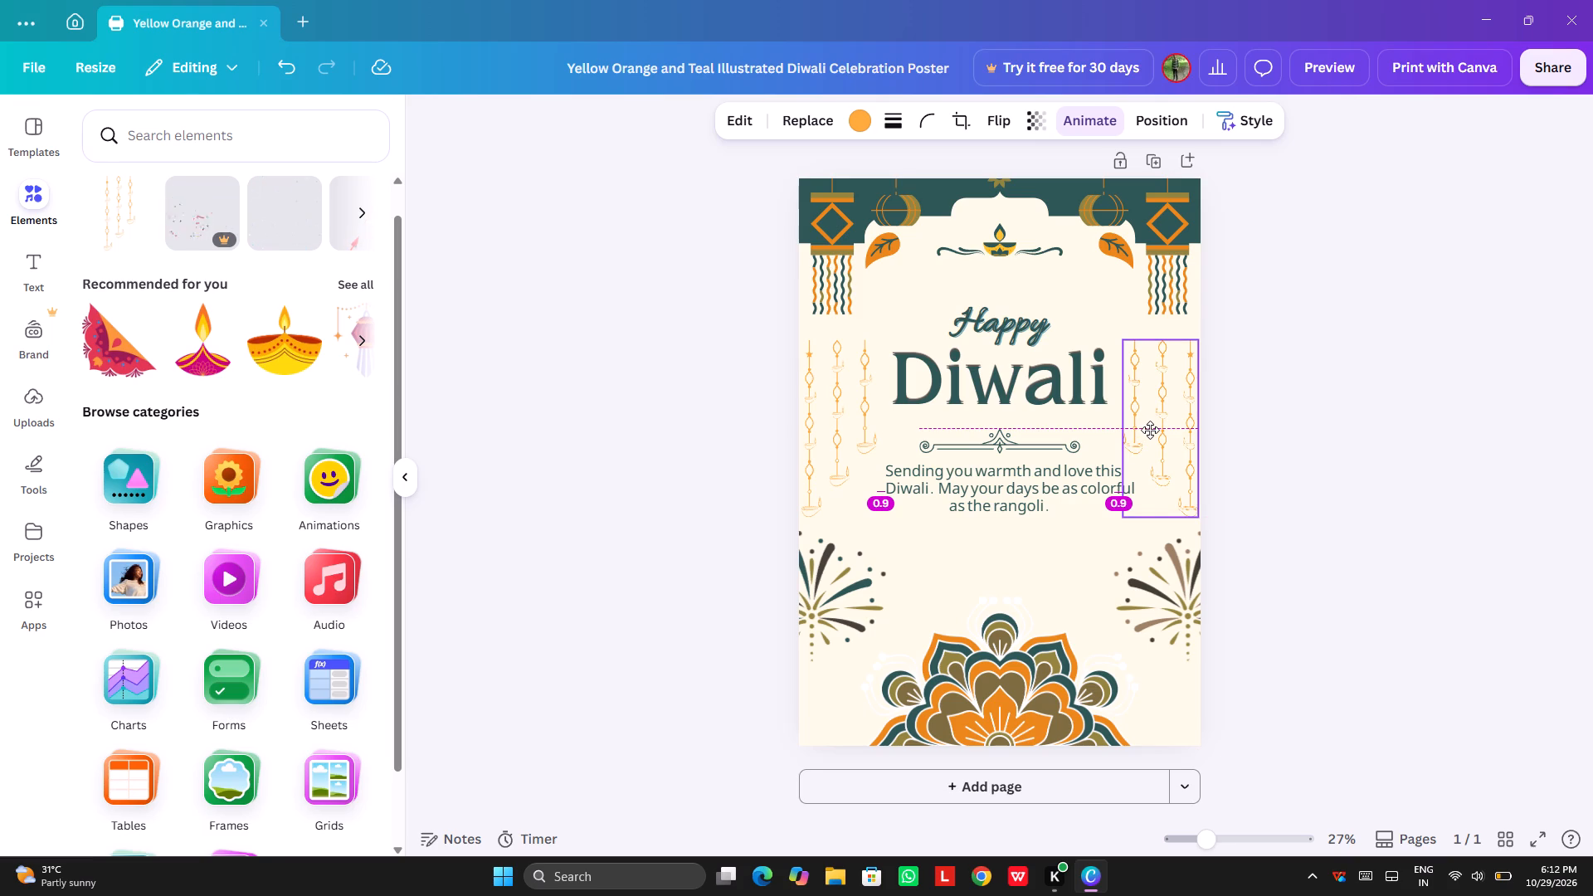
left_click(1234, 479)
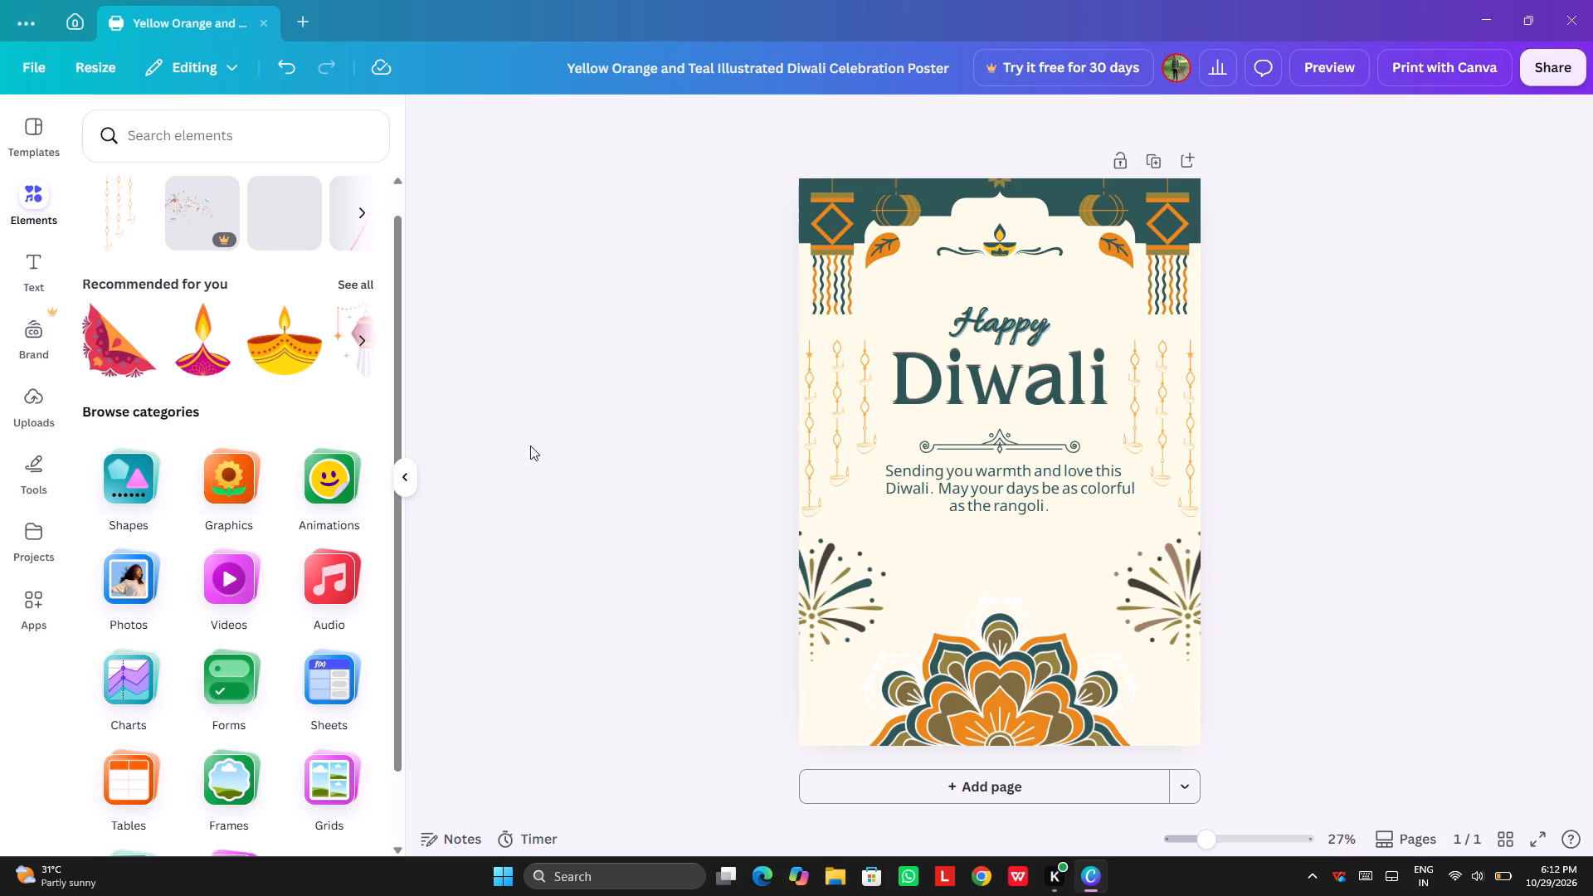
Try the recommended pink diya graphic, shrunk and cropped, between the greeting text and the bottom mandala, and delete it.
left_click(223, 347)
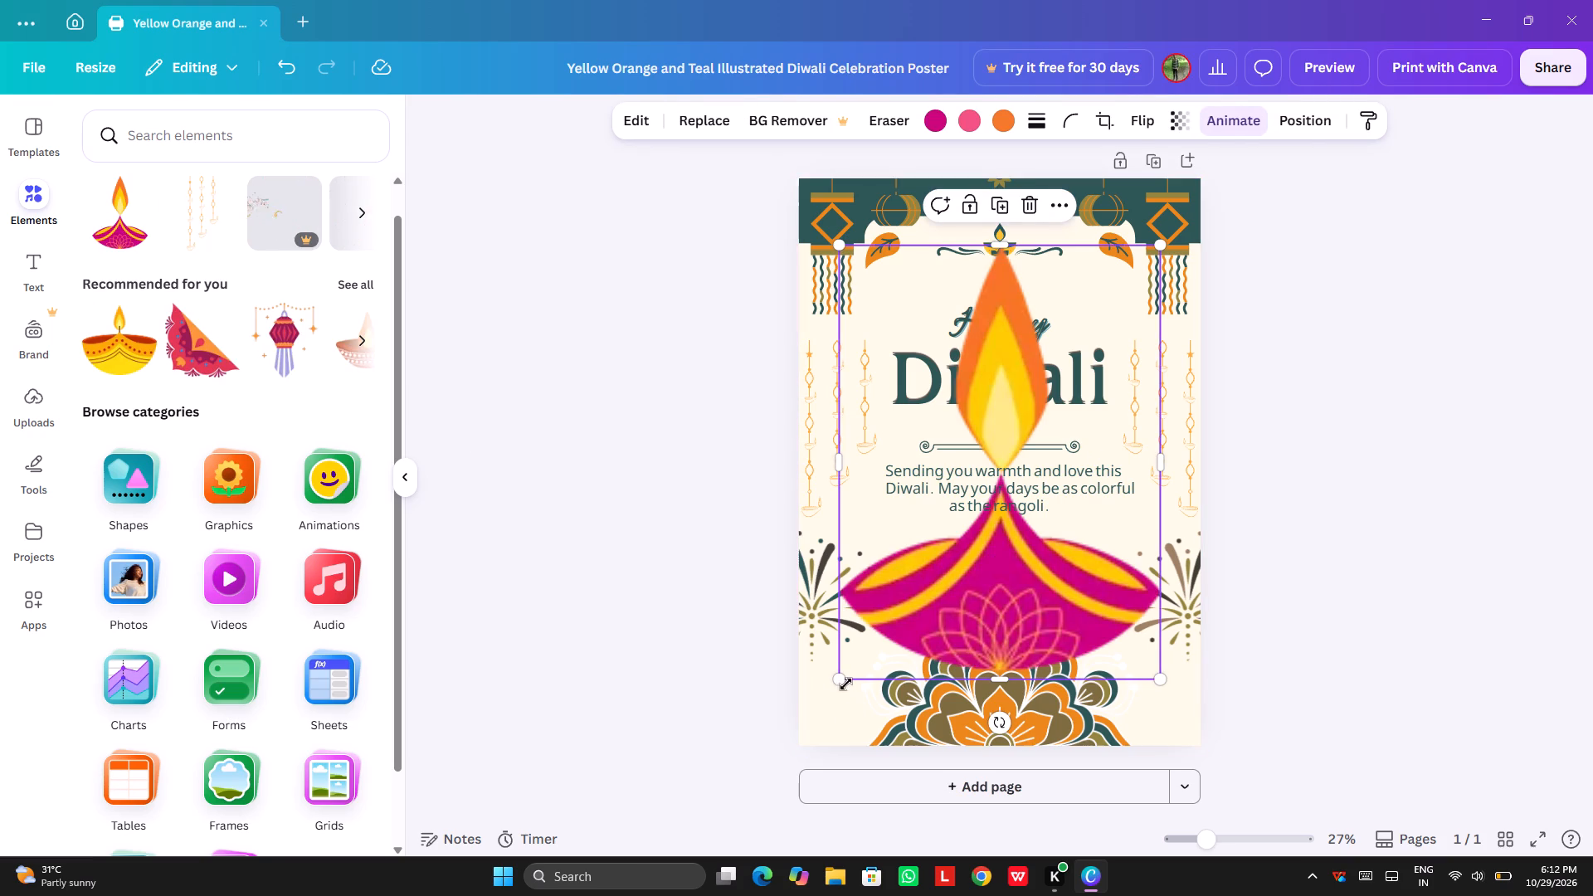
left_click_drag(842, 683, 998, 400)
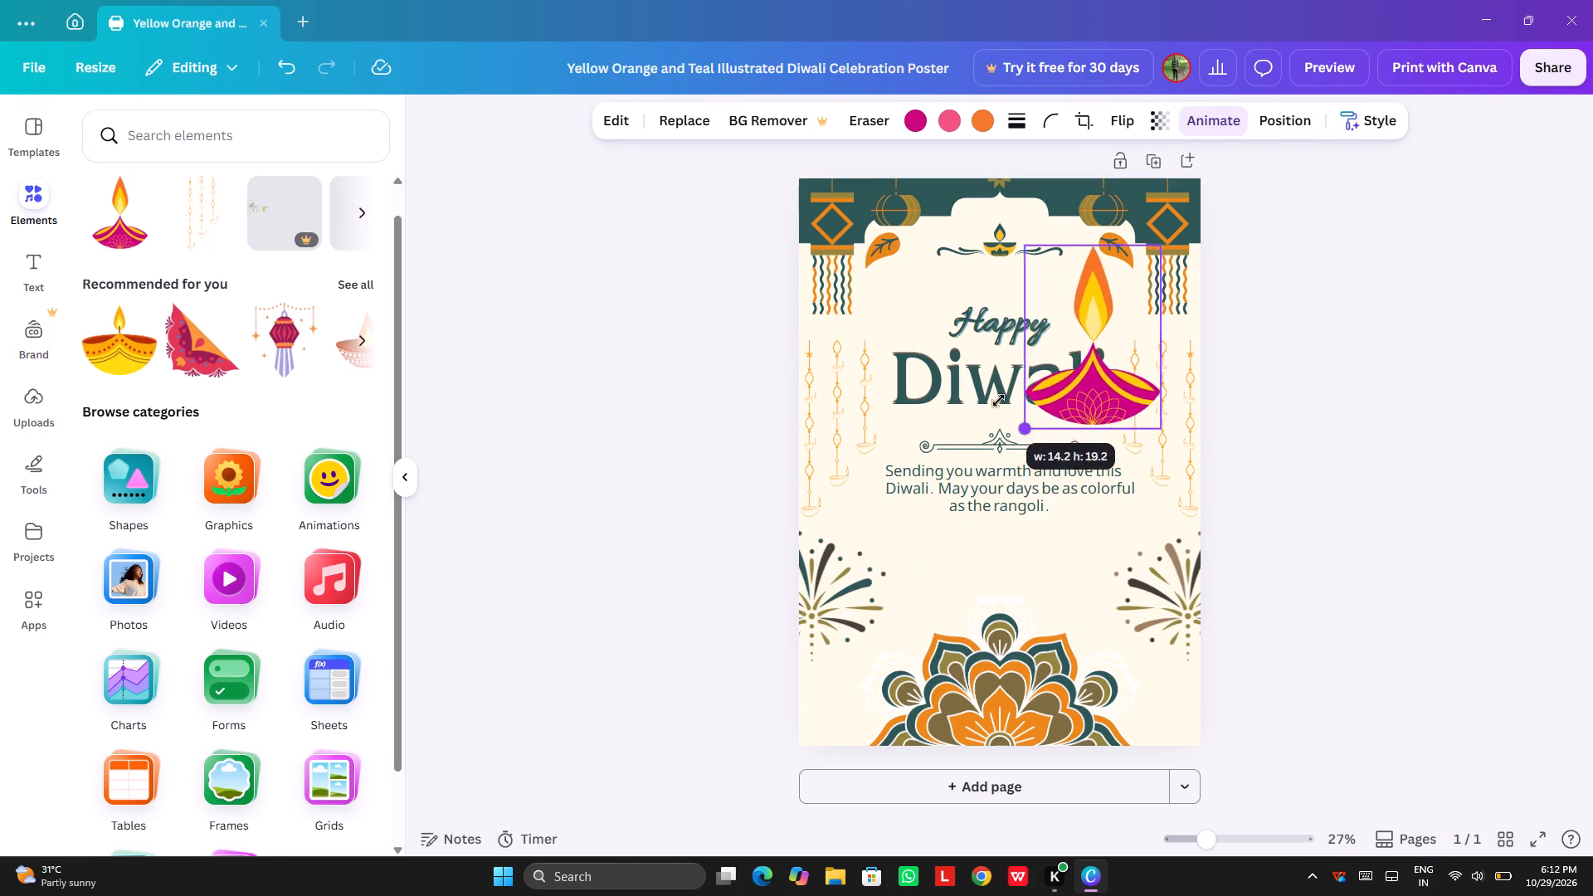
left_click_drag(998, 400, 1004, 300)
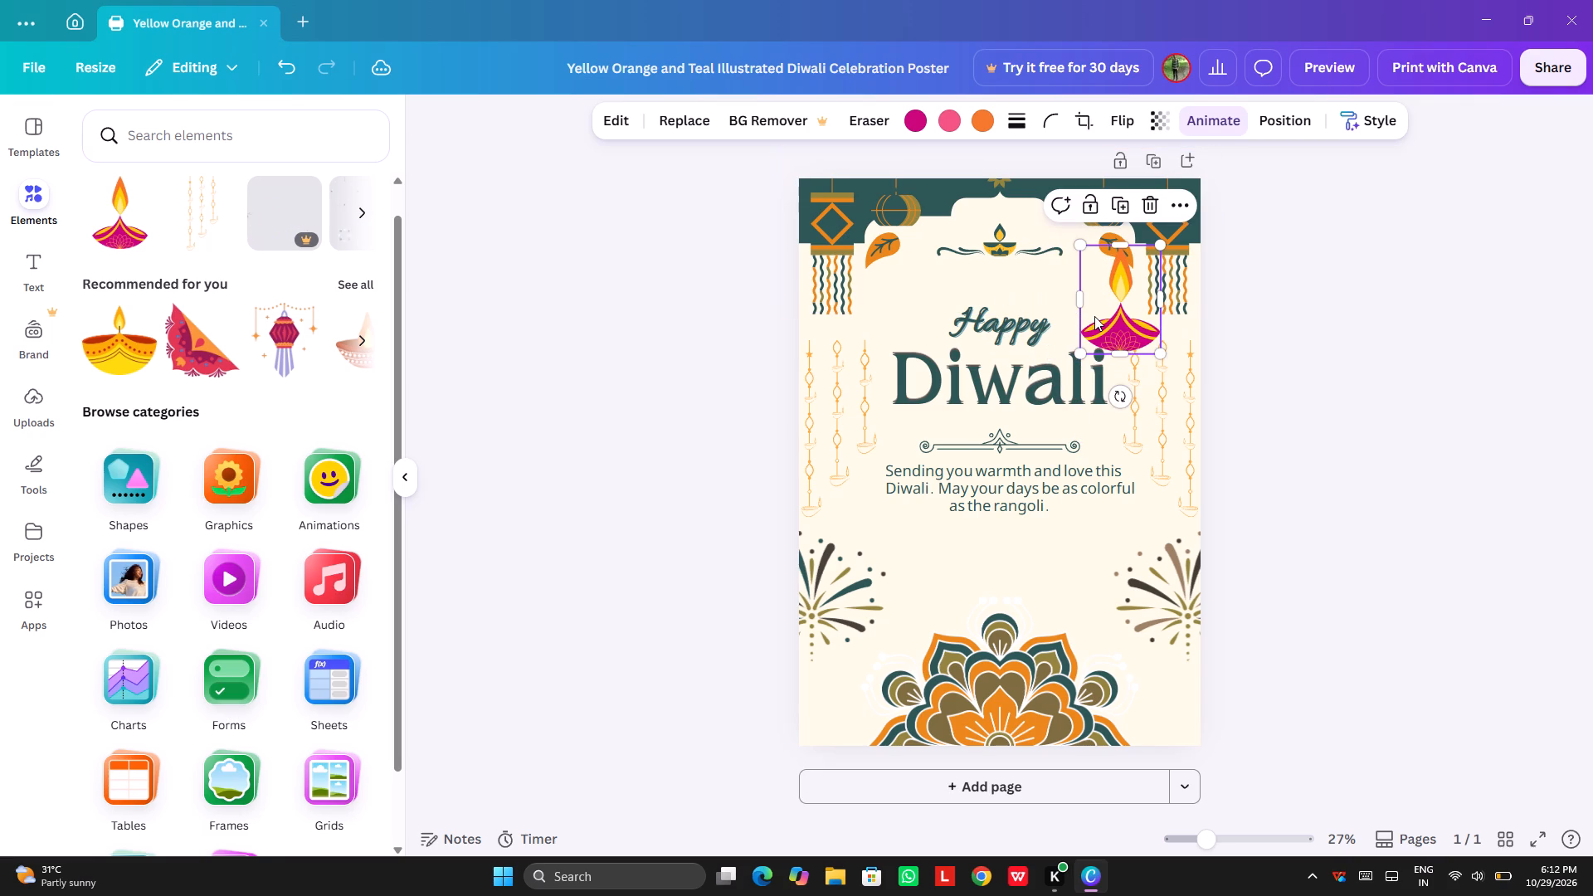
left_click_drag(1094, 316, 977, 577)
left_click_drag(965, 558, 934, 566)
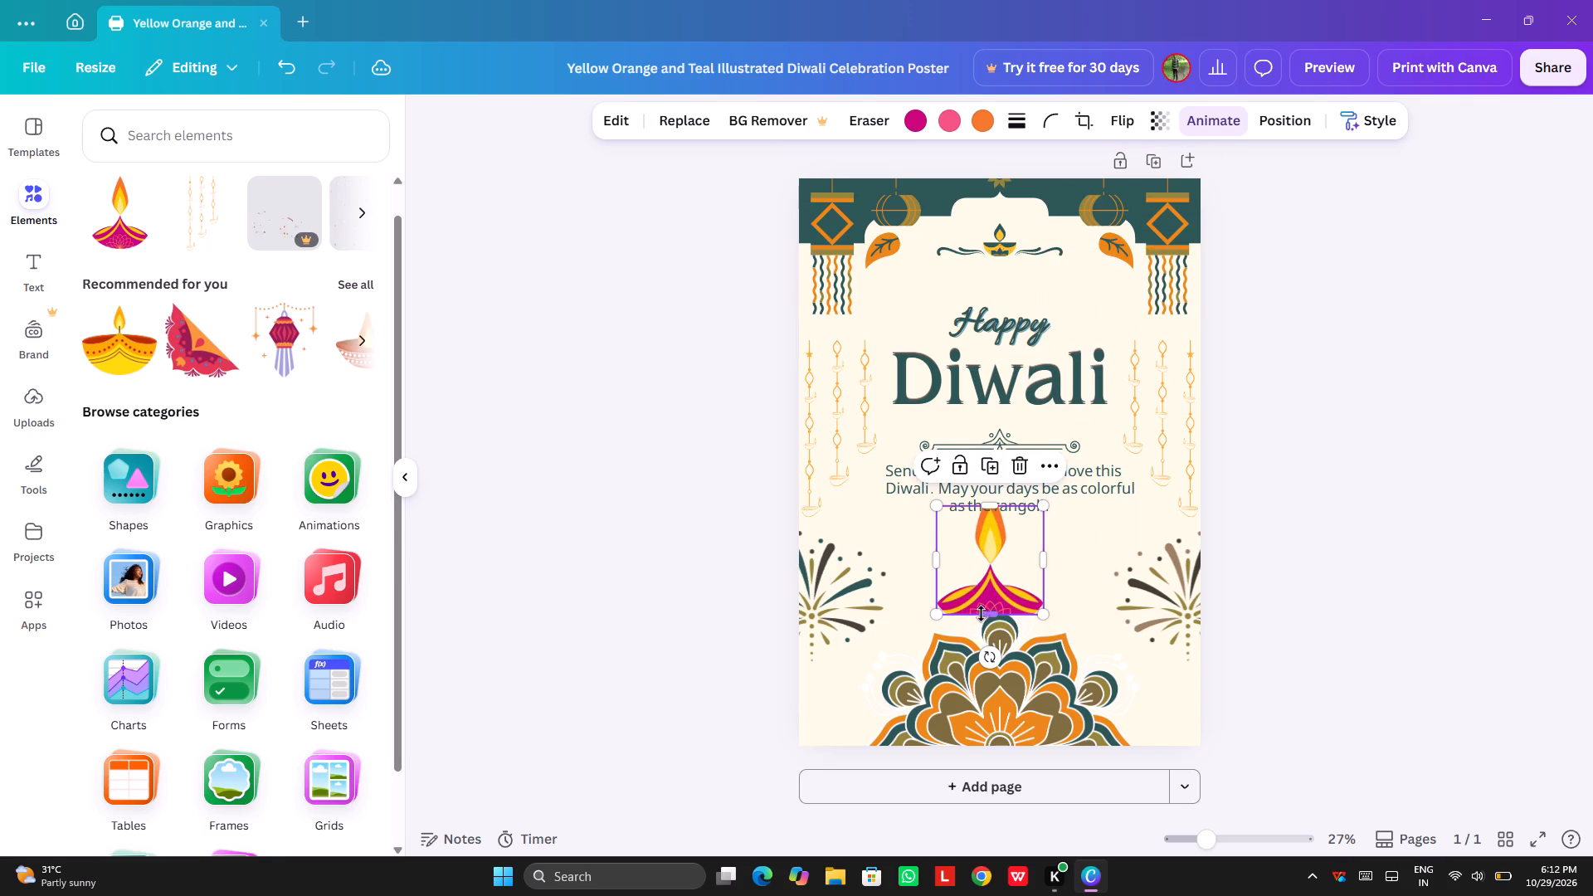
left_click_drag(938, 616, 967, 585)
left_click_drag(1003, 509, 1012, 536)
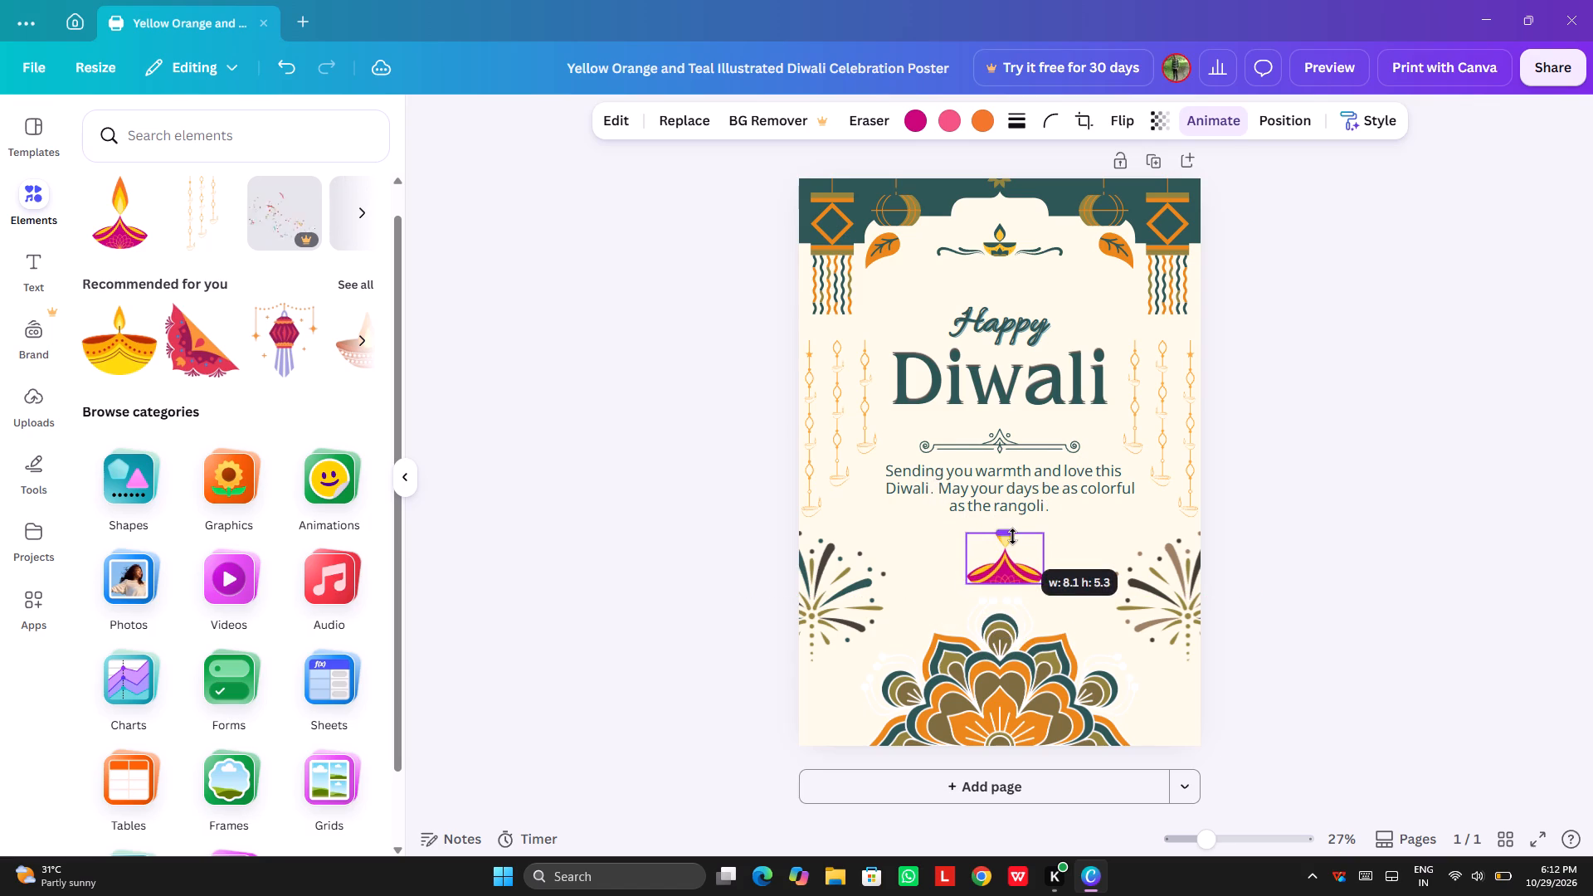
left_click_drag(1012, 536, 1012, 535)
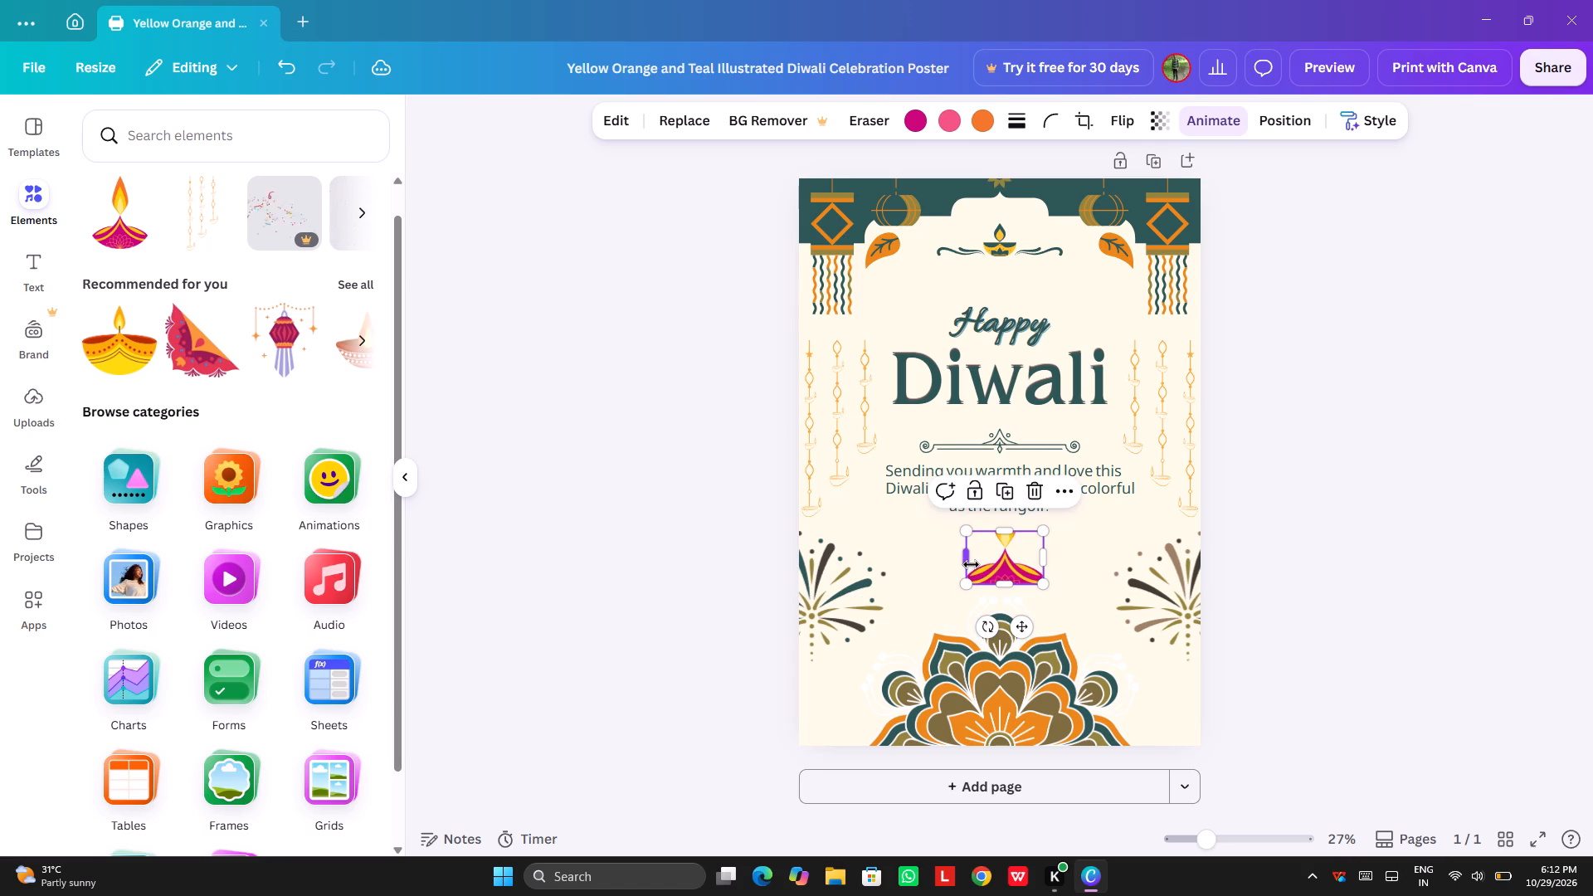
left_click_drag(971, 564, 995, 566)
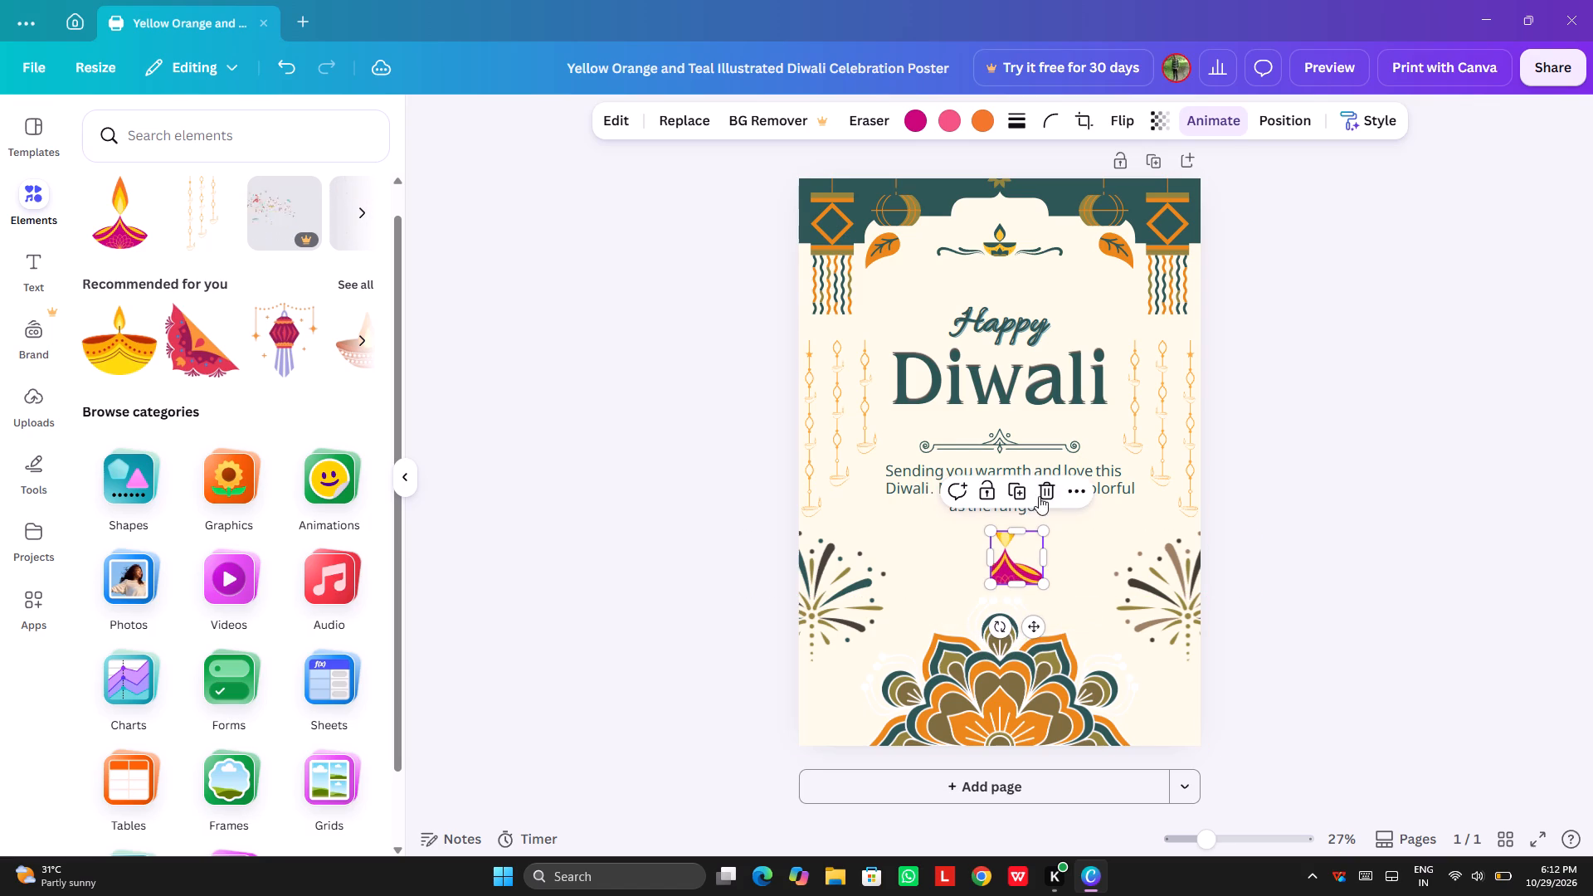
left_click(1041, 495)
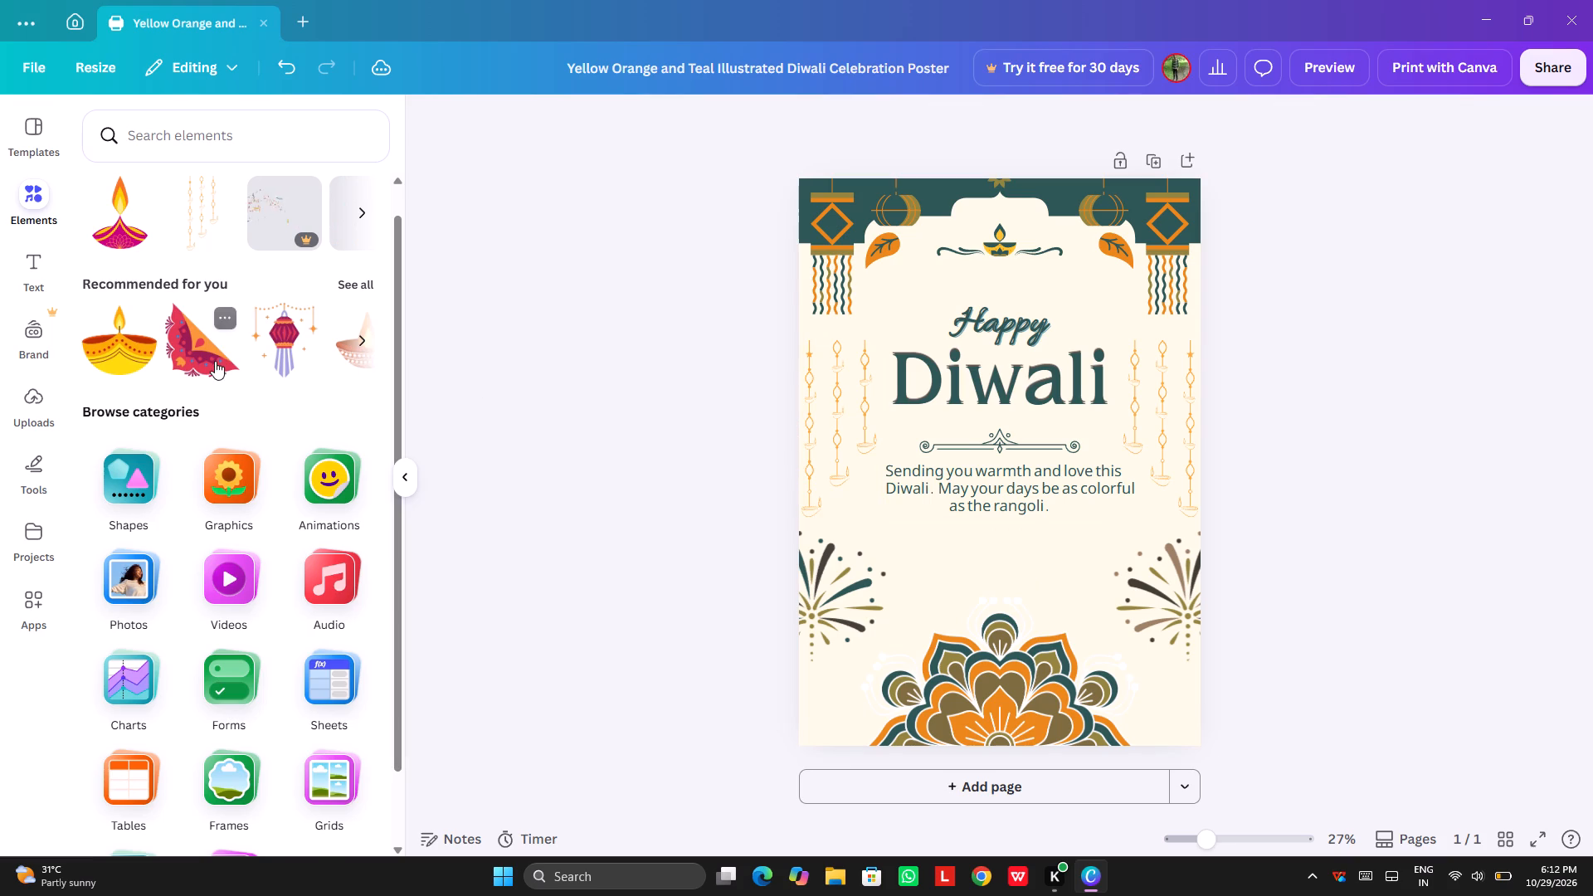
Add the recommended terracotta diya graphic, shrink it, and center it just below the greeting text.
scroll(215, 361, "up", 1)
scroll(215, 361, "left", 2)
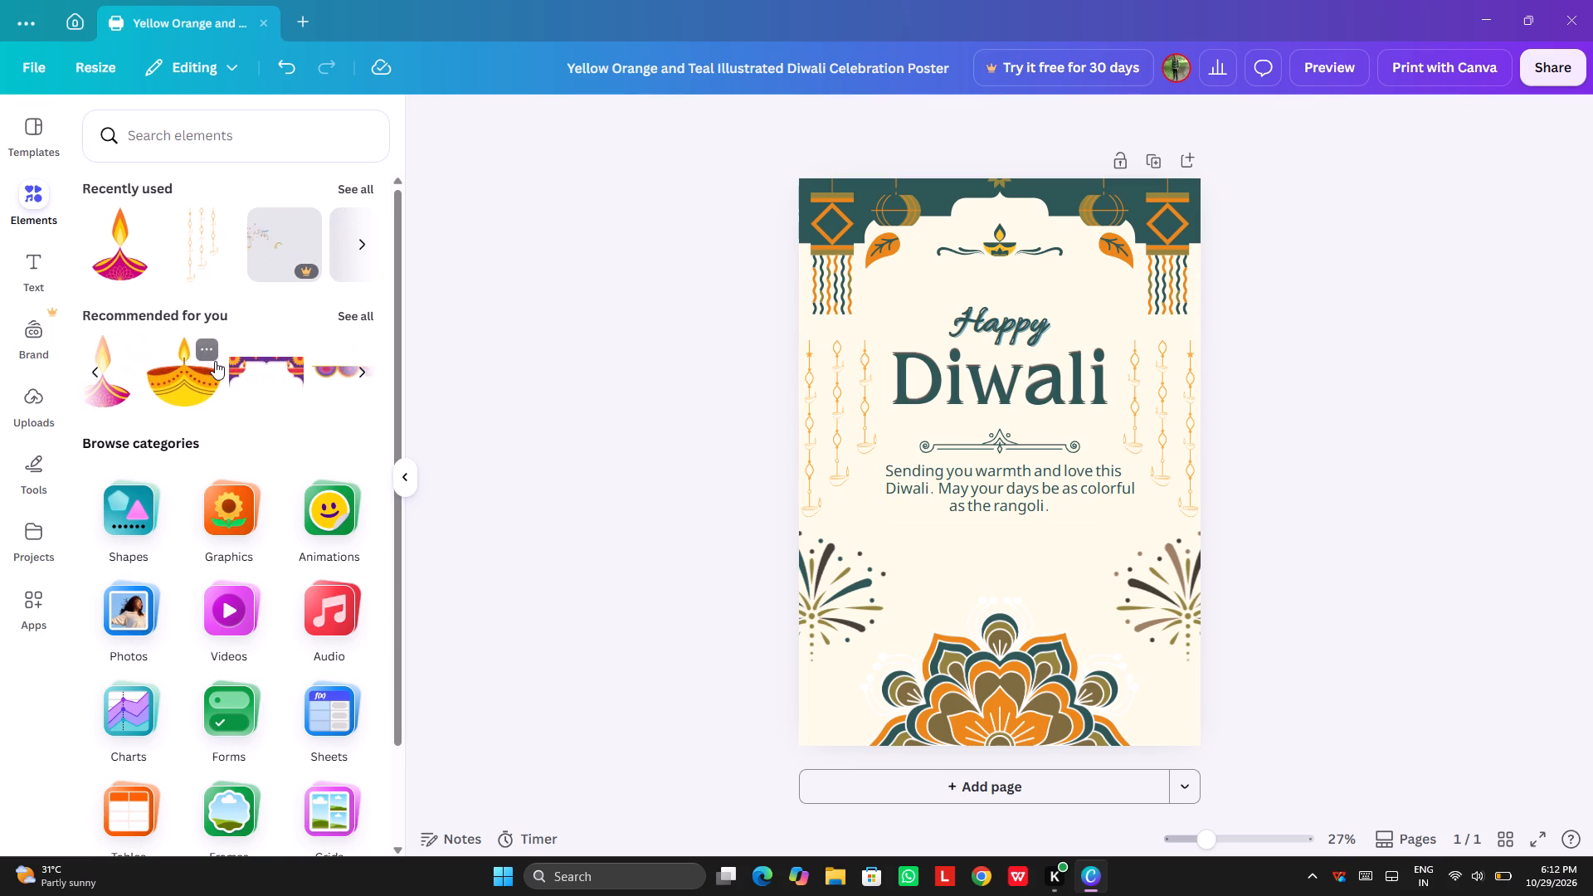
scroll(215, 361, "left", 2)
left_click(215, 361)
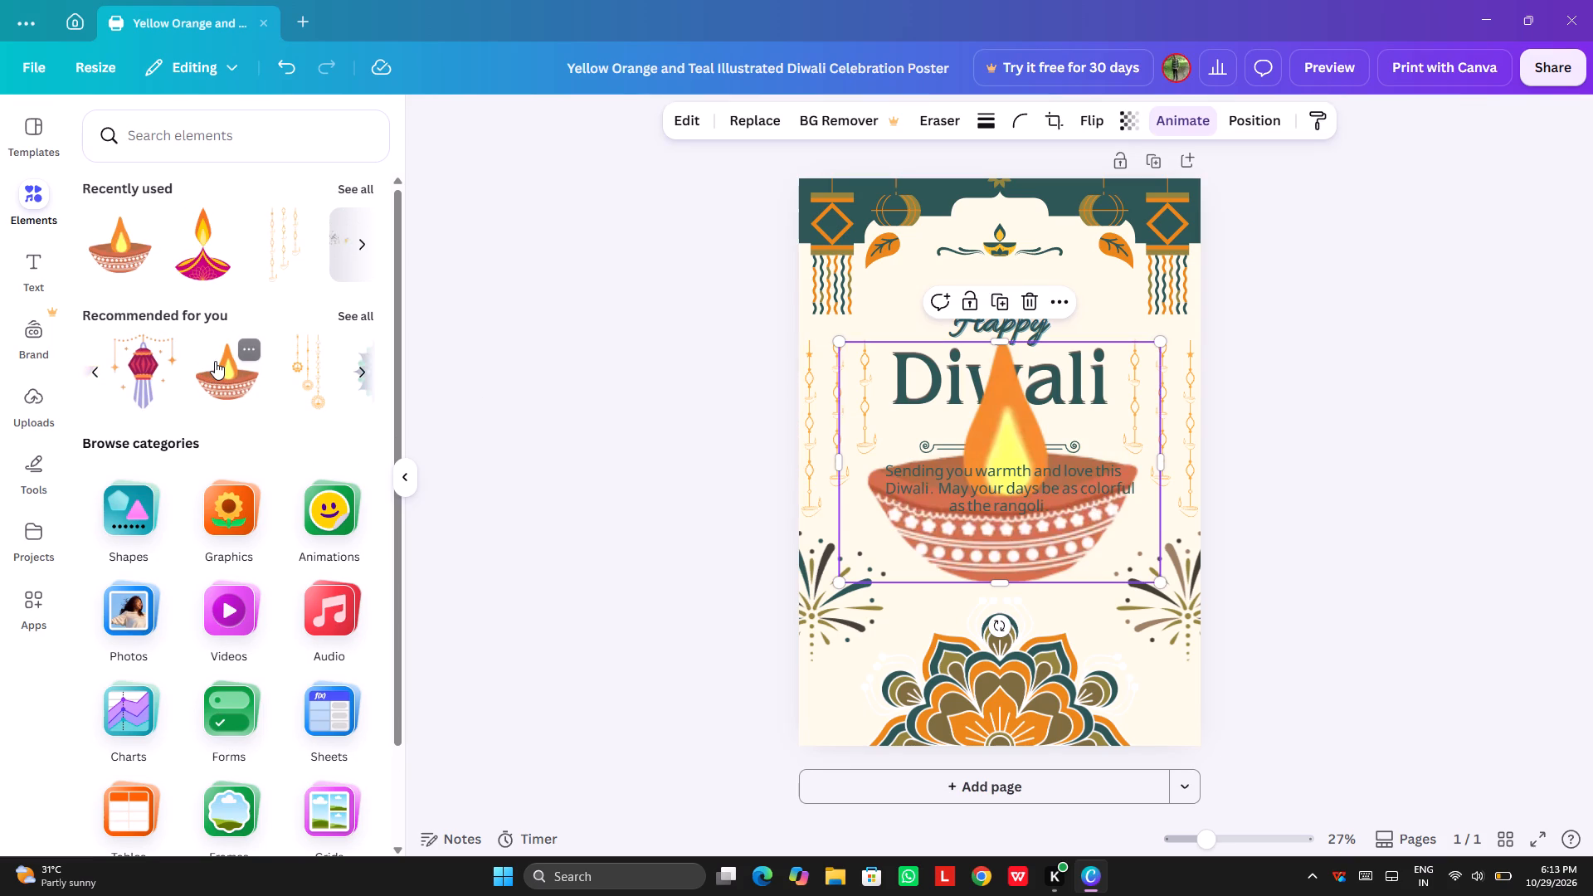
left_click_drag(841, 582, 1068, 404)
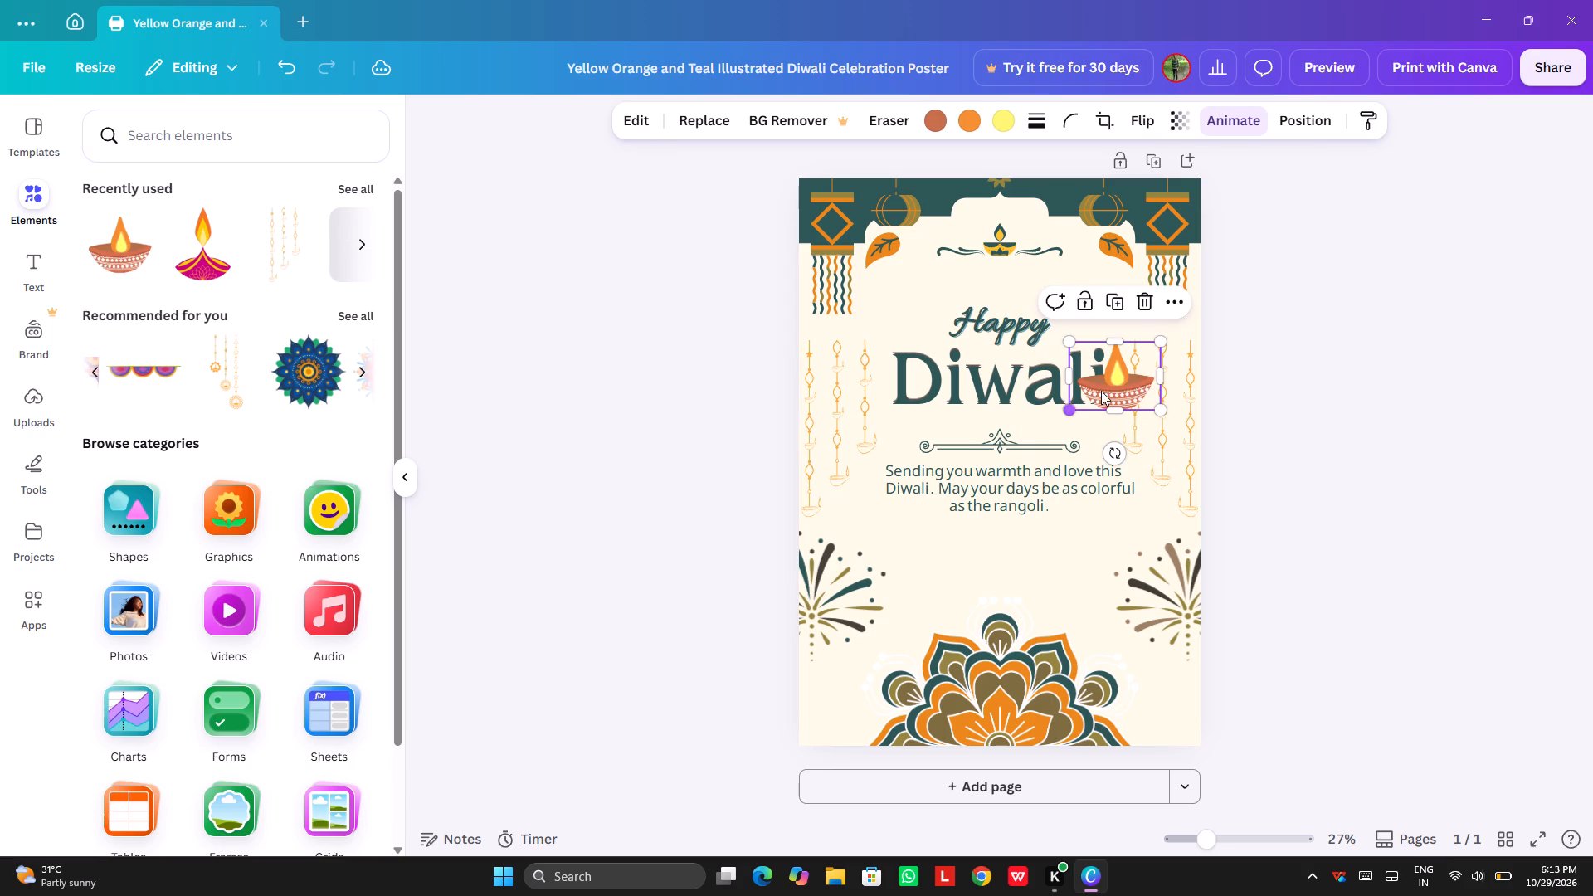
left_click_drag(1102, 390, 983, 572)
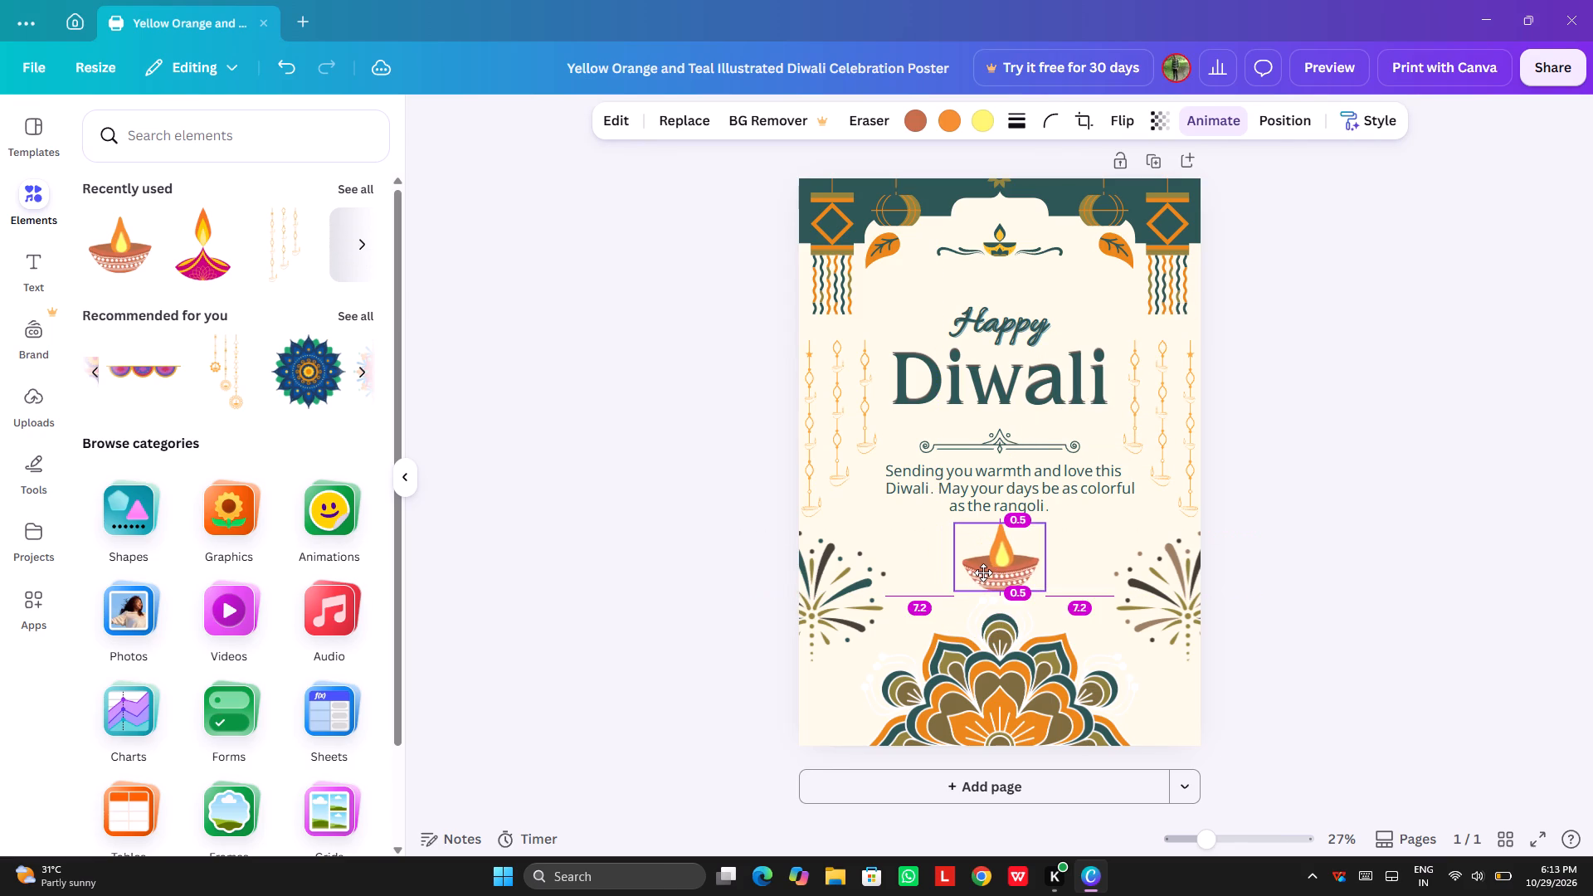
left_click_drag(983, 572, 984, 572)
left_click(984, 572)
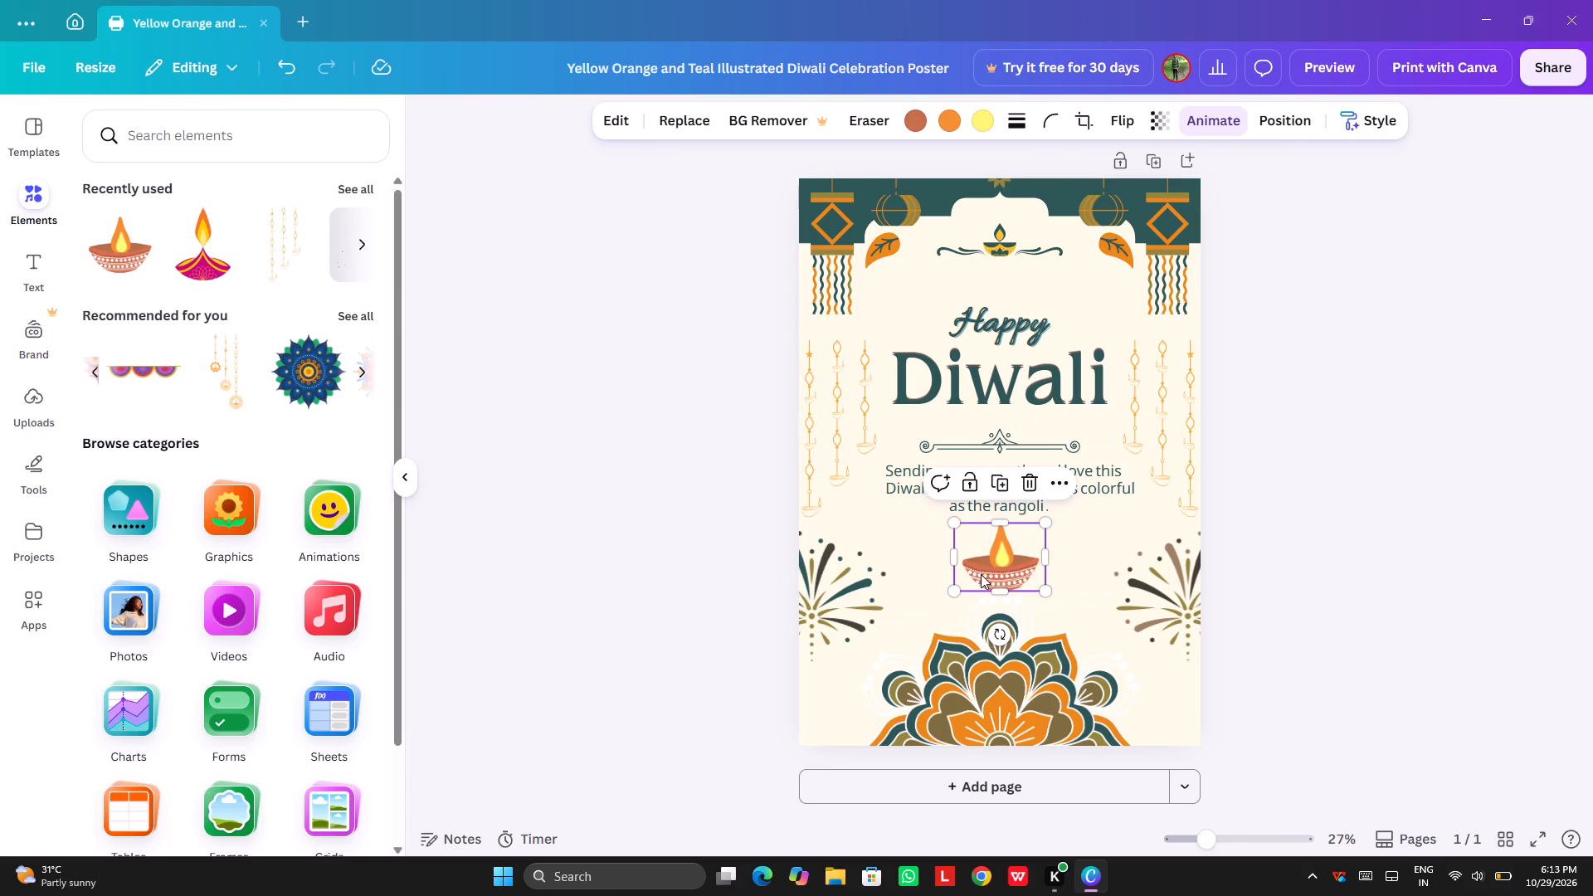
Reduce the terracotta diya to about 7 wide and center it just above the bottom mandala.
left_click(981, 574)
left_click_drag(957, 593, 976, 574)
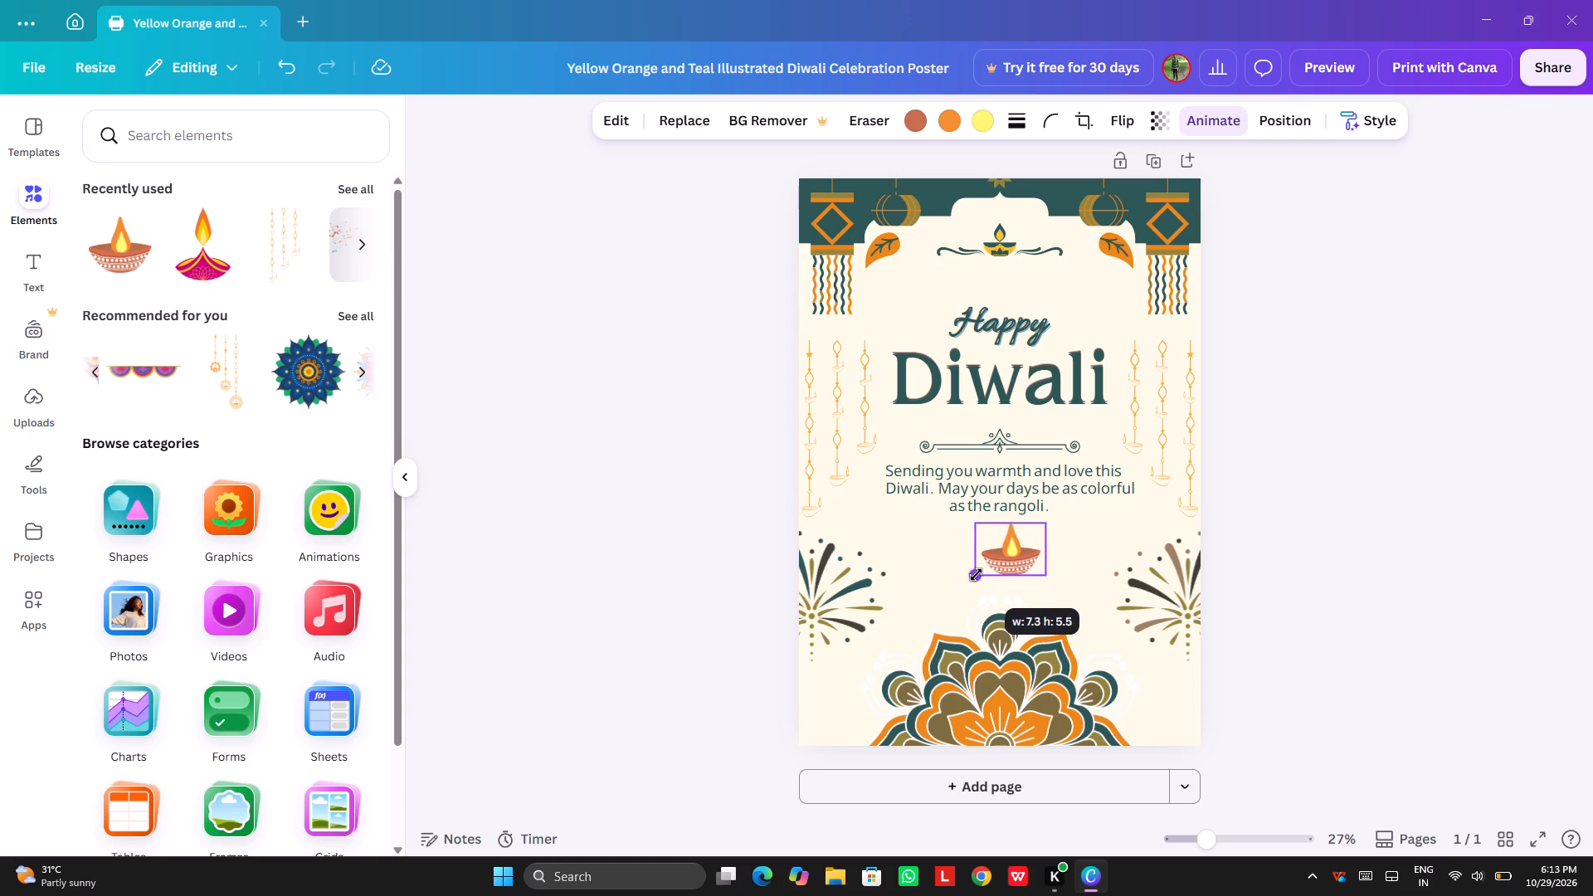
left_click_drag(976, 574, 978, 572)
left_click_drag(998, 544, 992, 436)
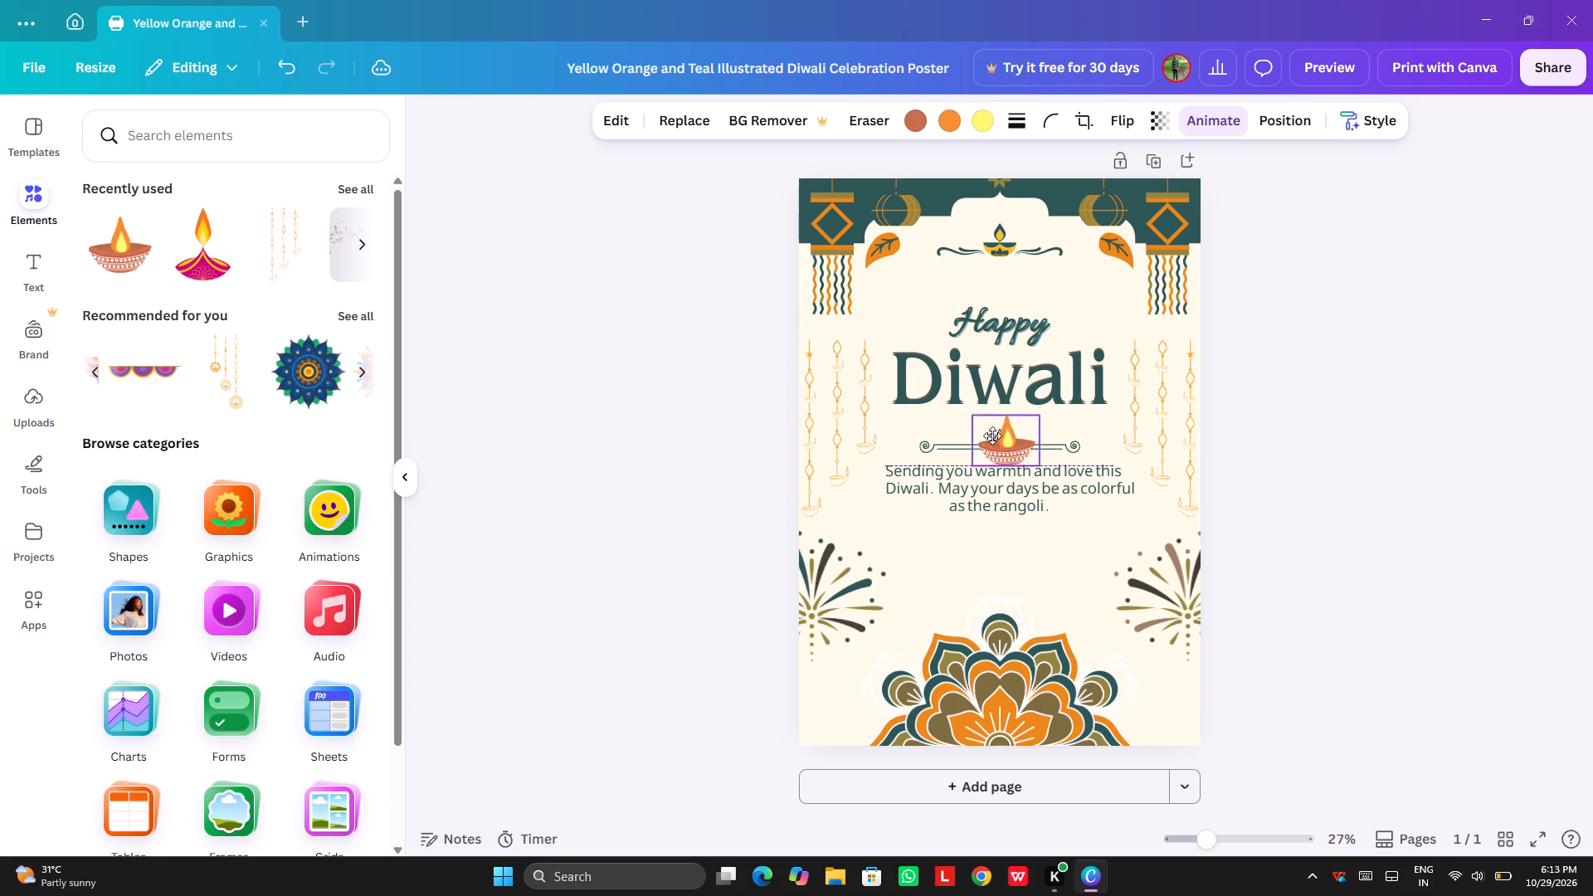
left_click_drag(992, 436, 982, 563)
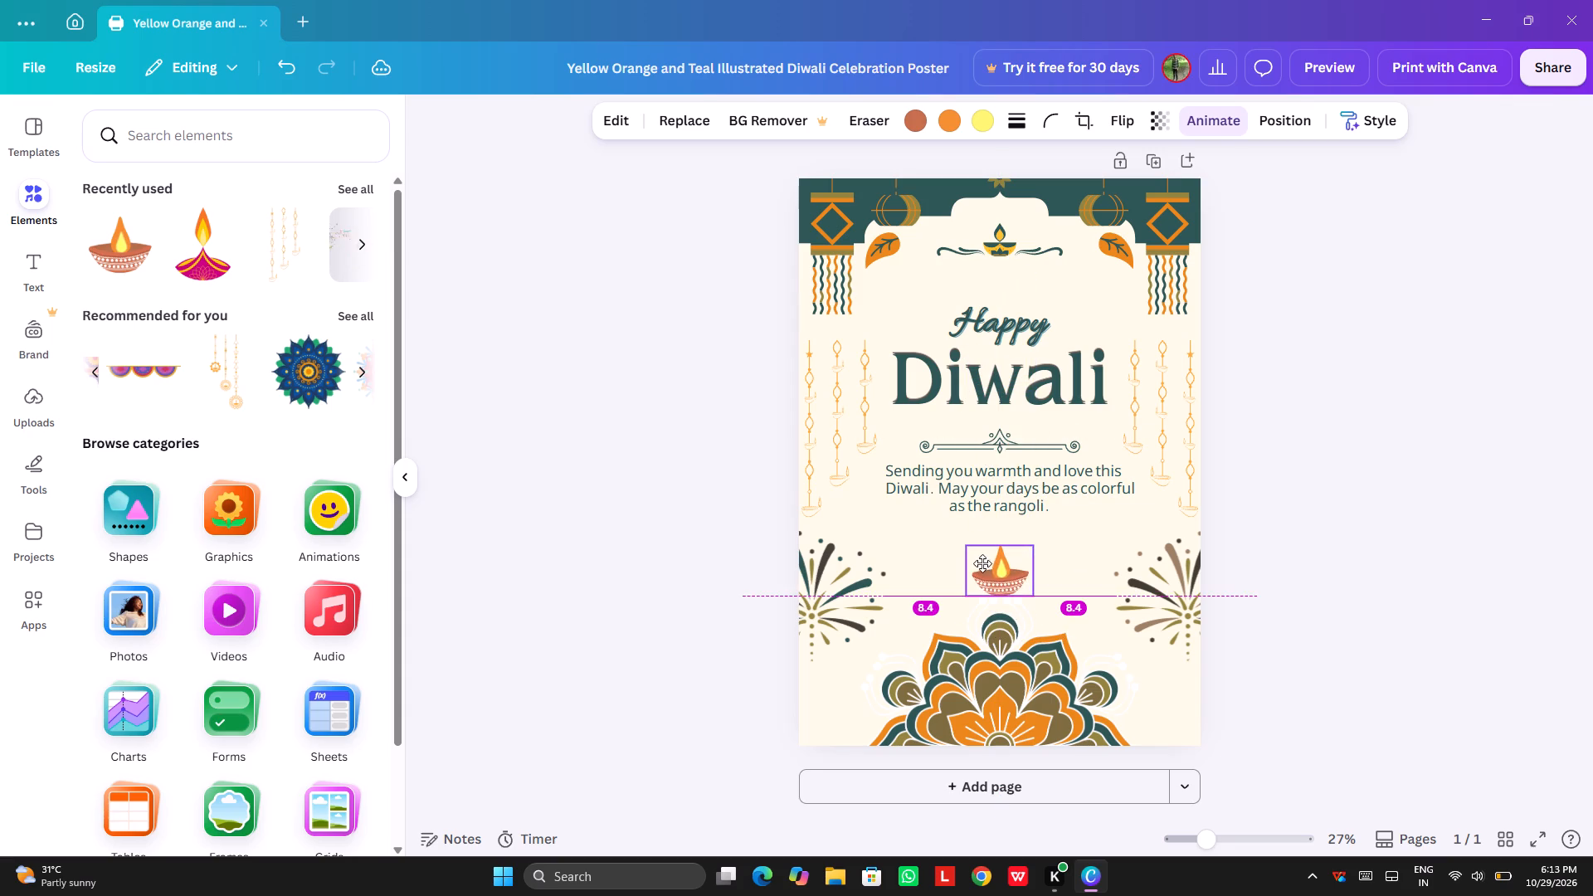
left_click_drag(982, 563, 983, 561)
left_click(1250, 611)
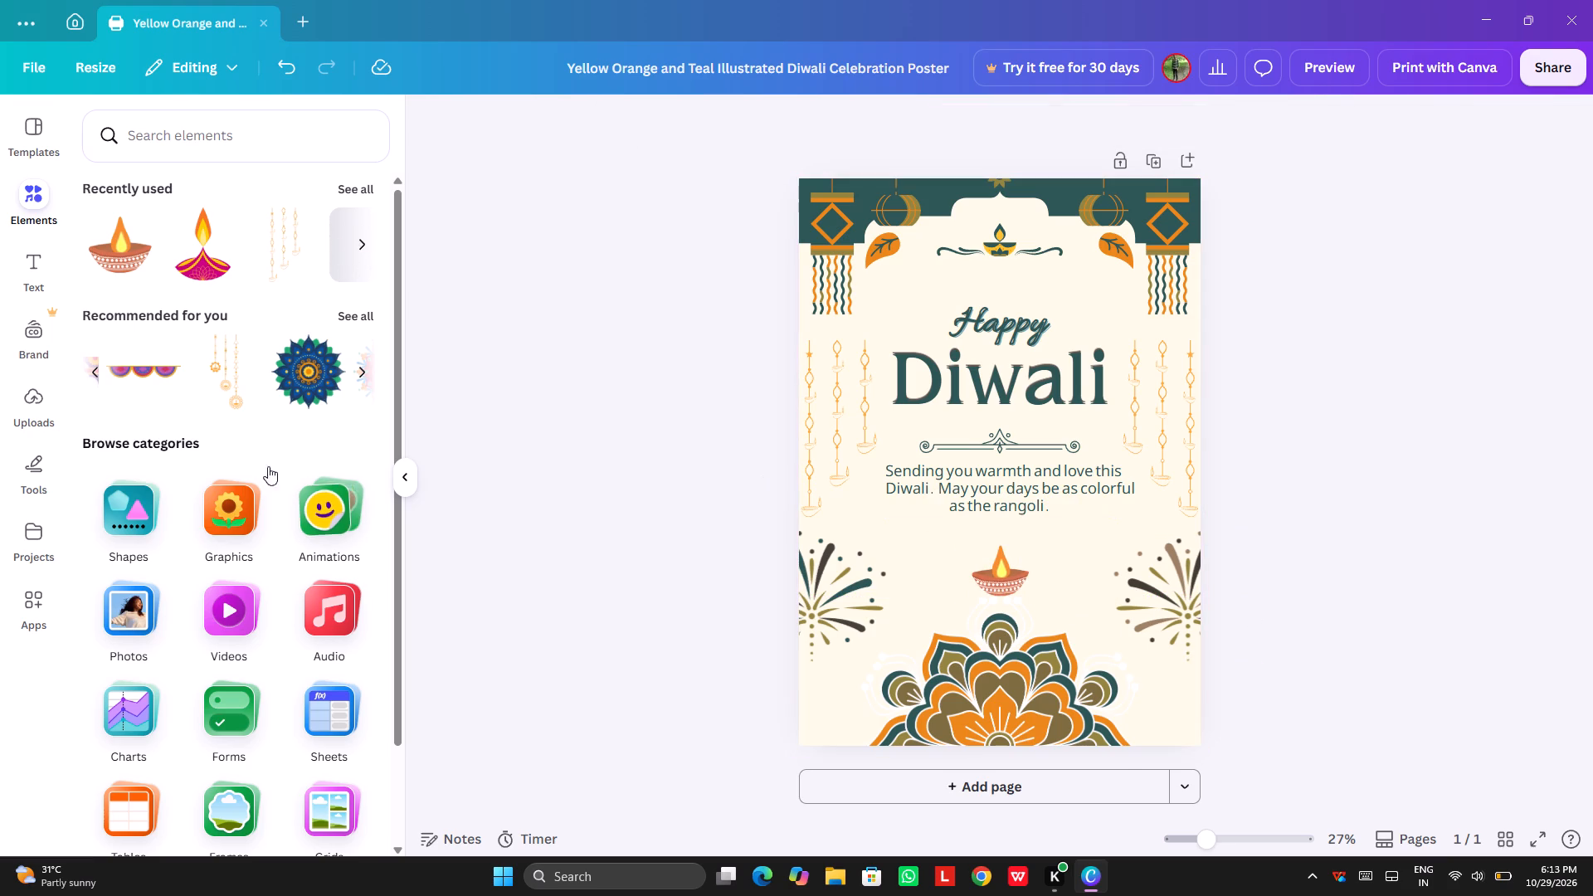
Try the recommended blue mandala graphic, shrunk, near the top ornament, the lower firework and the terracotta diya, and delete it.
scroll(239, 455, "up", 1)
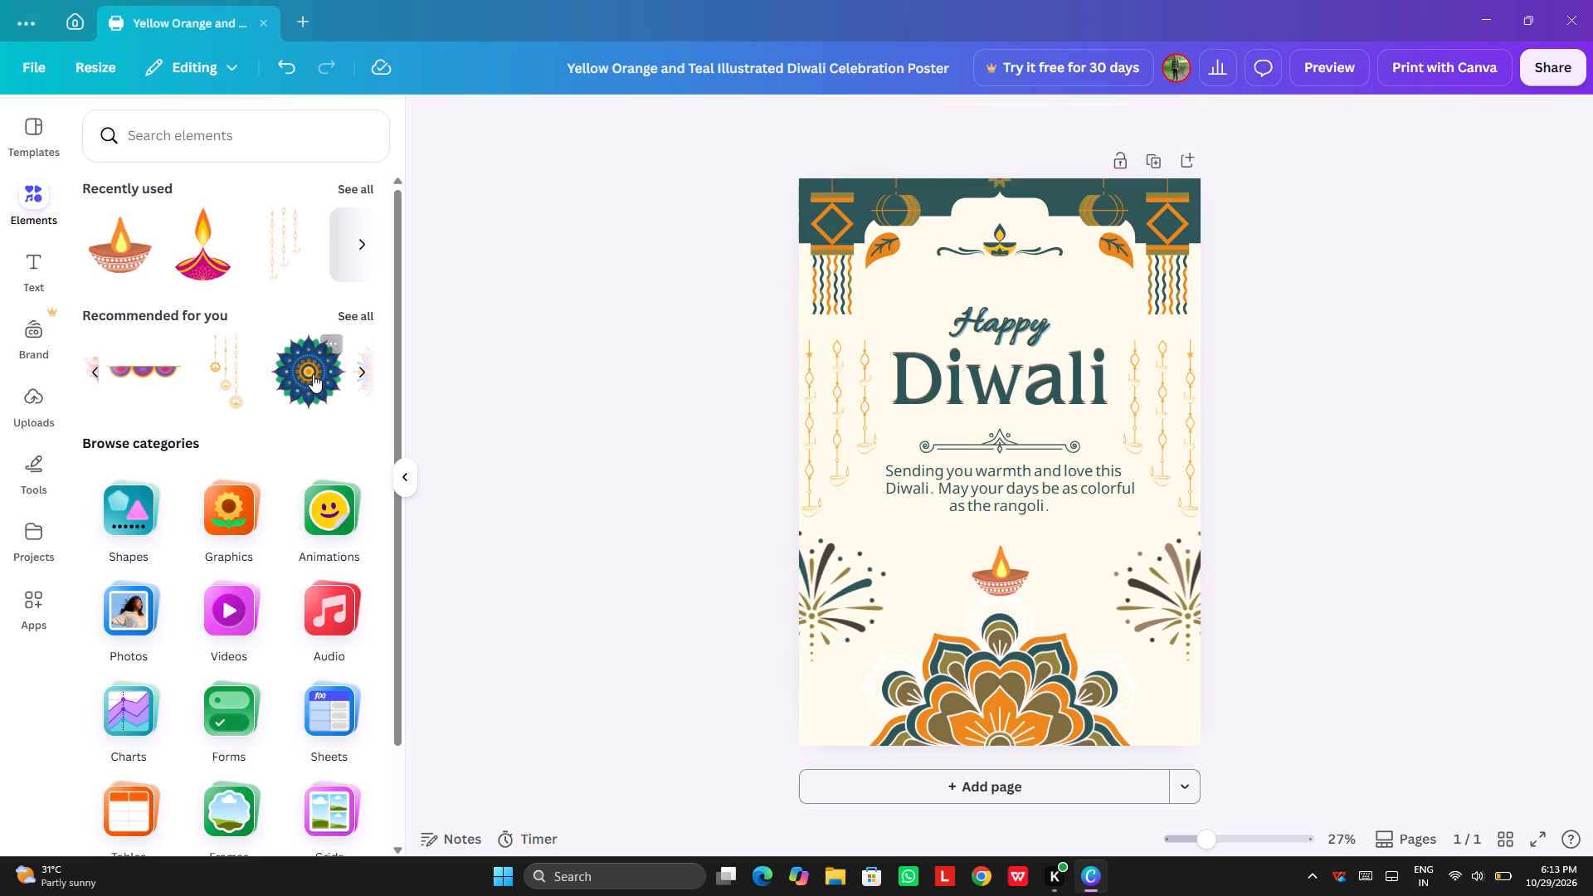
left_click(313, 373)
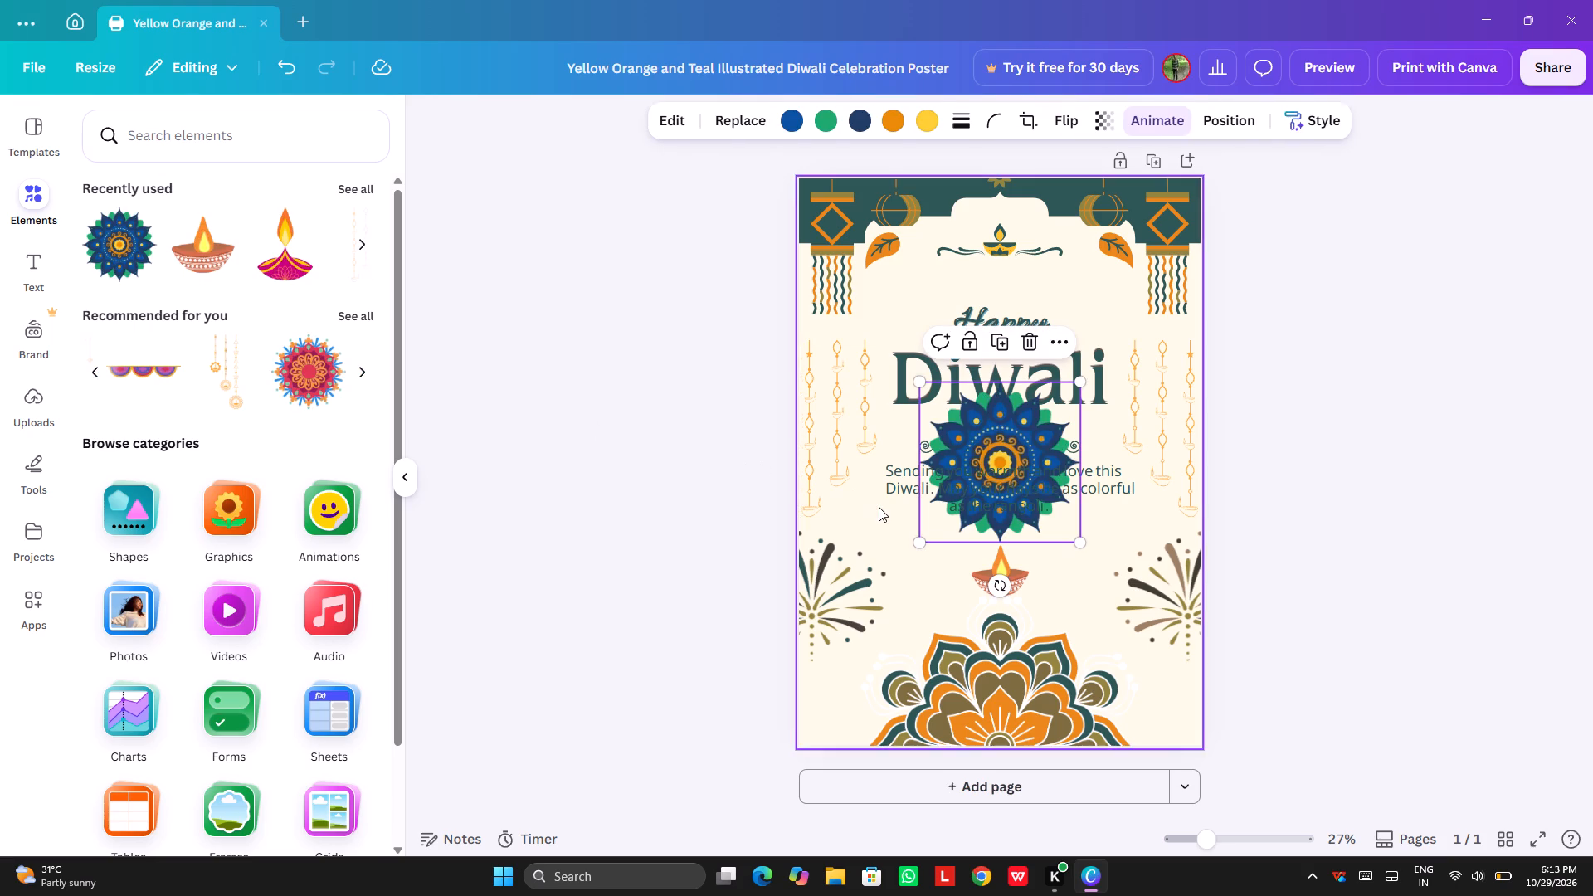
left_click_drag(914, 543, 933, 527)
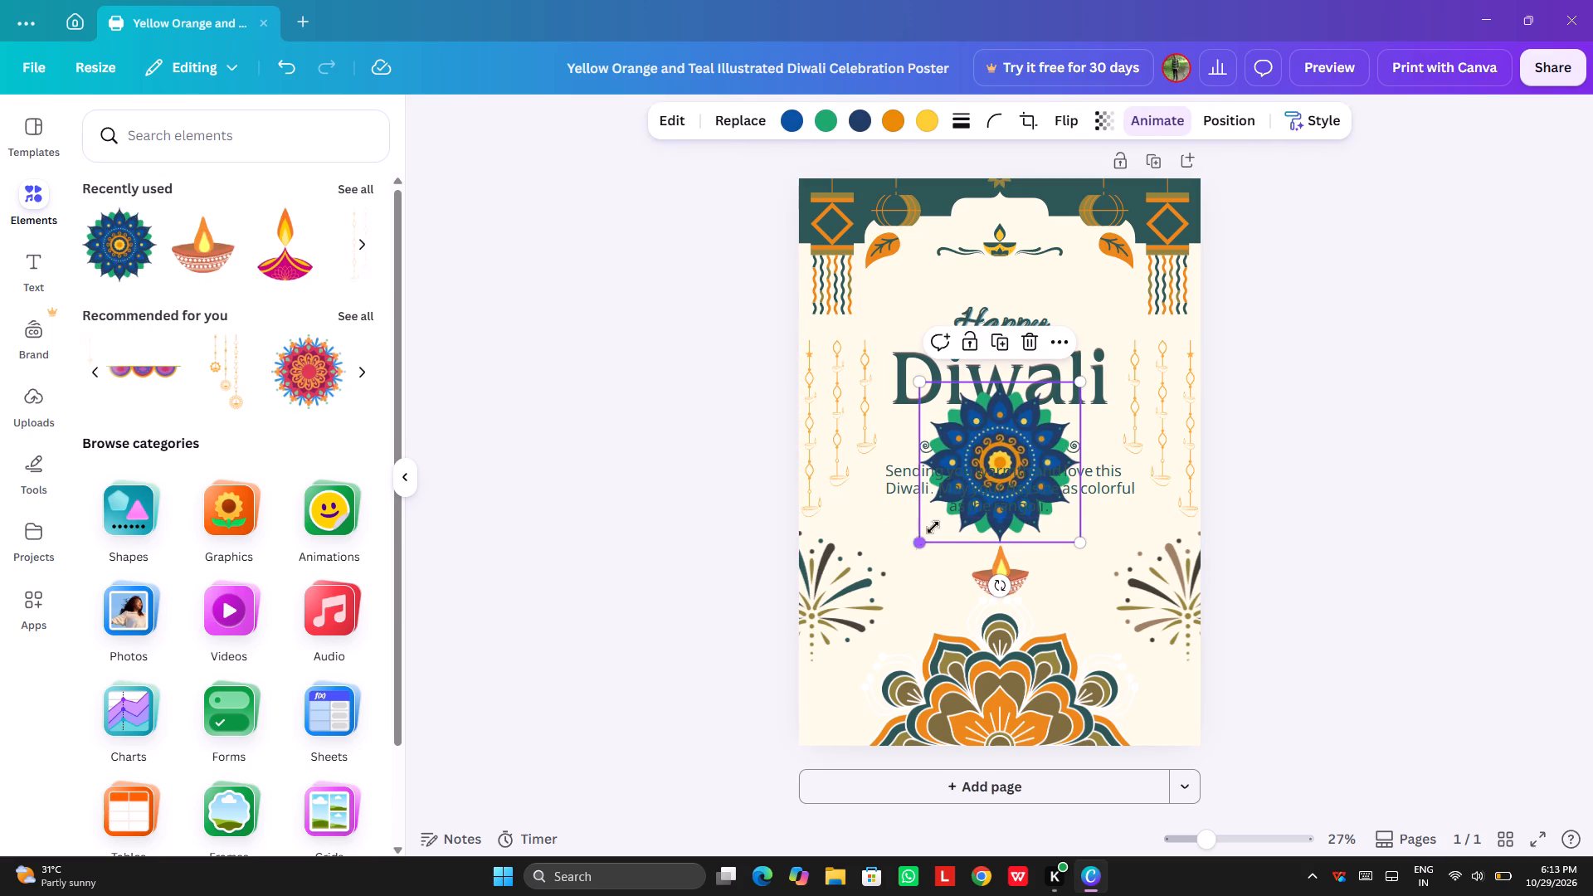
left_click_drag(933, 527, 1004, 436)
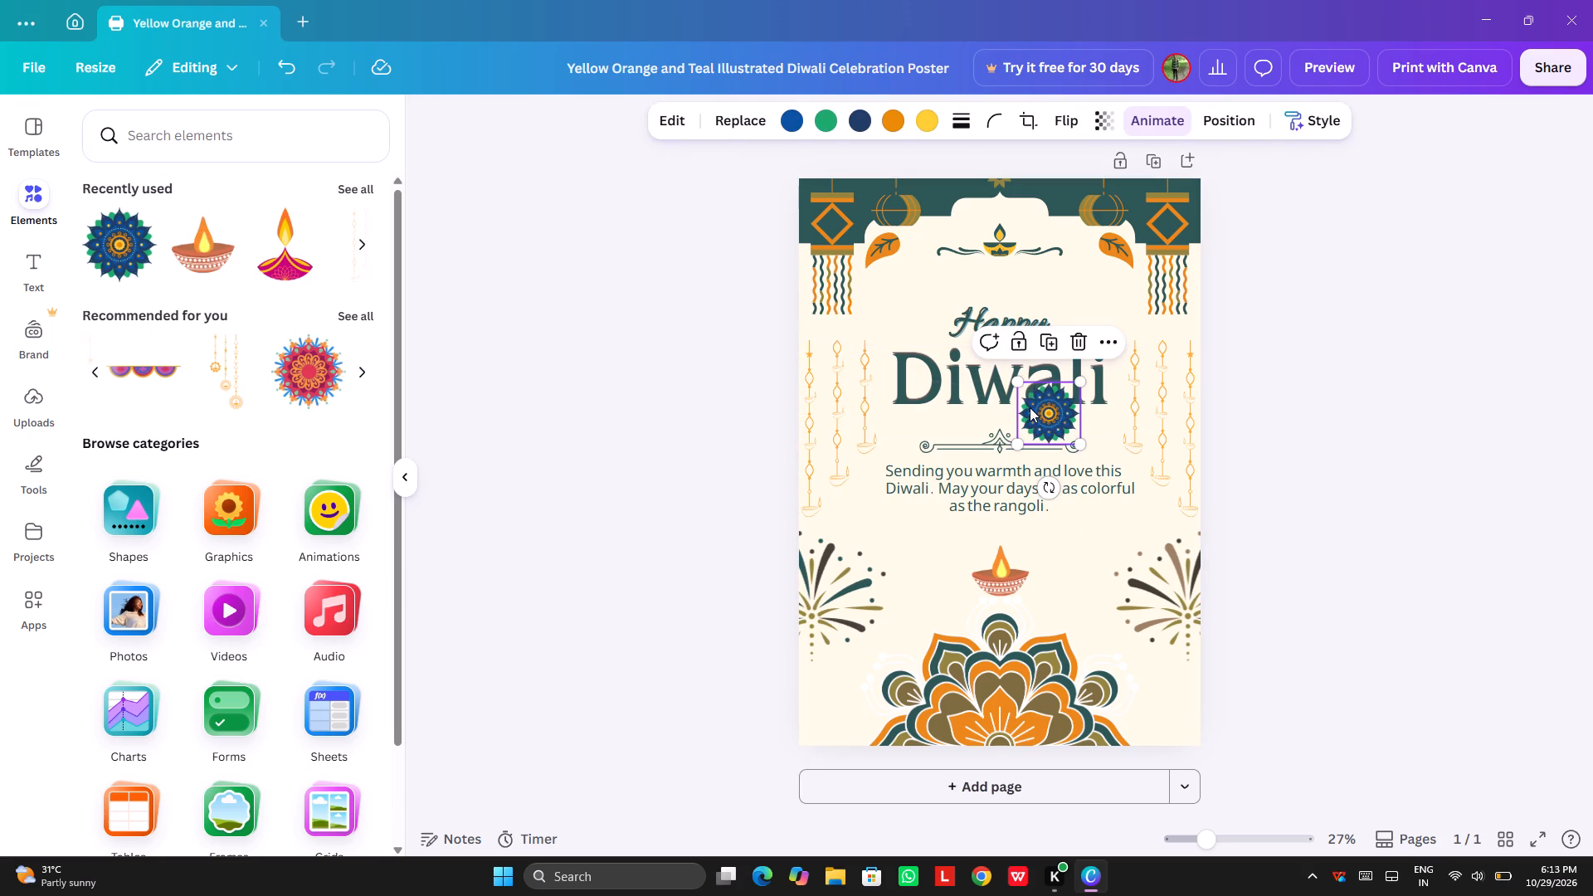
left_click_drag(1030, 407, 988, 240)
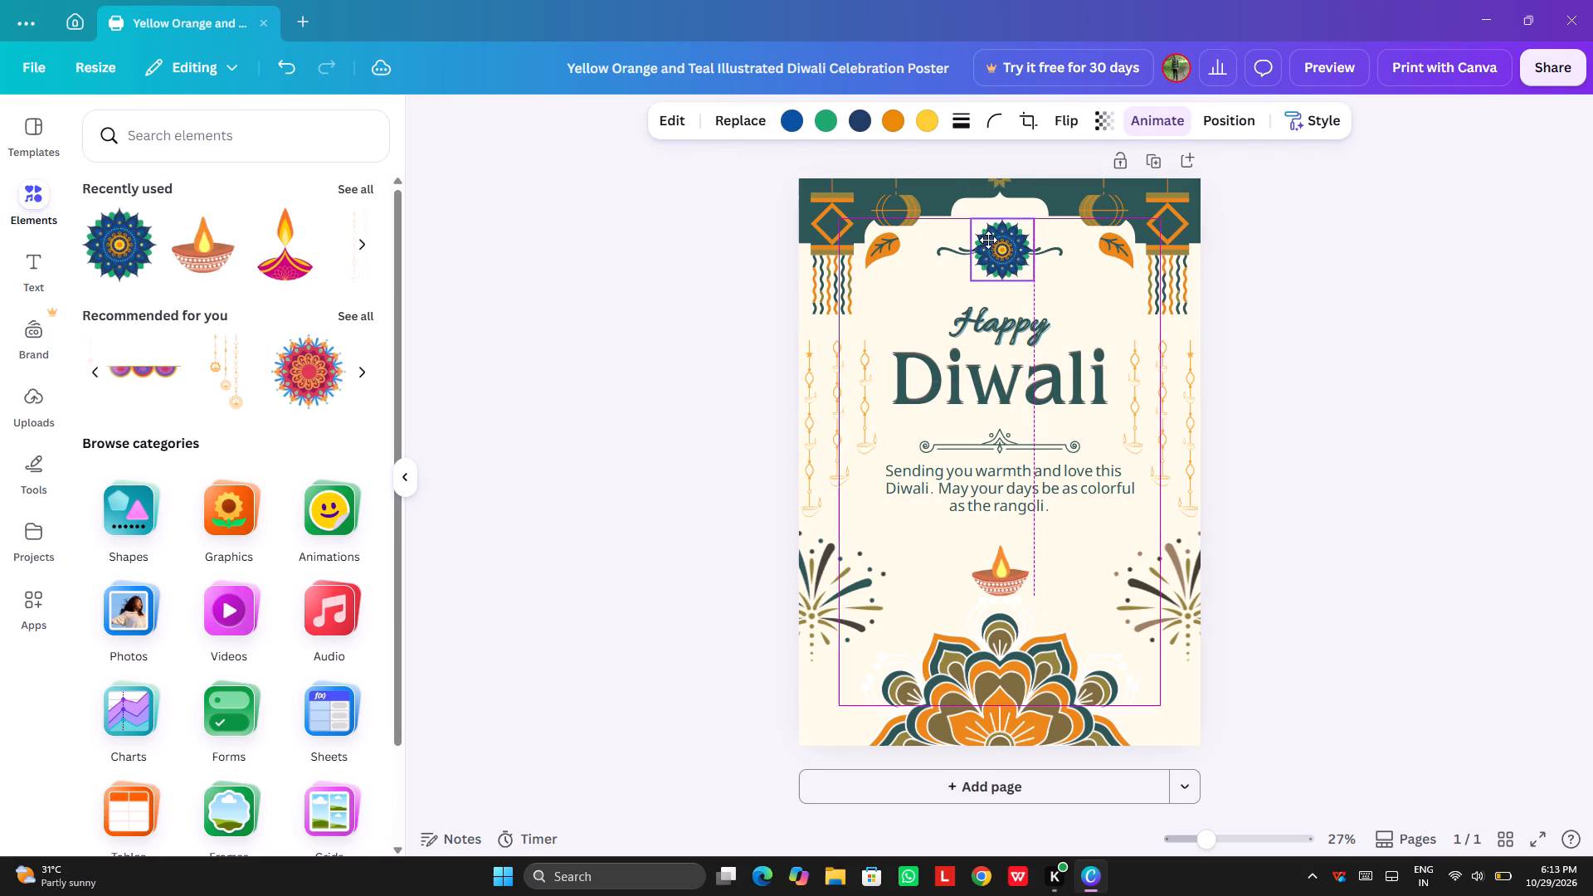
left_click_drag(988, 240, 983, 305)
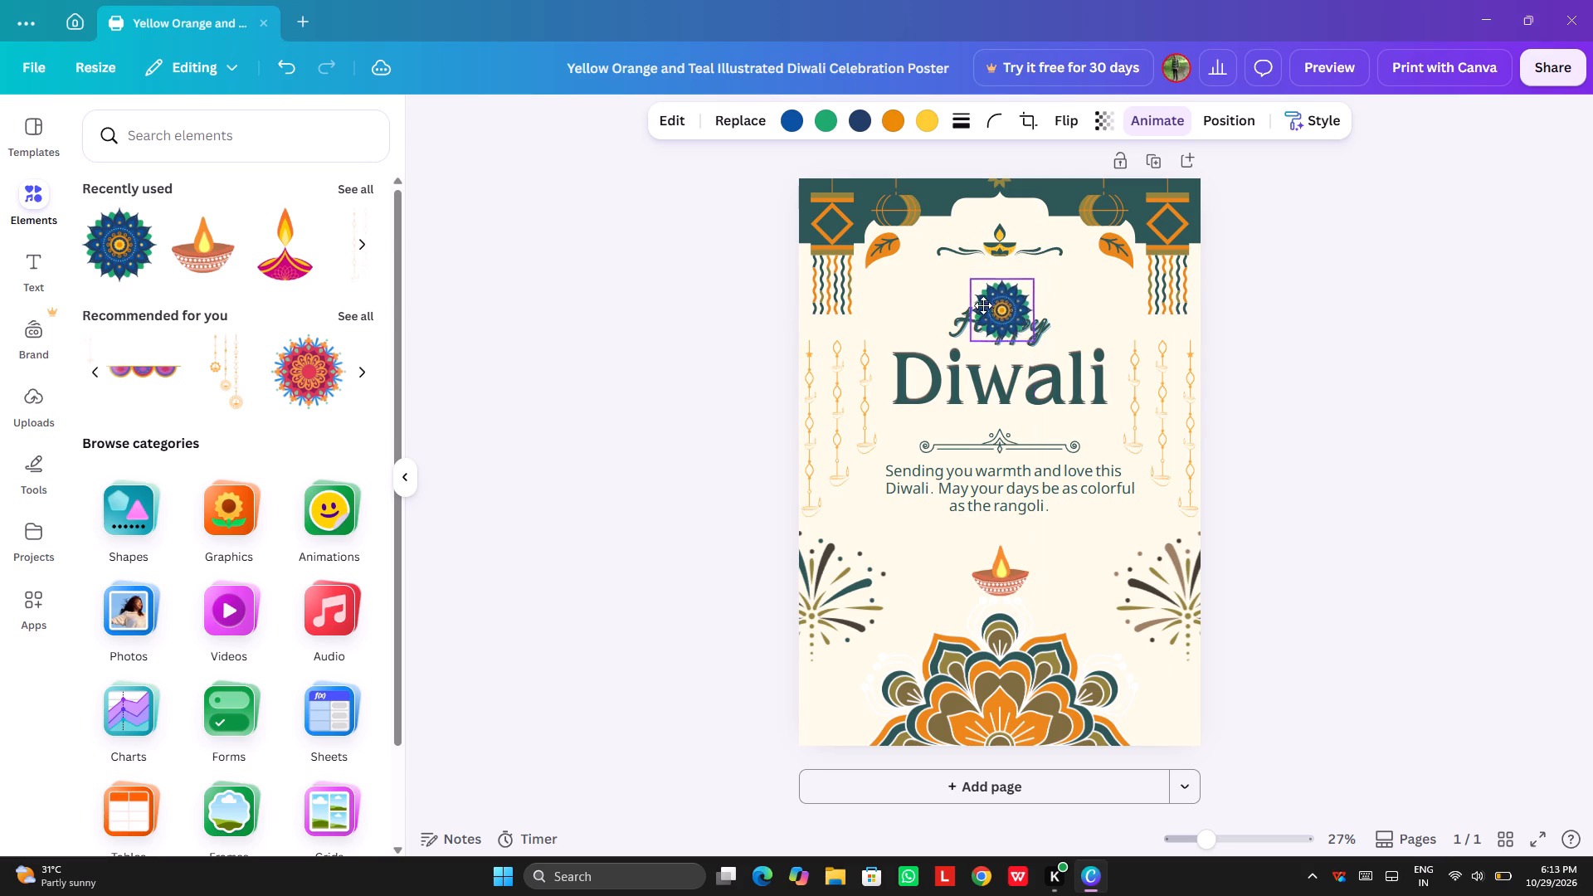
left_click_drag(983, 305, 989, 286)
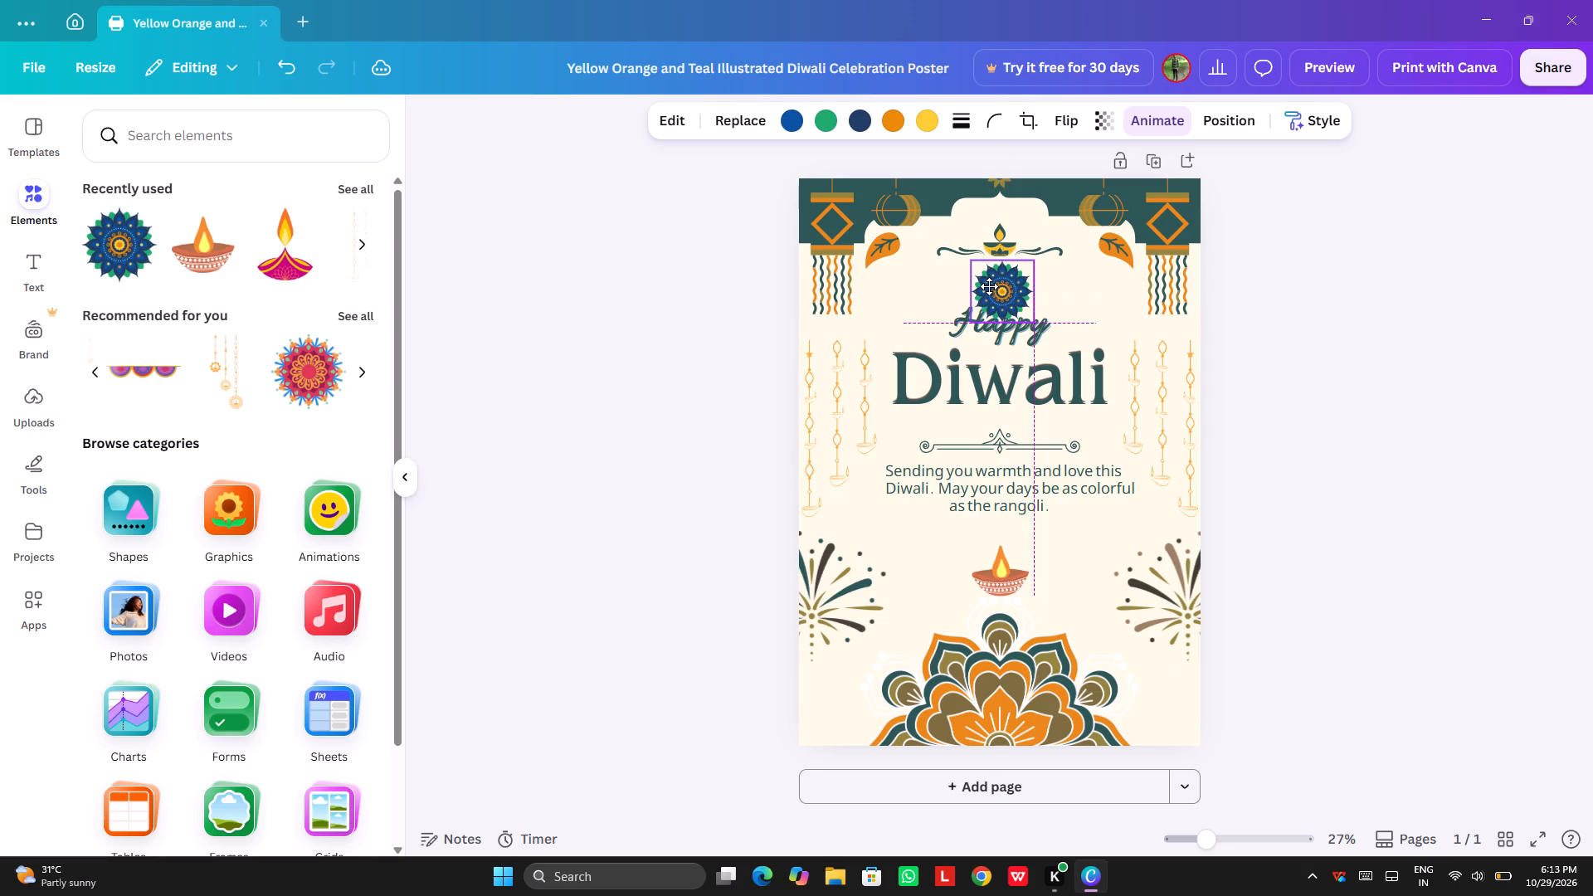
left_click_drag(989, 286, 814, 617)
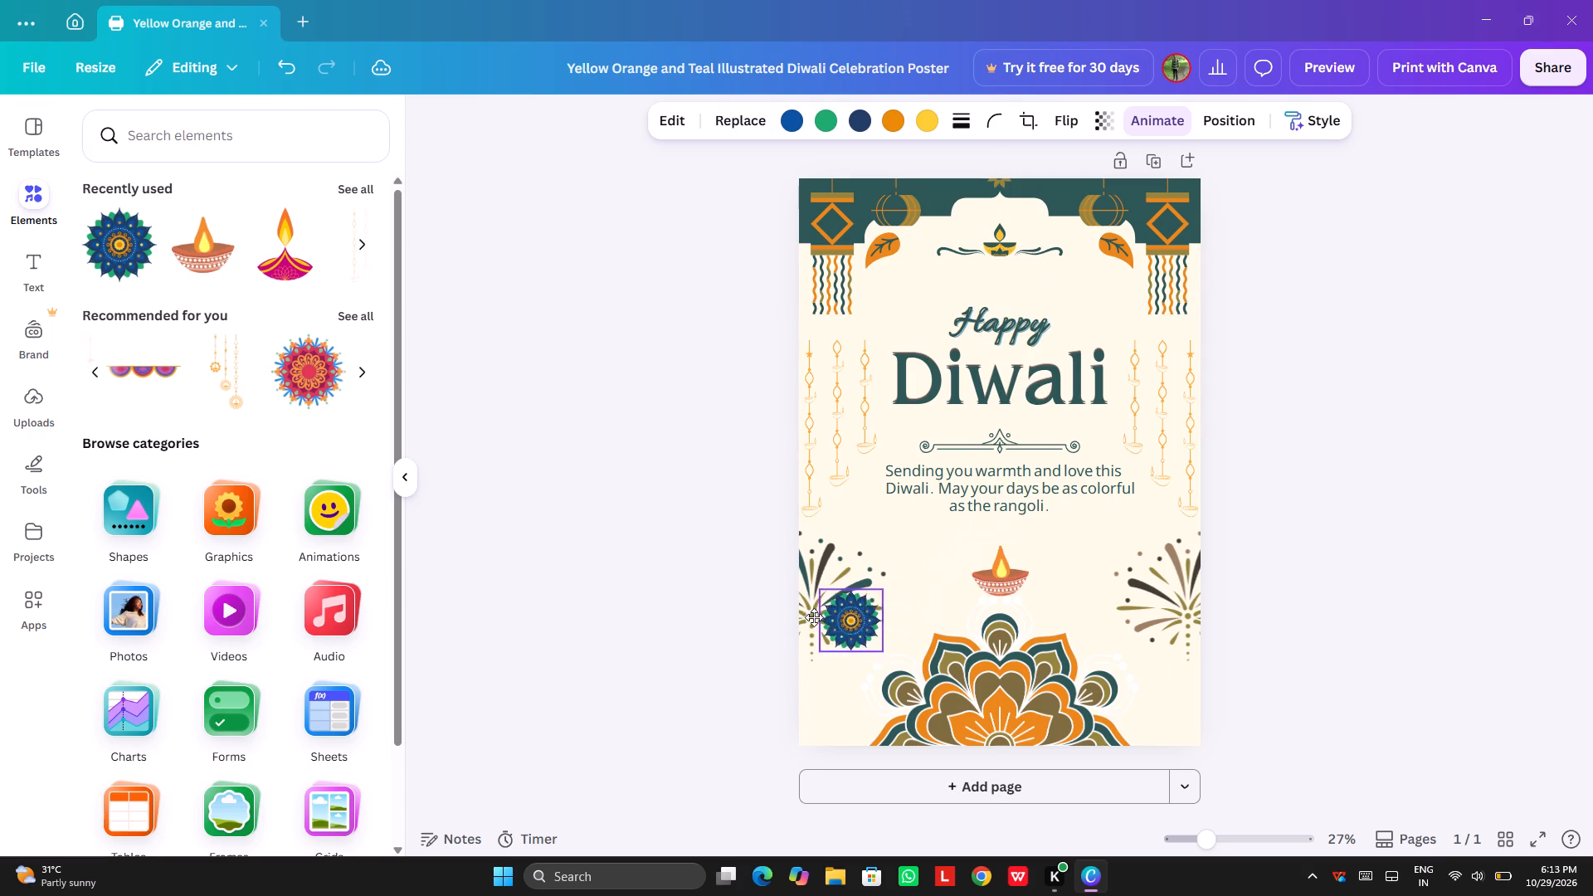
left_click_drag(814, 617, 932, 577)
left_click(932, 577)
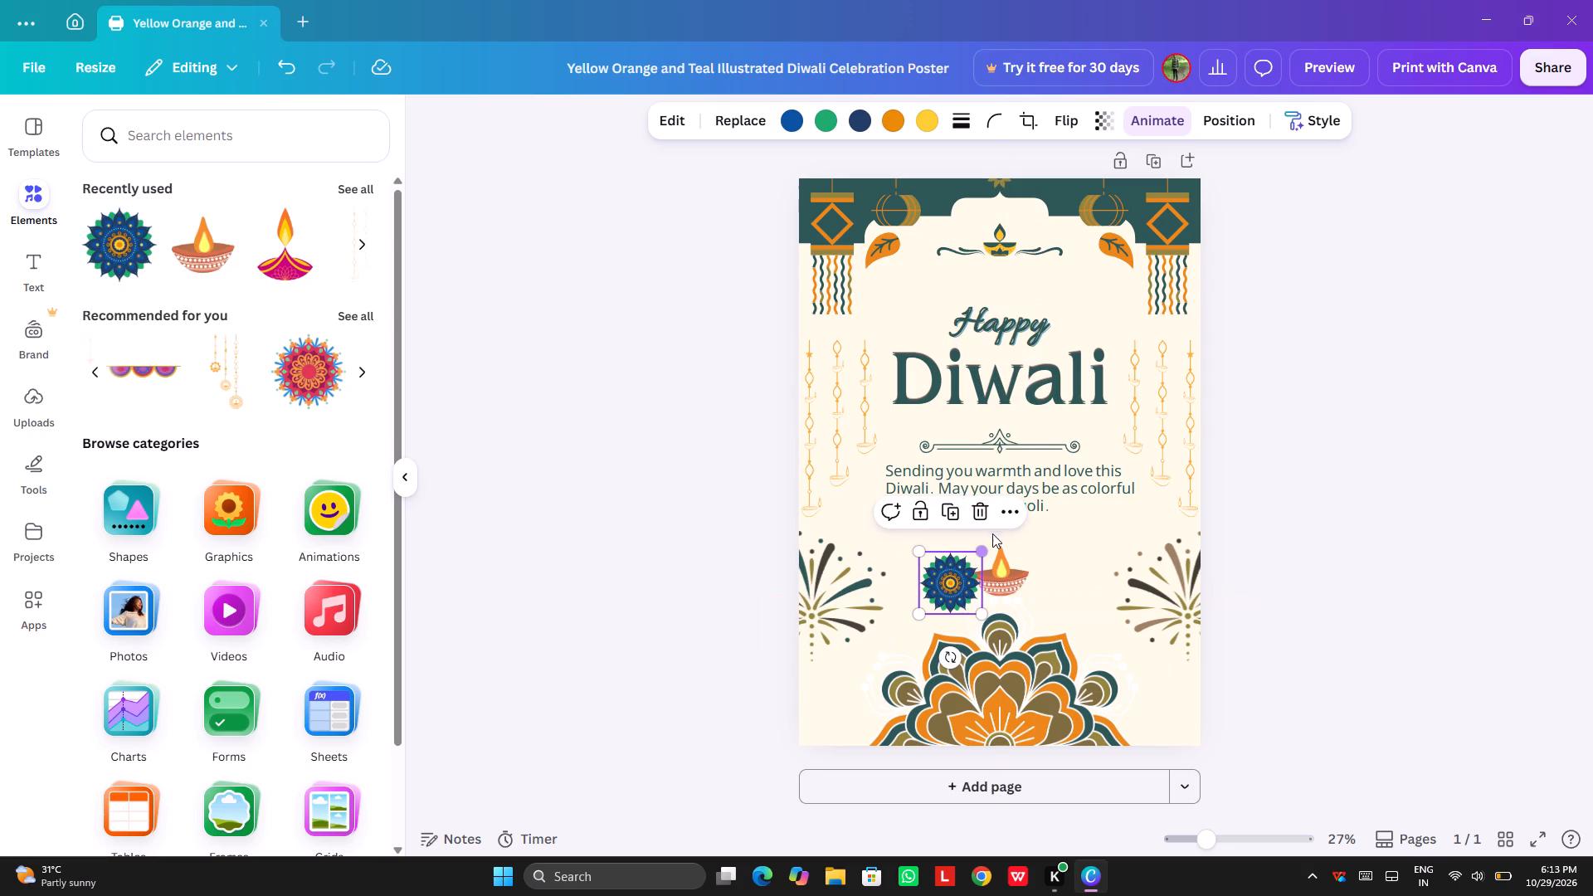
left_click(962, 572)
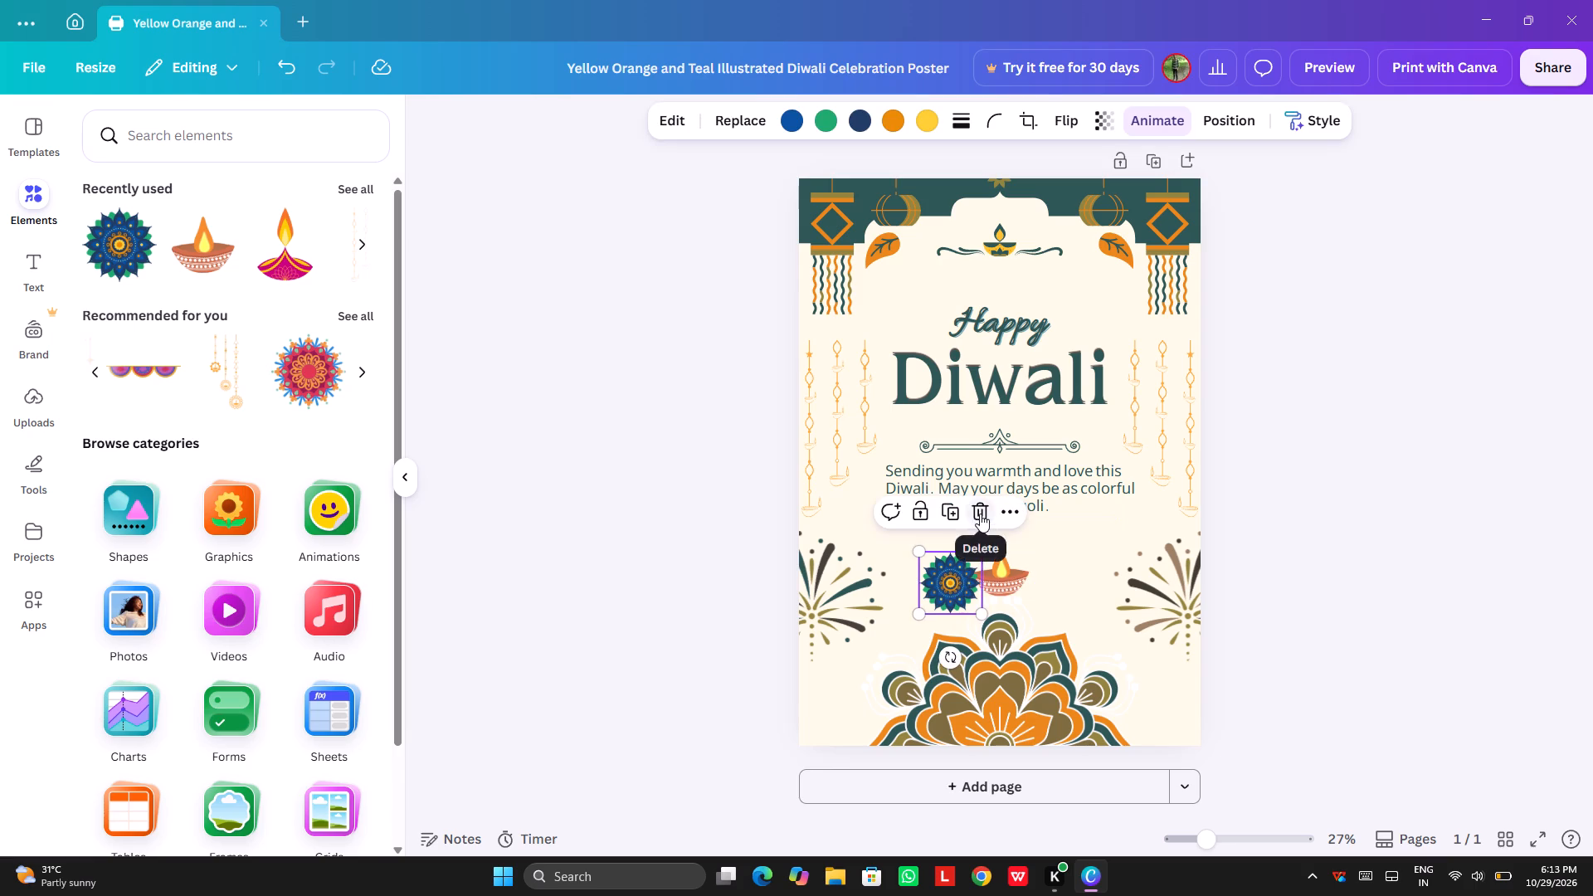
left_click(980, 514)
Delete the terracotta diya above the bottom mandala.
left_click(1011, 580)
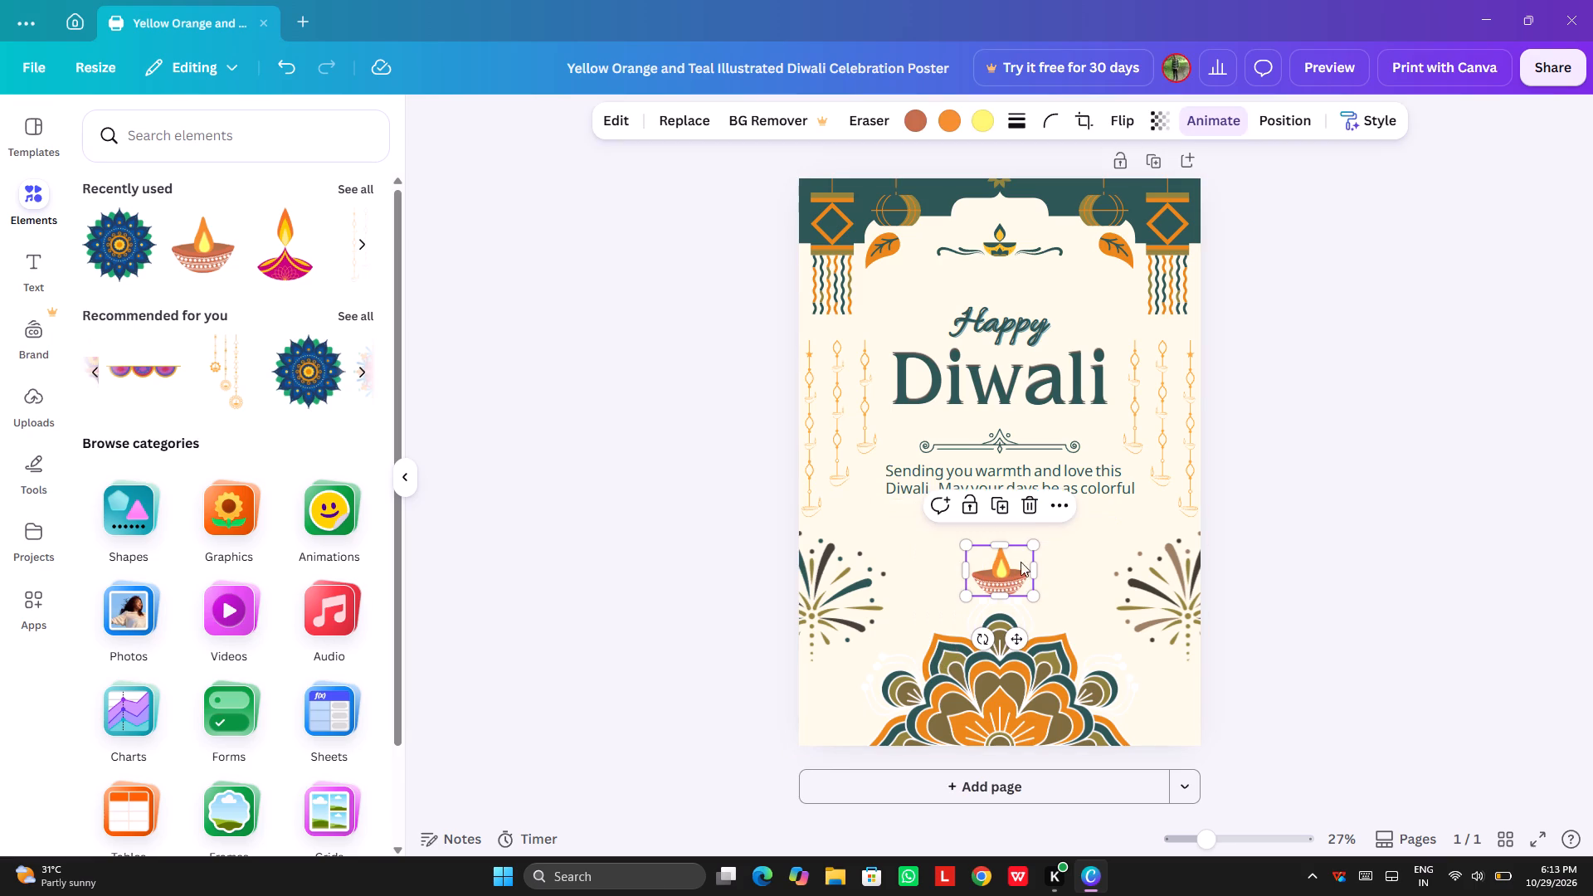
left_click(1032, 508)
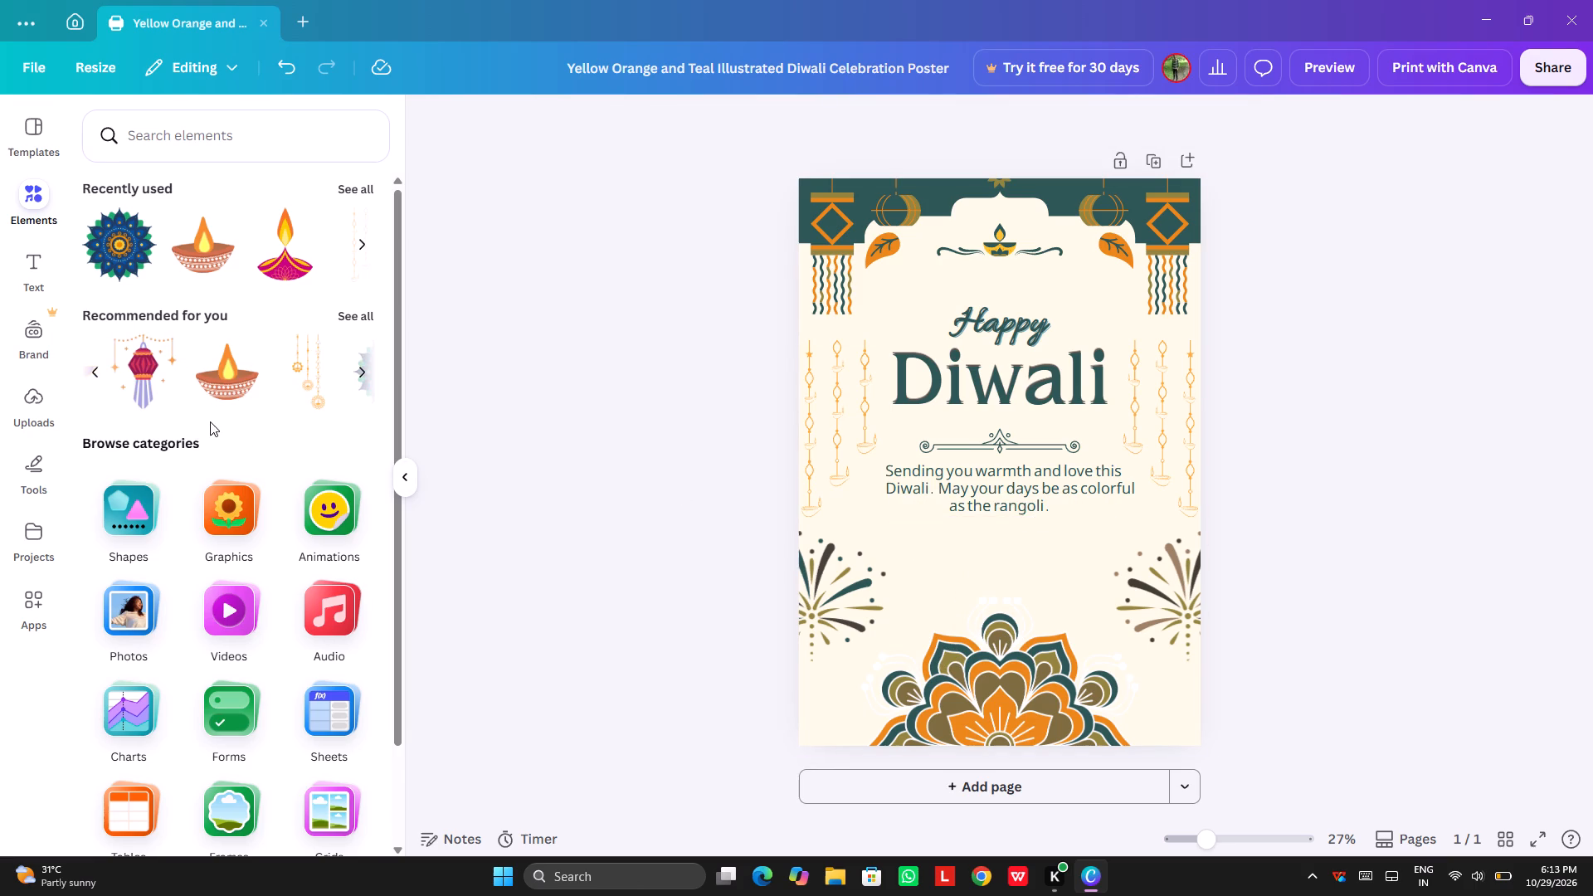
Add the three-eyed goddess face from the full set of recommended graphics, shrink it, and center it over the small diya ornament at the poster's top.
scroll(210, 421, "right", 6)
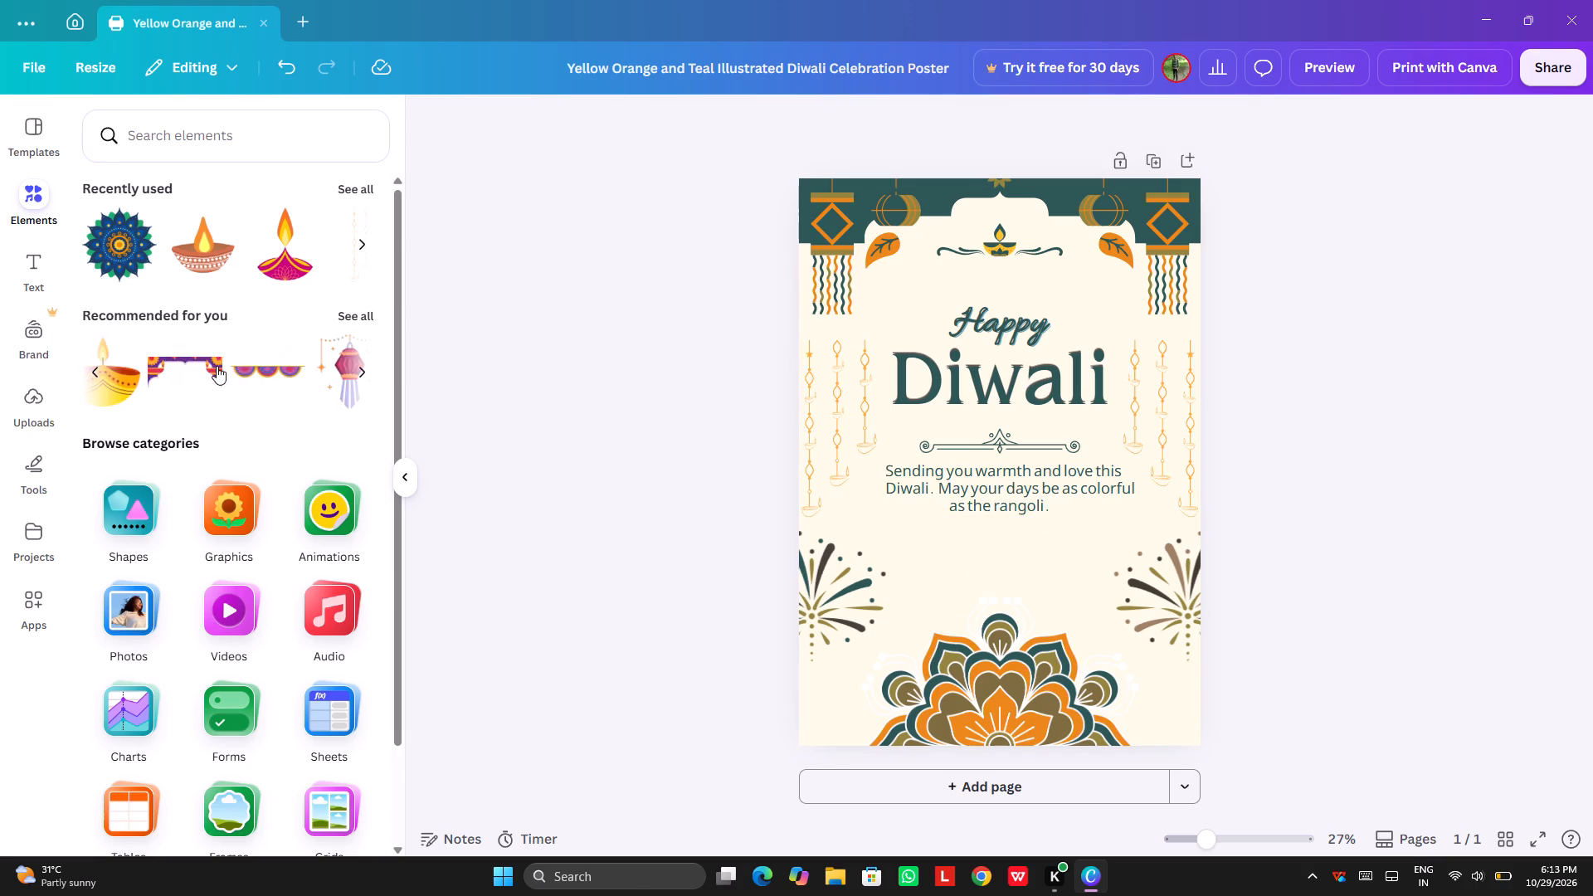
scroll(217, 366, "right", 3)
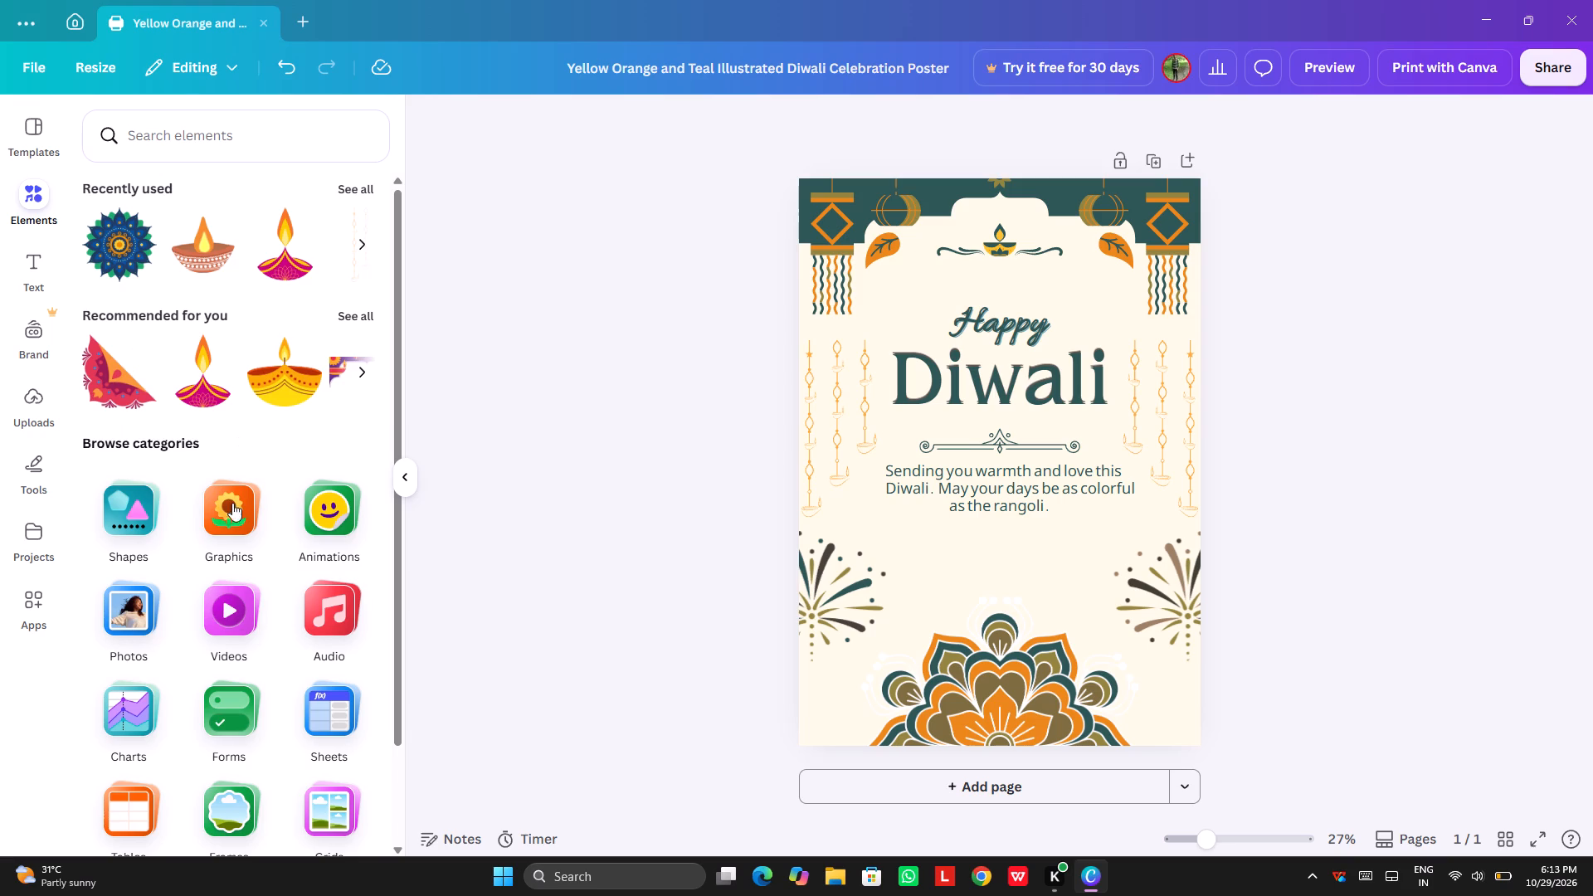
scroll(265, 602, "up", 1)
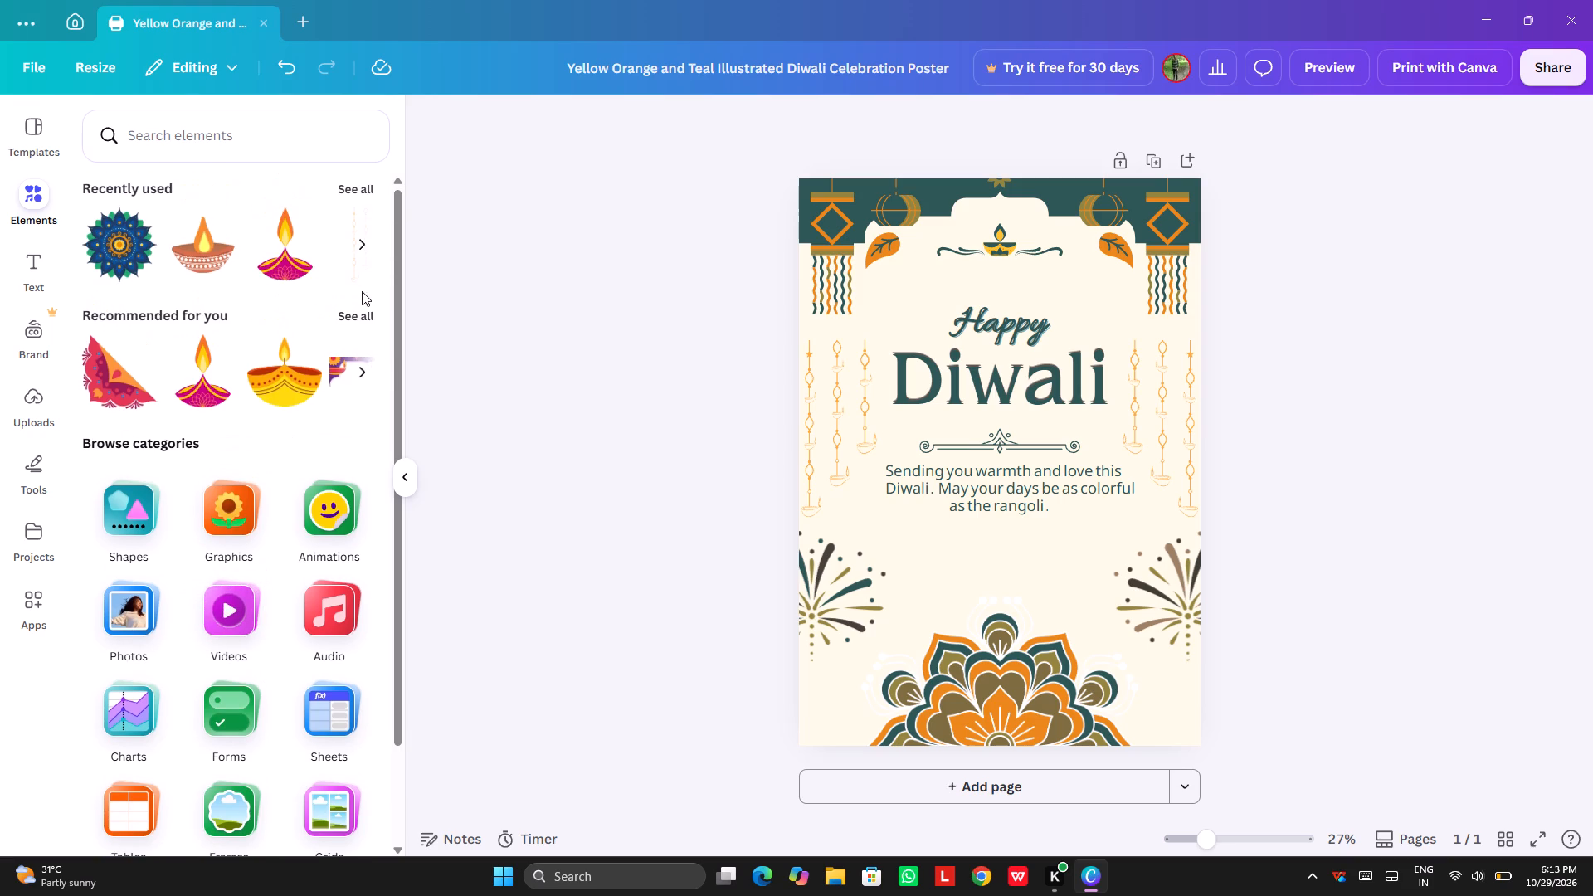
left_click(365, 311)
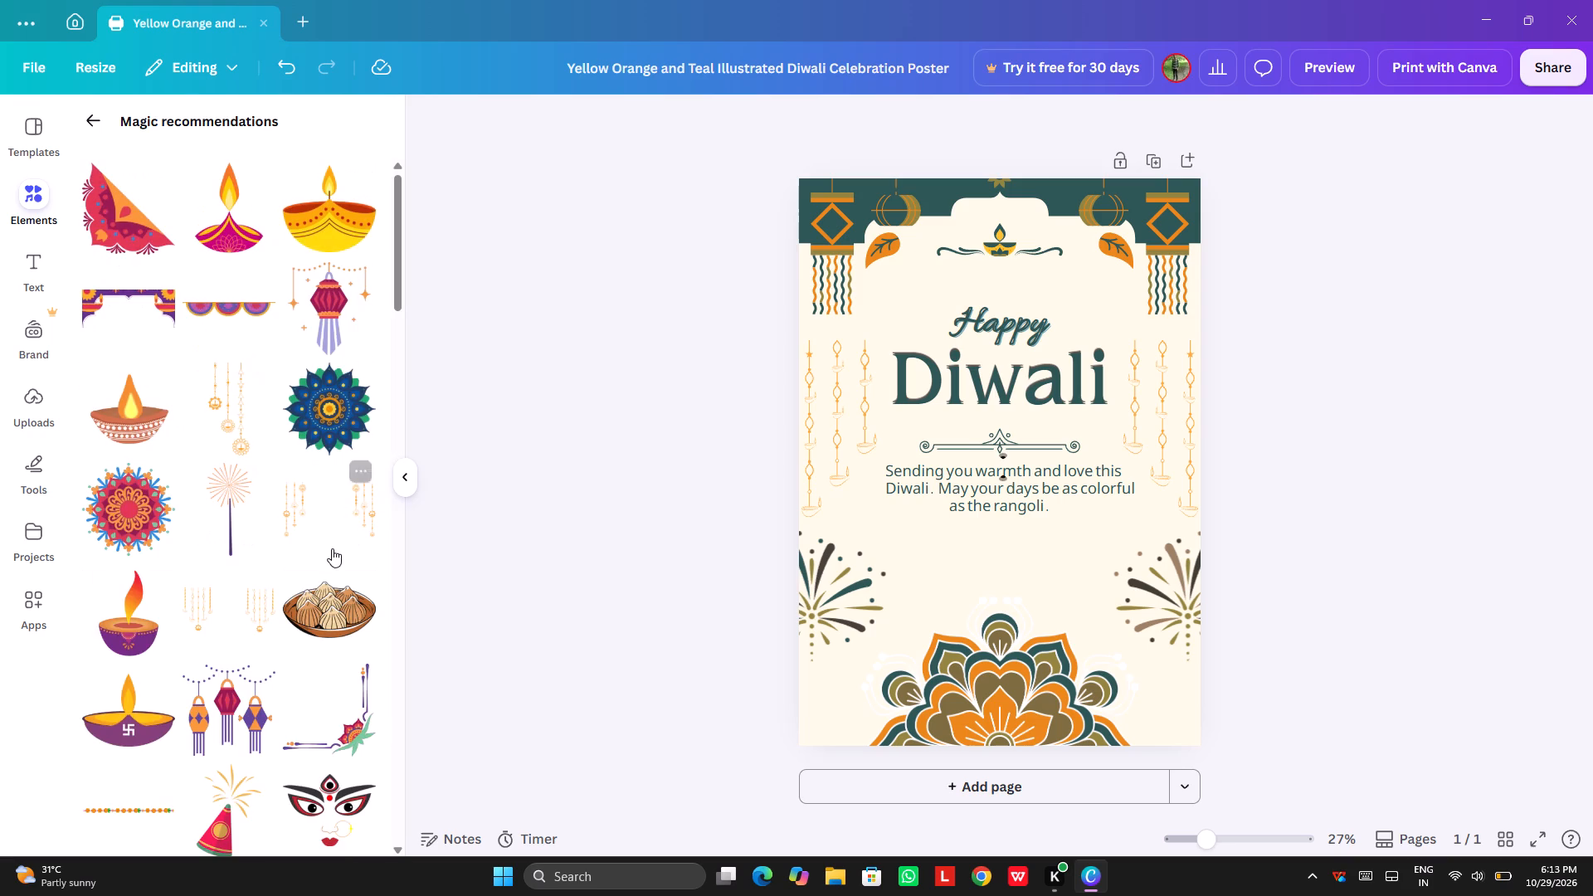
scroll(332, 548, "down", 1)
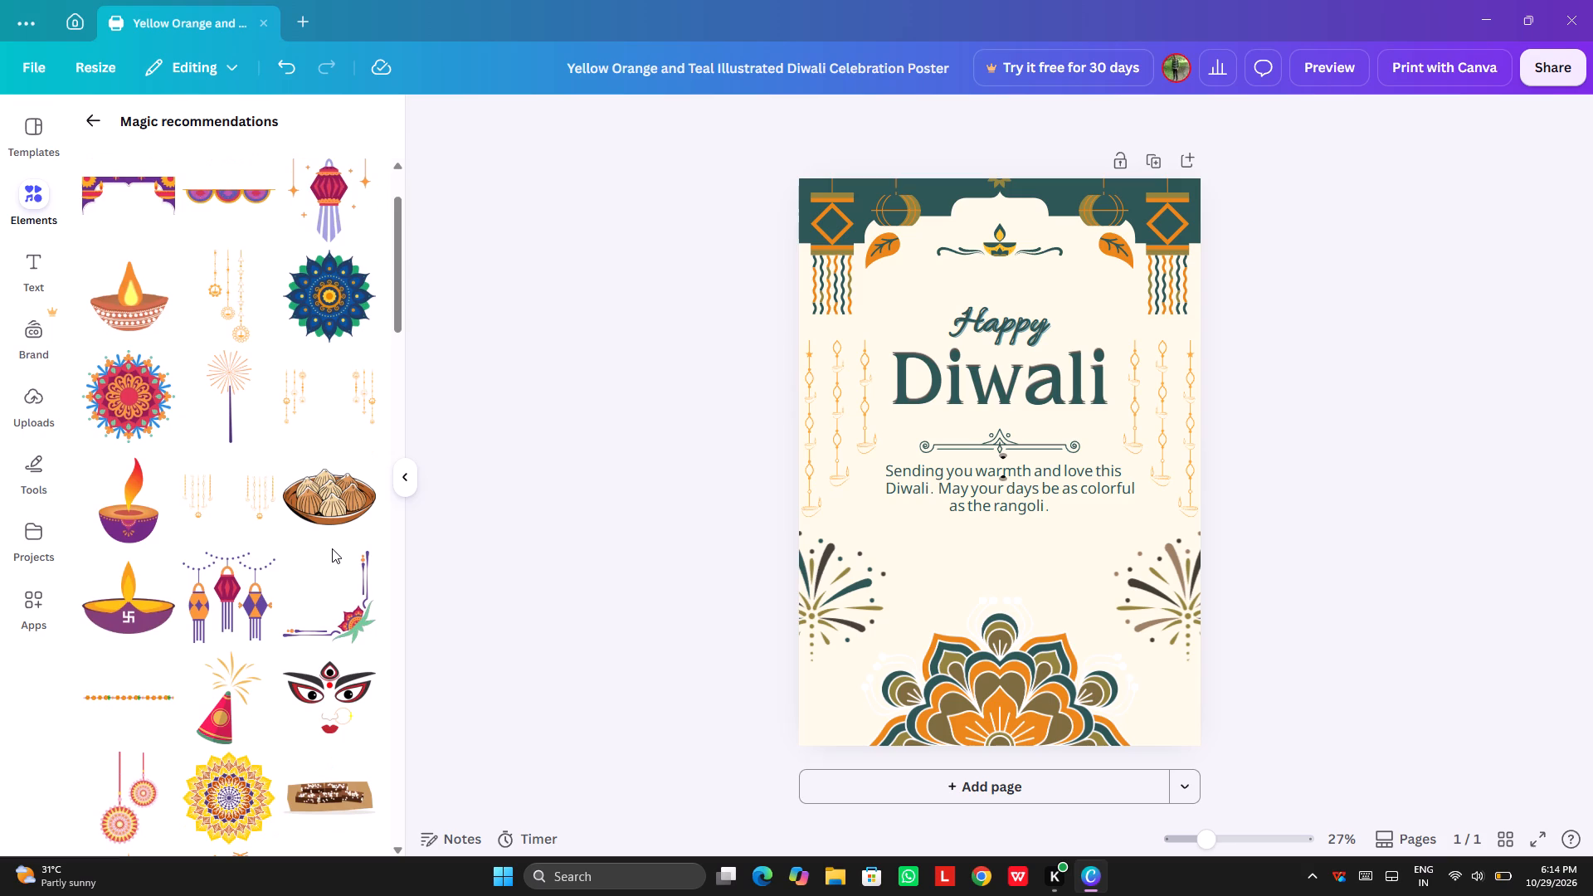
scroll(332, 548, "down", 1)
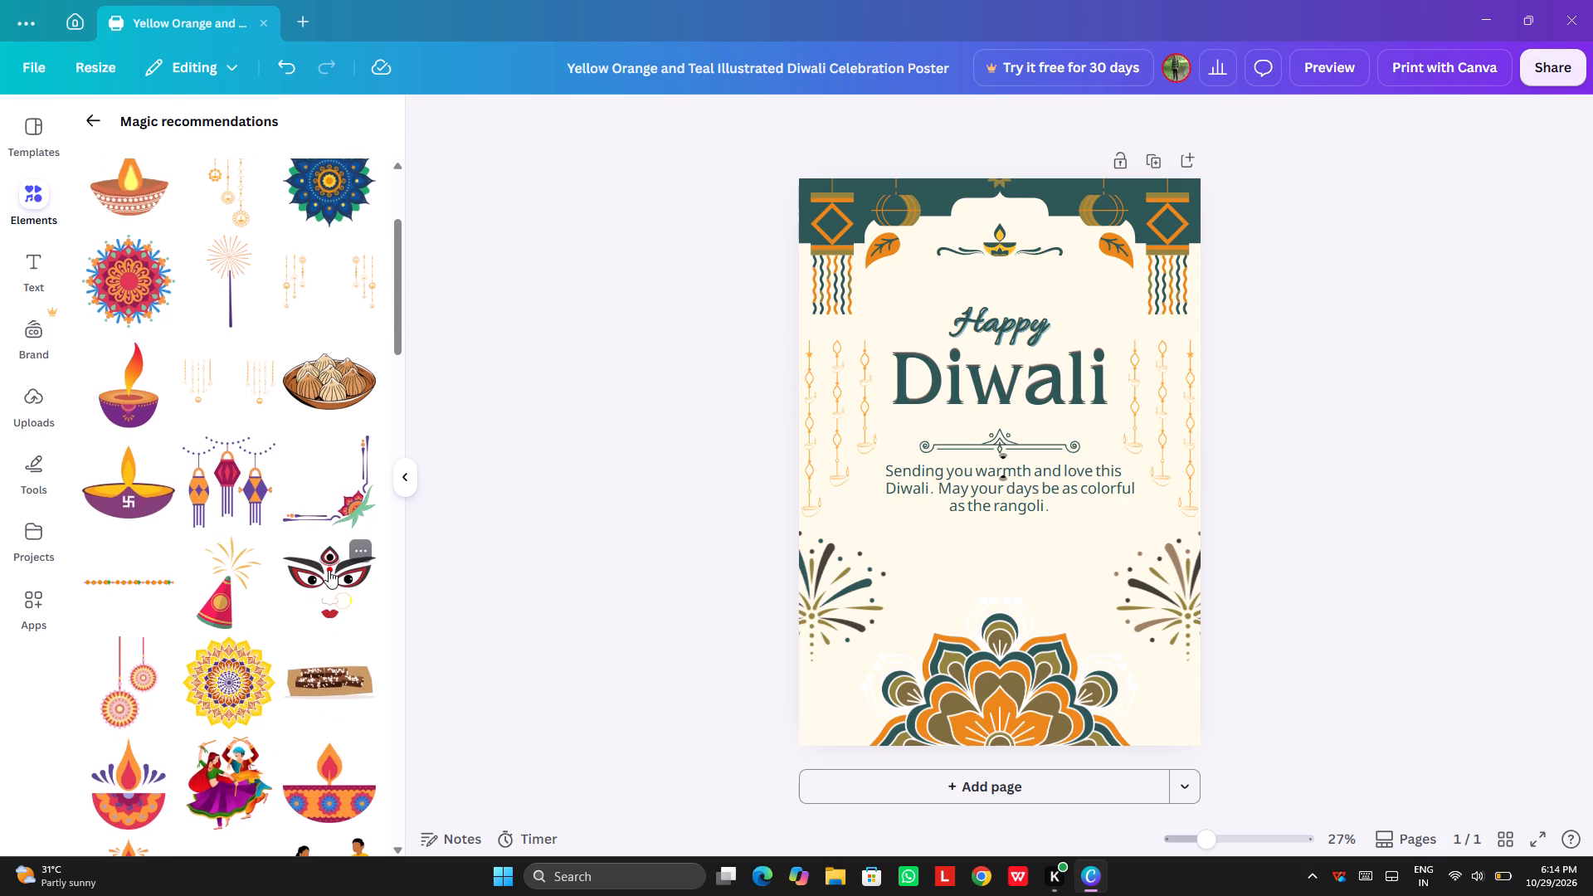
left_click(329, 570)
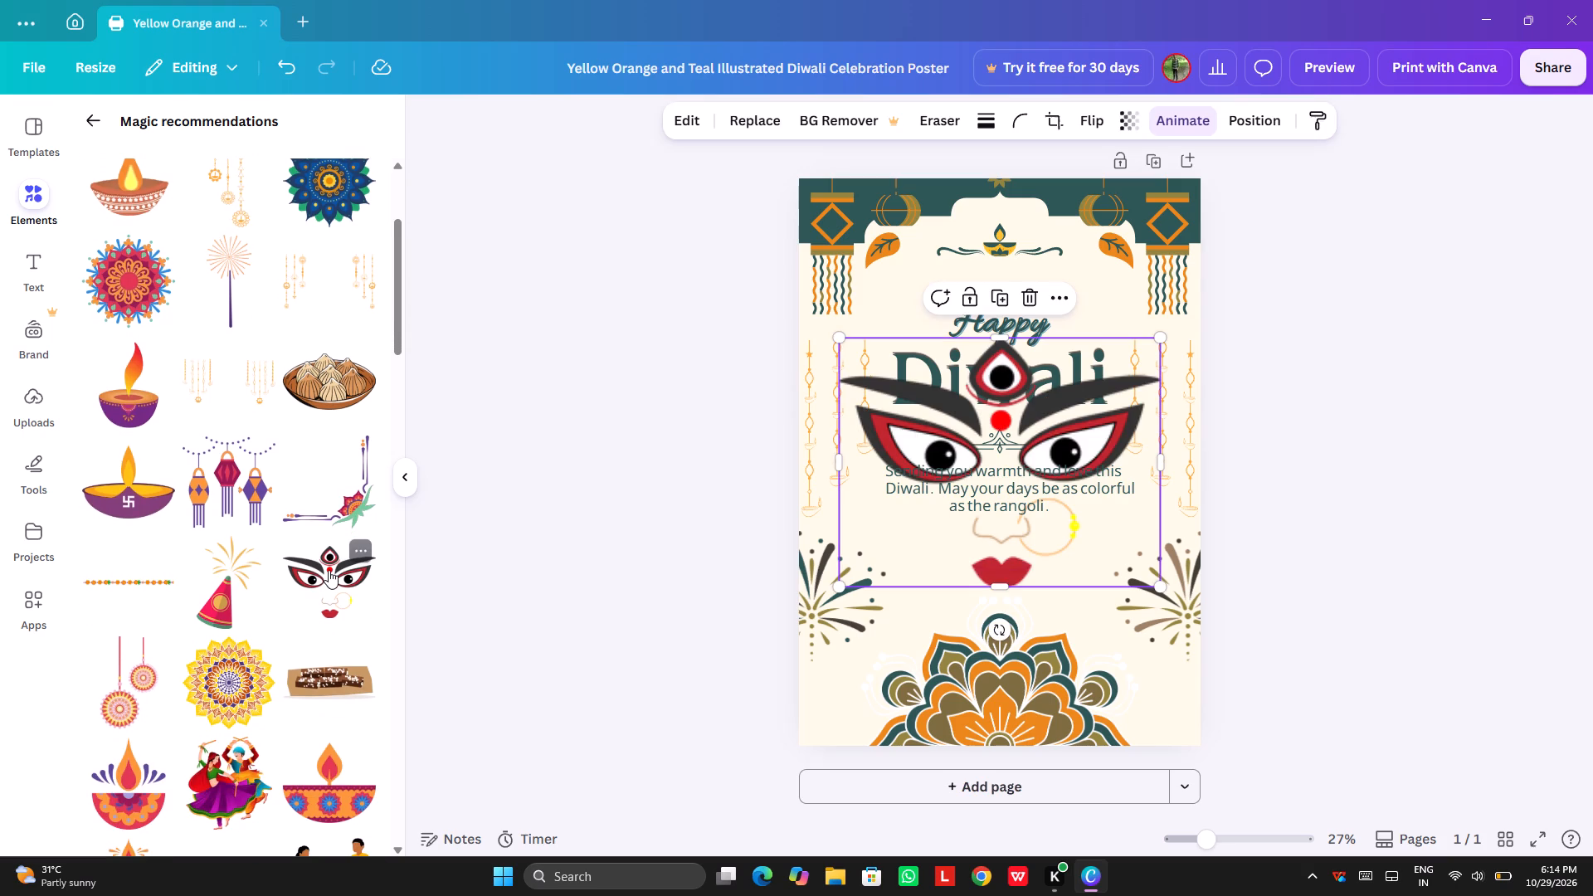
left_click_drag(839, 590, 918, 476)
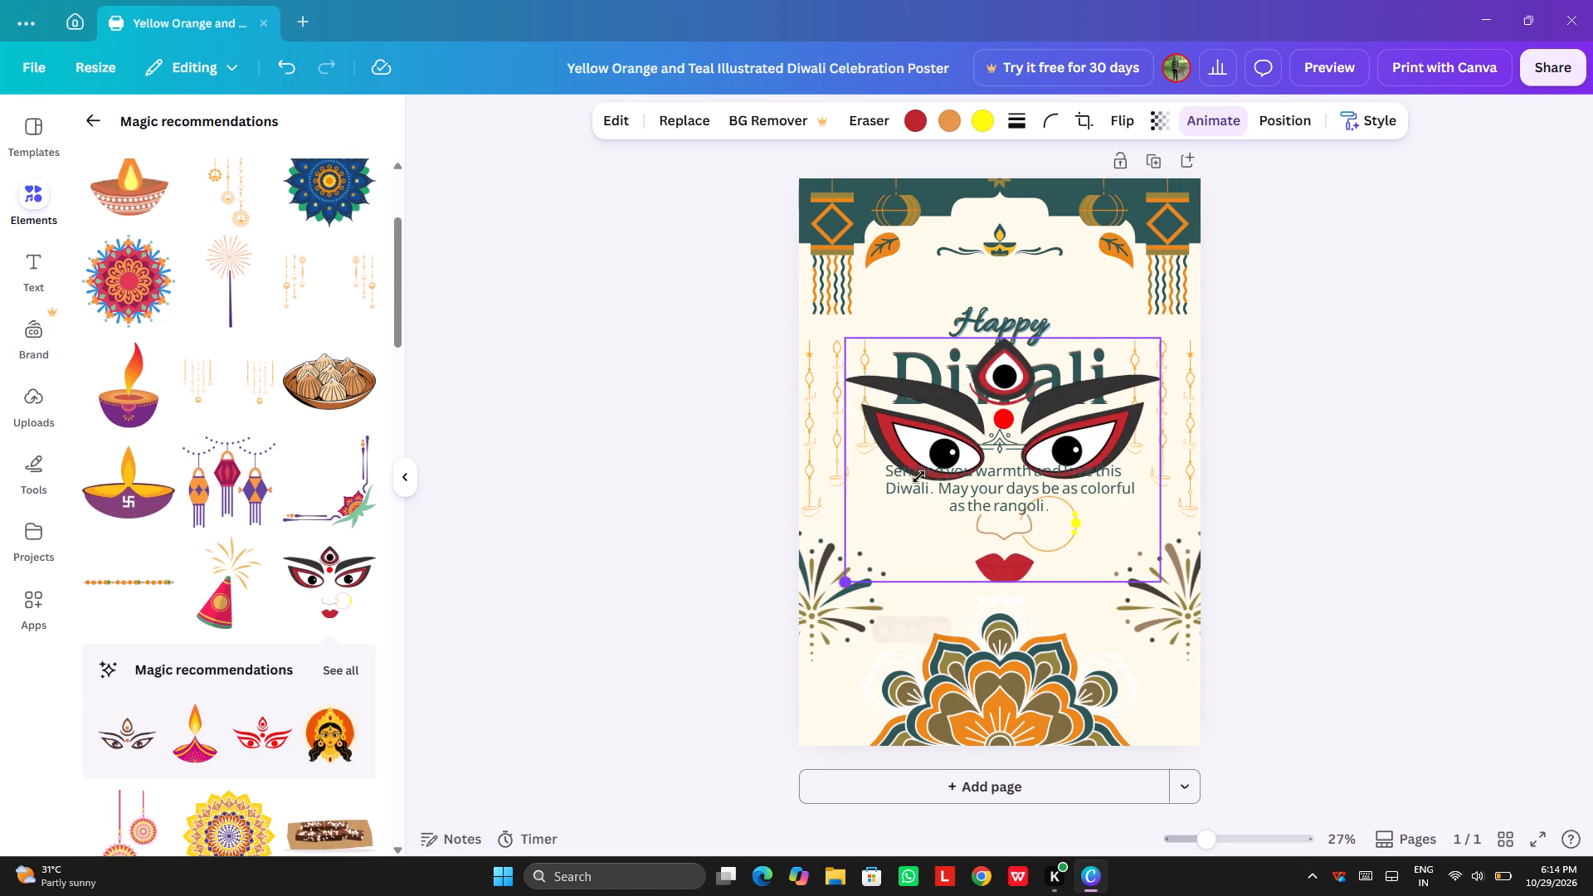
left_click_drag(918, 476, 1034, 390)
left_click_drag(1086, 377, 982, 281)
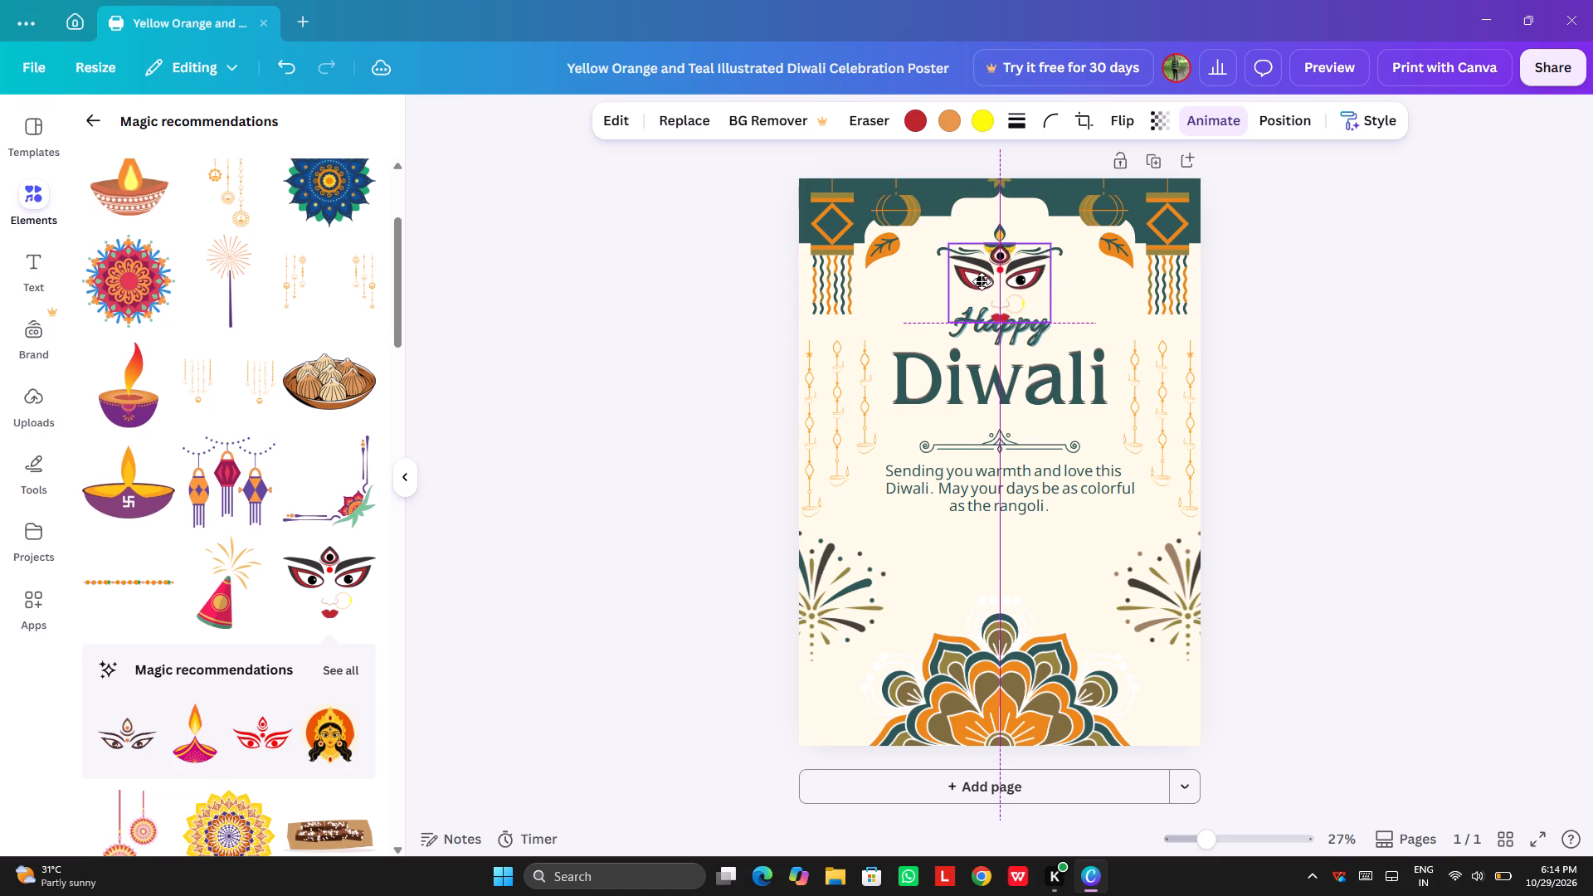
left_click_drag(982, 281, 975, 256)
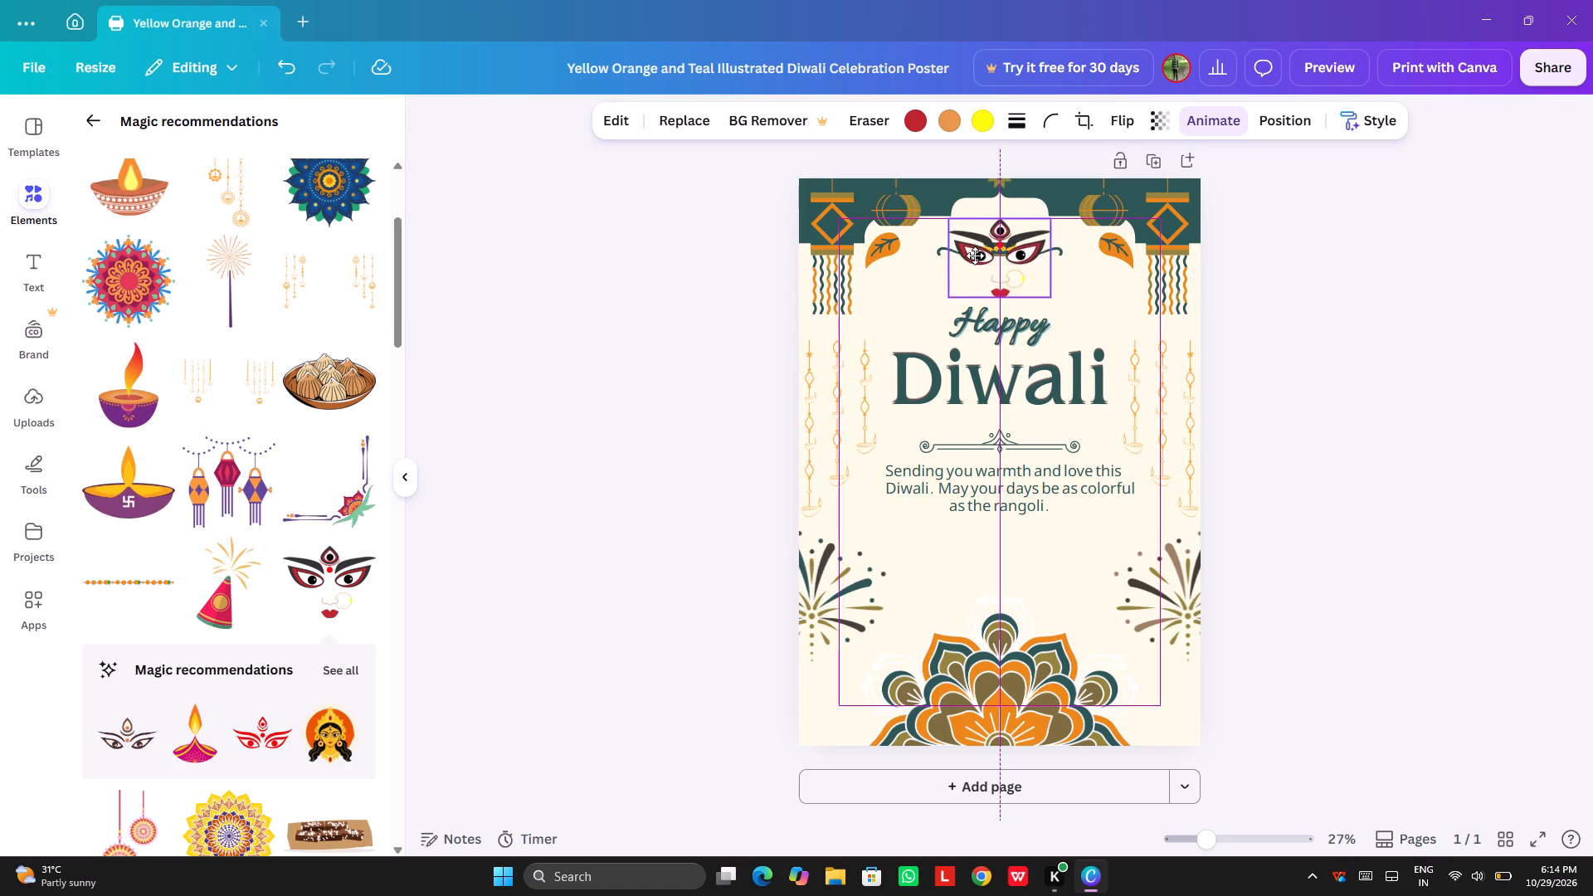
left_click_drag(975, 256, 979, 194)
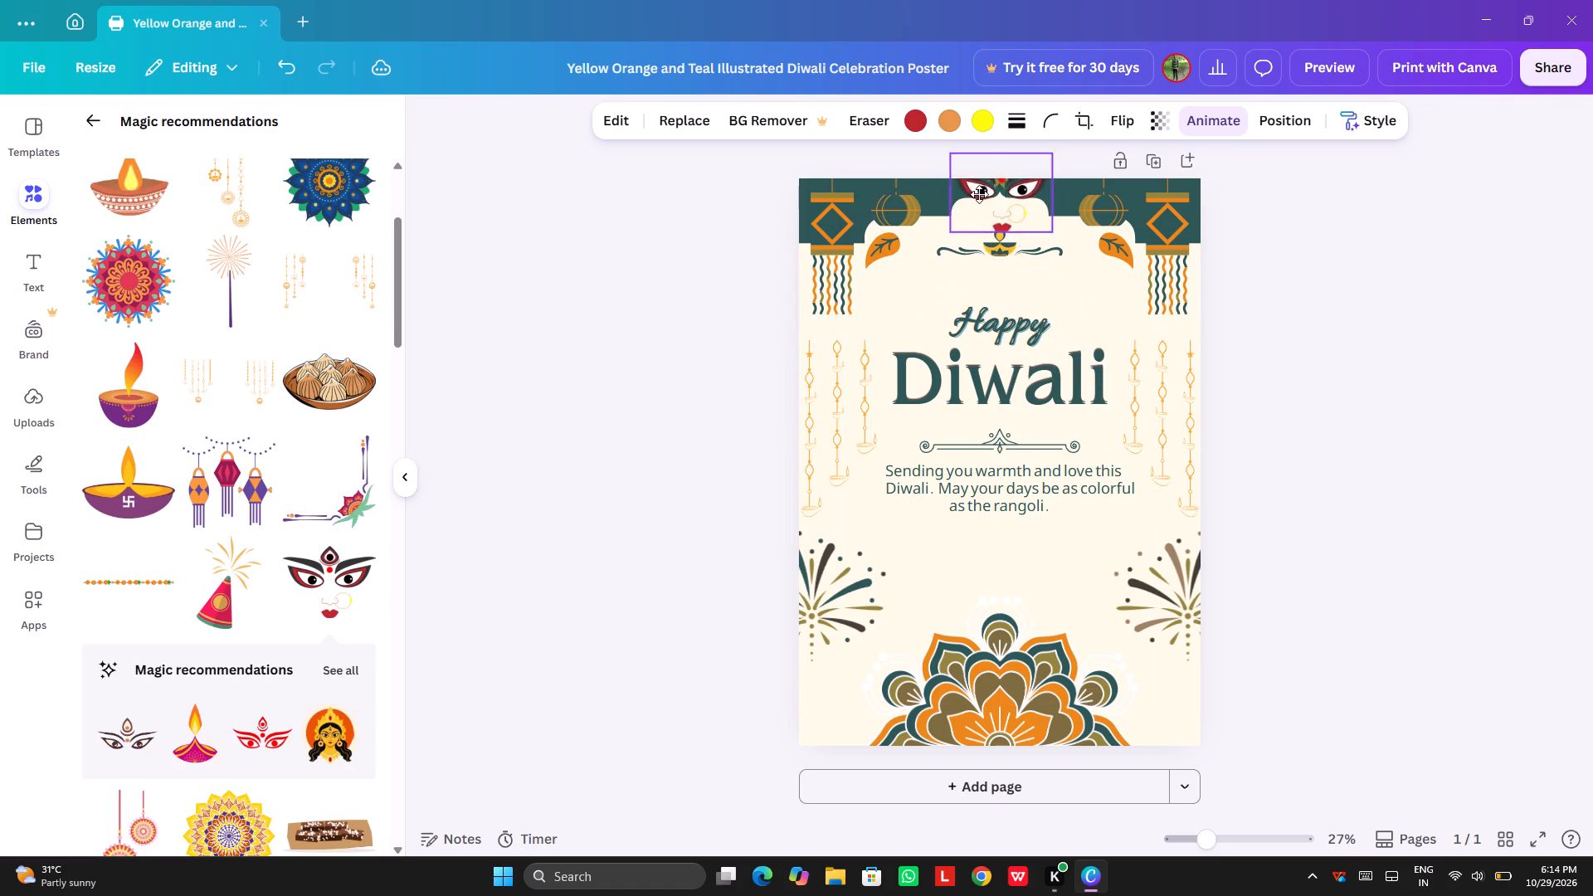
left_click_drag(979, 194, 980, 232)
left_click(1099, 375)
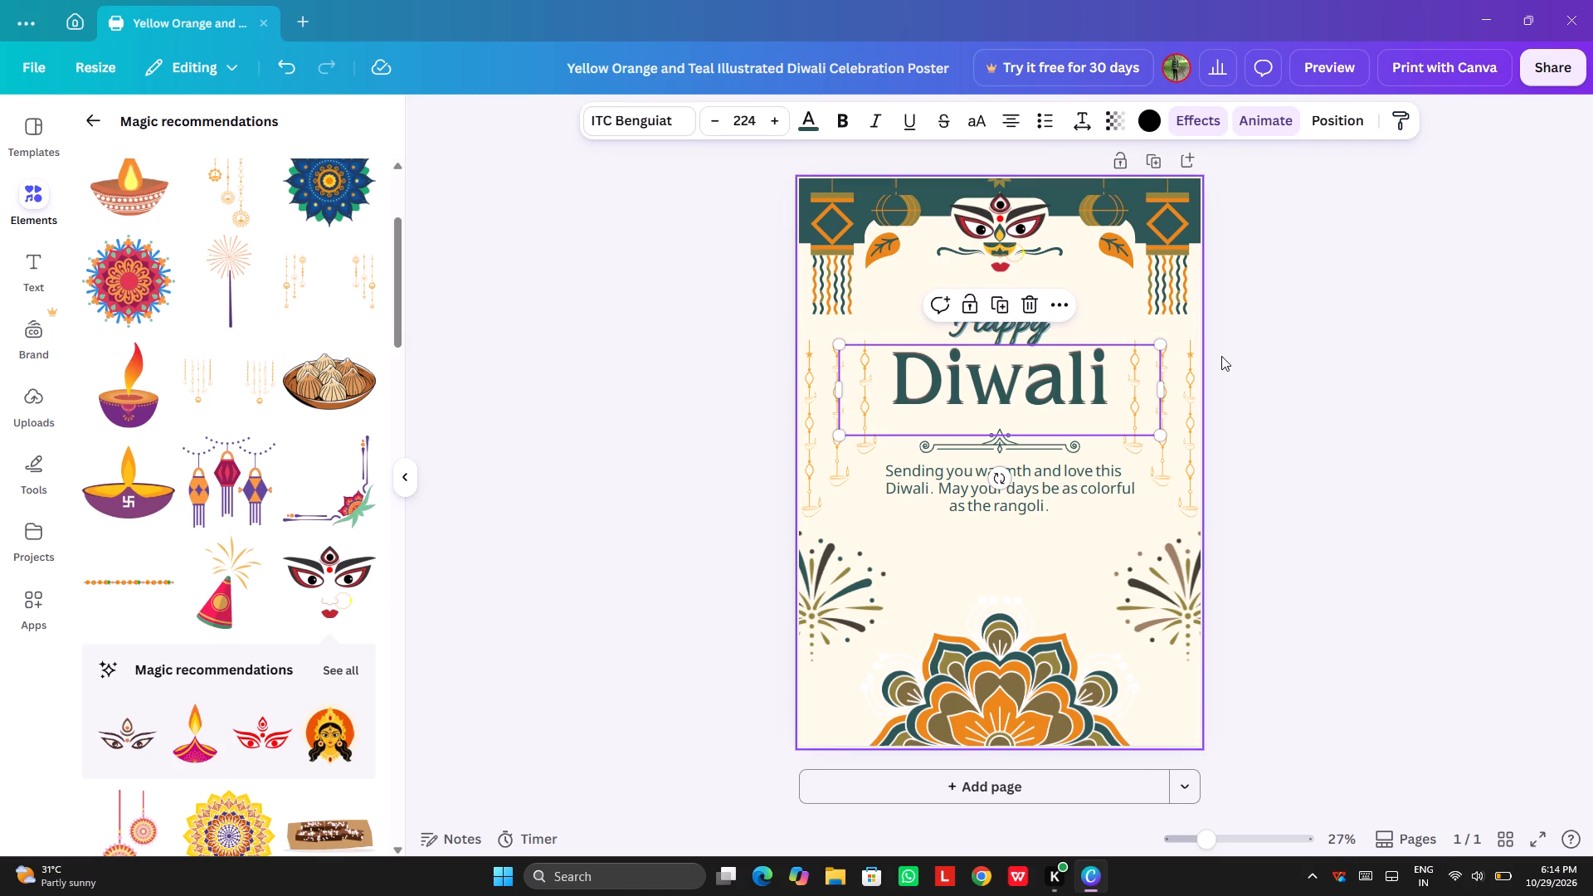
left_click(1238, 357)
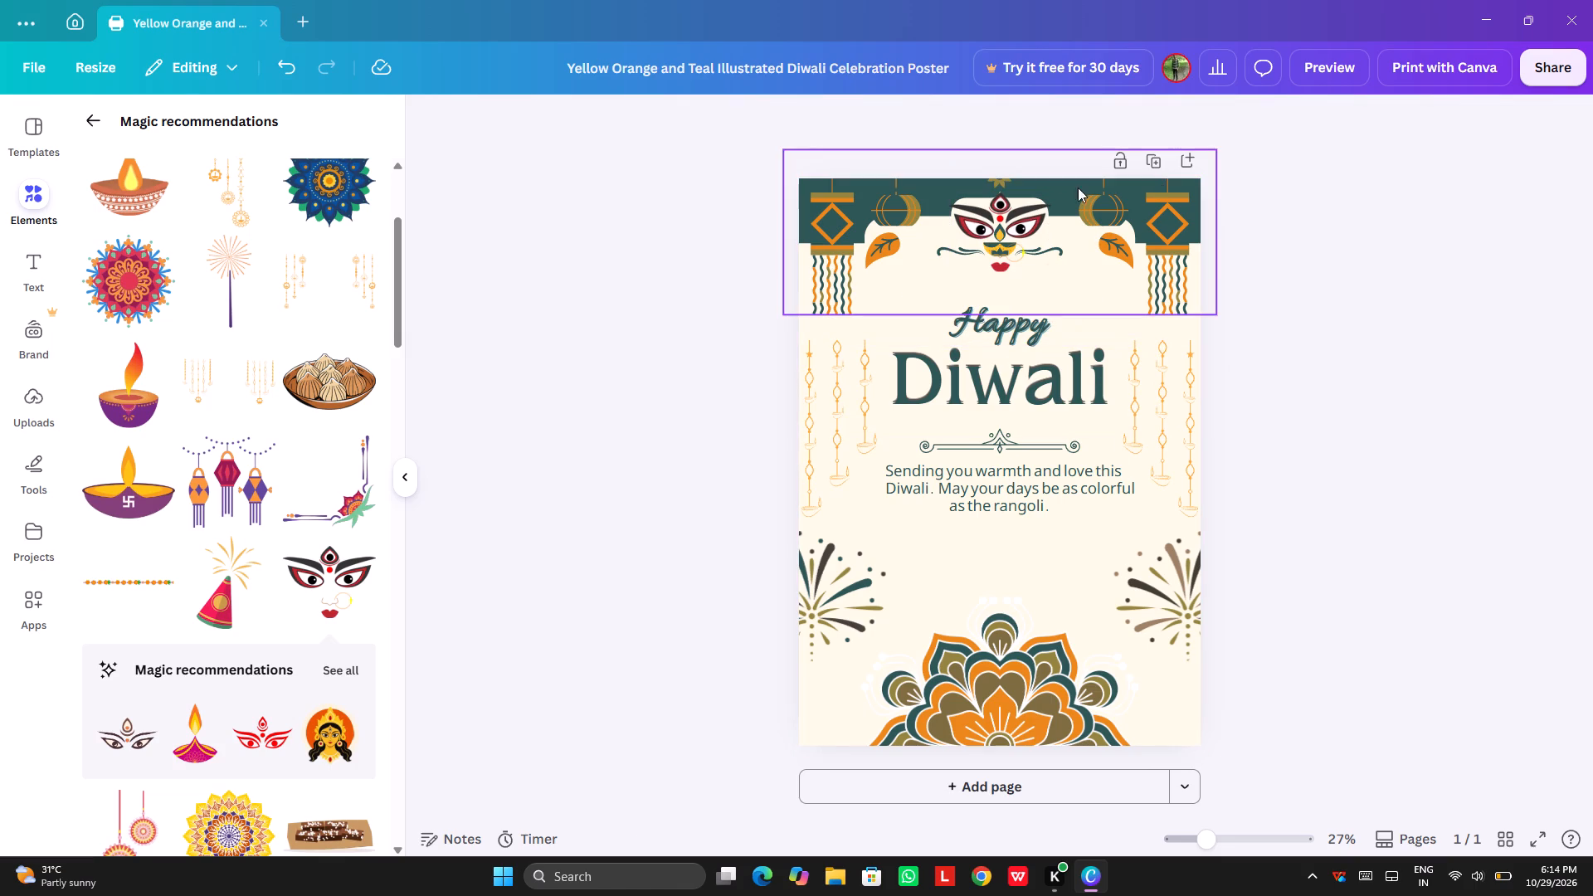
Reduce the goddess face slightly to about 10 wide and re-center it at the top of the poster.
left_click(1031, 212)
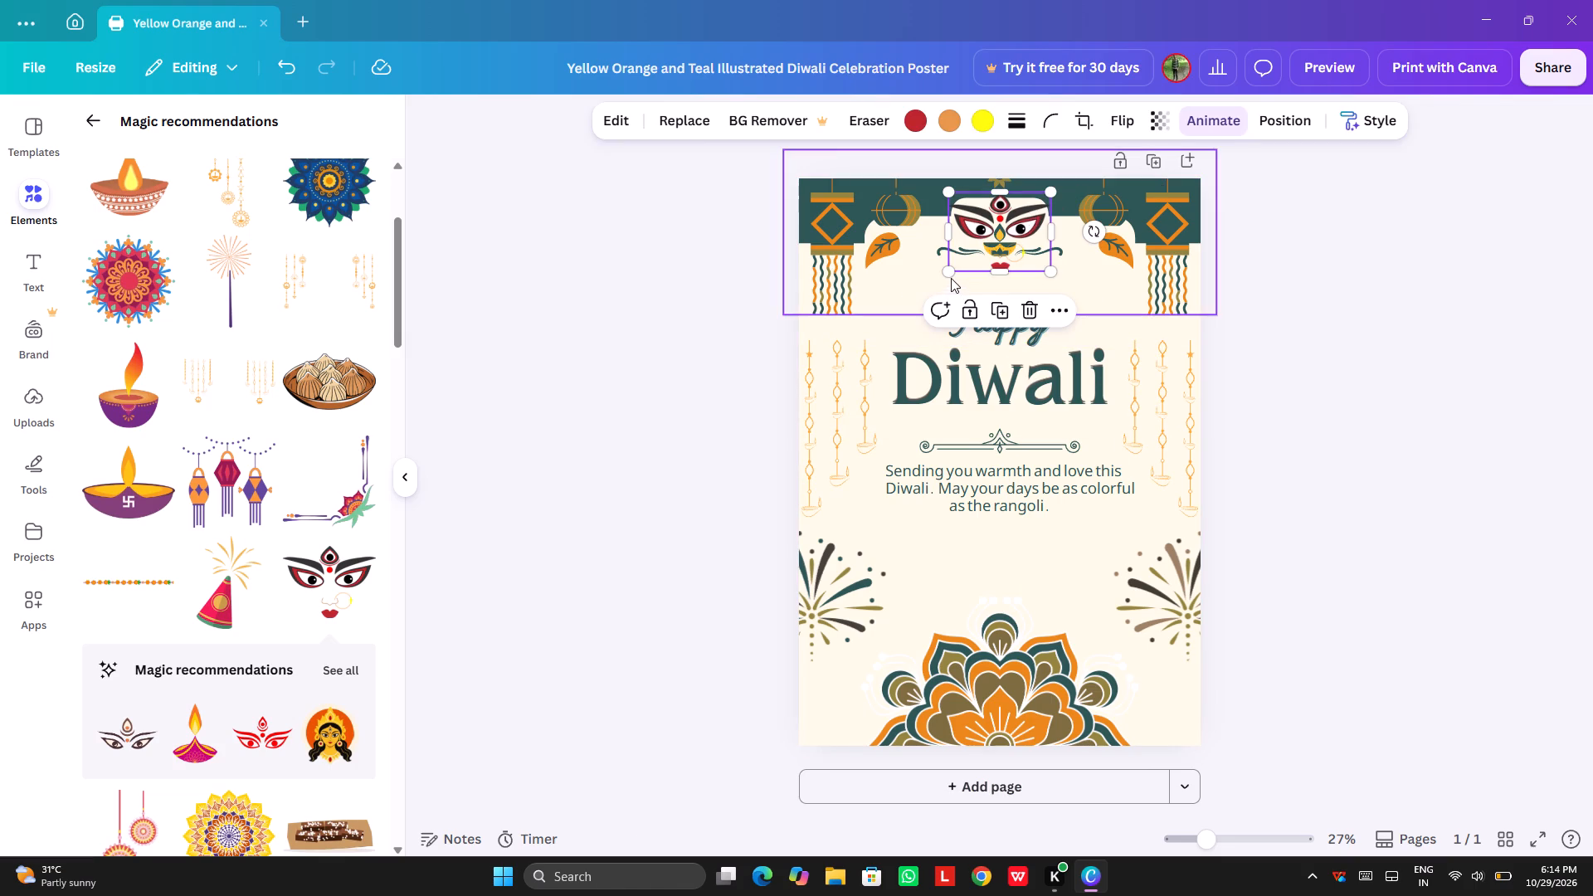
left_click(950, 273)
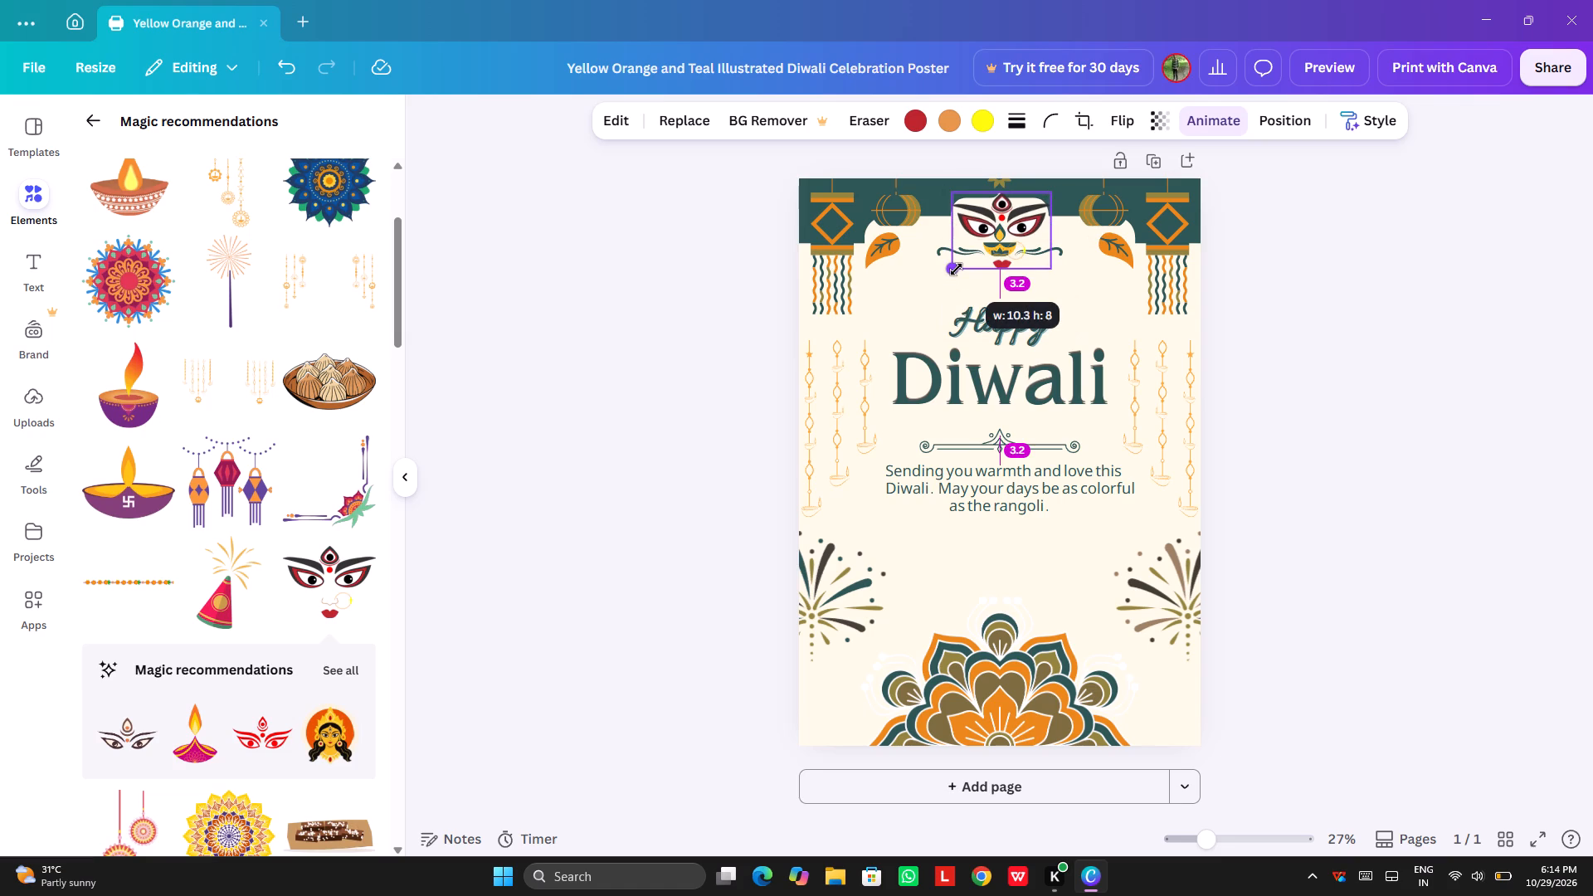
left_click(996, 238)
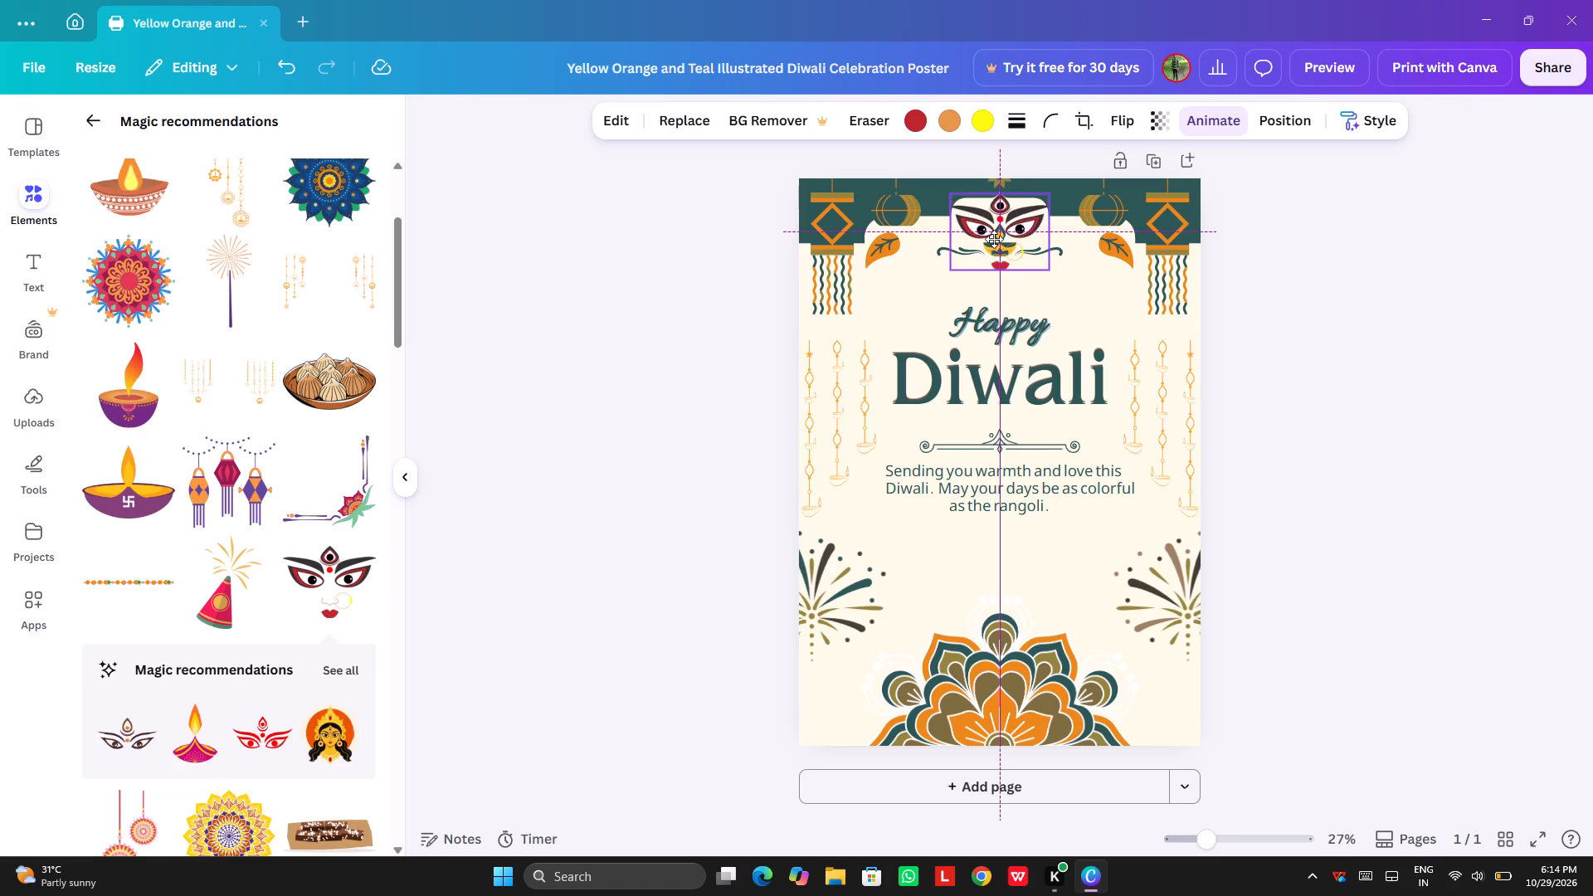
left_click(1259, 334)
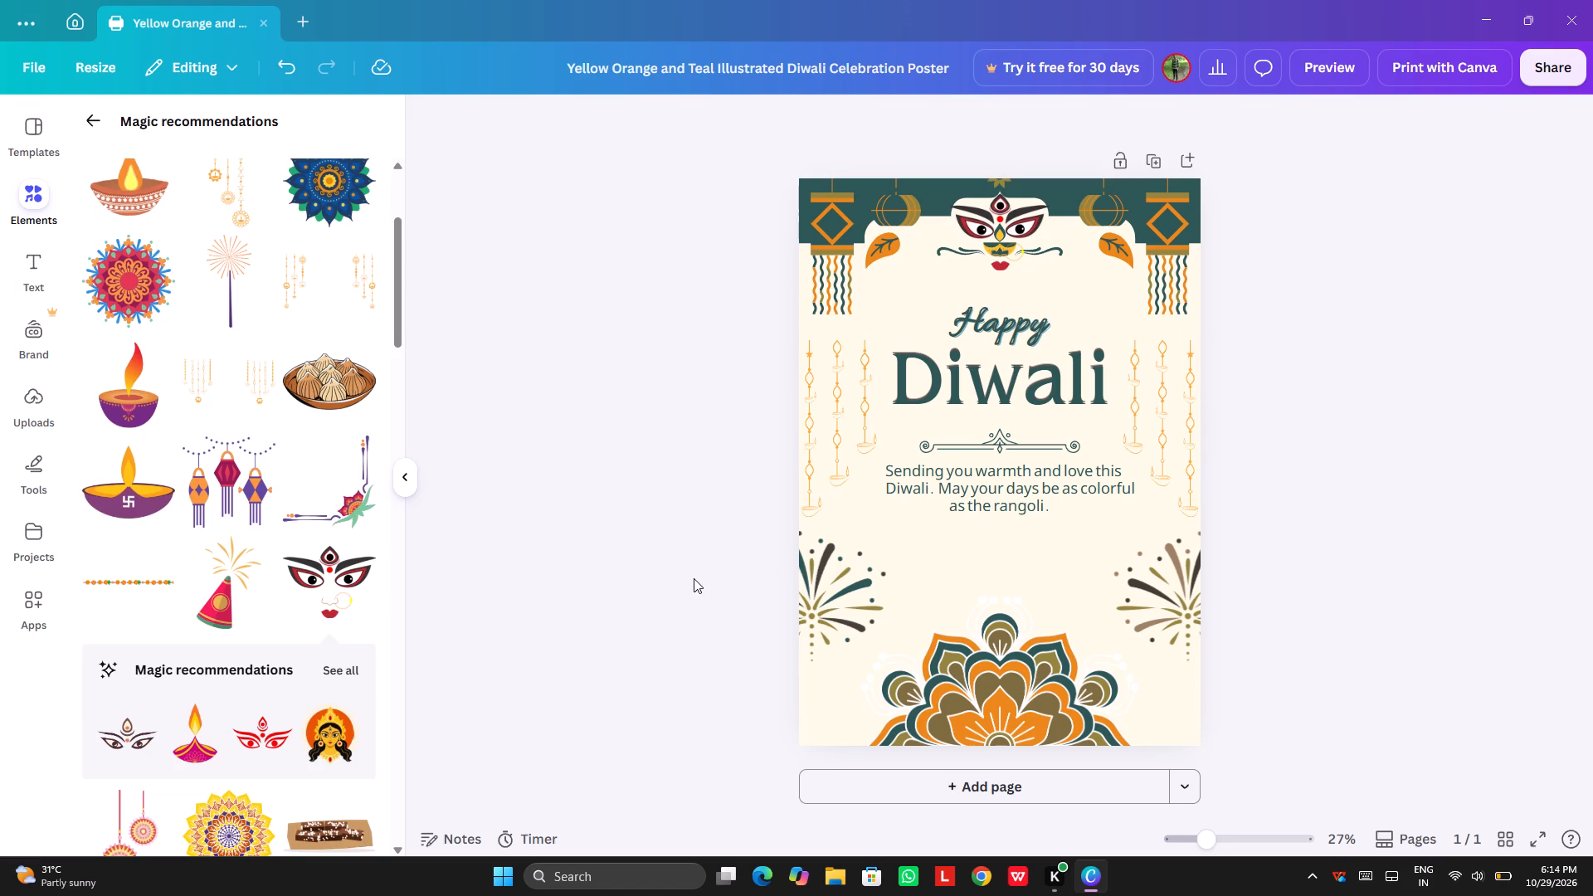
Browse the full set of recommended graphics for further festive artwork to add to the poster.
scroll(353, 713, "down", 1)
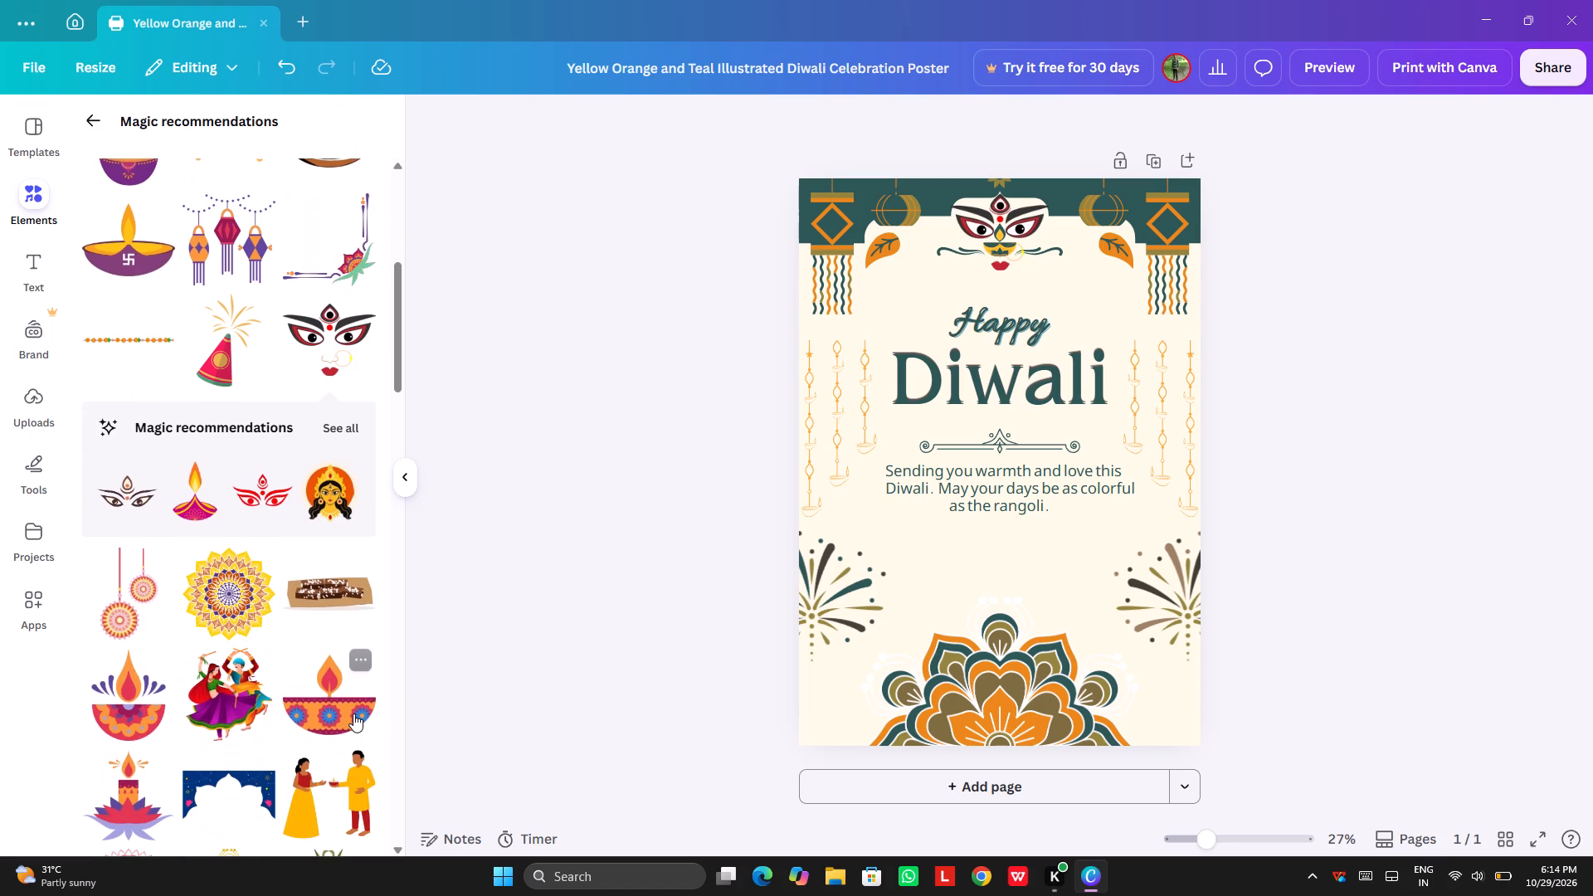
scroll(353, 713, "down", 1)
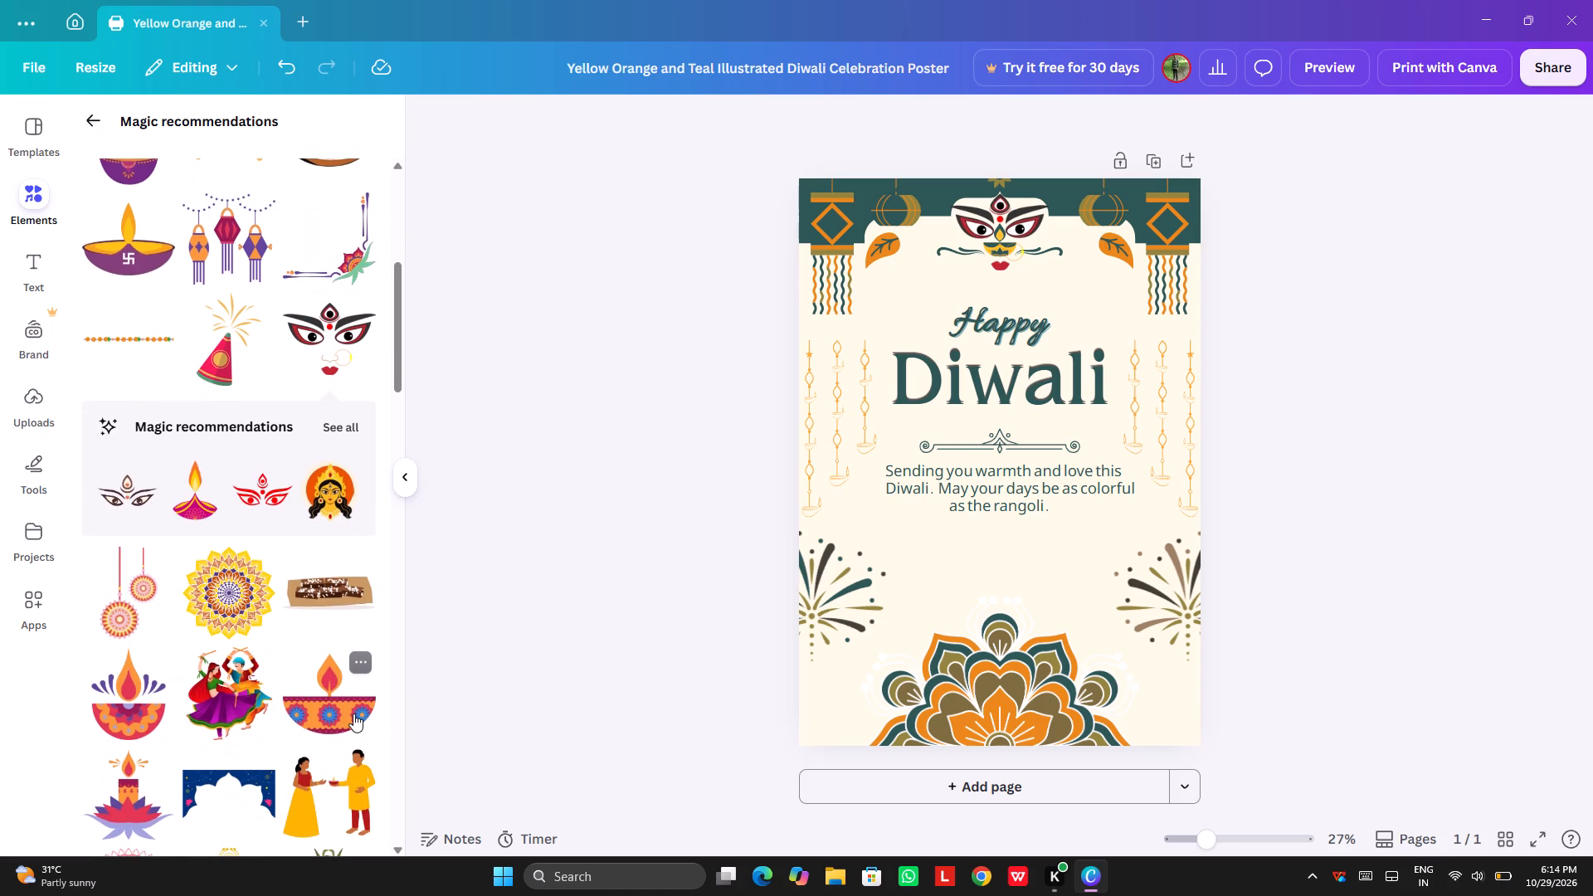
scroll(353, 713, "down", 1)
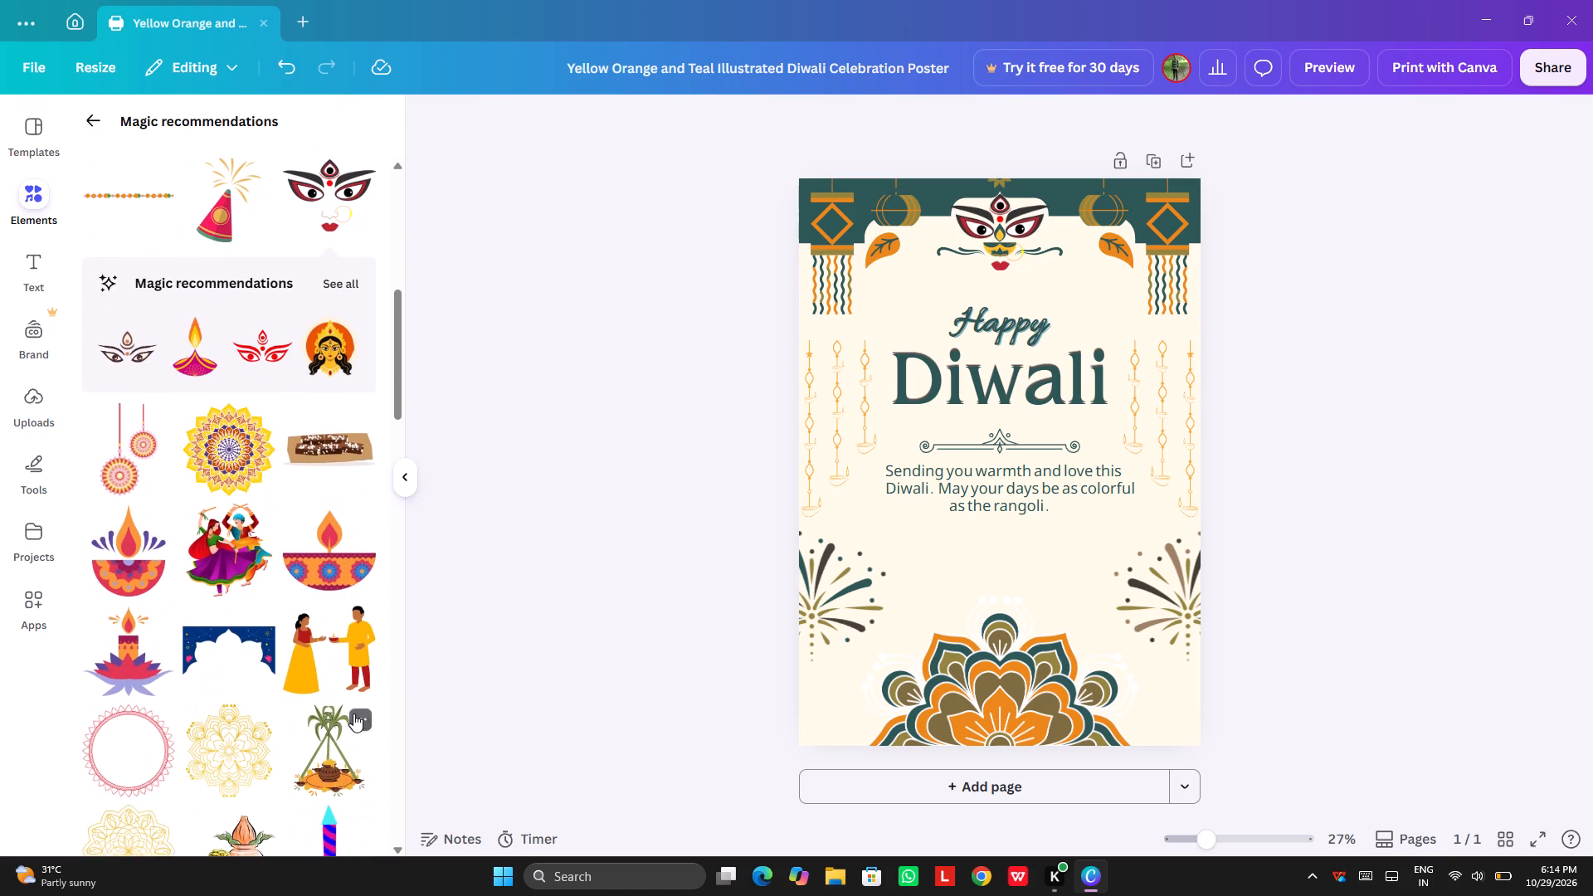
scroll(353, 713, "down", 2)
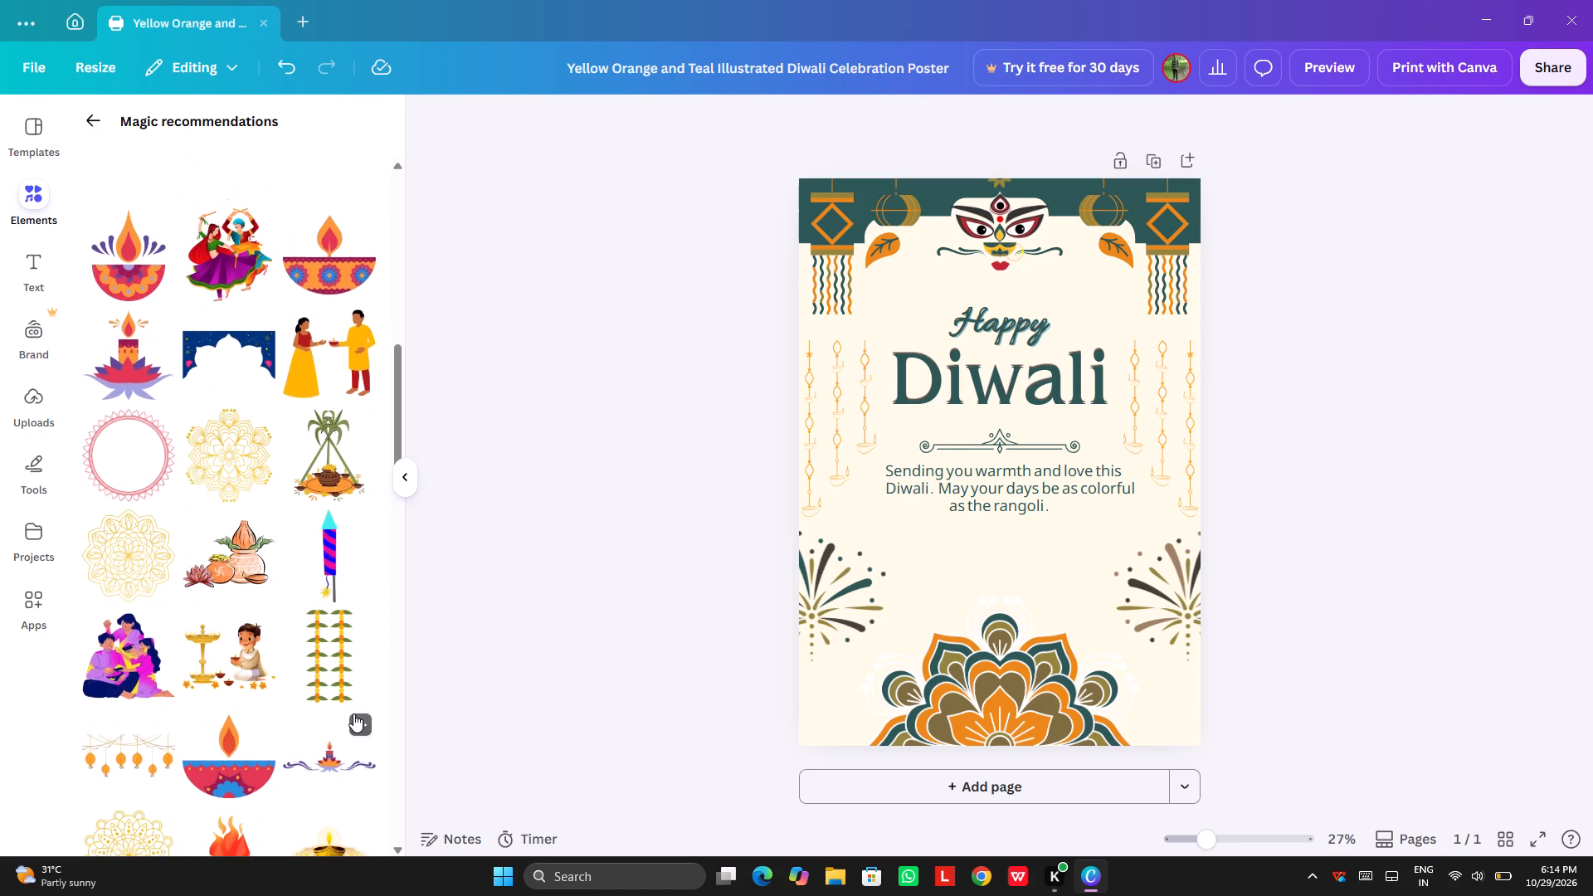
scroll(353, 713, "down", 5)
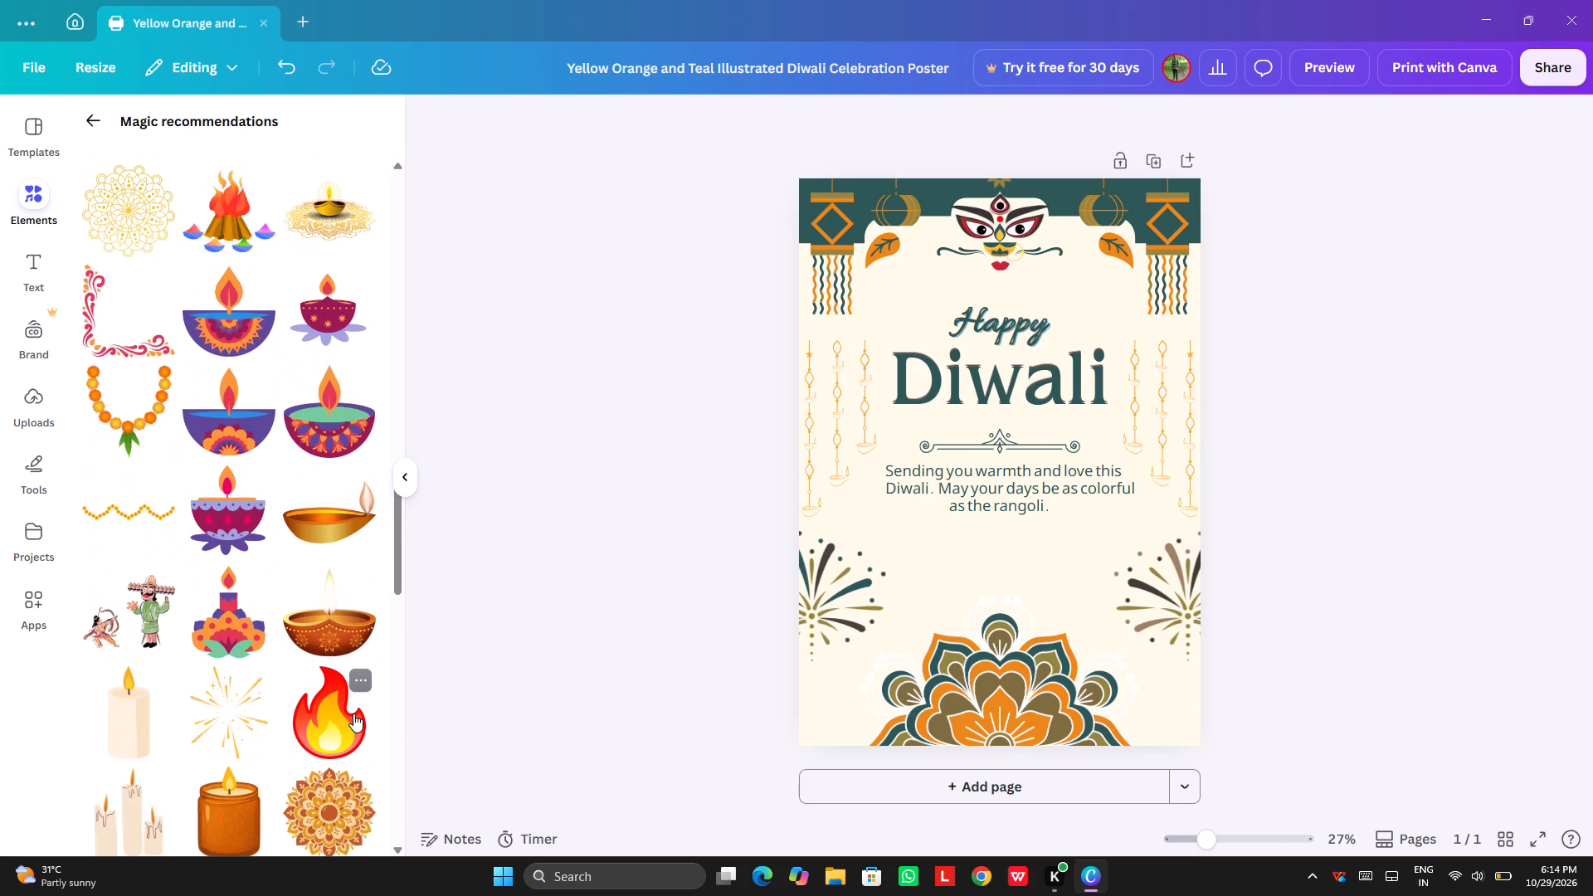
scroll(353, 713, "down", 1)
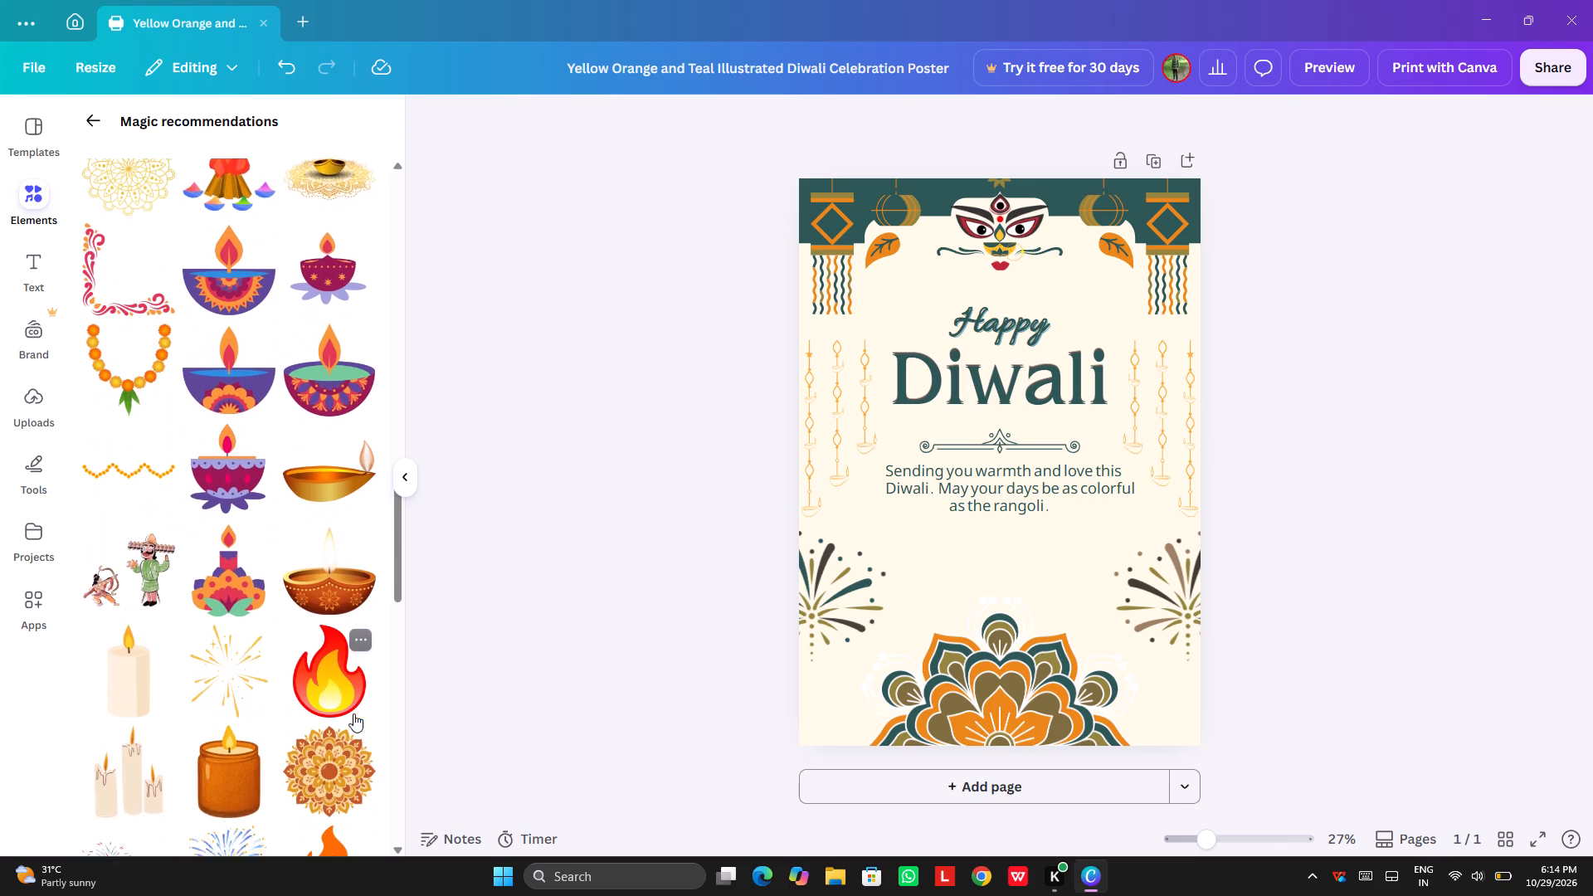
scroll(353, 713, "down", 1)
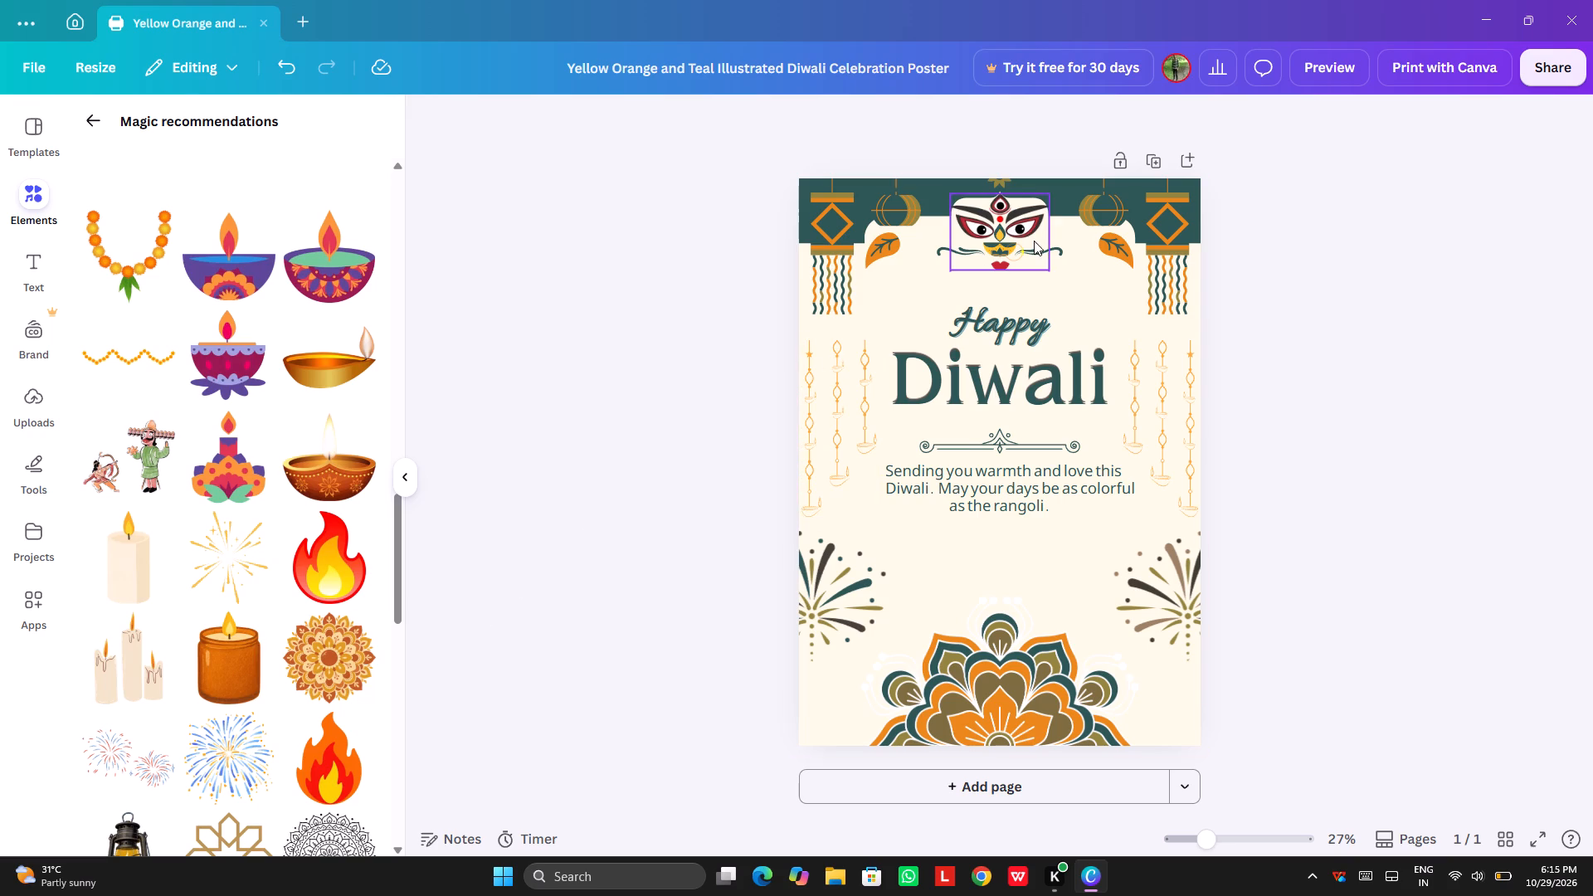
Try the goddess face at lower positions down to the space below the greeting message, and delete it.
left_click_drag(1030, 235, 1032, 290)
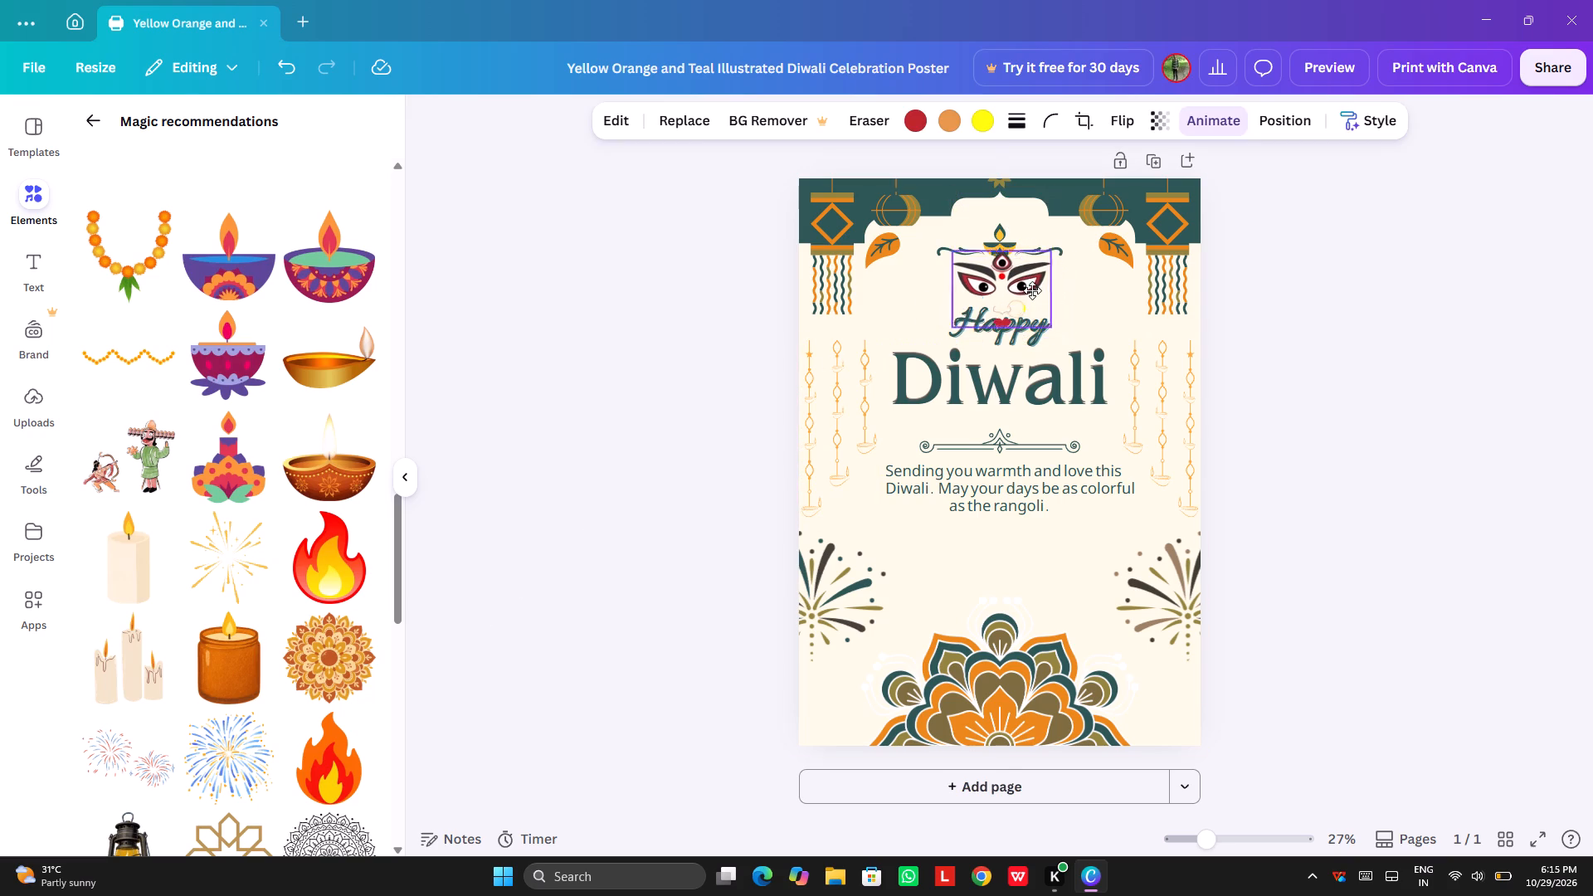
left_click_drag(1032, 290, 1032, 329)
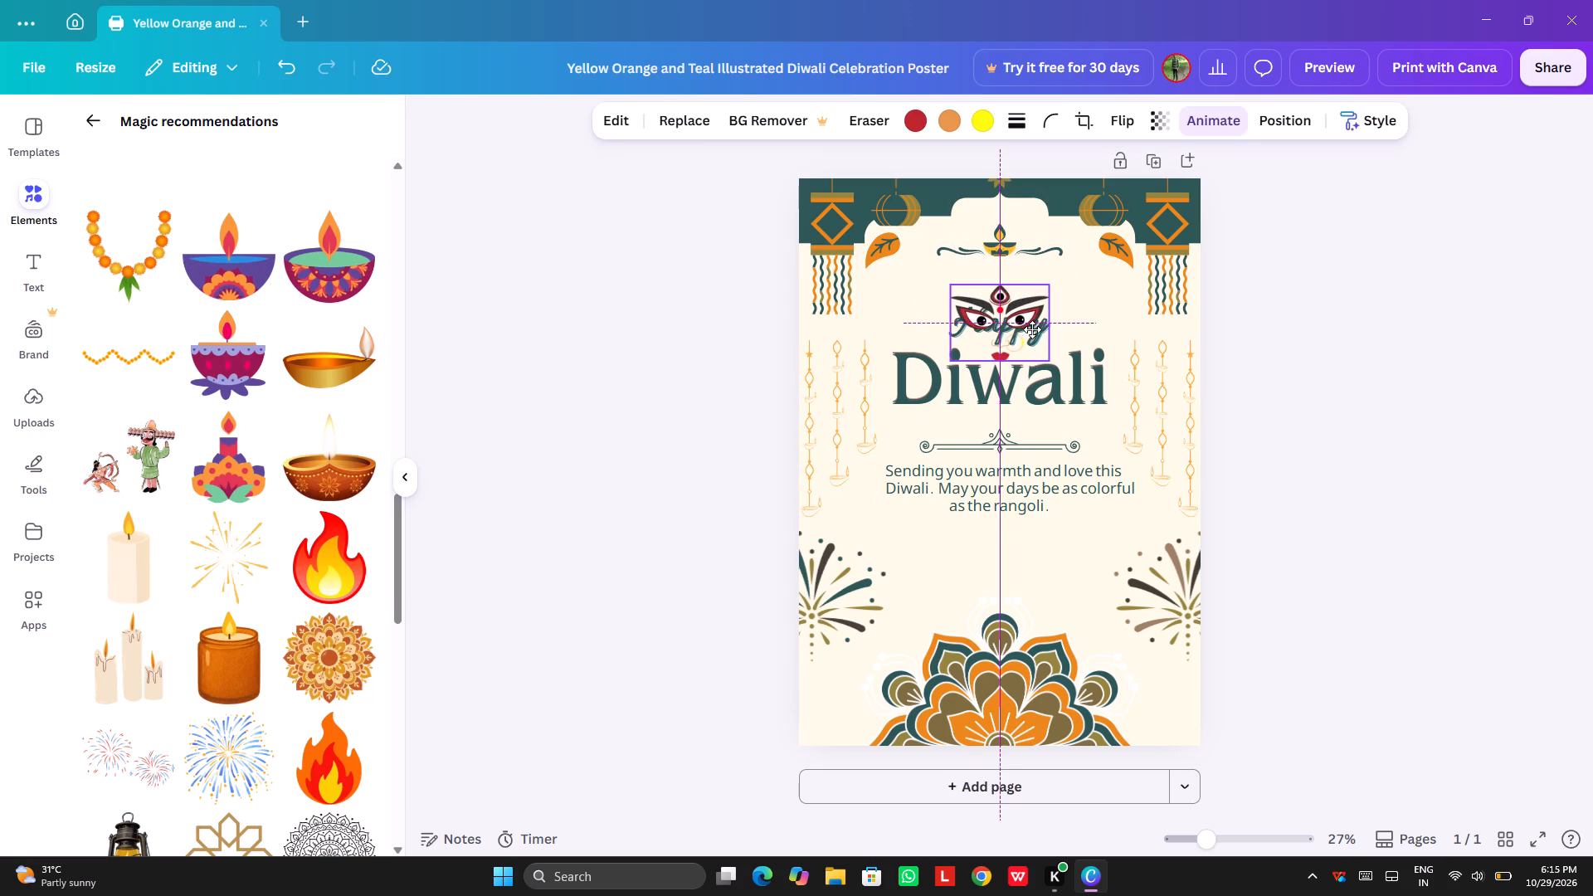
left_click_drag(1032, 329, 1035, 441)
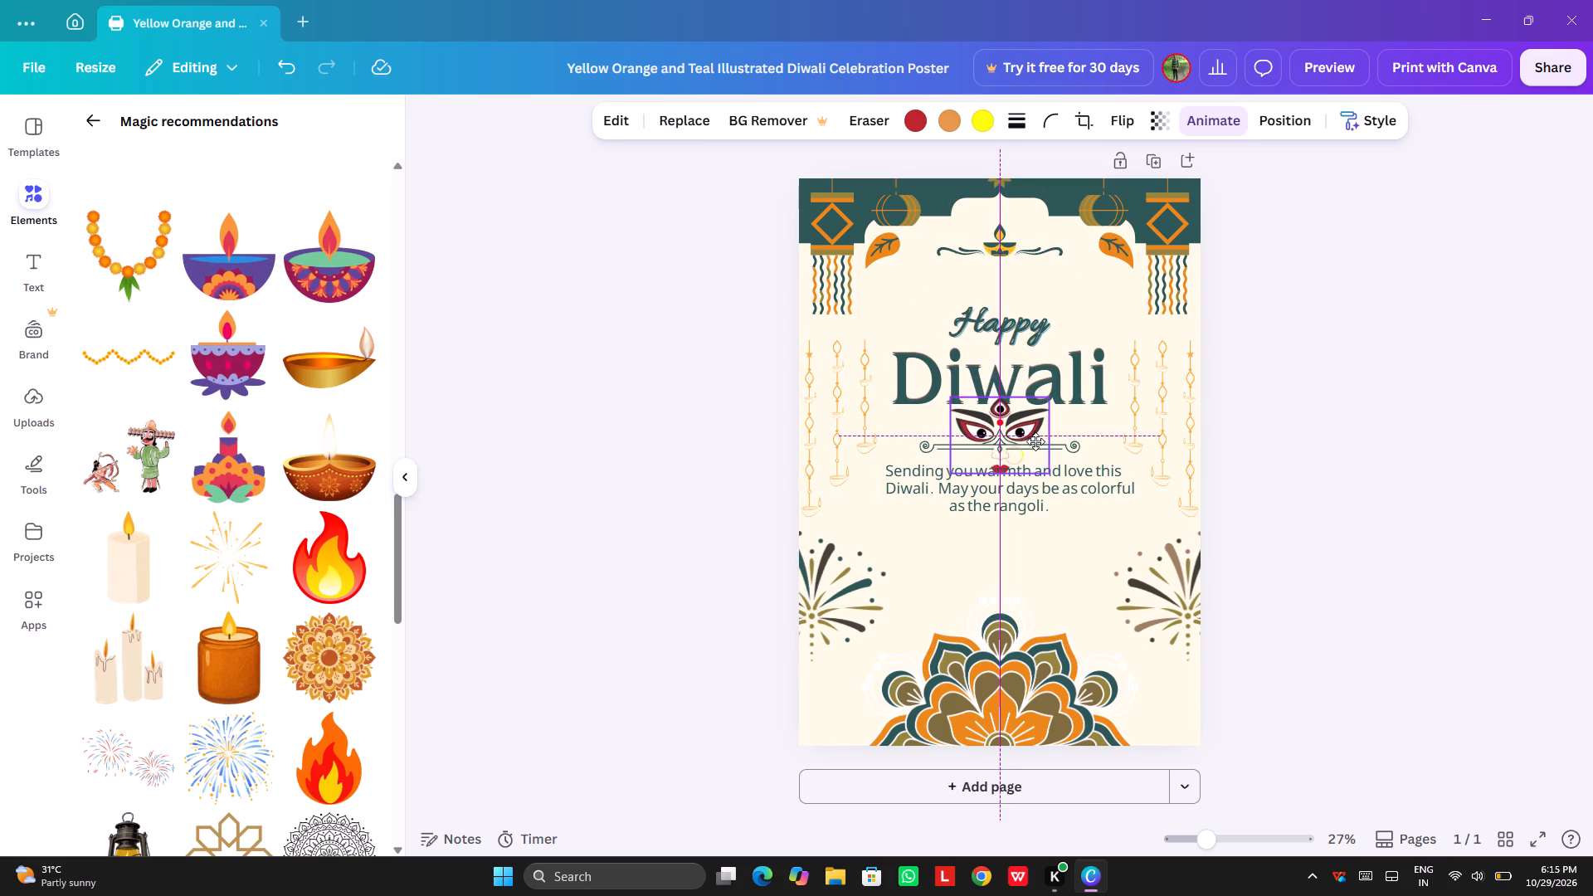
left_click_drag(1035, 441, 1035, 441)
left_click_drag(1035, 441, 1036, 562)
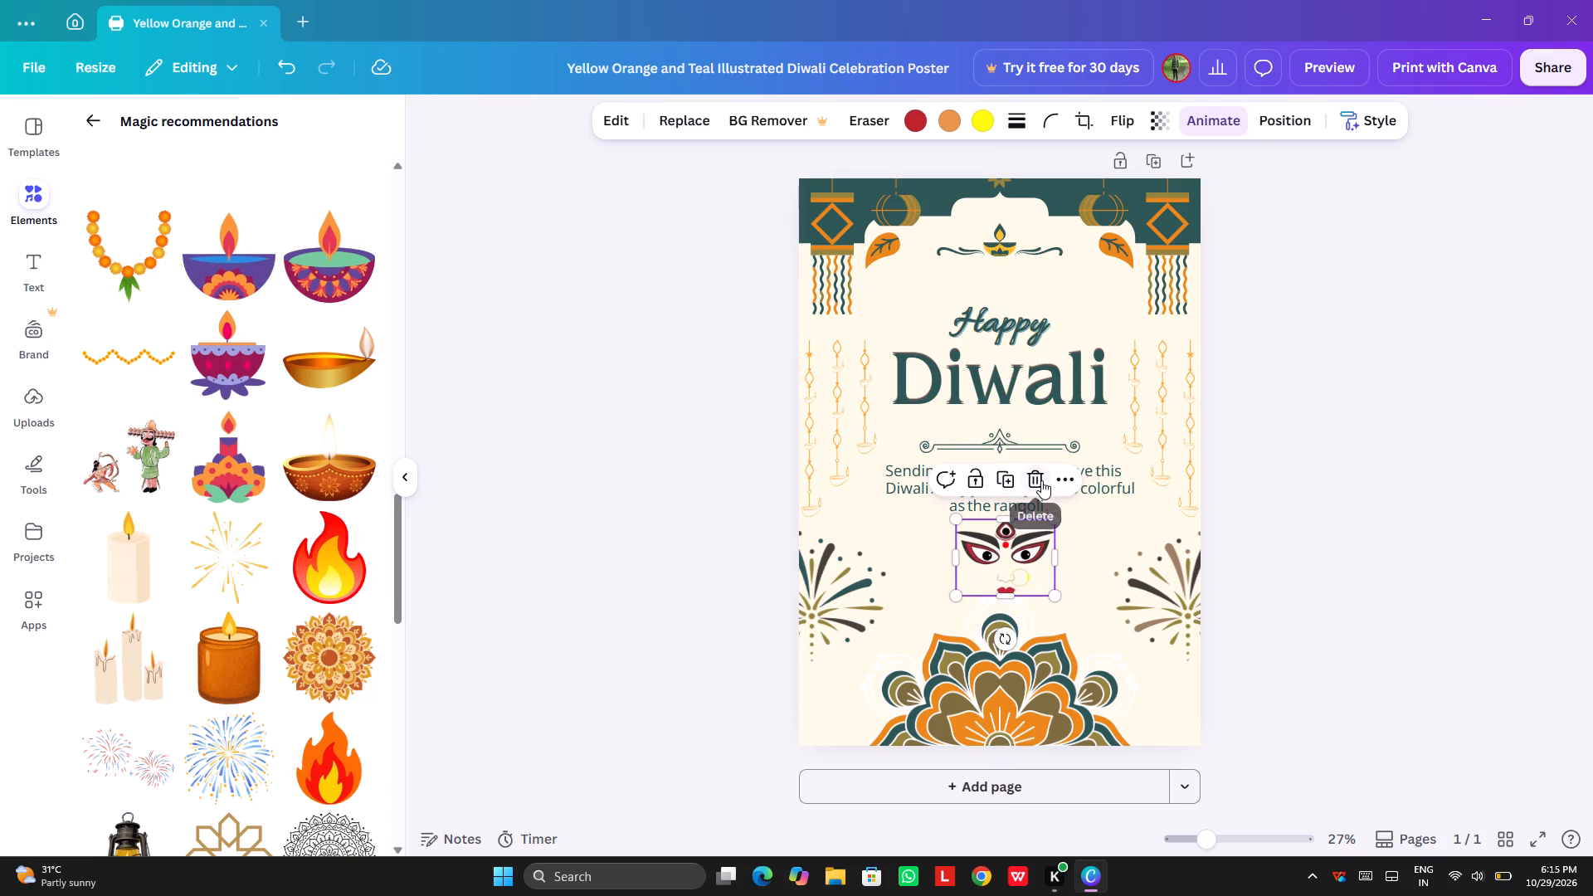
left_click(1041, 480)
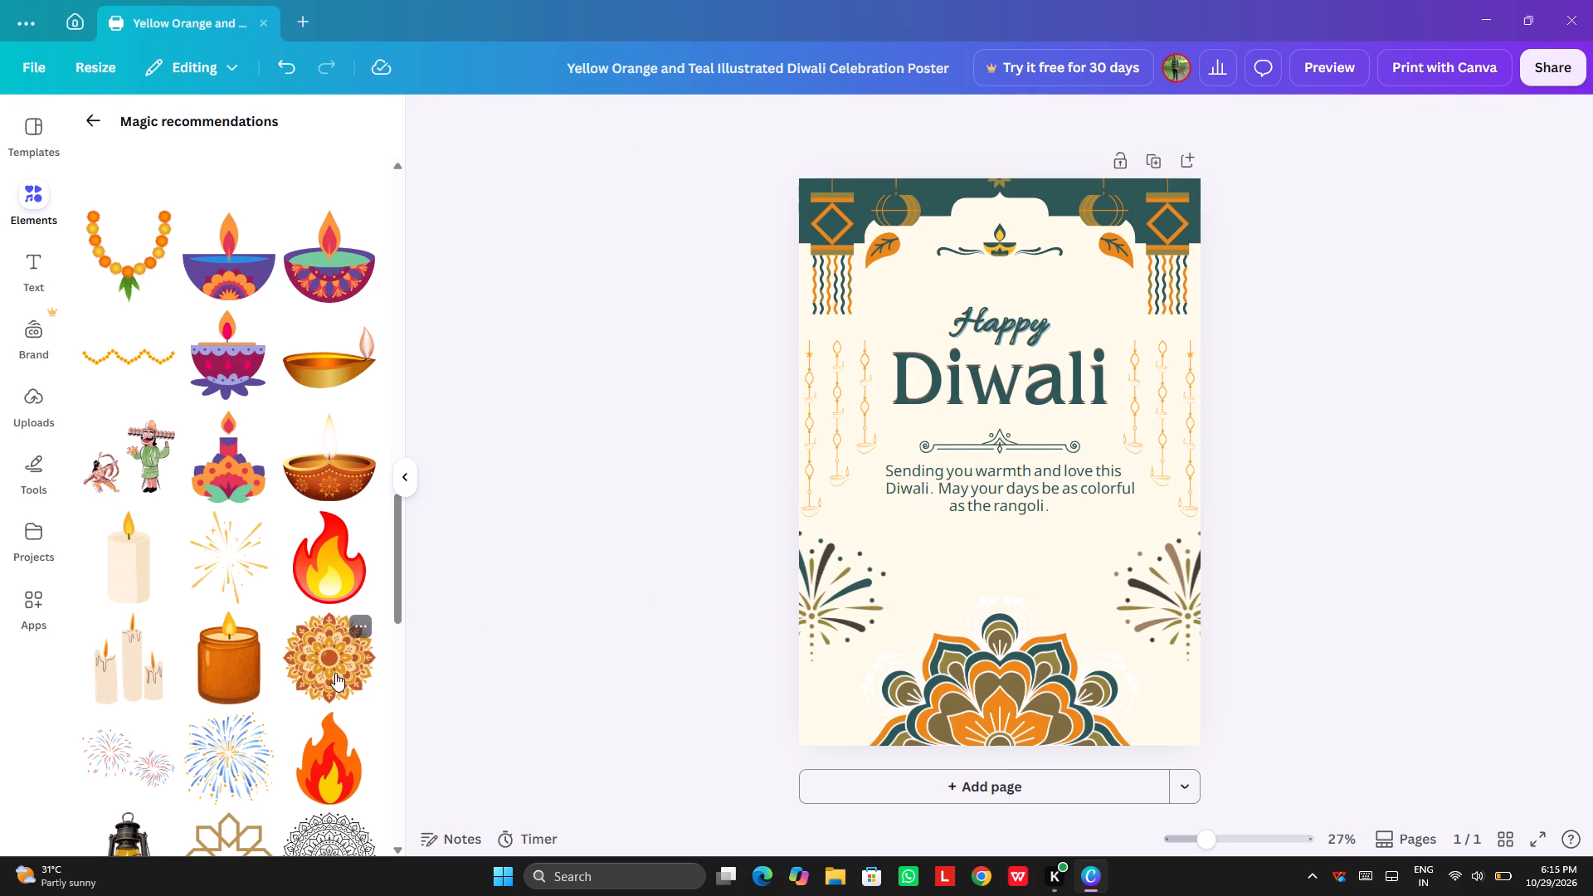
Add the recommended red-and-blue double fireworks graphic, shrink it, and place it over the left part of the word "Happy".
scroll(335, 673, "down", 1)
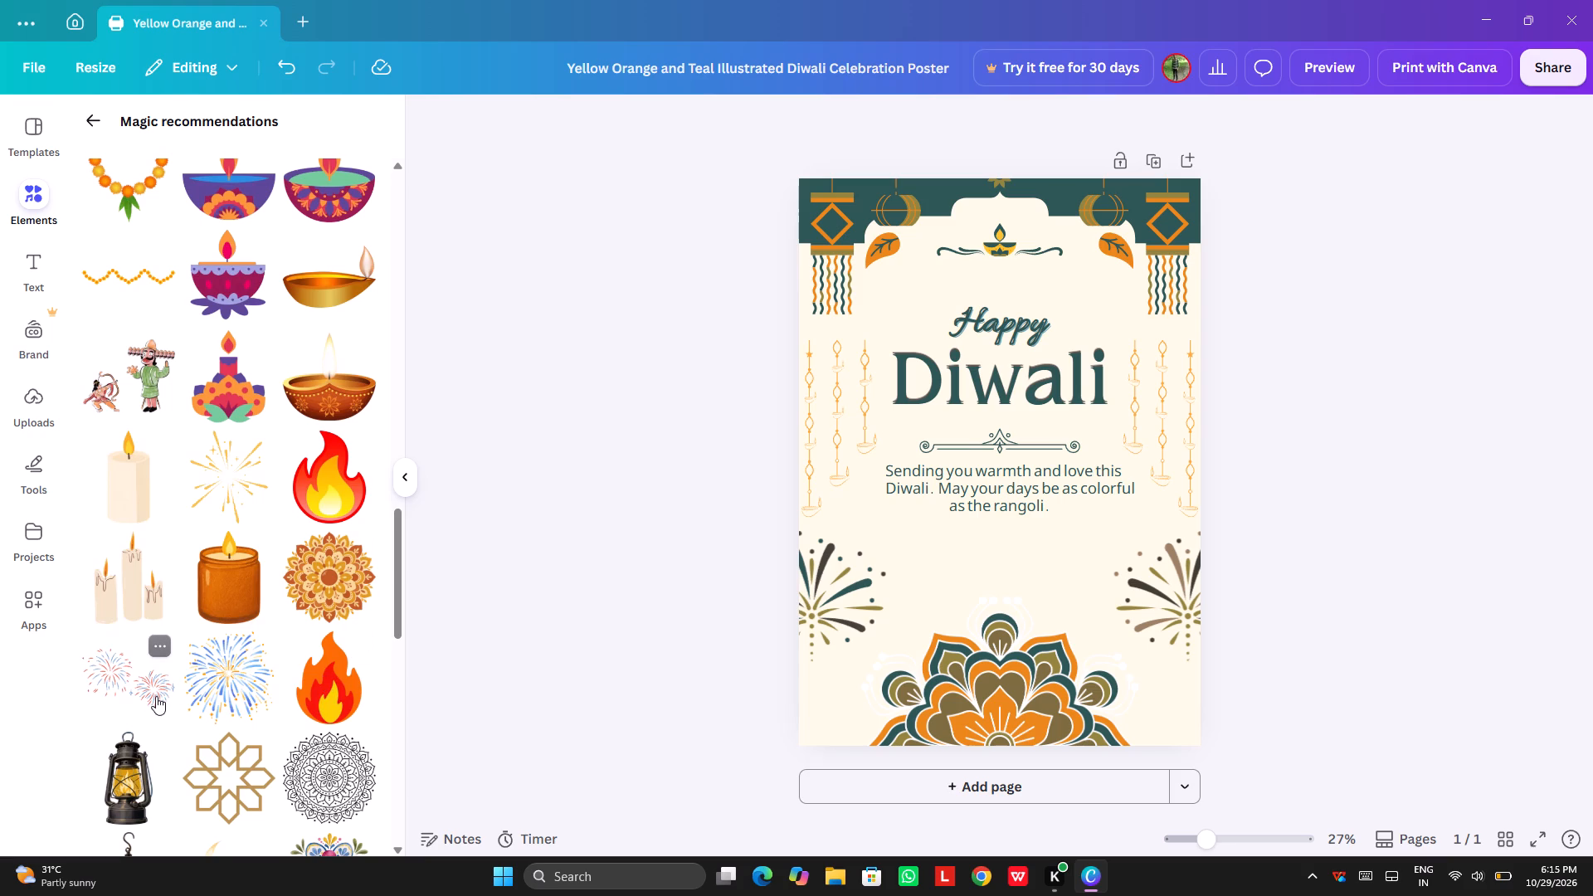
left_click(156, 696)
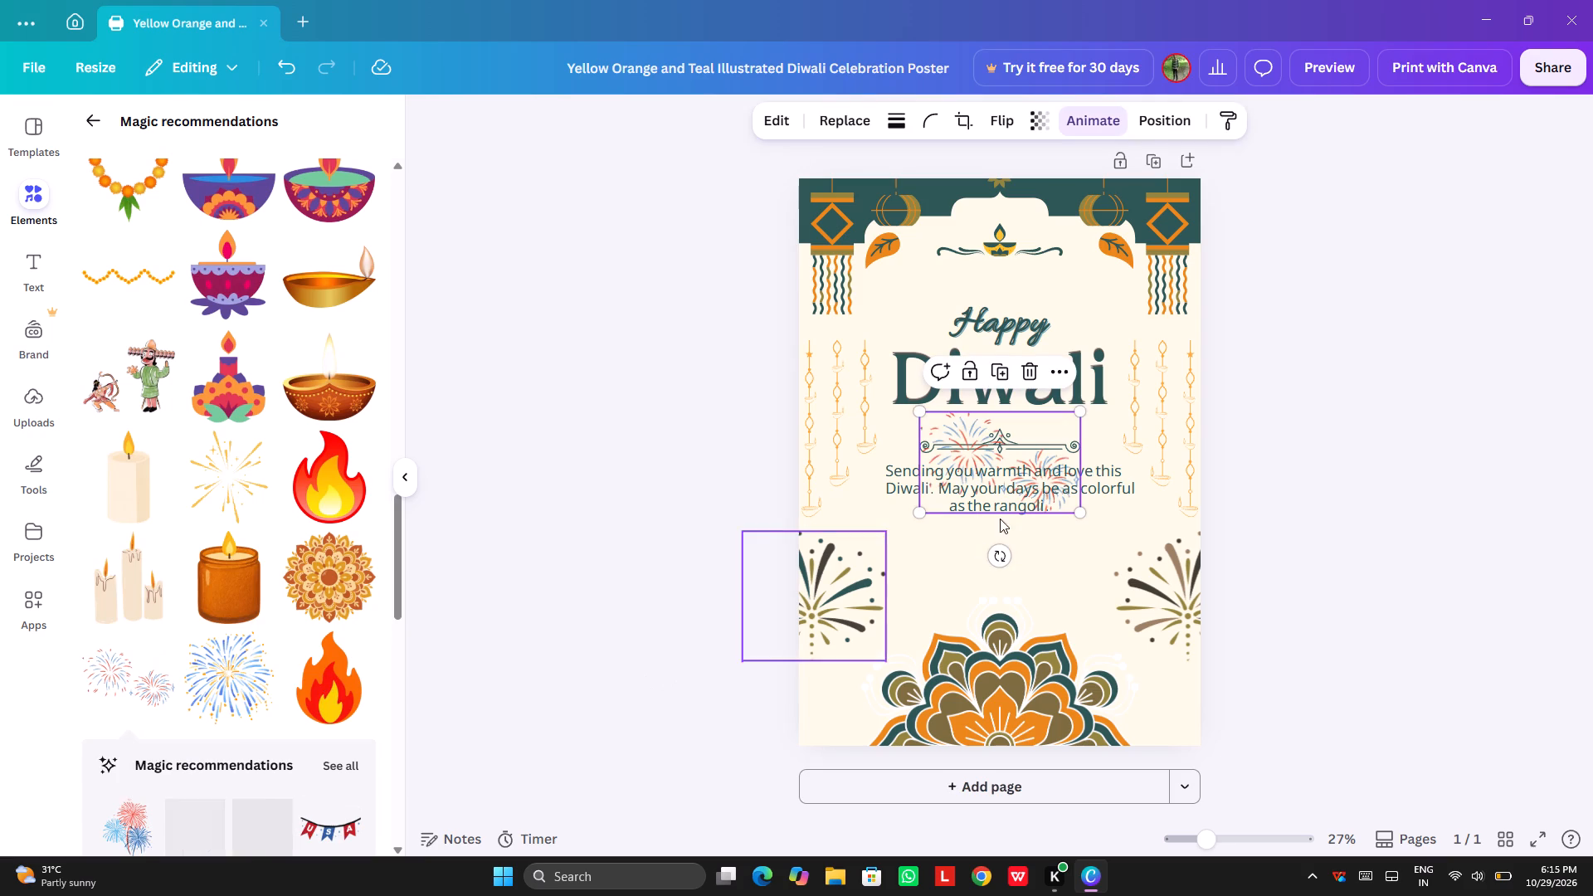
left_click_drag(1033, 441, 959, 524)
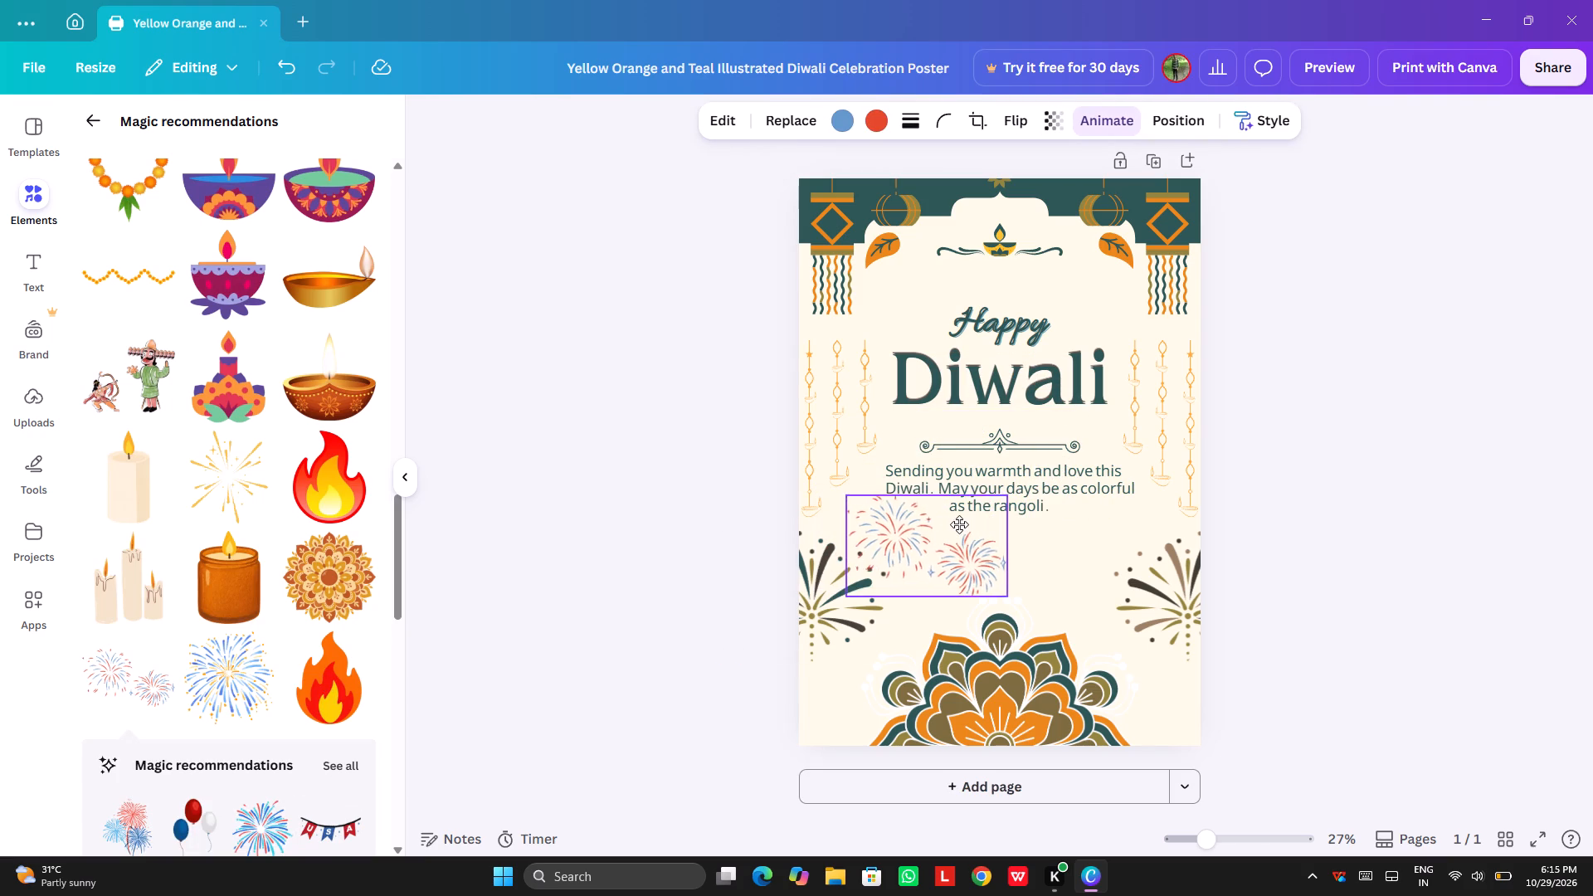
left_click_drag(959, 524, 980, 536)
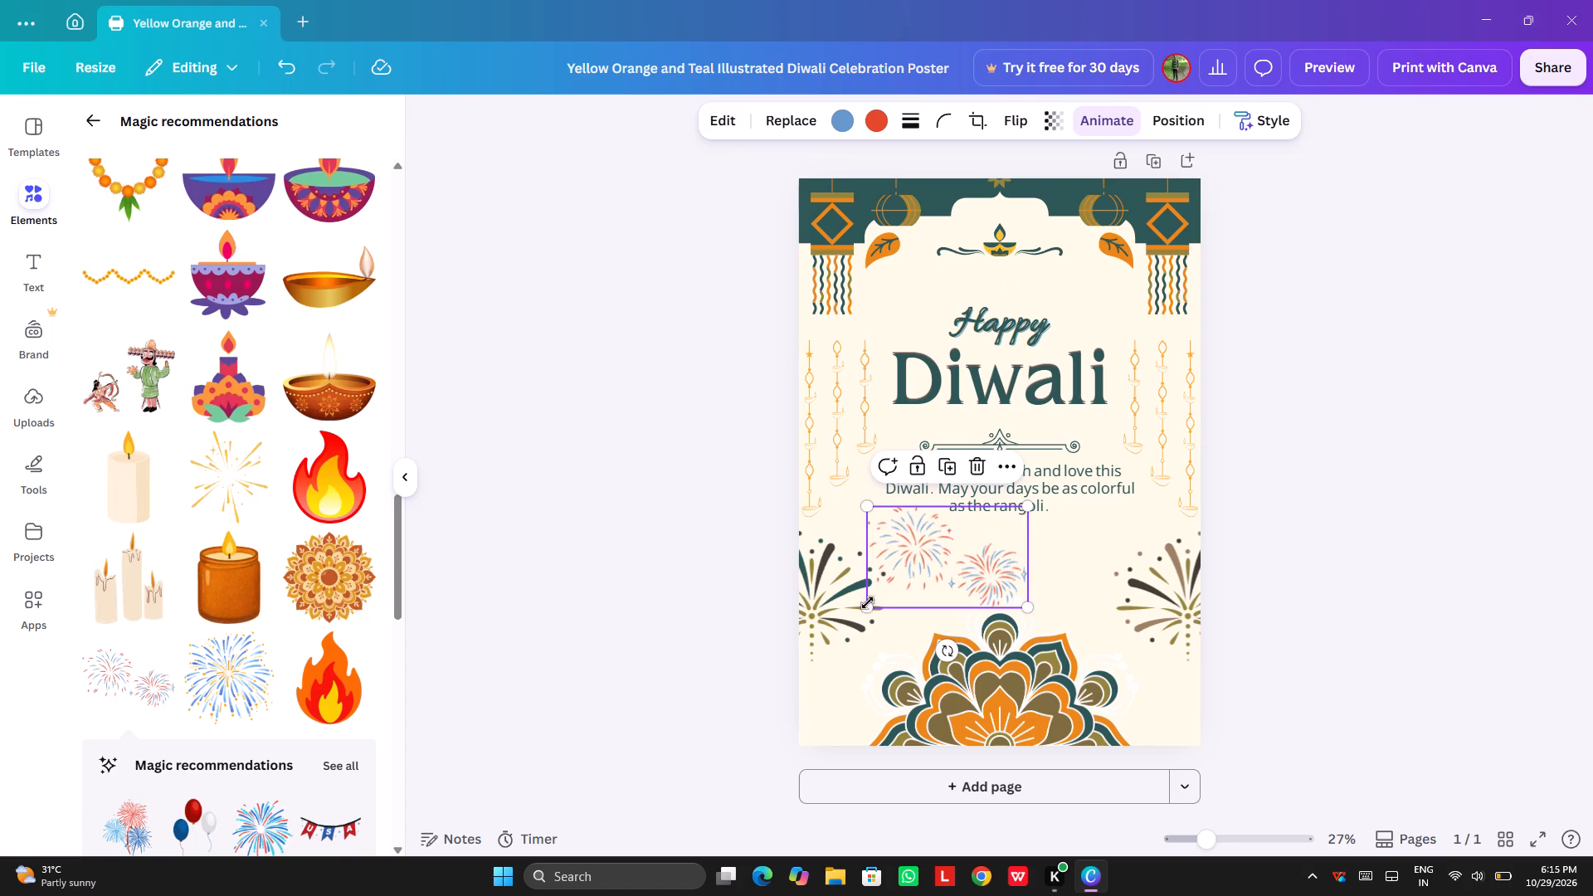
left_click_drag(868, 606, 908, 596)
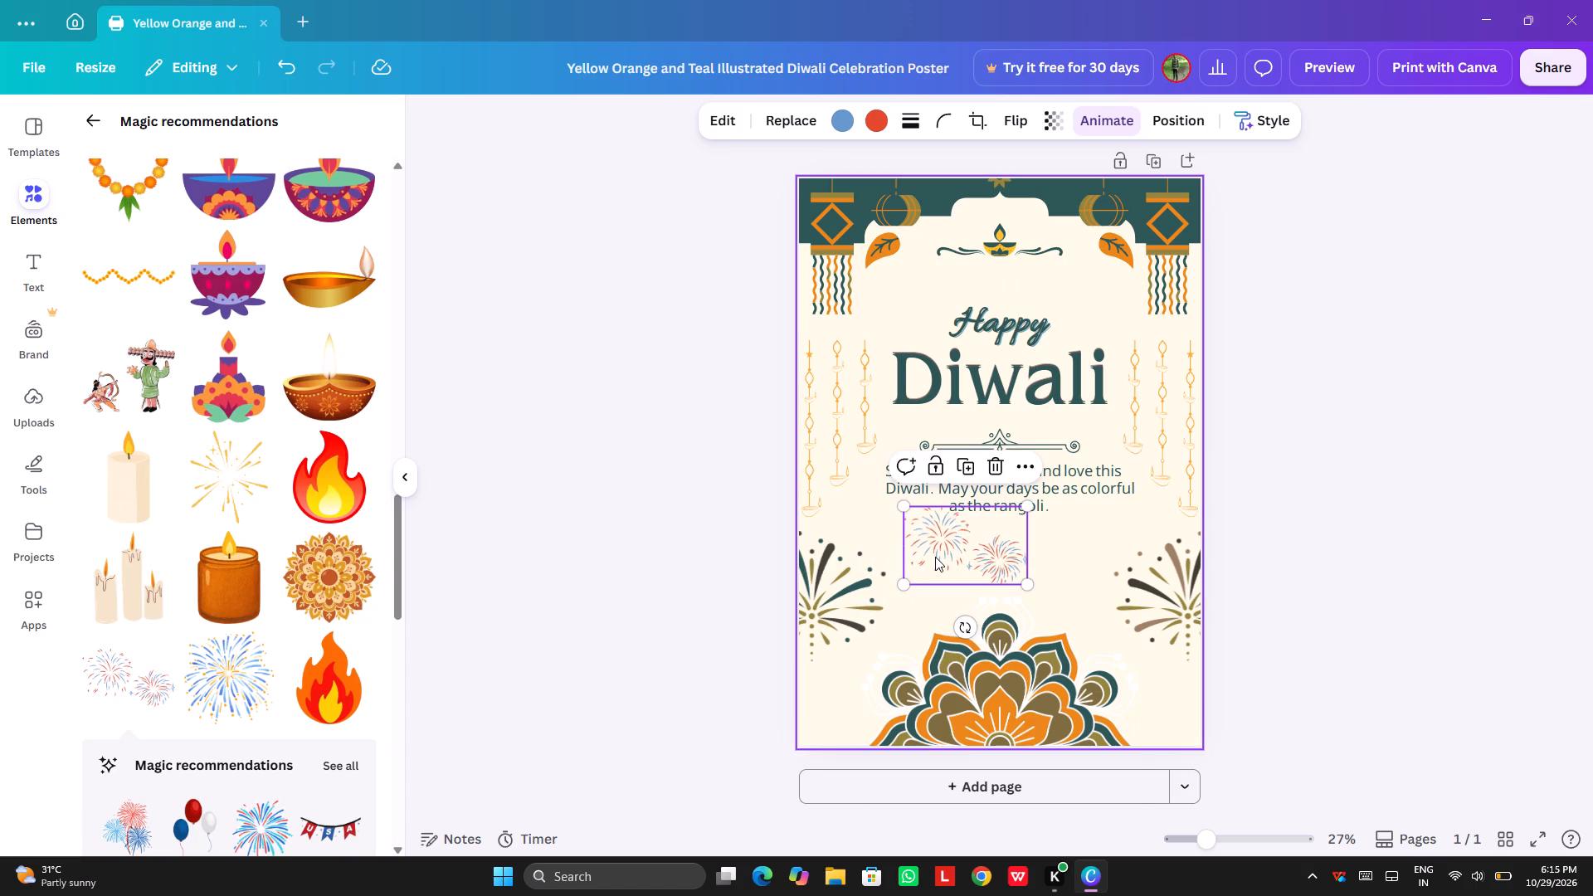
left_click_drag(935, 557, 857, 439)
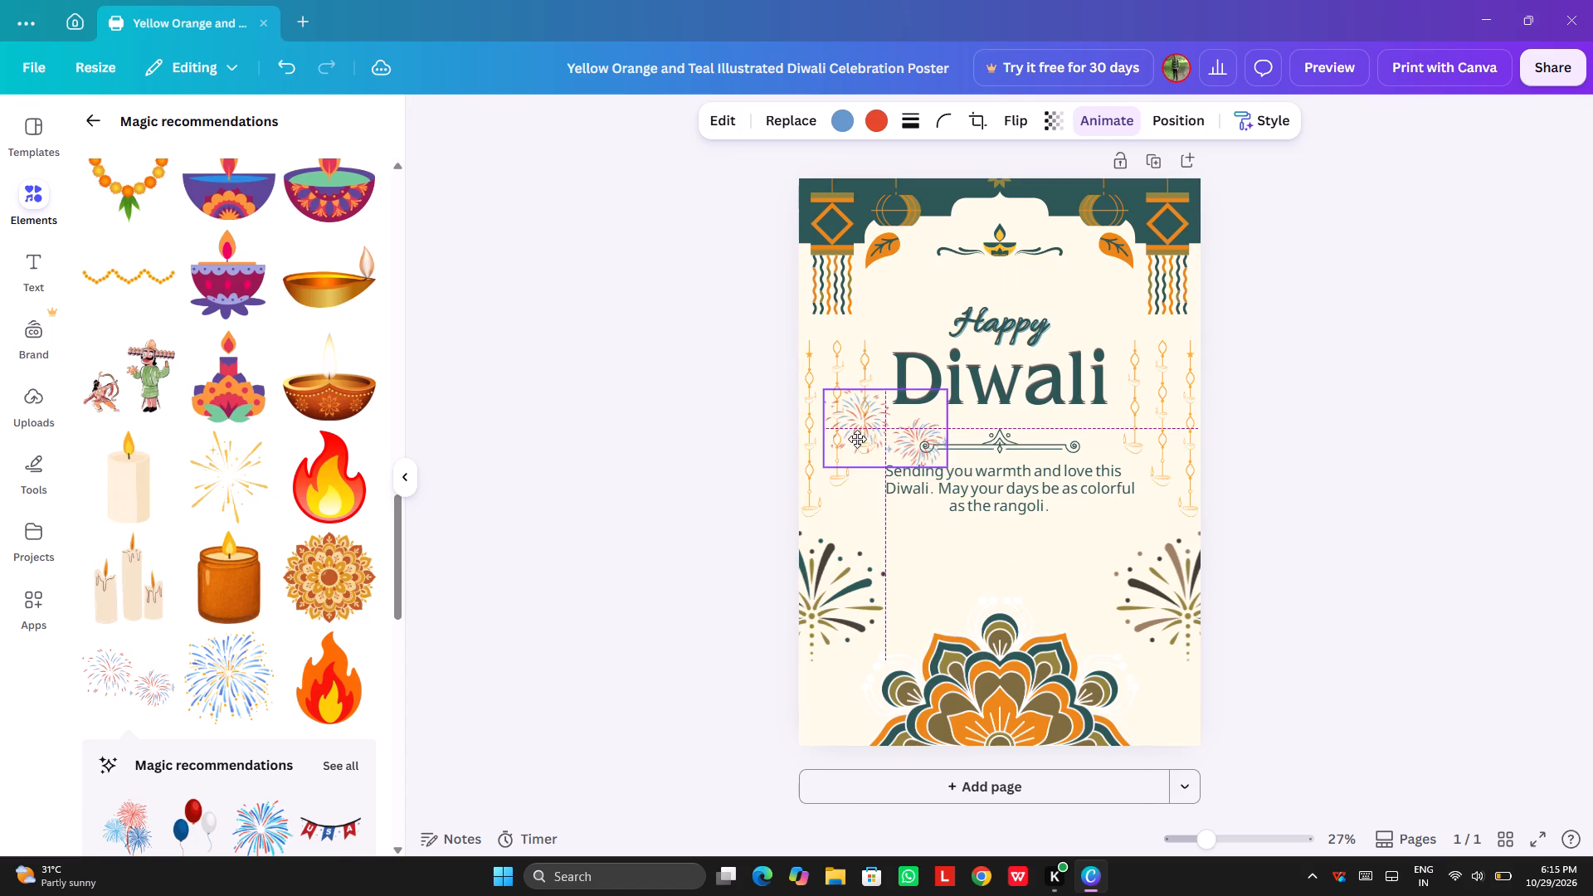
left_click_drag(857, 439, 905, 338)
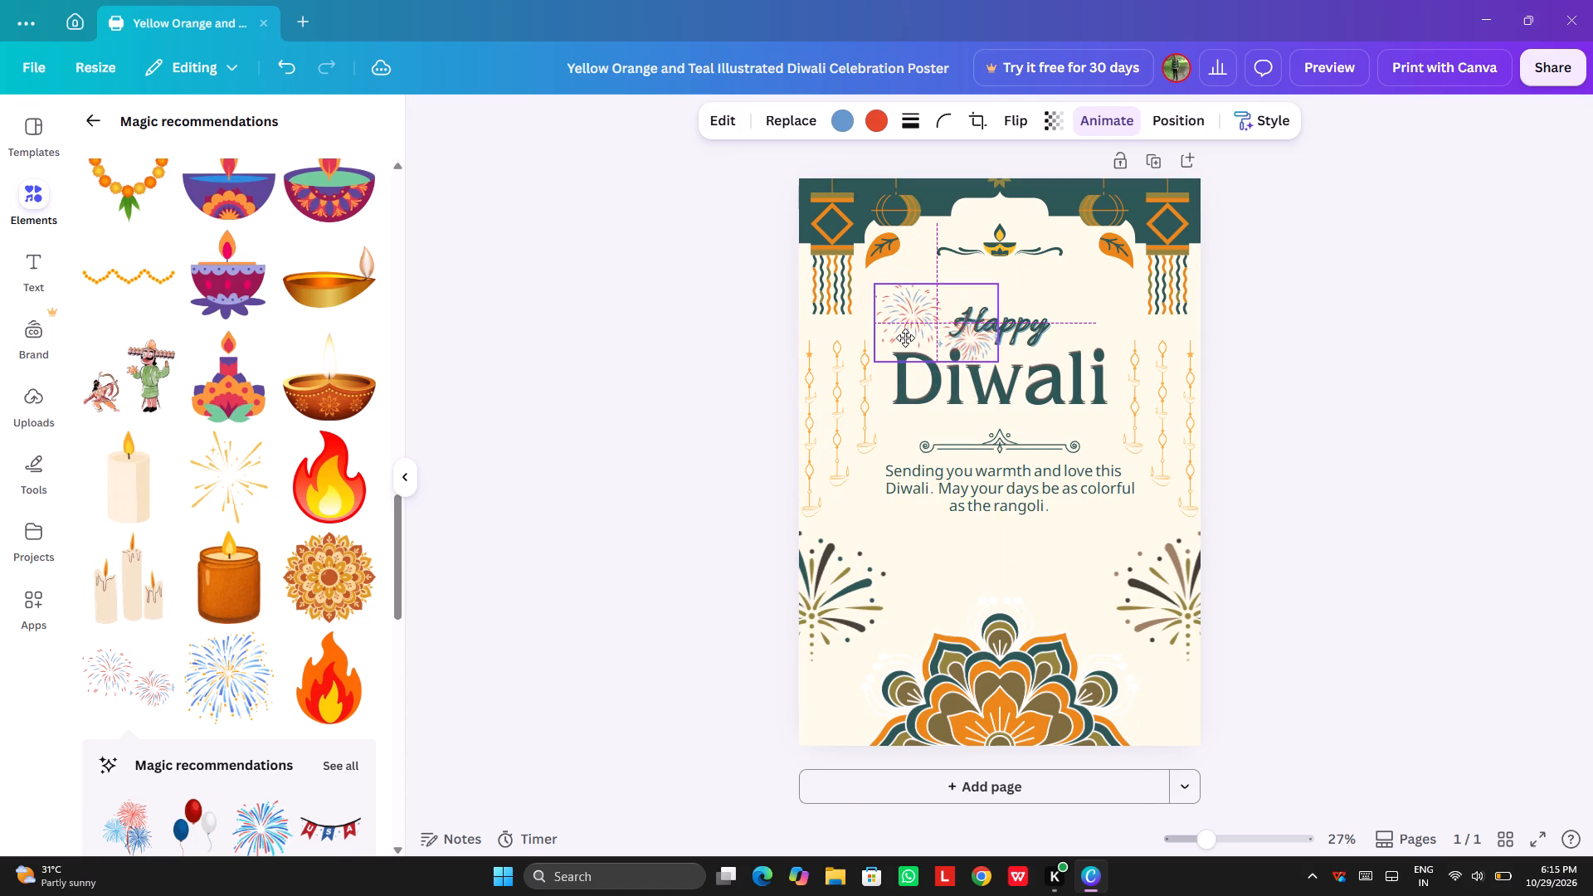
left_click_drag(905, 338, 928, 343)
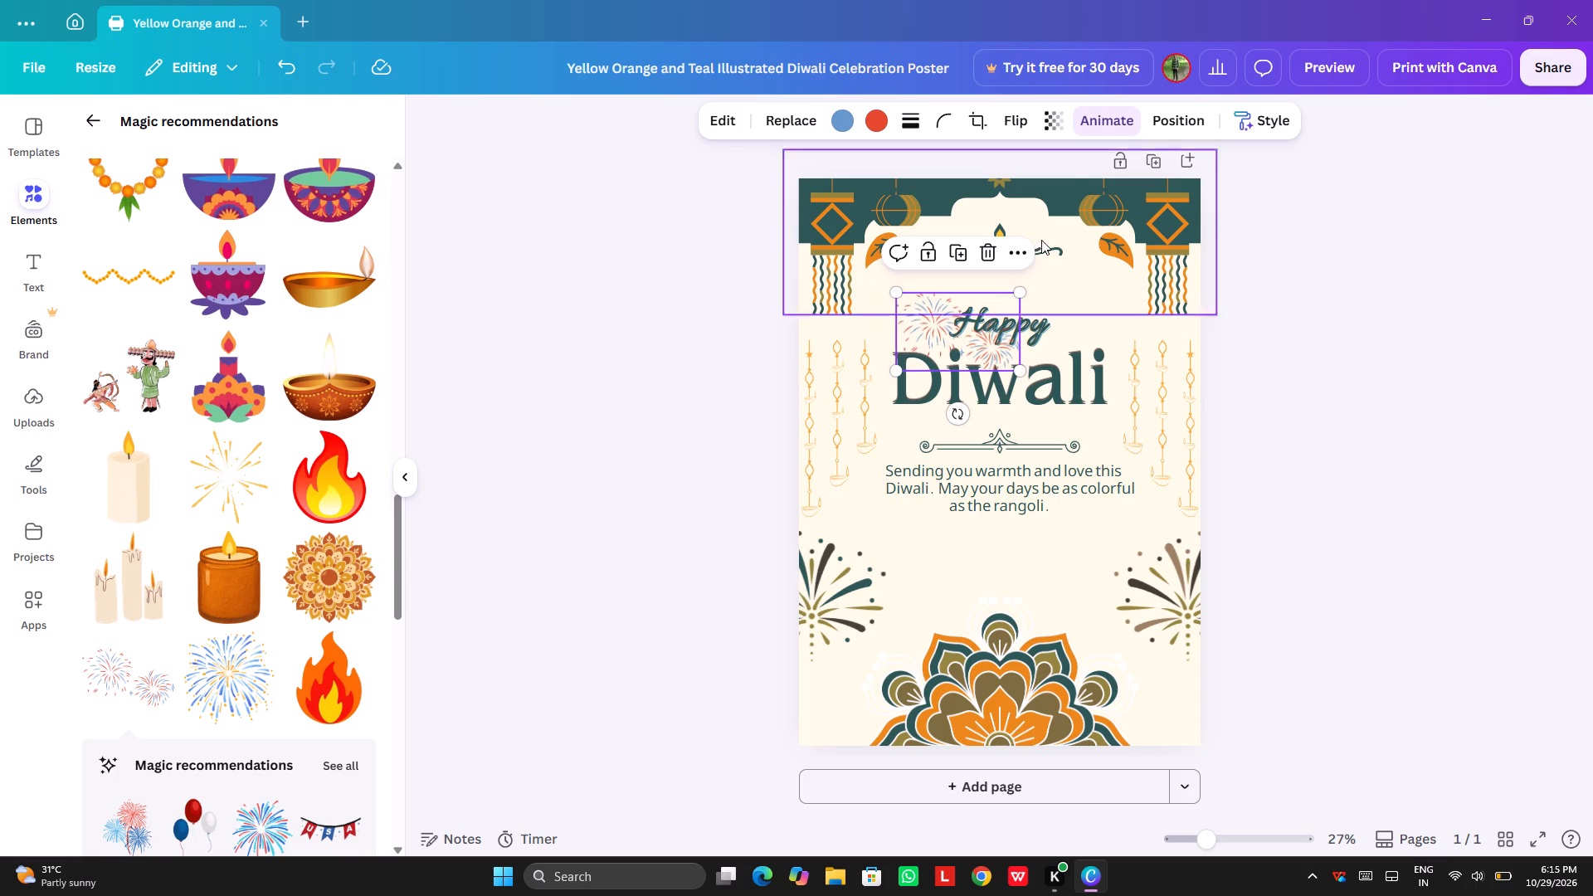
Set the transparency of the double fireworks beside "Happy" to 34.
left_click(1055, 122)
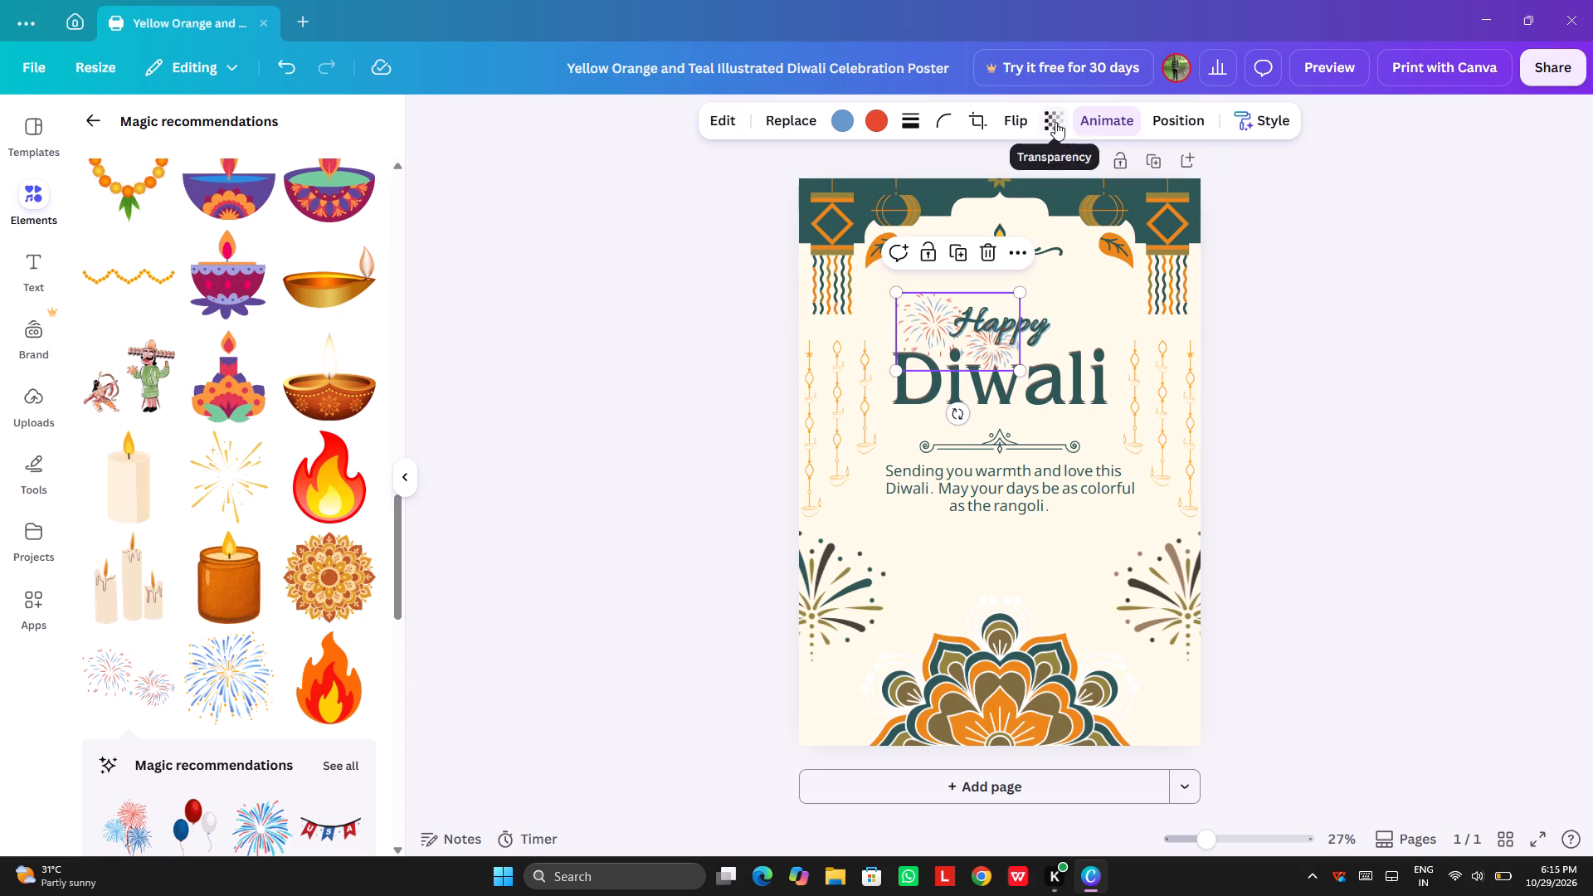
left_click_drag(1084, 194, 1041, 210)
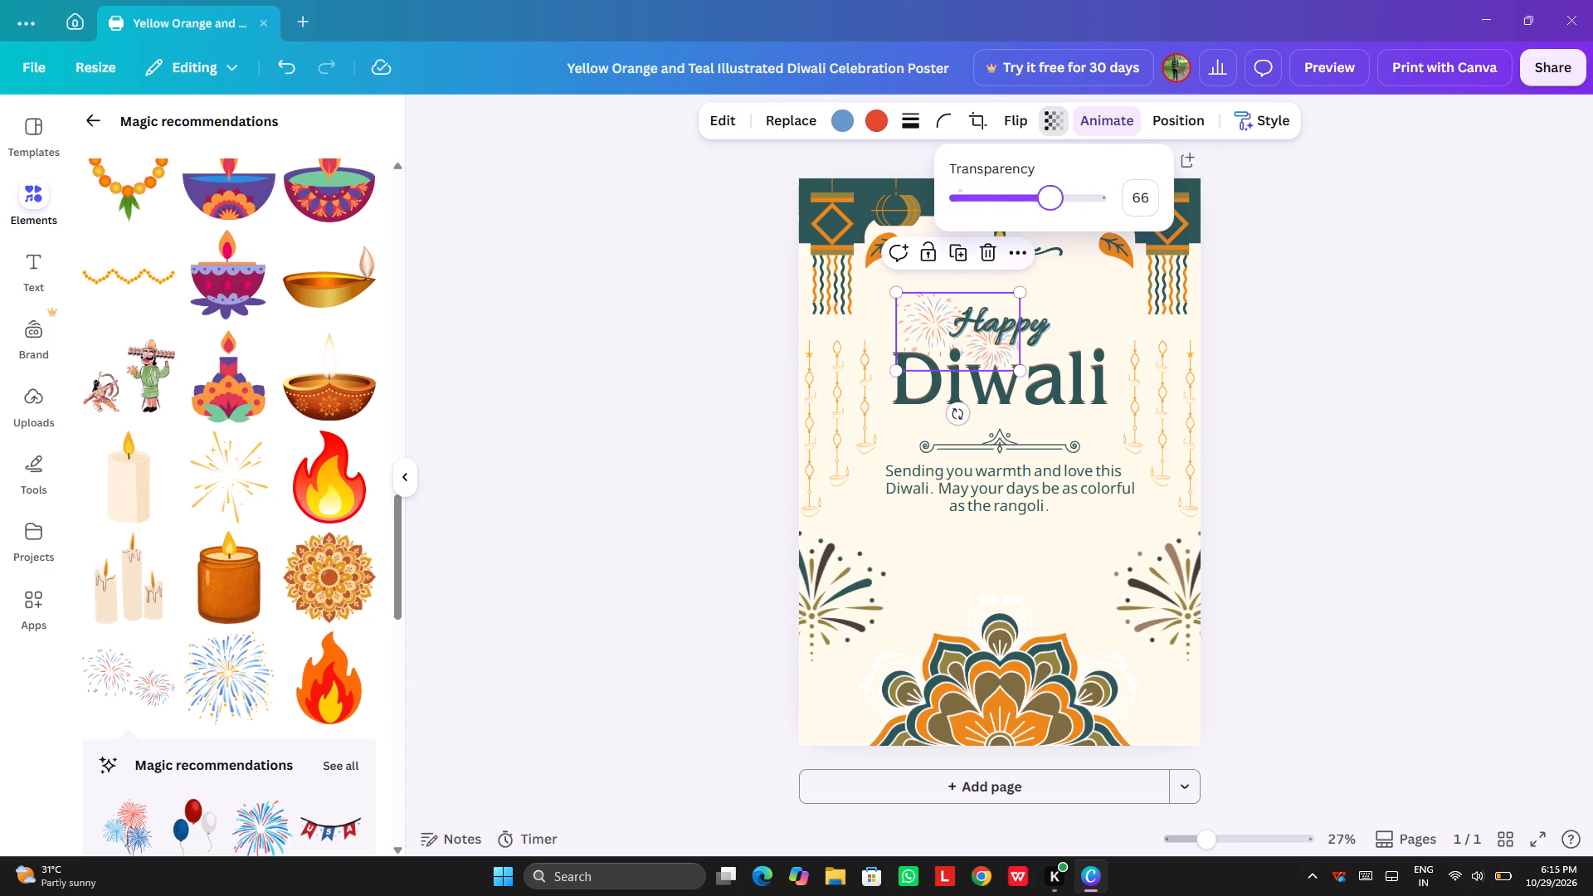
left_click_drag(1041, 210, 1005, 233)
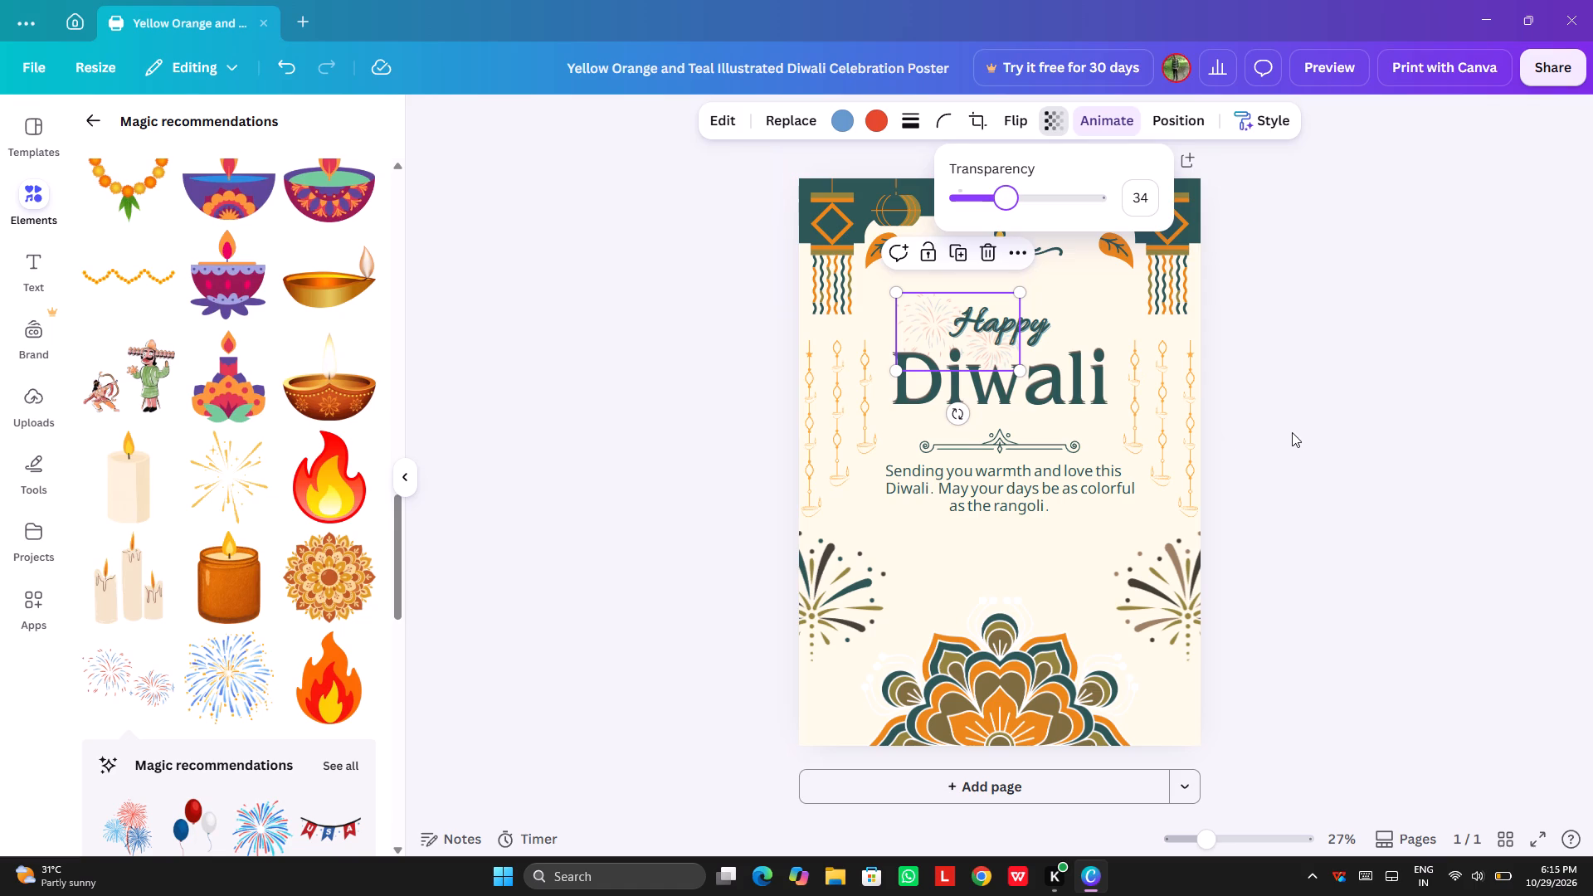
left_click(1292, 432)
left_click(1292, 432)
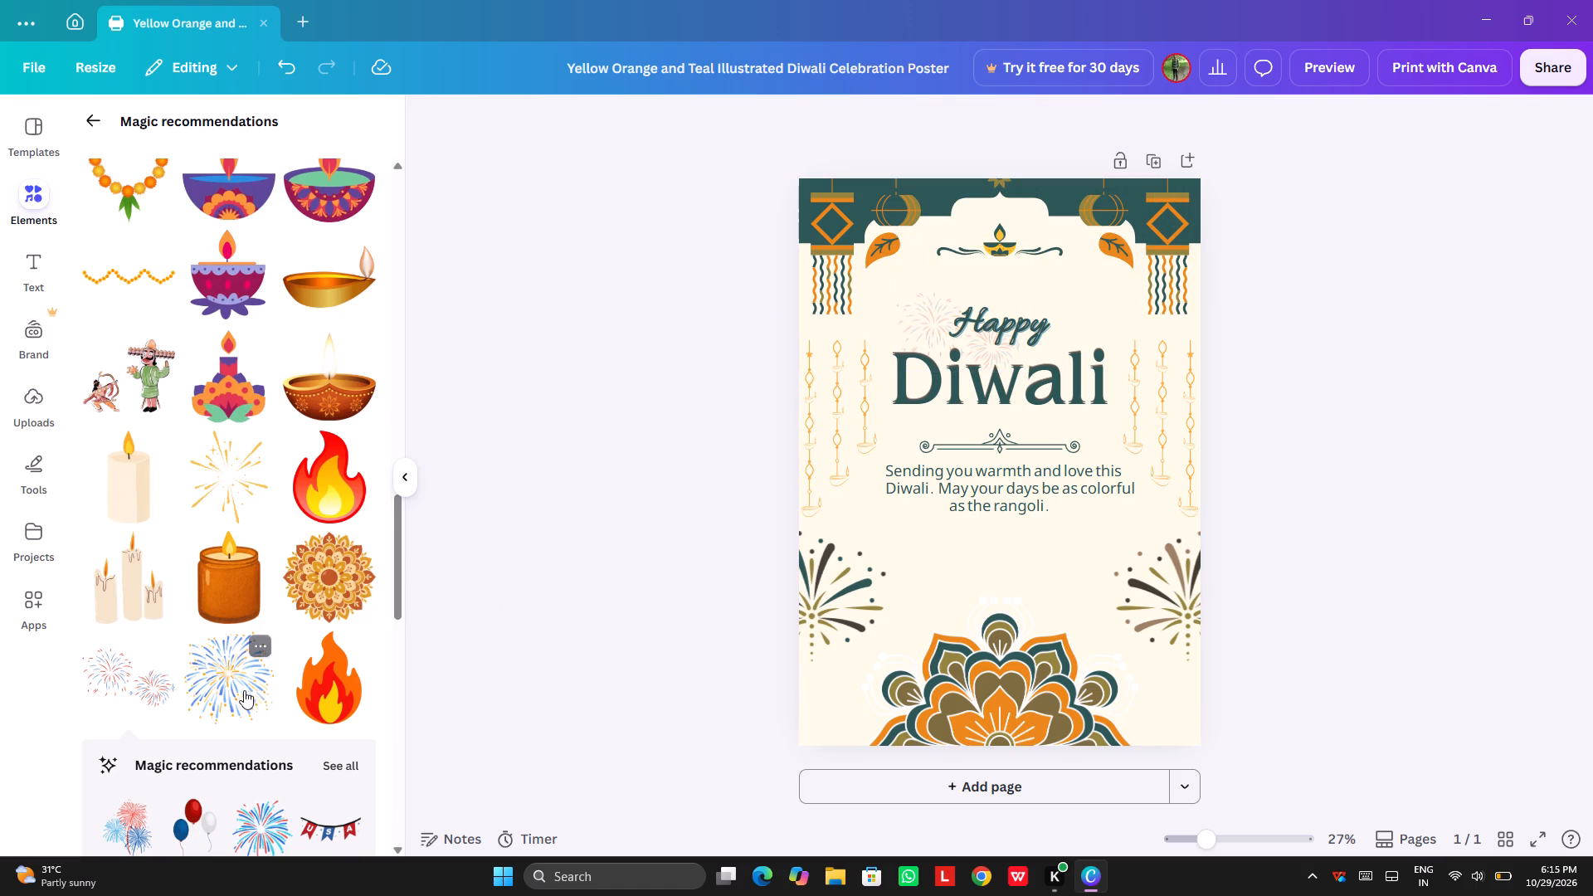
Add a second double fireworks graphic, flip it horizontally, and place it over the right end of the word "Diwali".
left_click(159, 679)
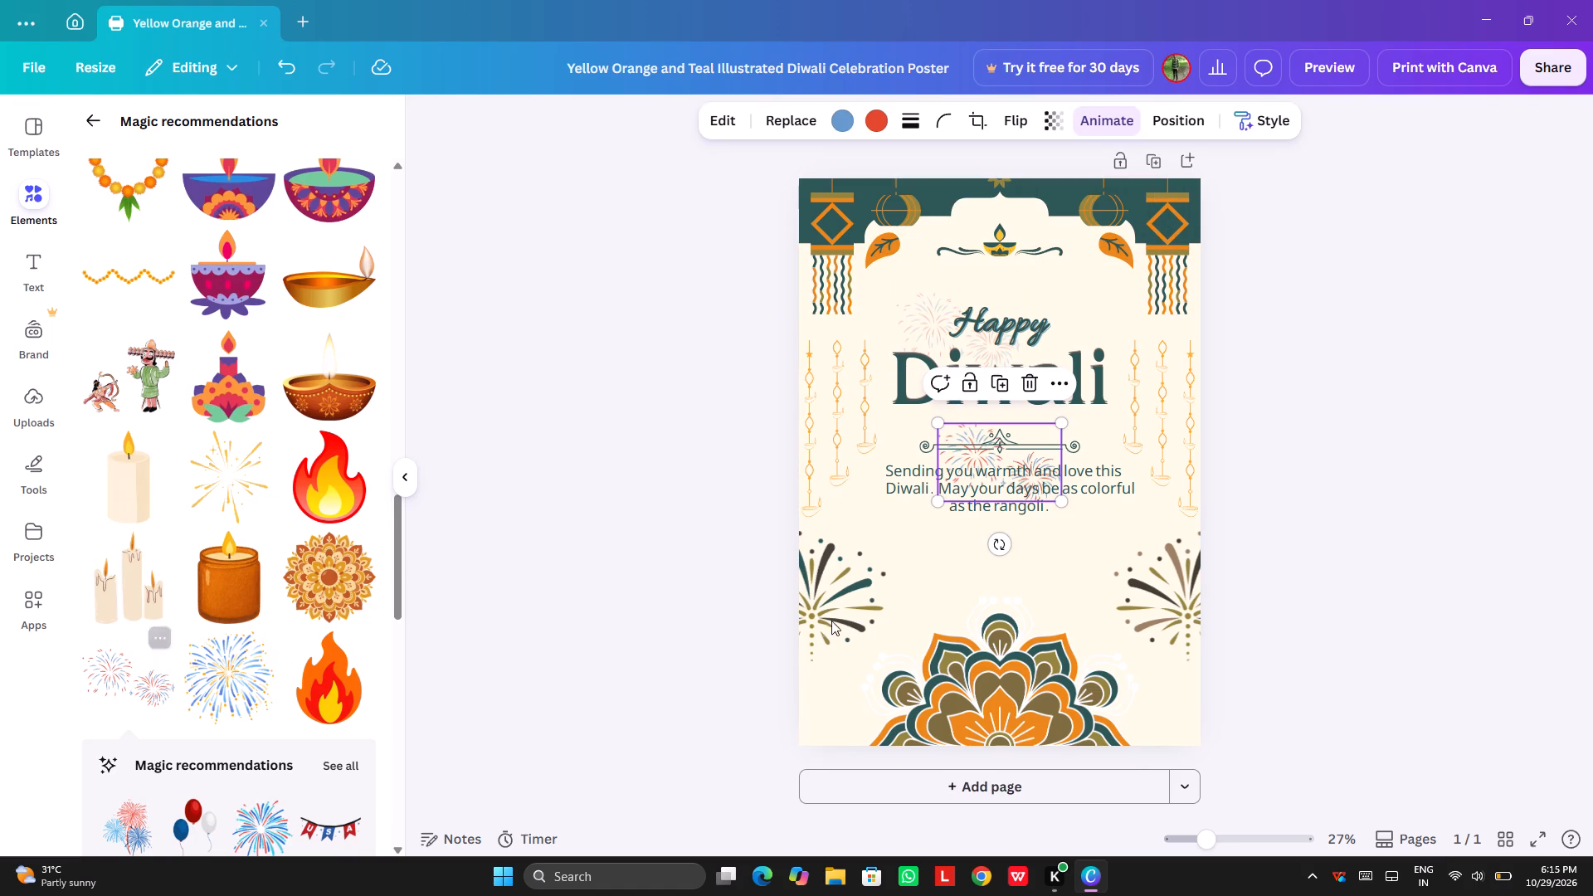
left_click(1055, 385)
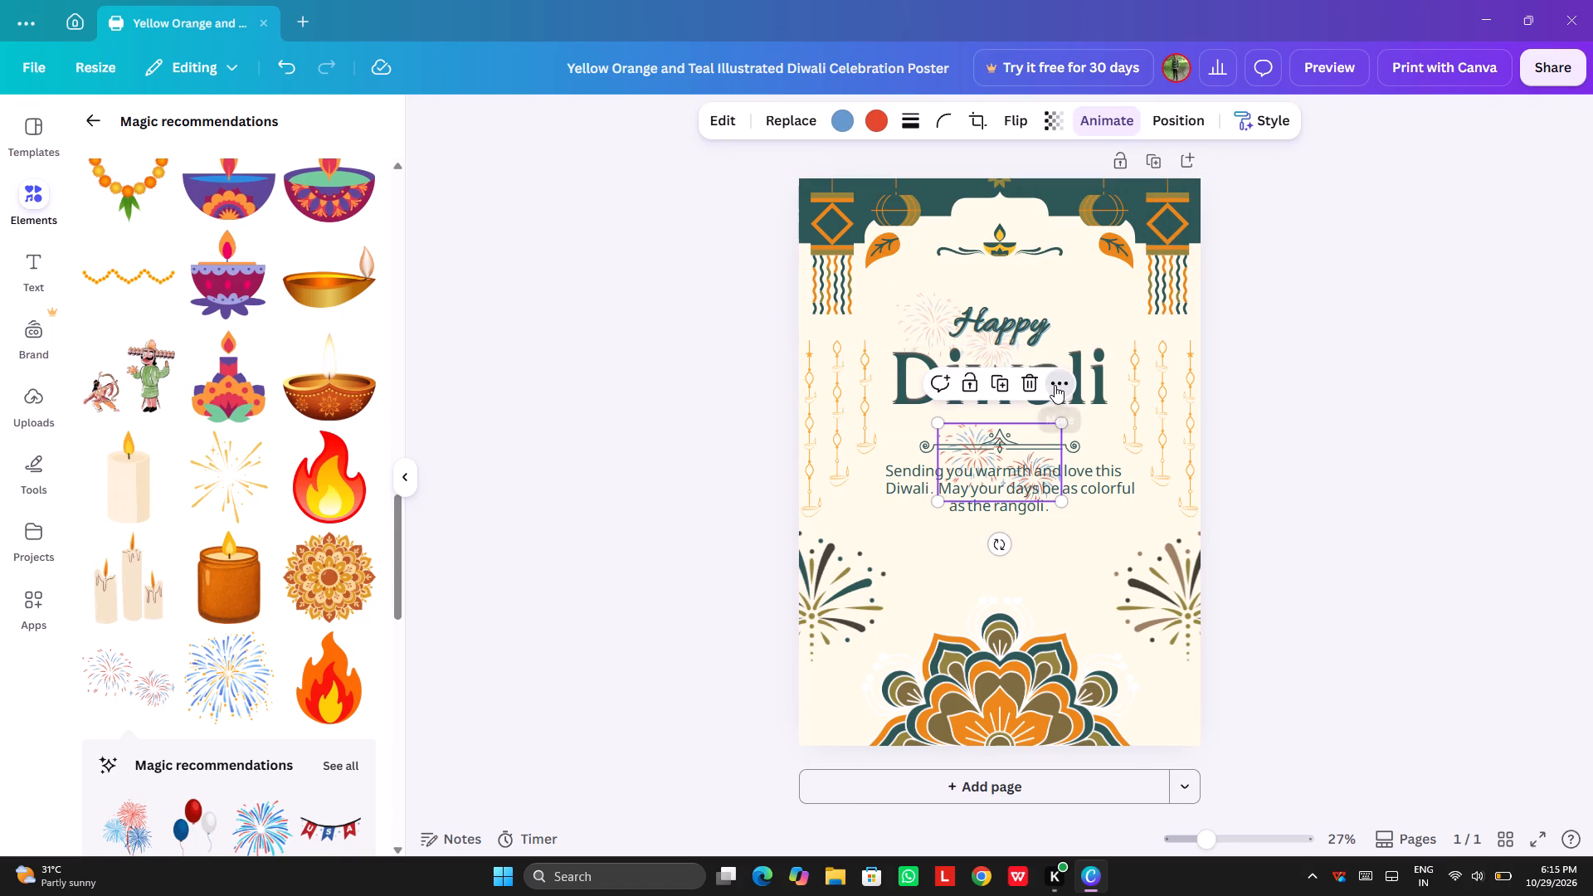
left_click(1055, 385)
left_click(1010, 106)
left_click(1023, 170)
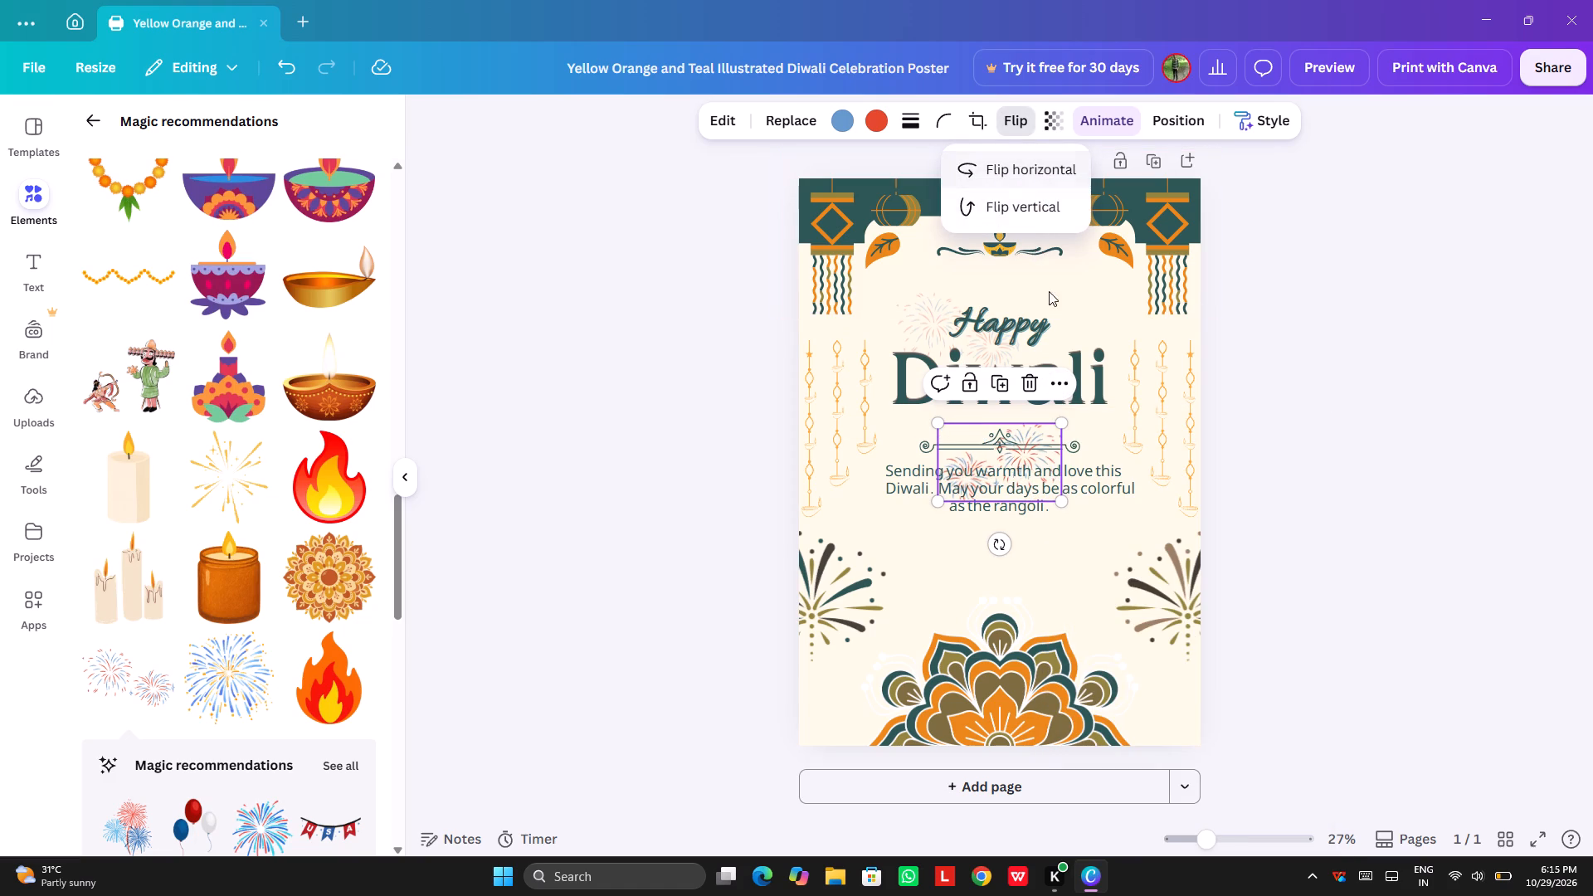
left_click_drag(1044, 447, 1079, 348)
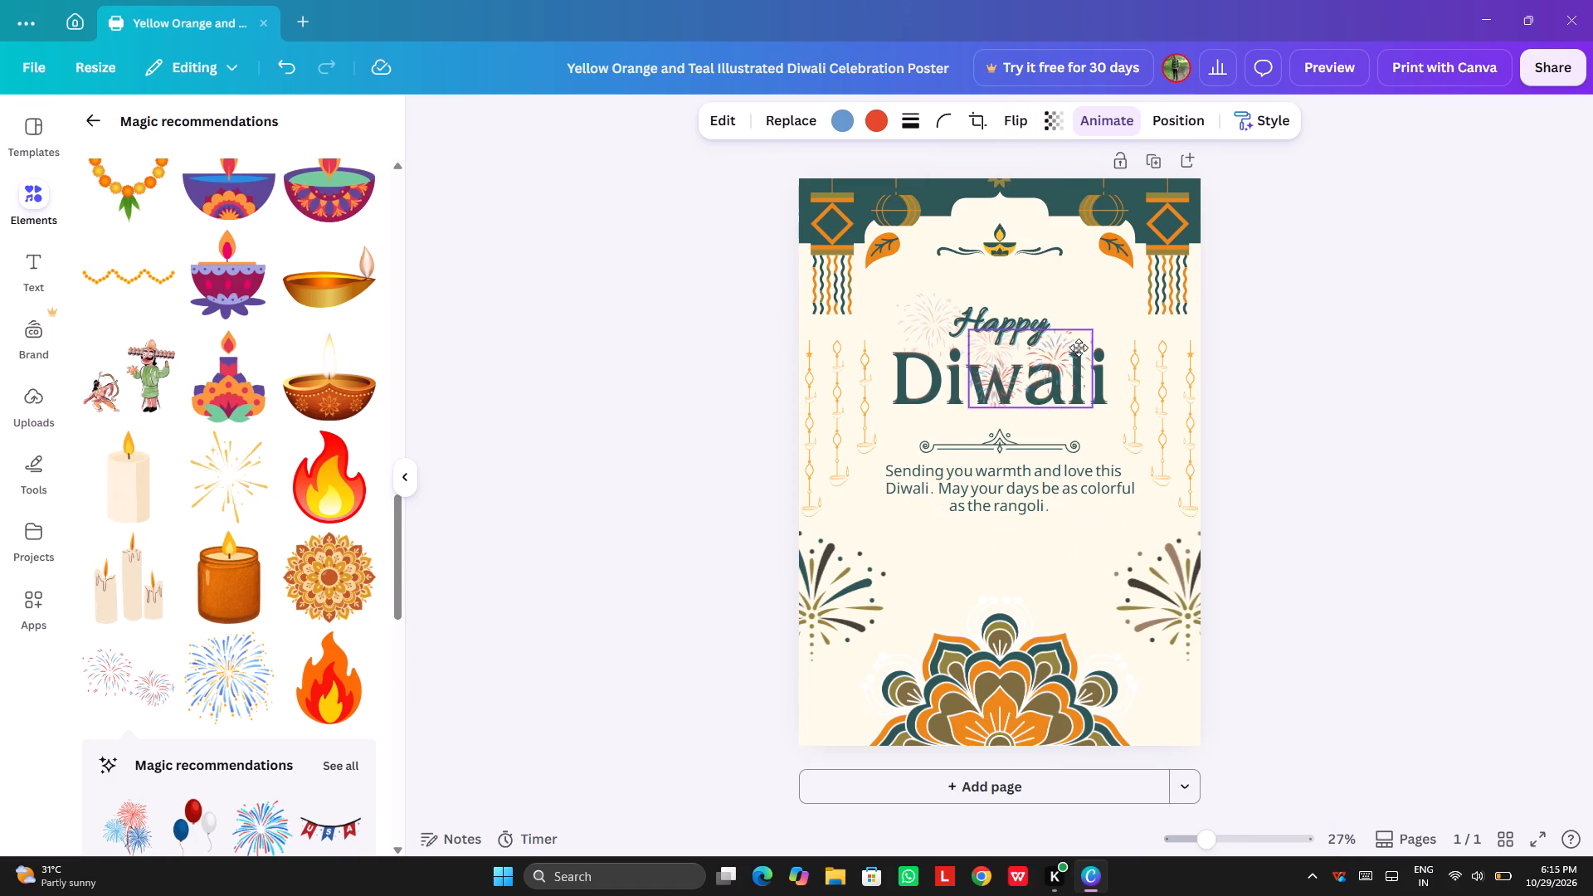
left_click_drag(1079, 348, 1108, 300)
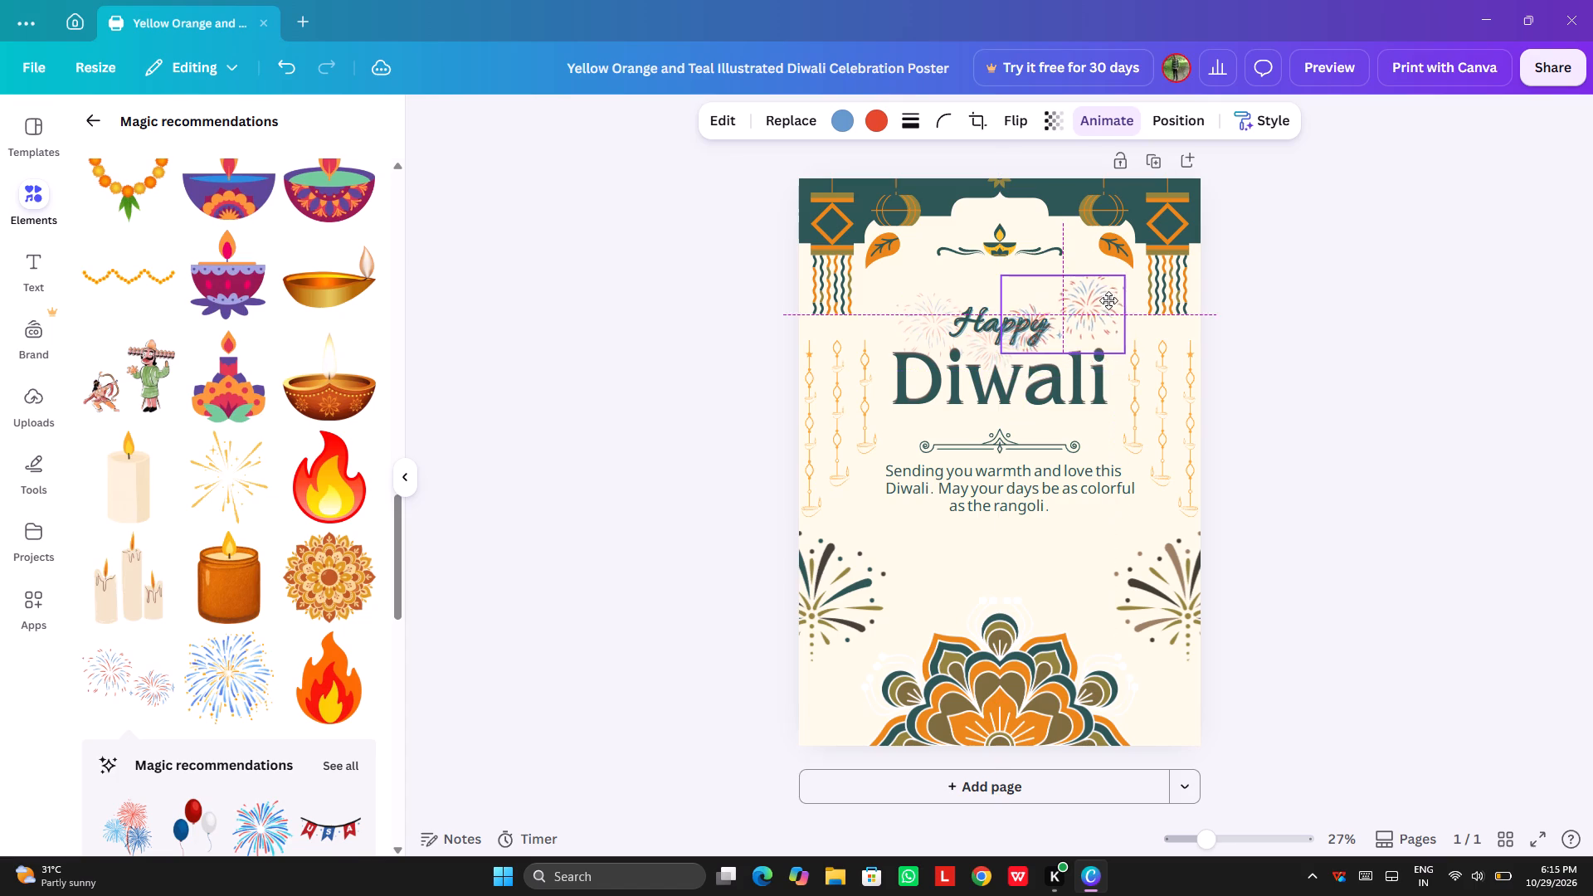
left_click_drag(1108, 300, 1101, 347)
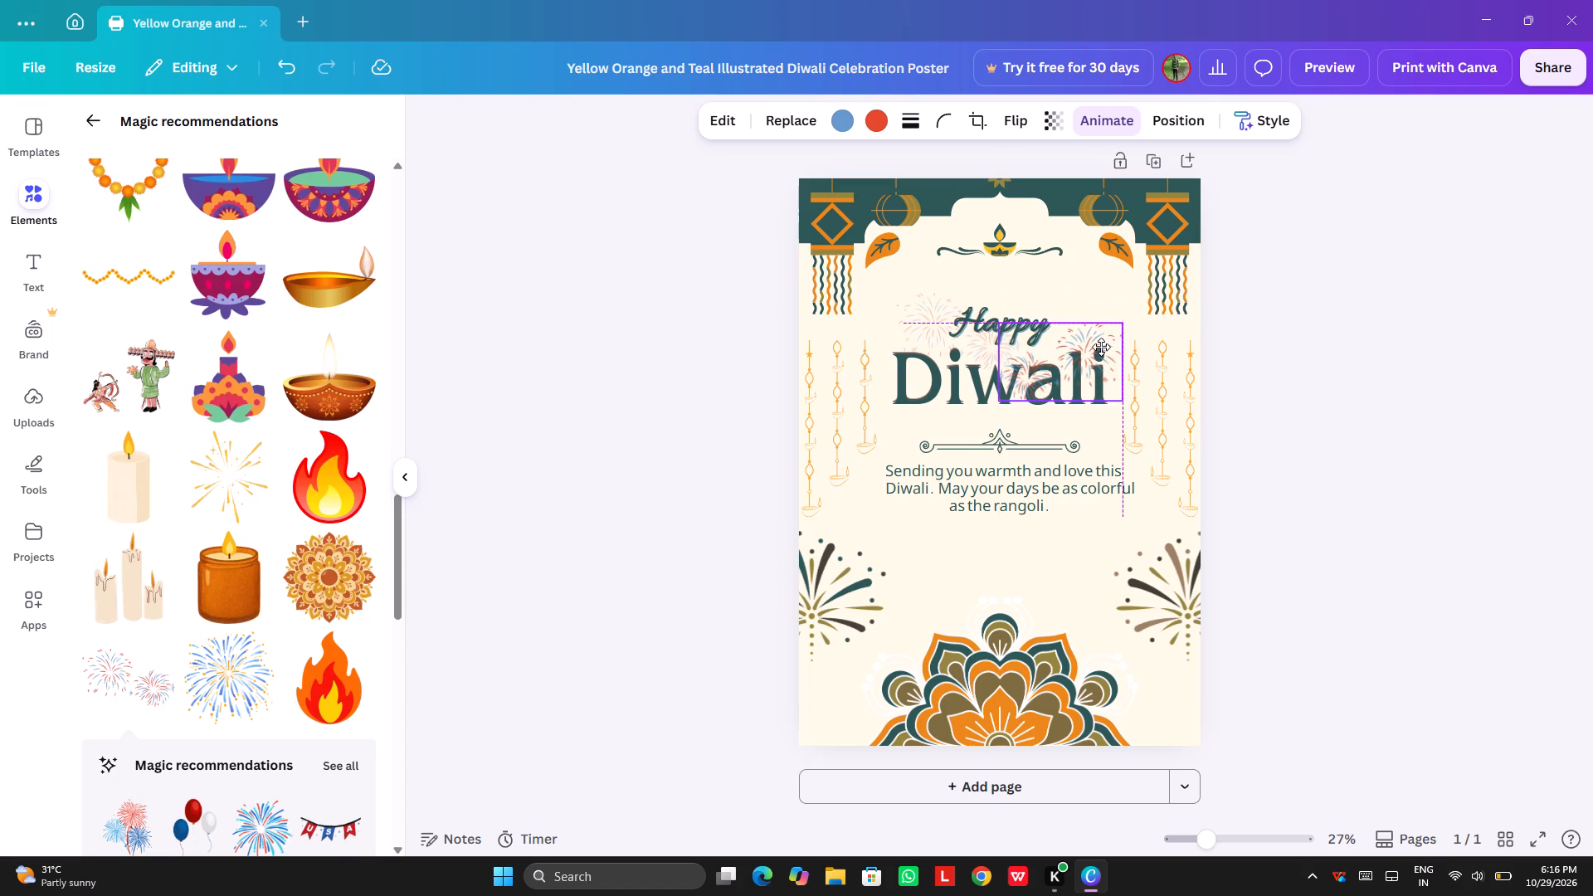
left_click_drag(1101, 347, 1108, 357)
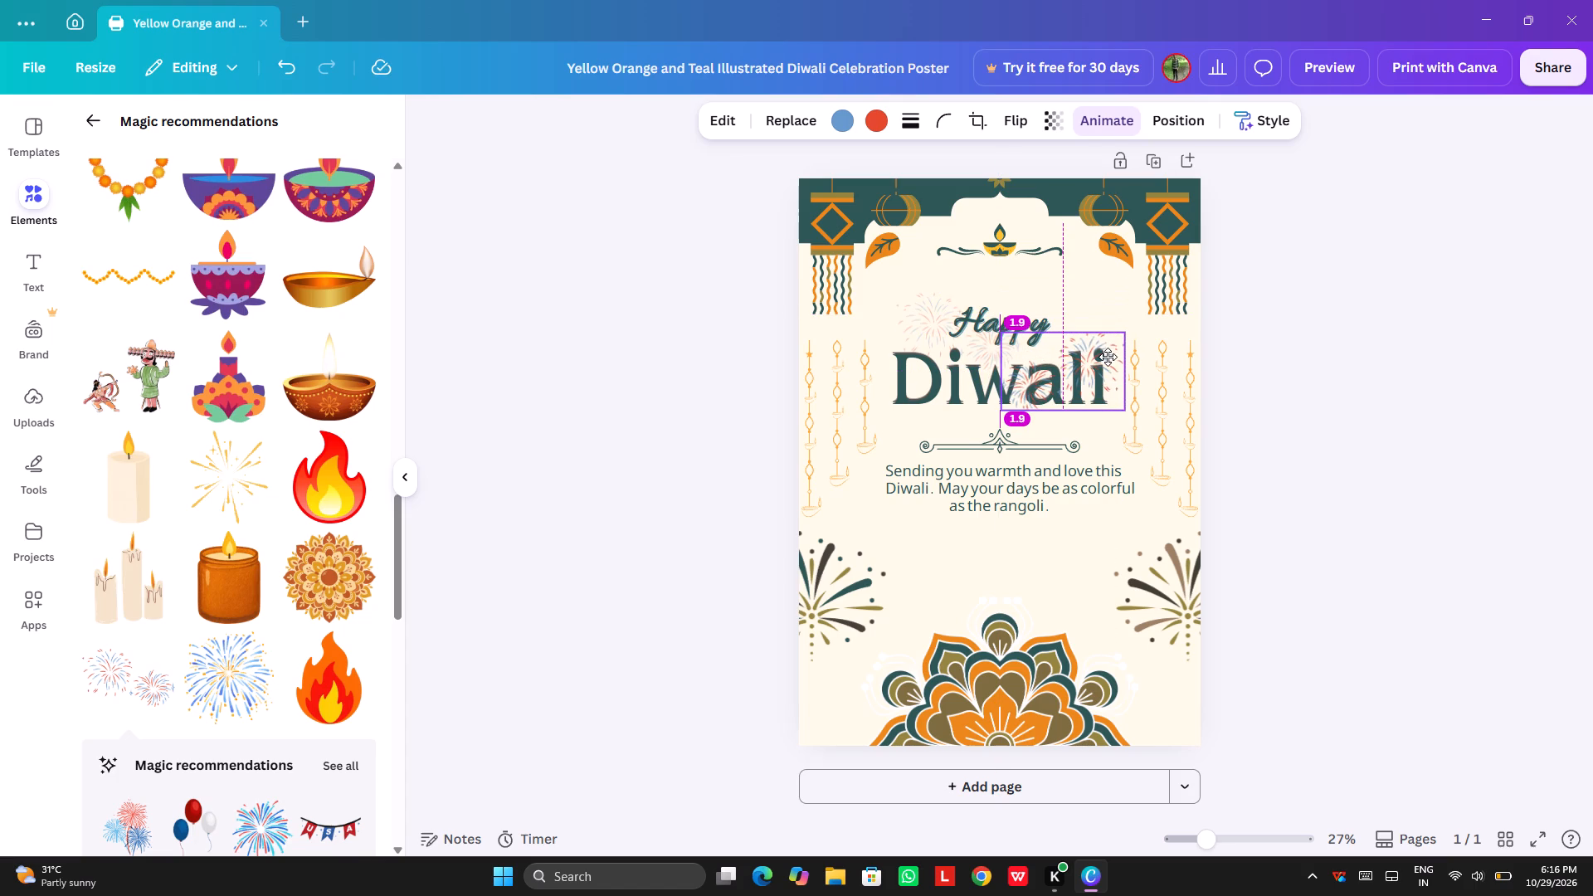
left_click_drag(1108, 357, 1104, 372)
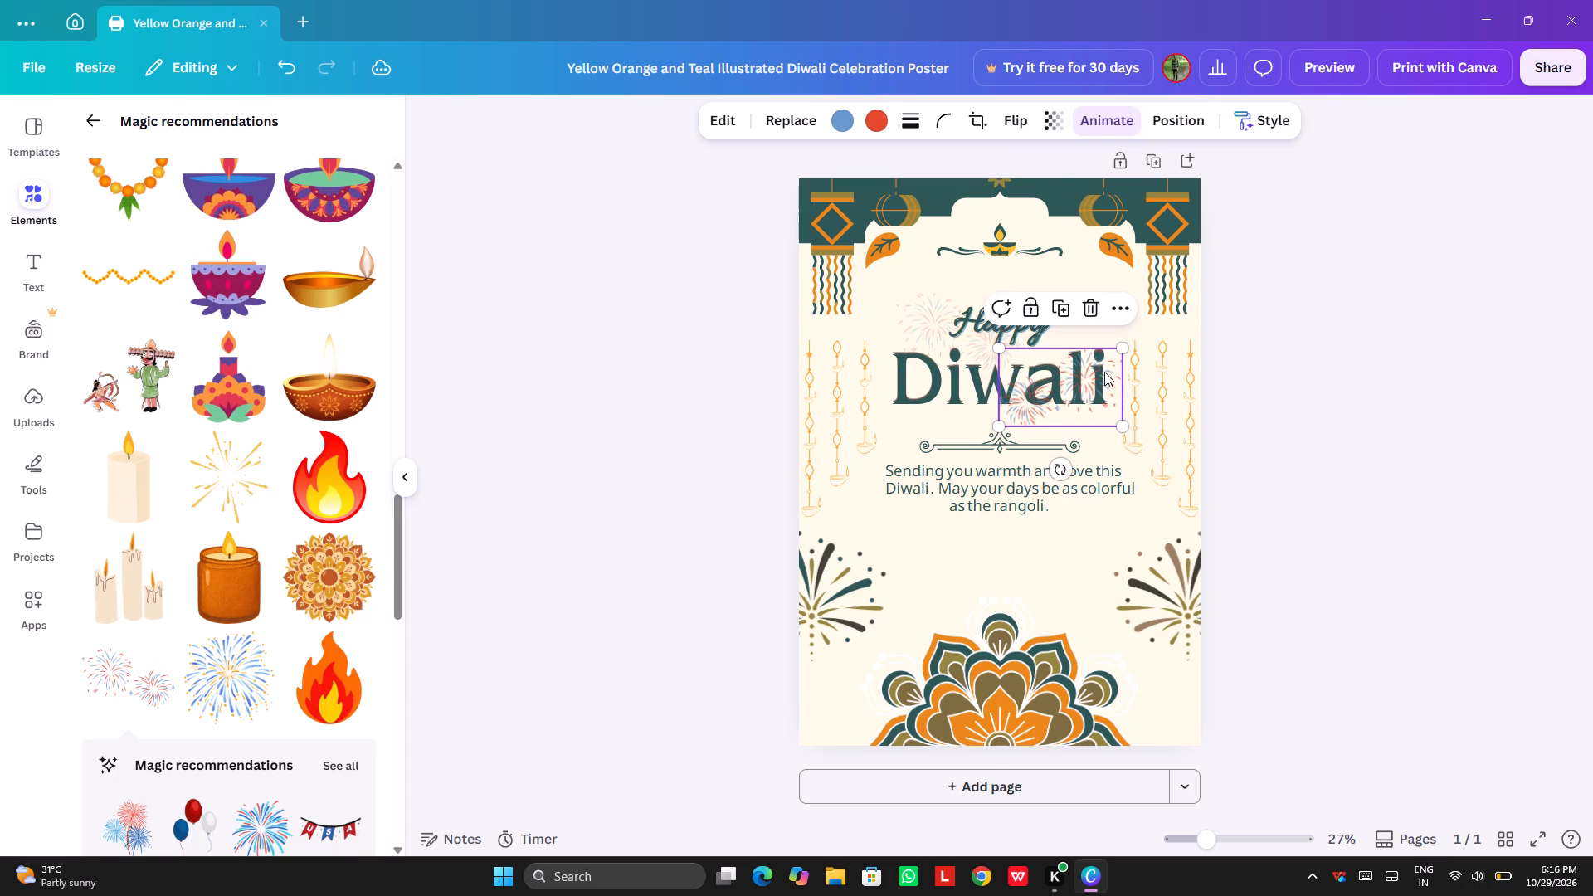
Set the transparency of the double fireworks over the right end of the word "Diwali" to 31.
left_click(1057, 129)
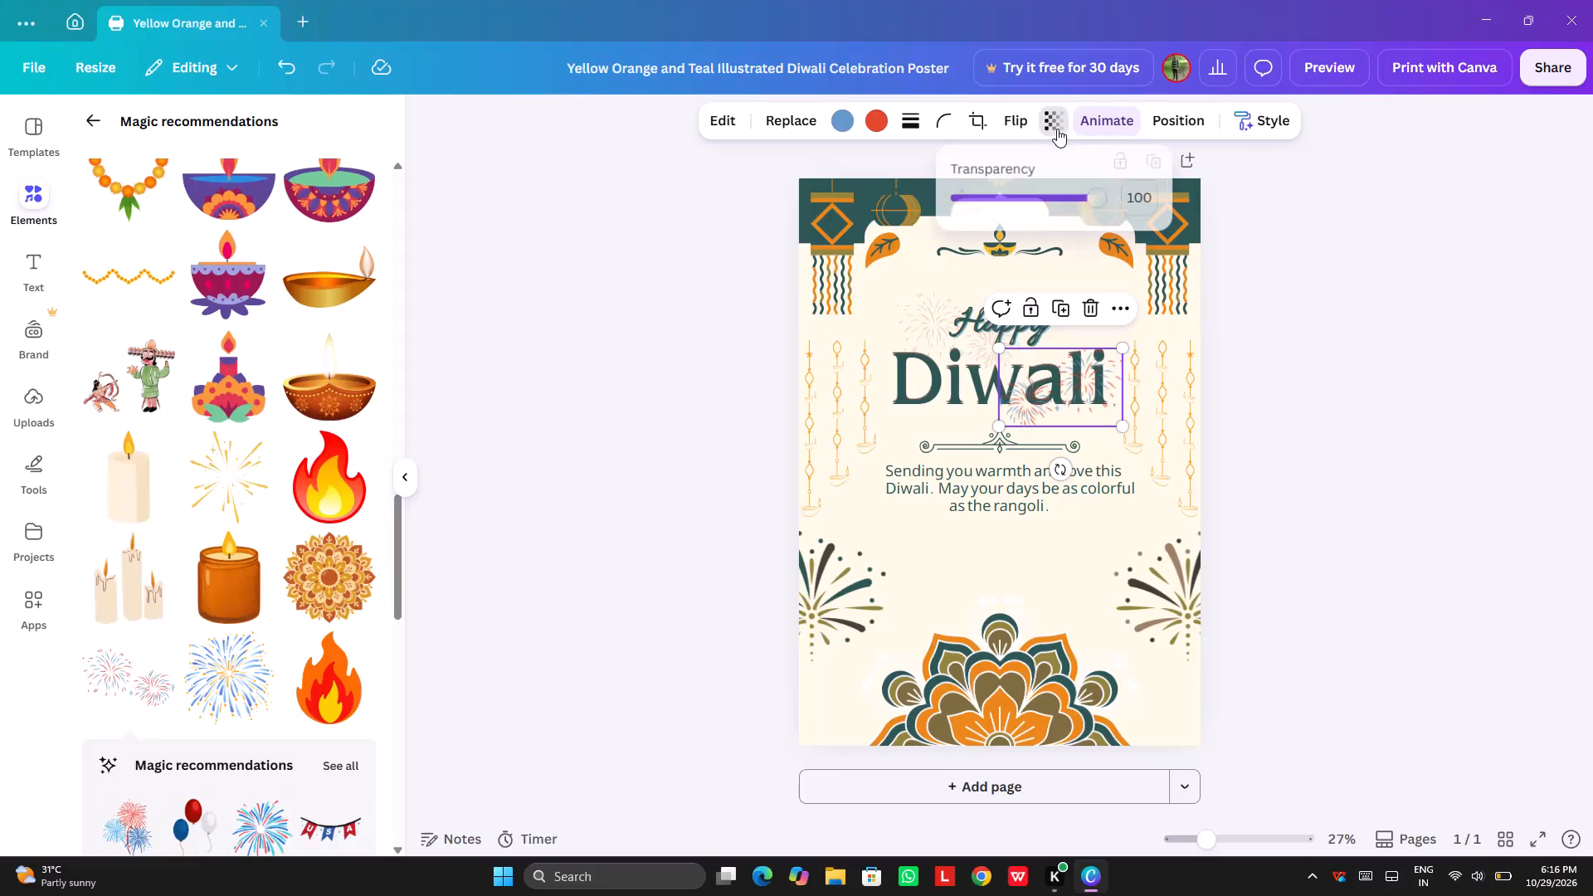
left_click(1041, 199)
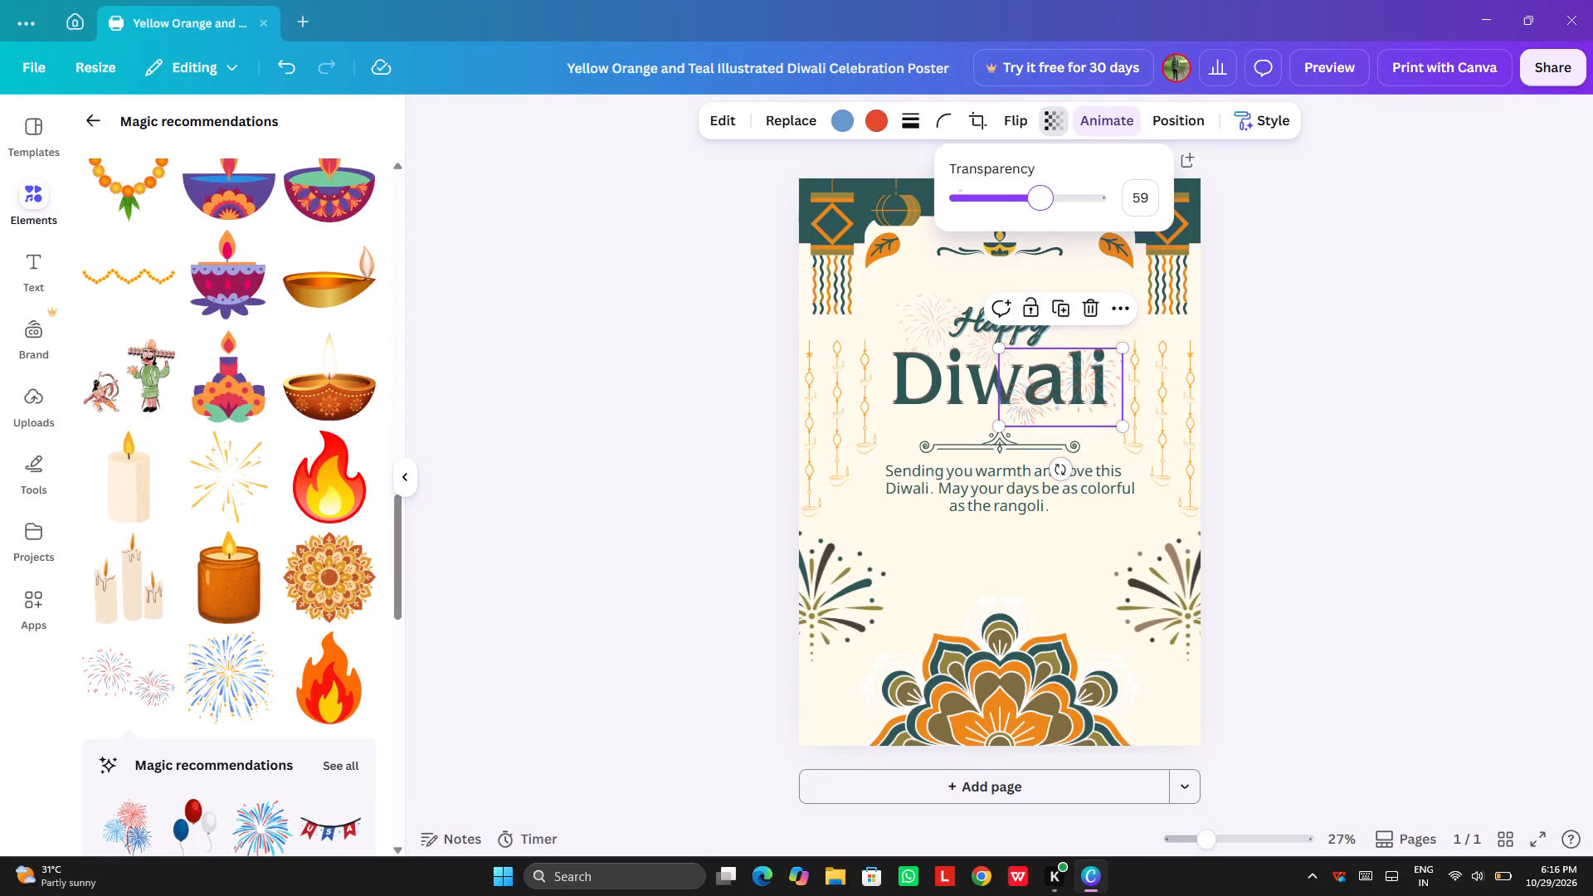
left_click_drag(1032, 200, 1019, 202)
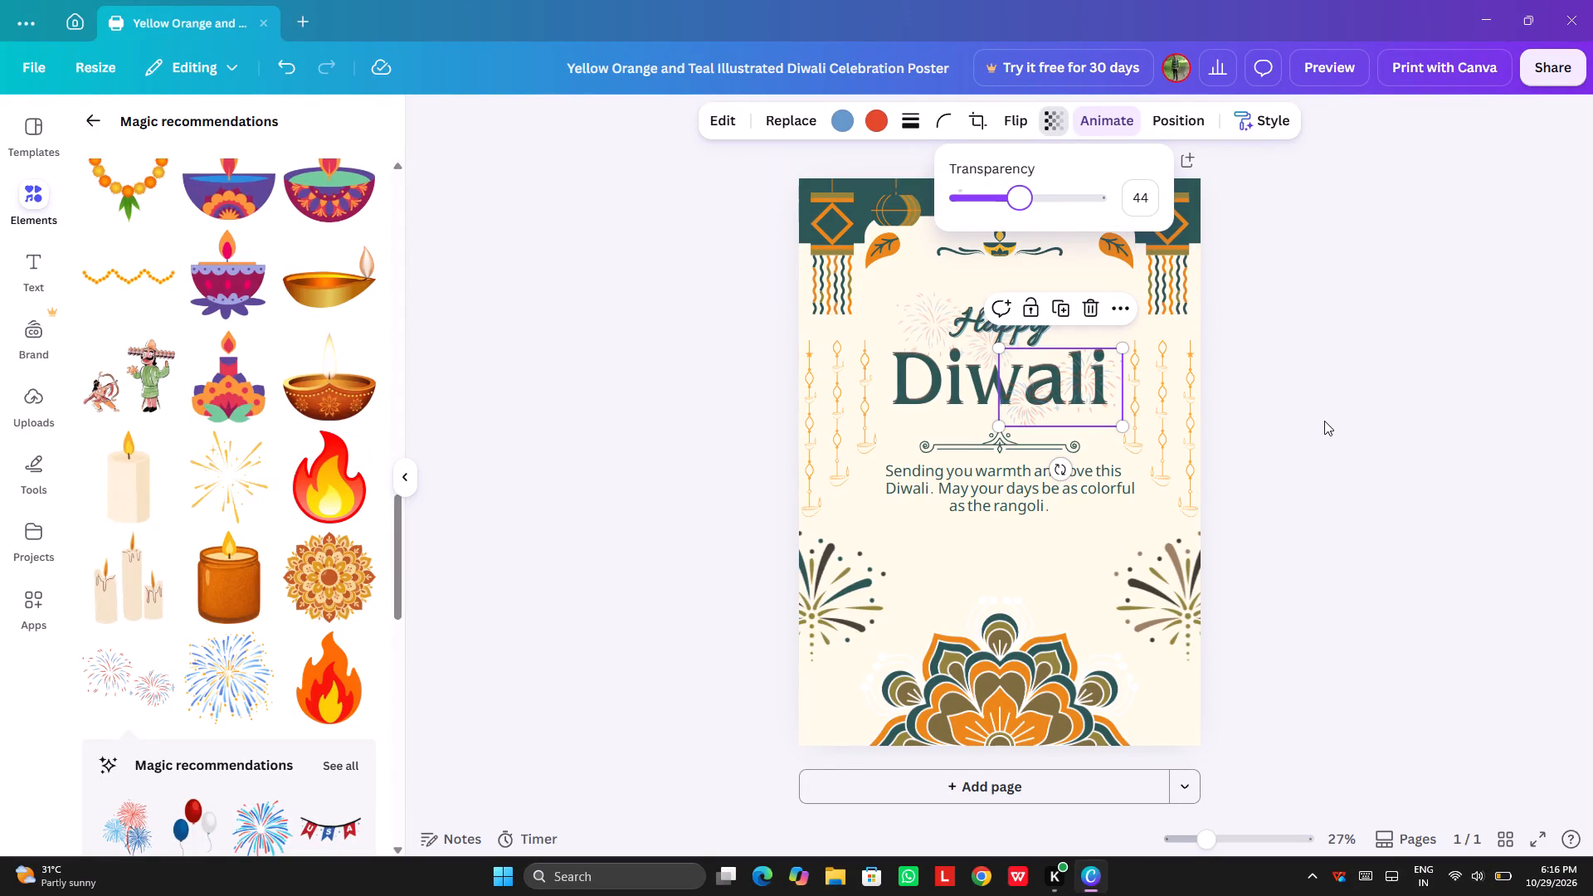
left_click(1324, 421)
left_click(1324, 421)
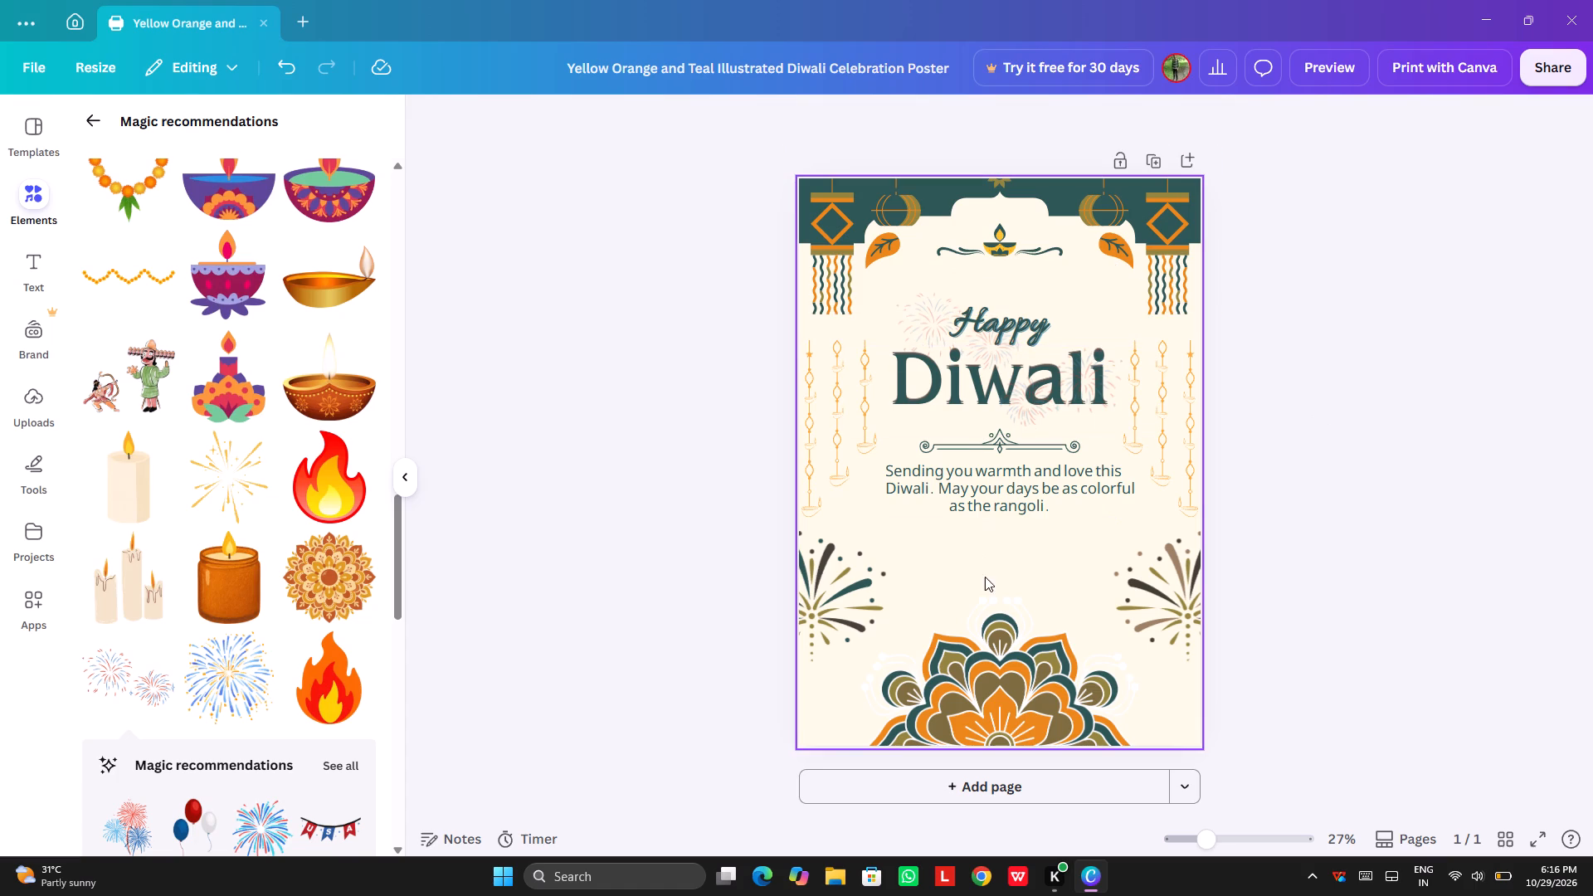
left_click(1060, 374)
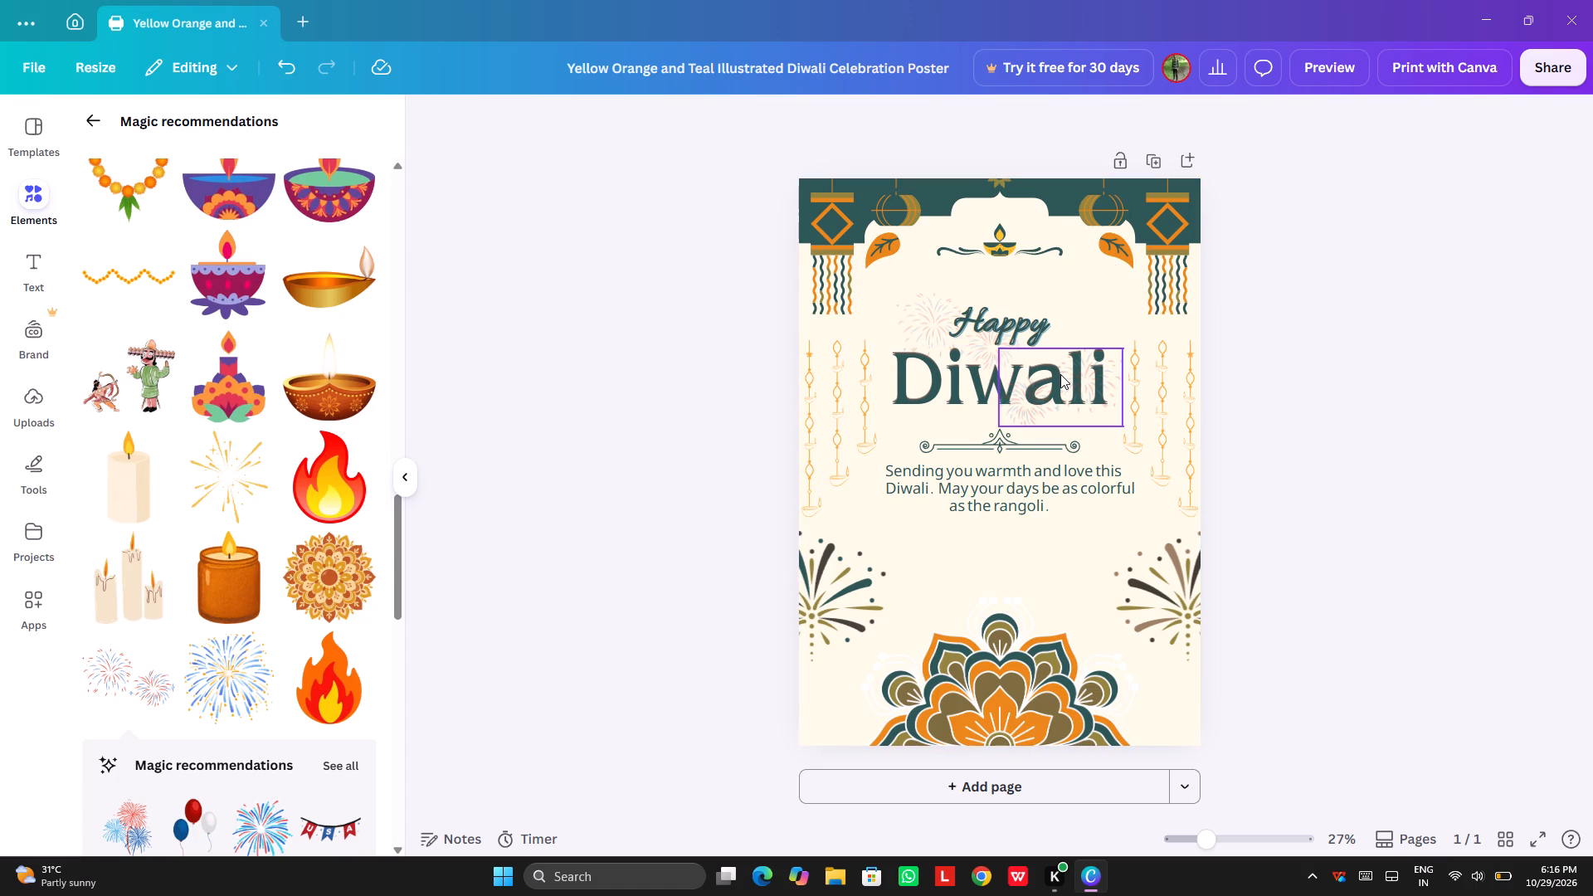
left_click(1057, 114)
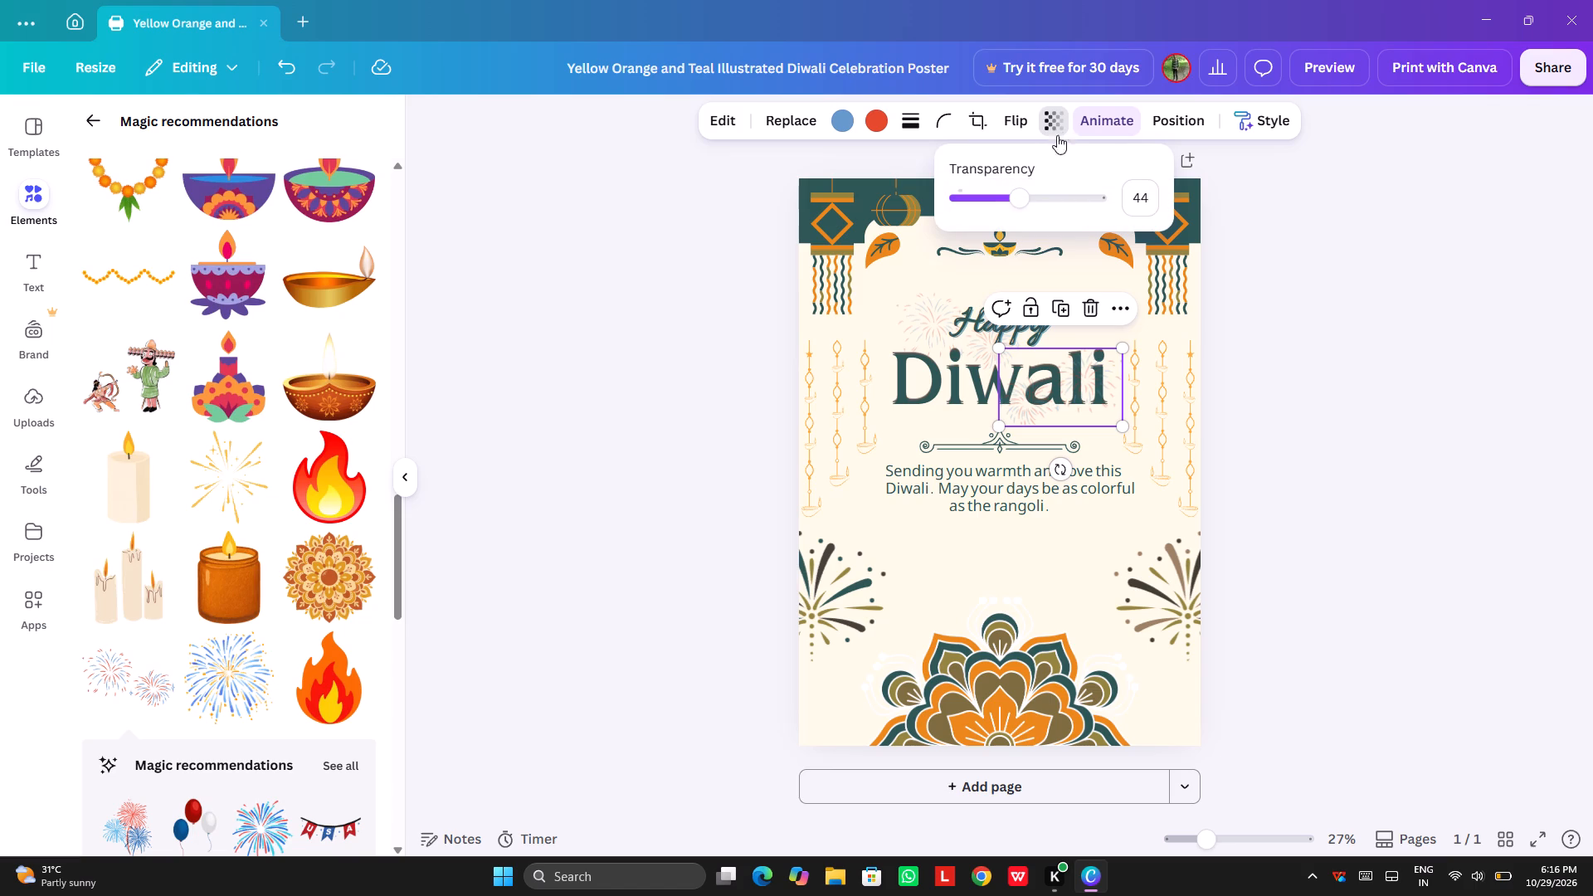
left_click(1001, 191)
left_click(1251, 374)
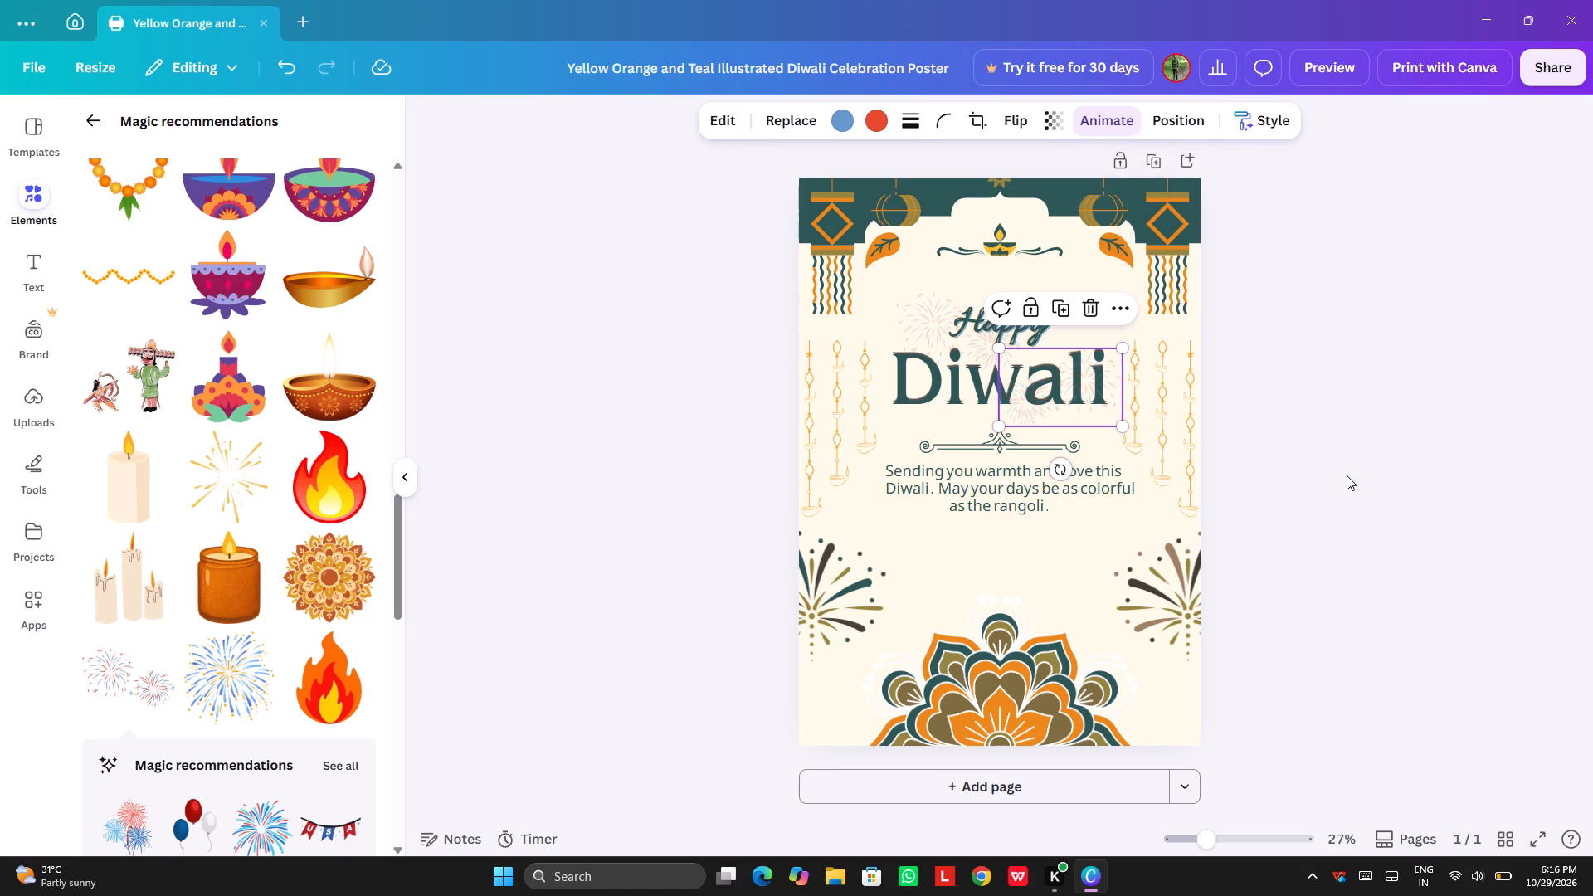
left_click(1347, 475)
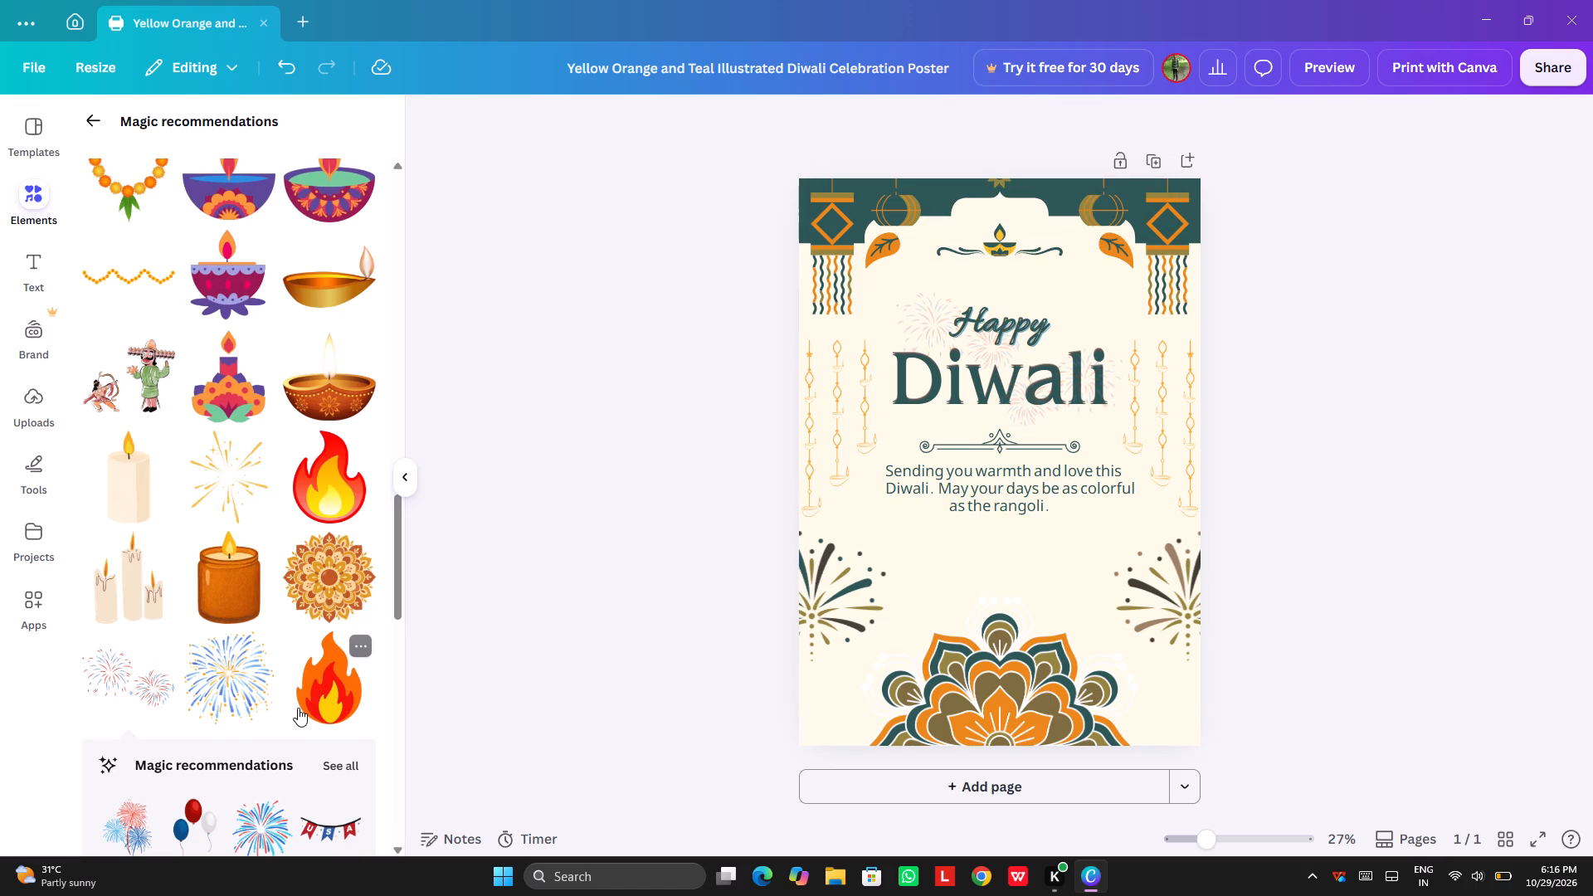
Look through the magic recommendations, recently used elements and frames for another decoration for the poster.
scroll(298, 708, "down", 4)
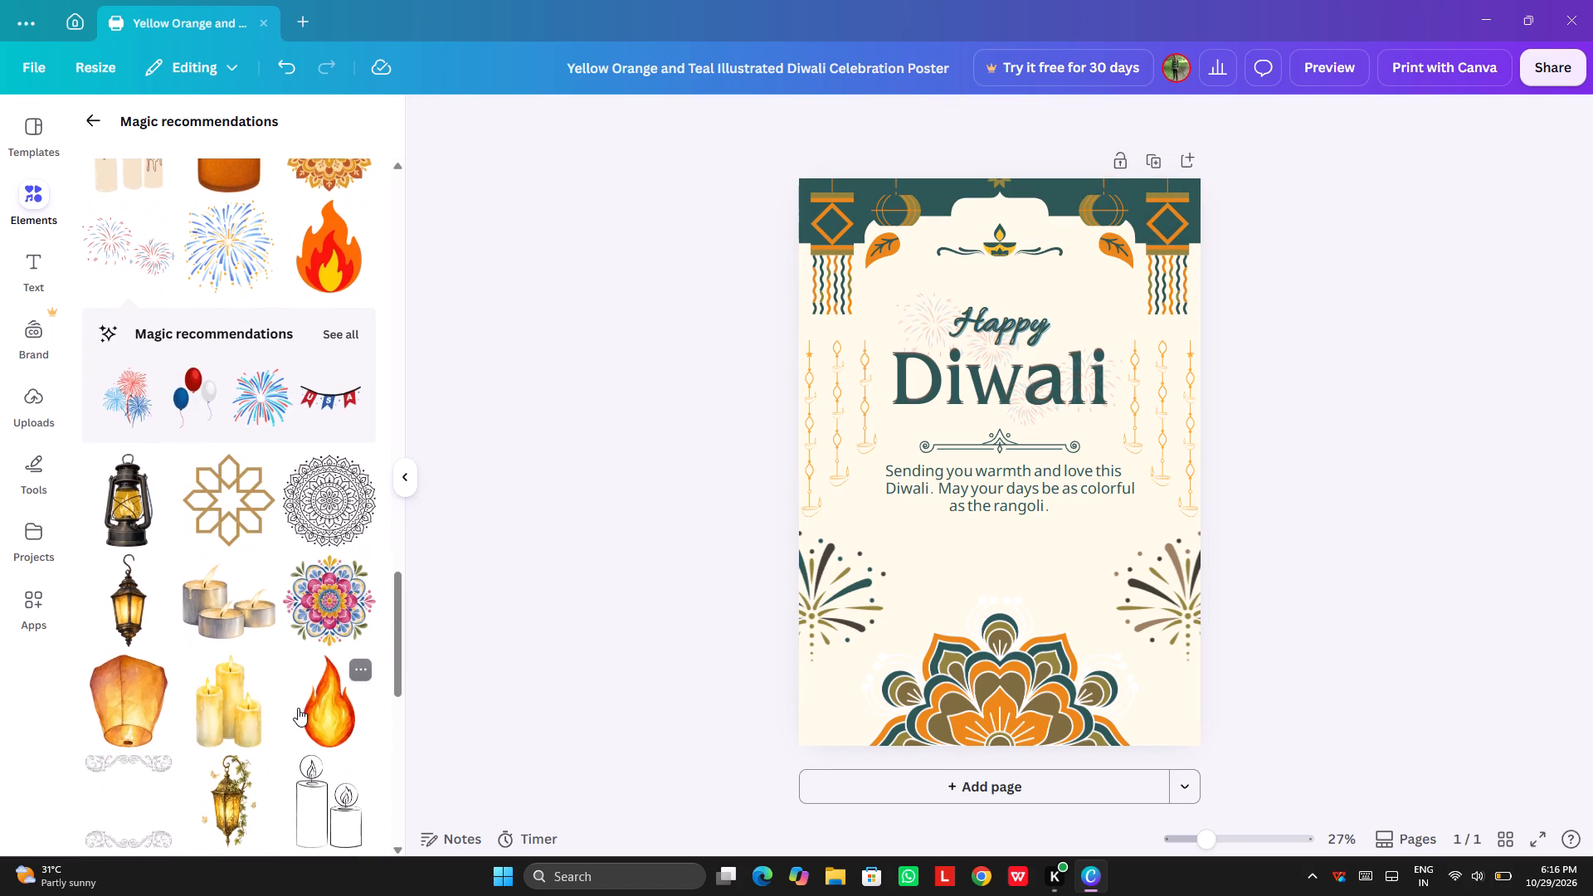
scroll(298, 708, "down", 3)
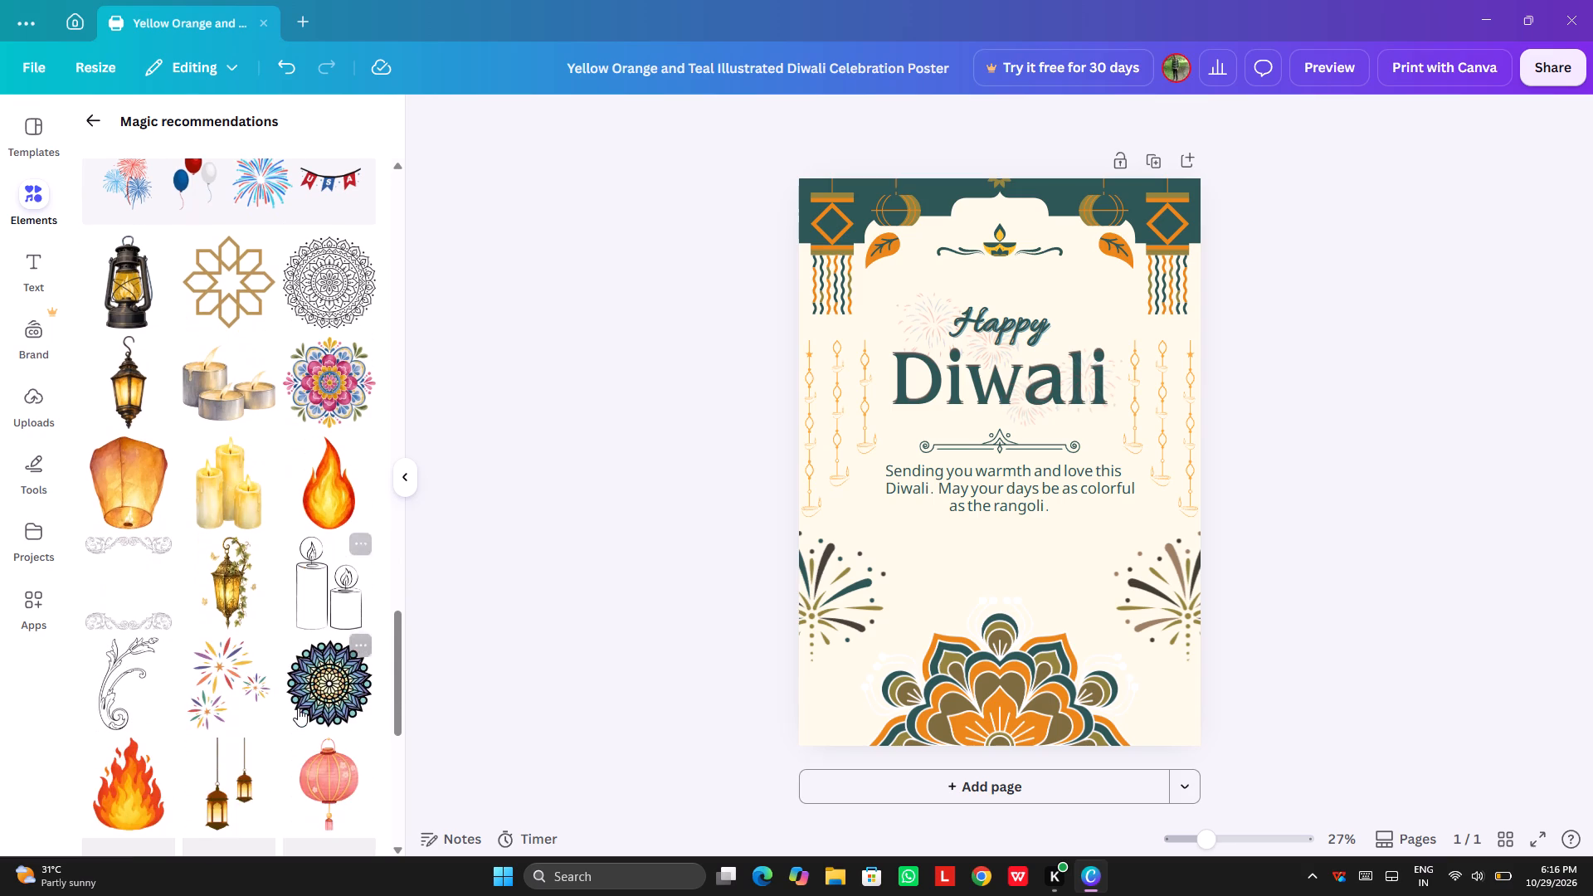
scroll(298, 708, "down", 3)
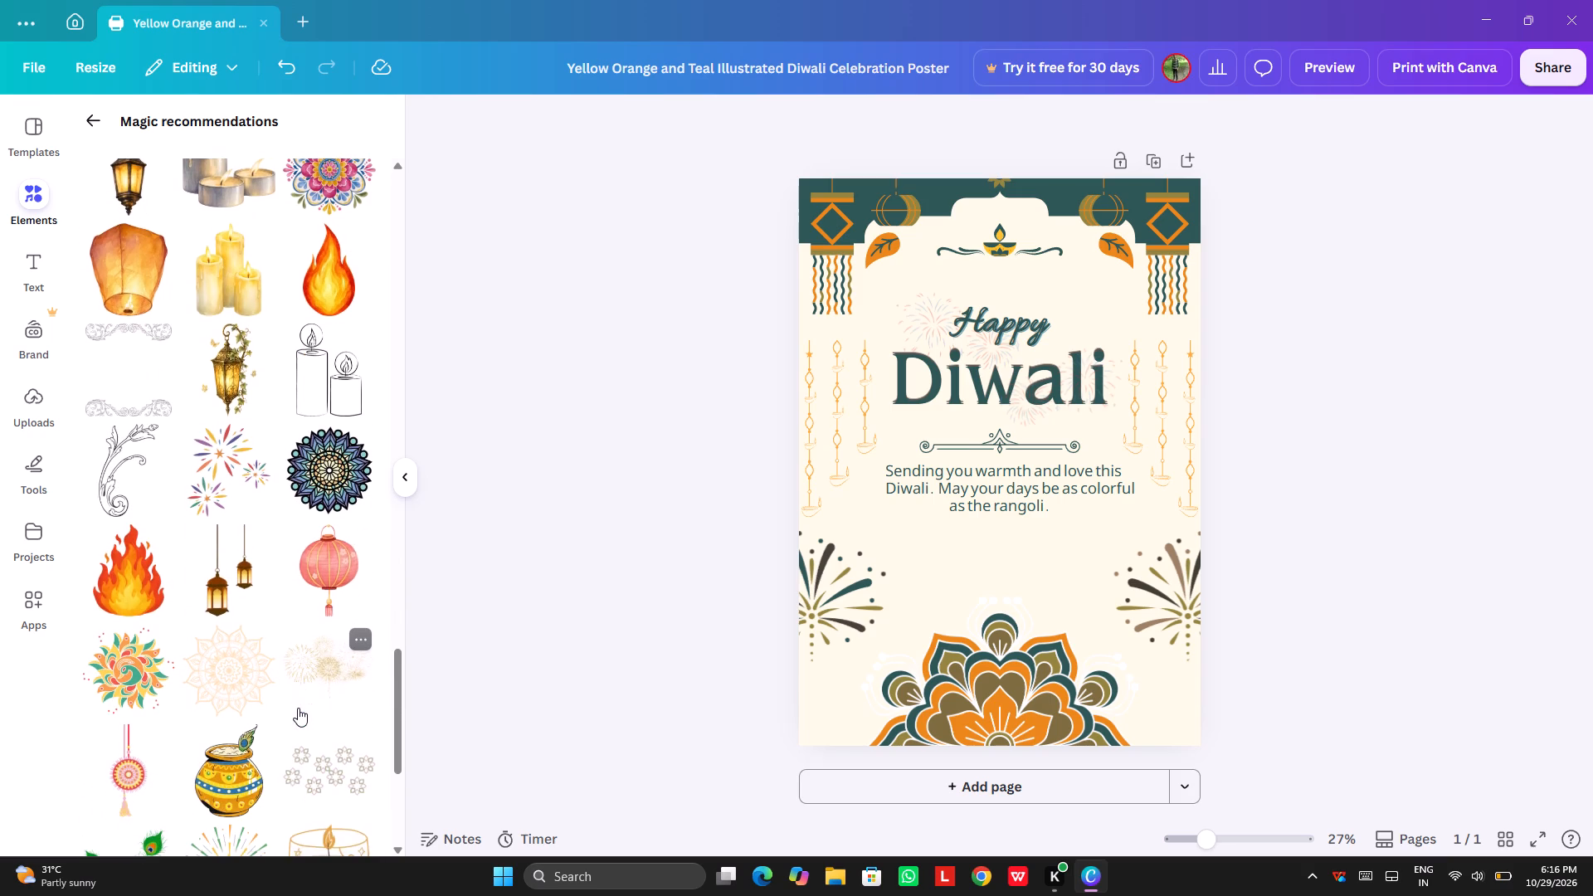
scroll(298, 708, "down", 3)
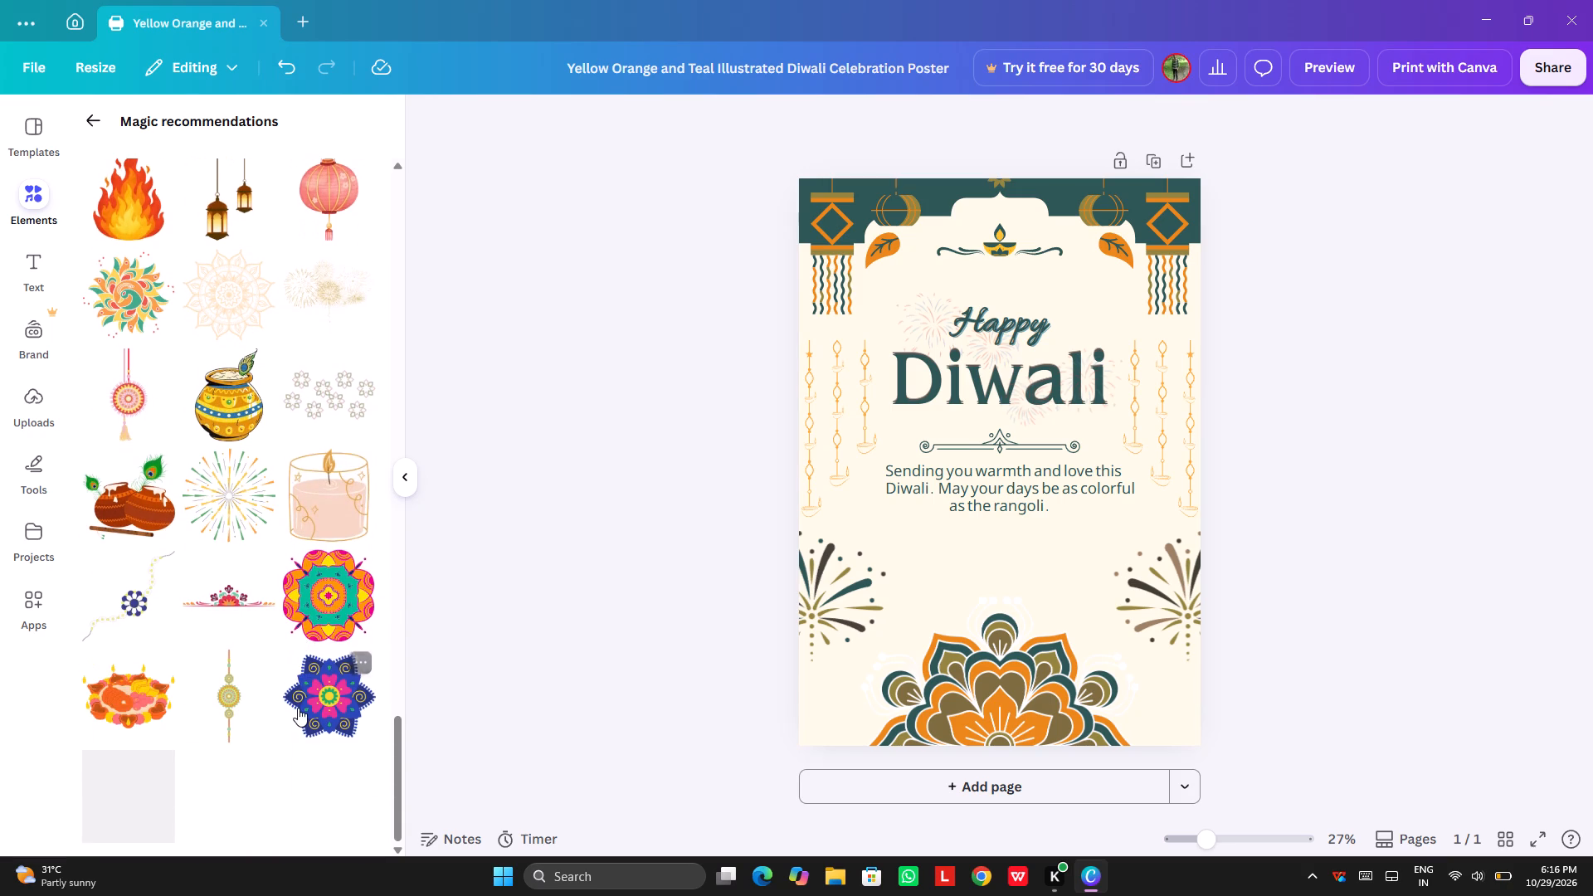
scroll(298, 708, "down", 1)
scroll(298, 708, "up", 6)
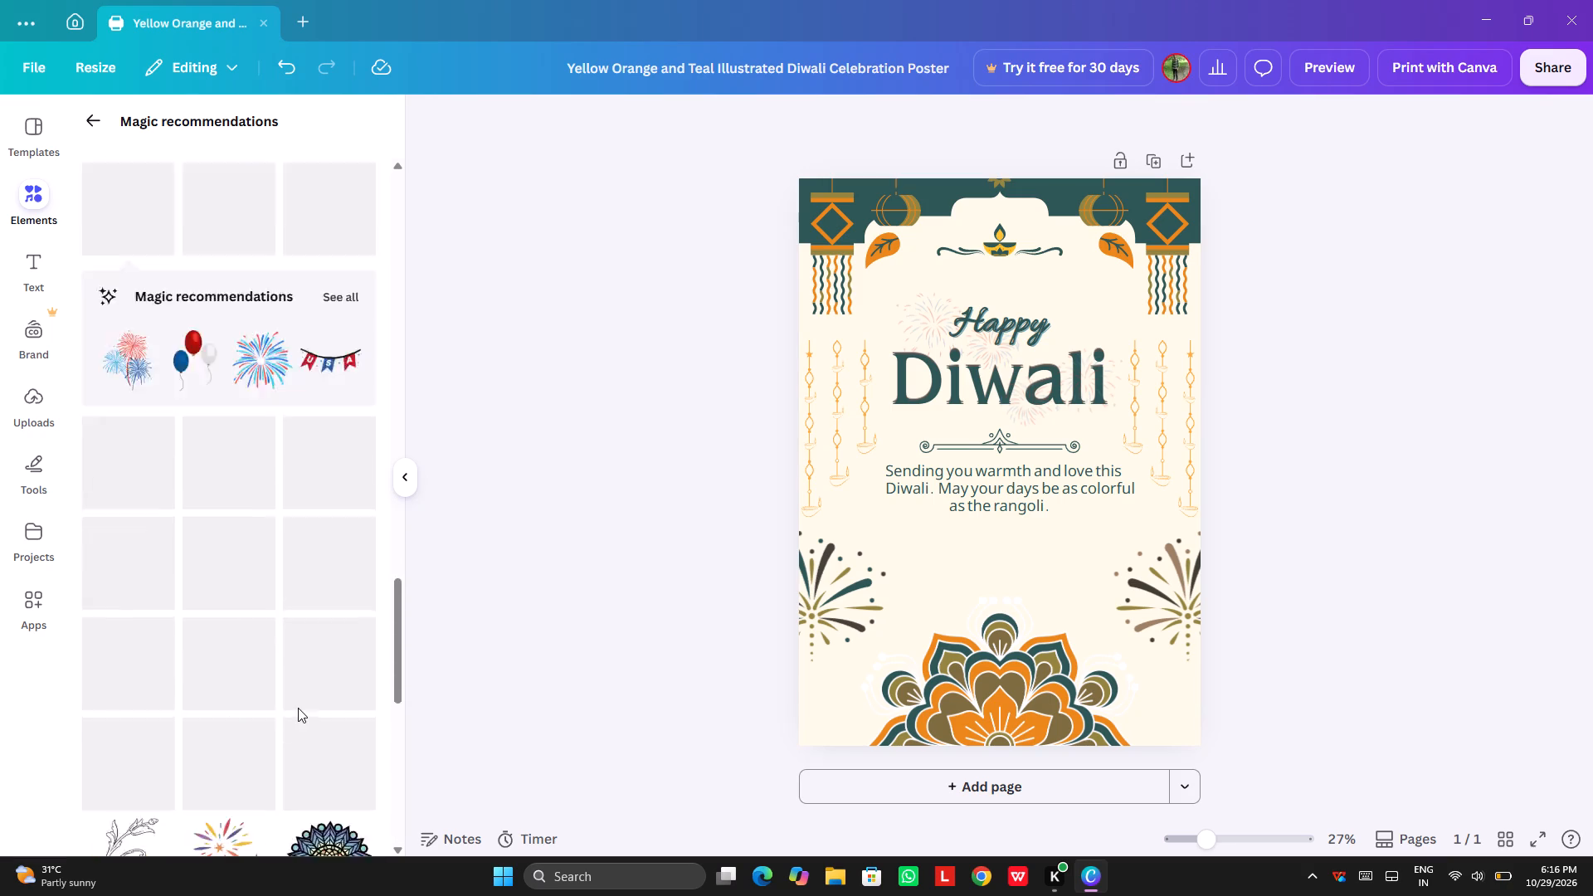
scroll(298, 708, "up", 1)
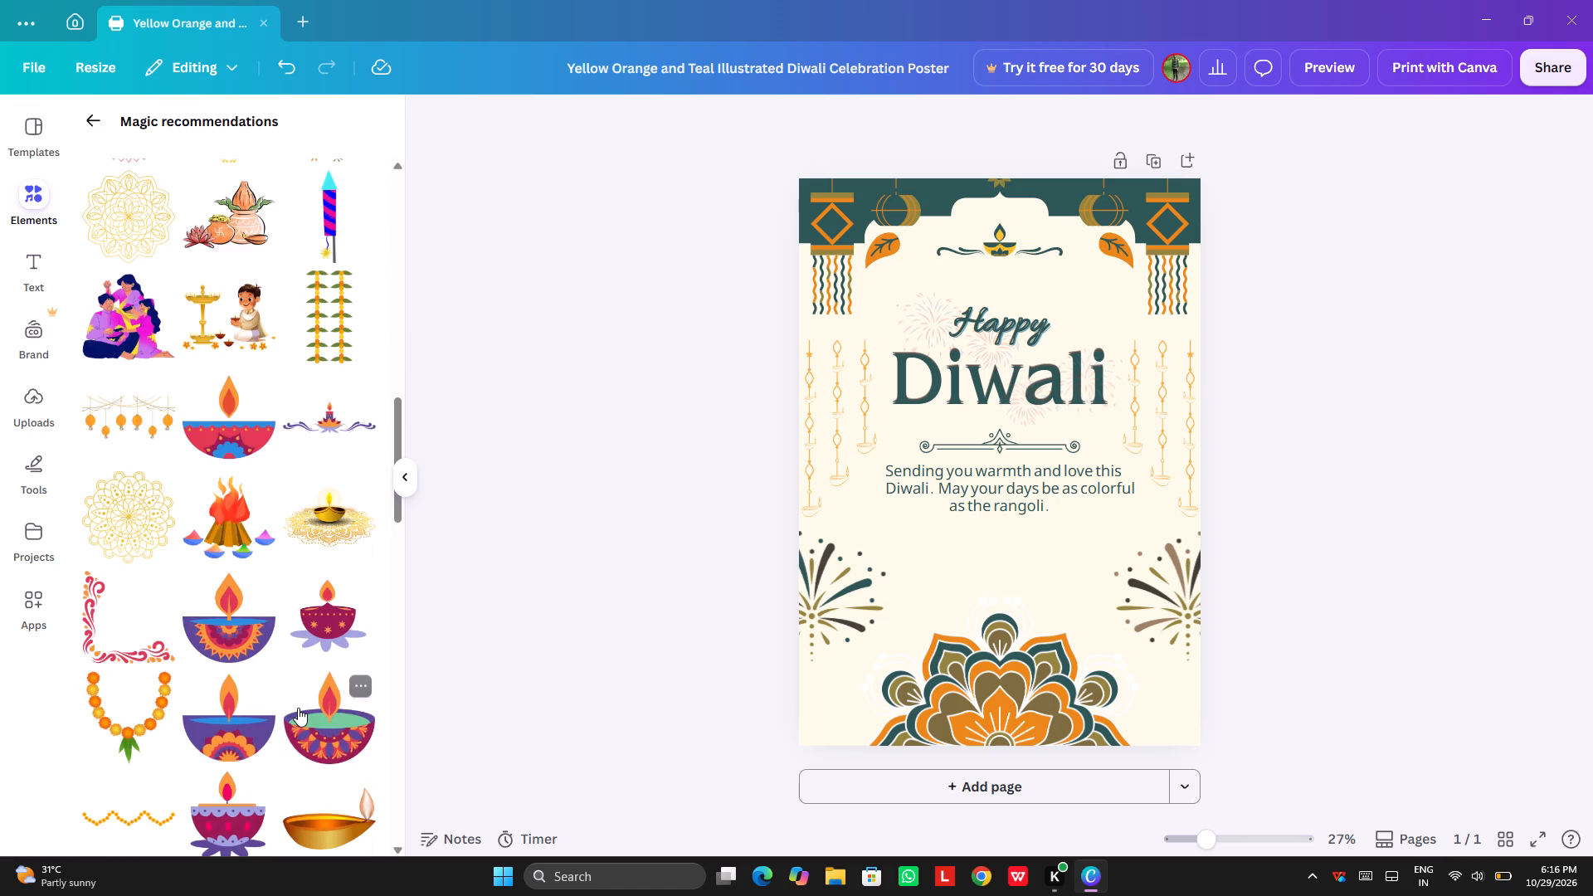
scroll(298, 708, "down", 4)
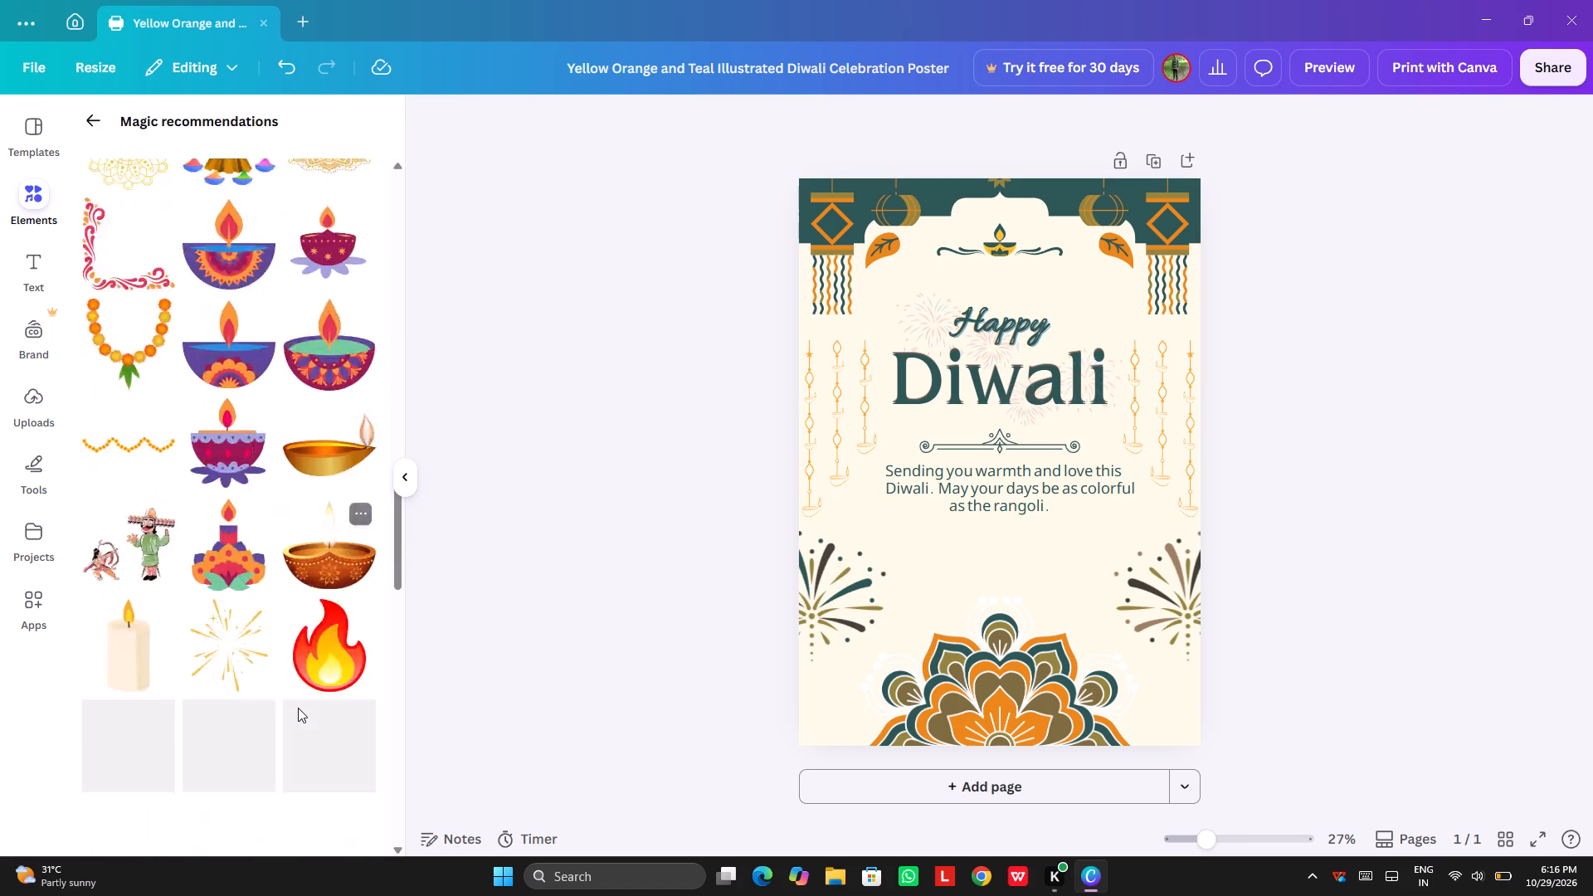
scroll(298, 708, "down", 2)
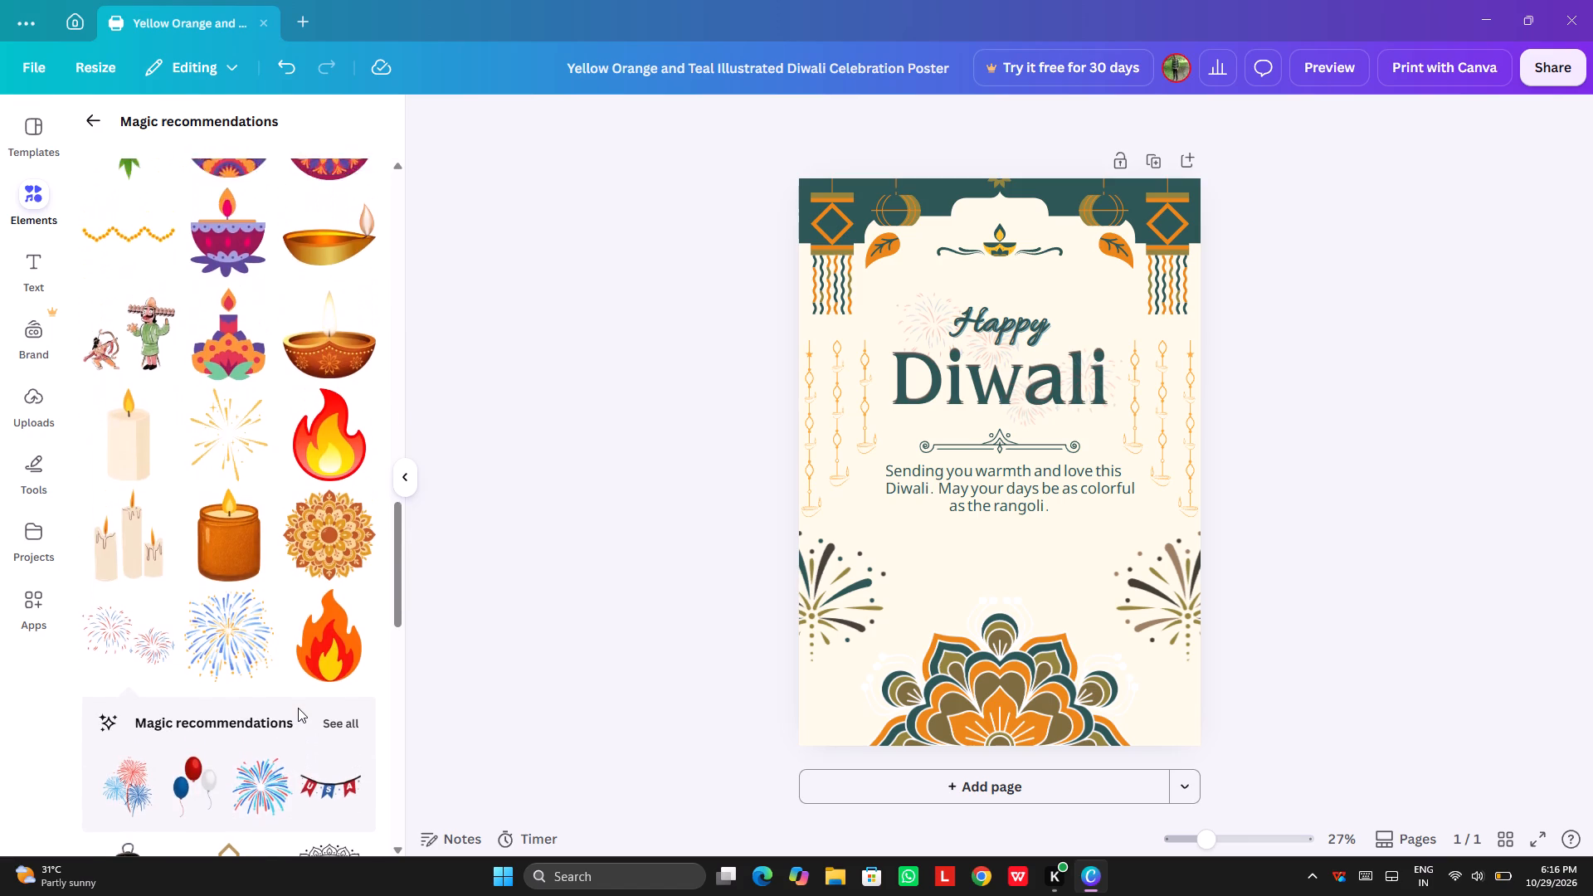
scroll(298, 708, "down", 3)
scroll(298, 708, "up", 5)
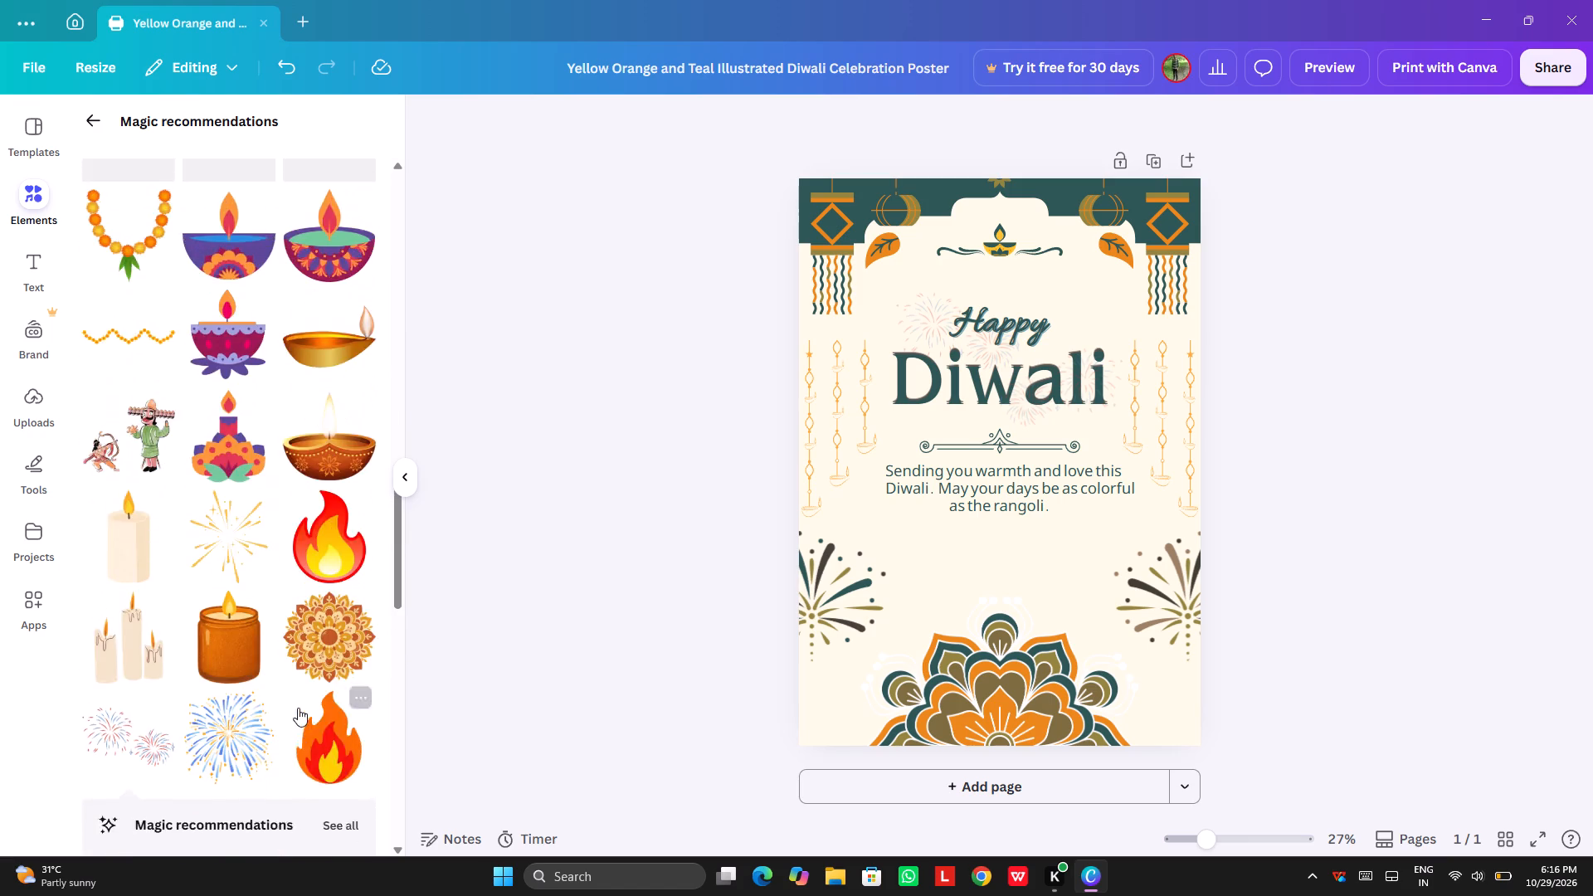
scroll(298, 708, "up", 4)
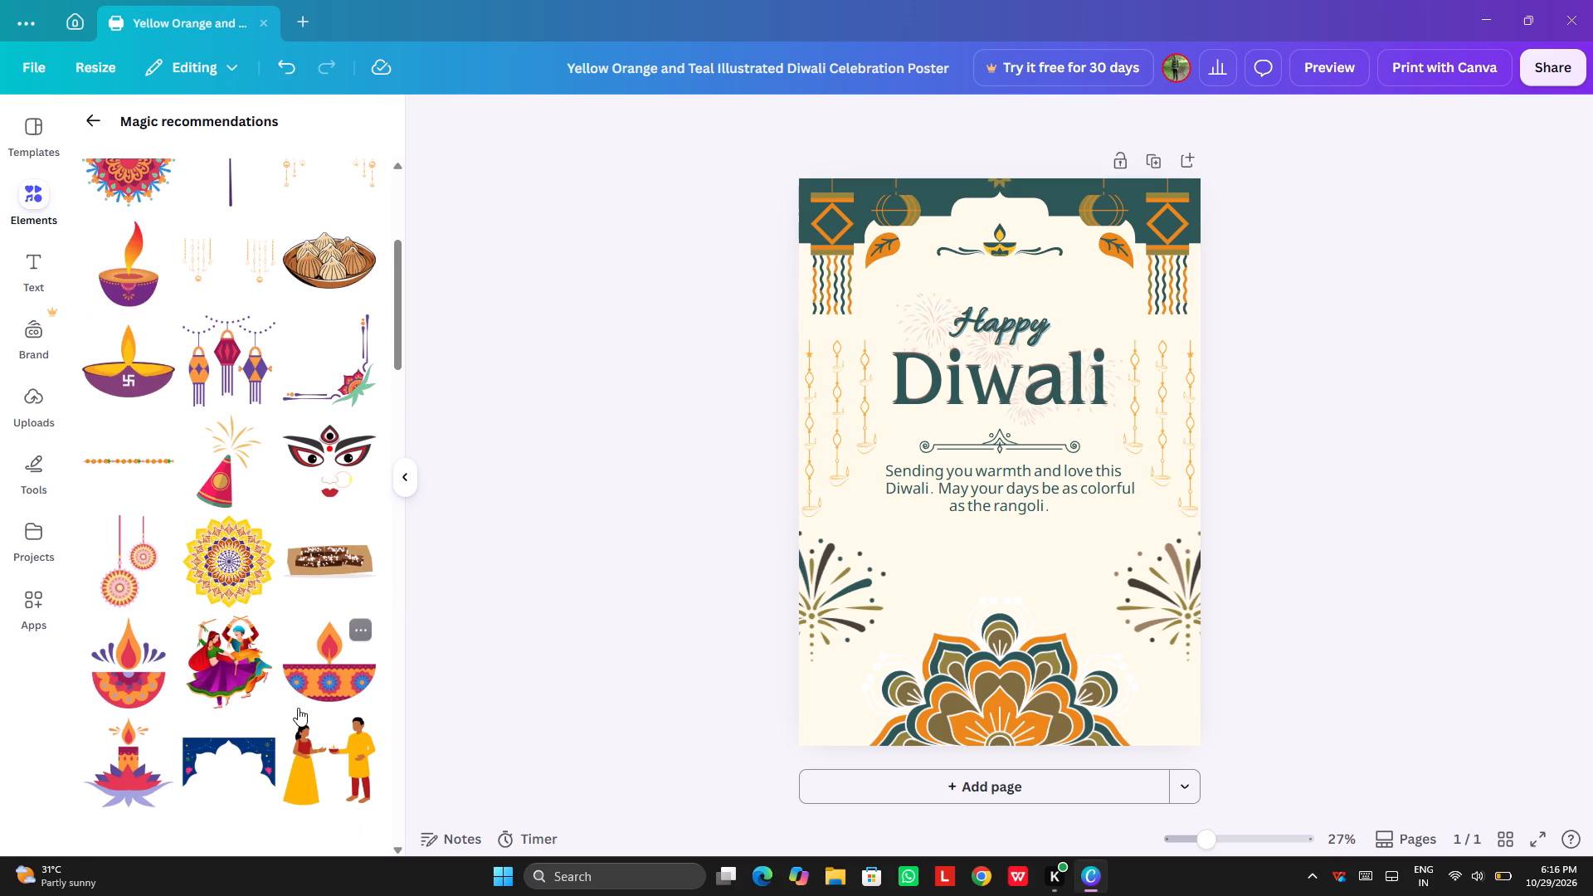
scroll(298, 708, "up", 4)
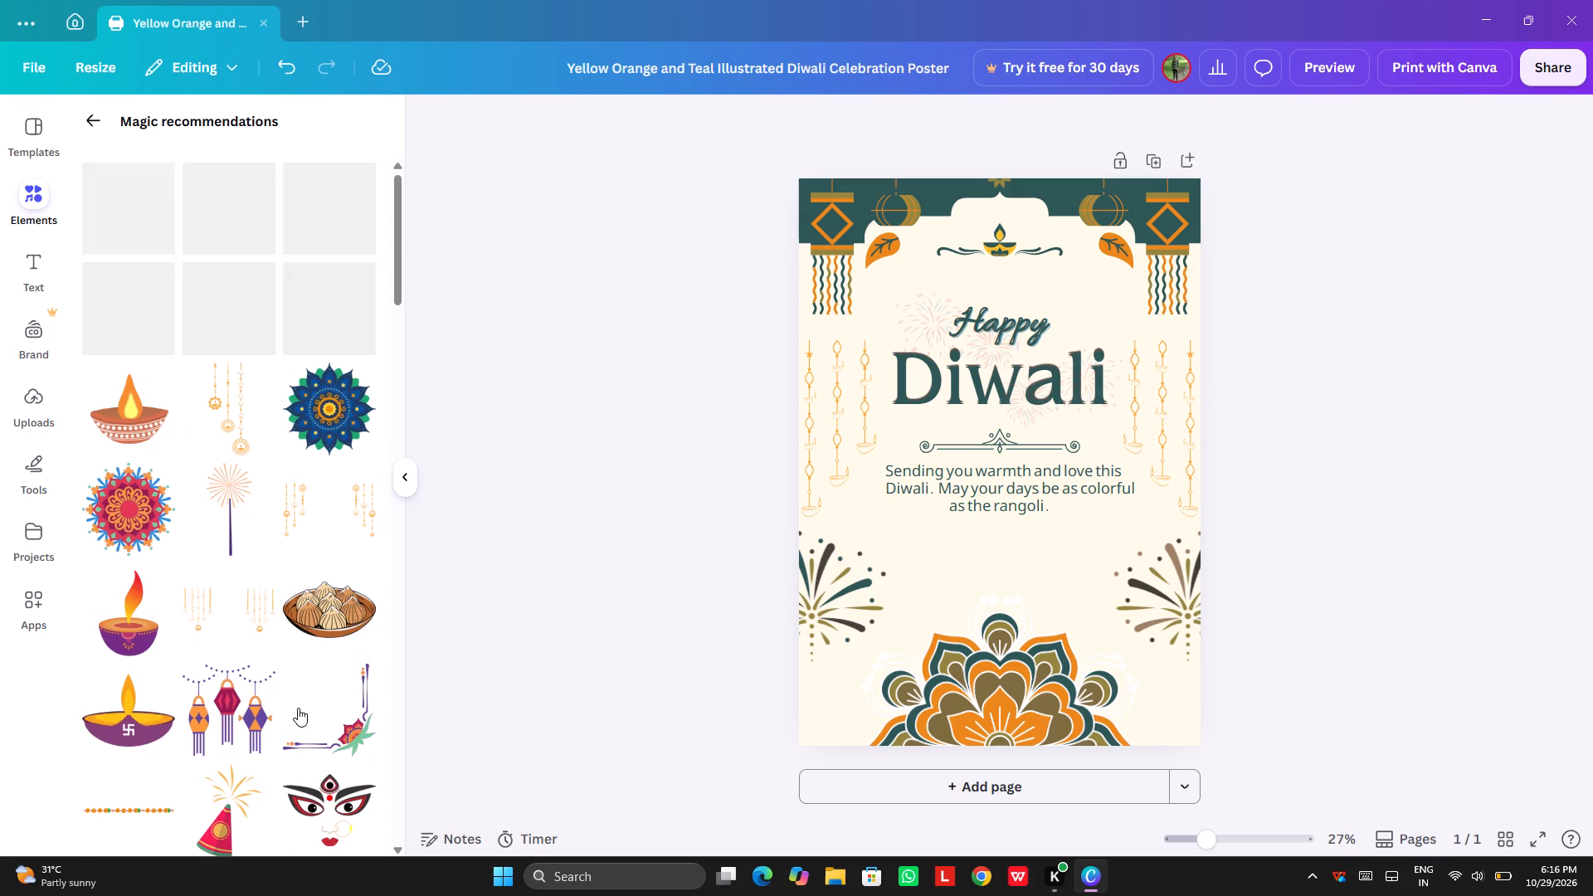
left_click(95, 126)
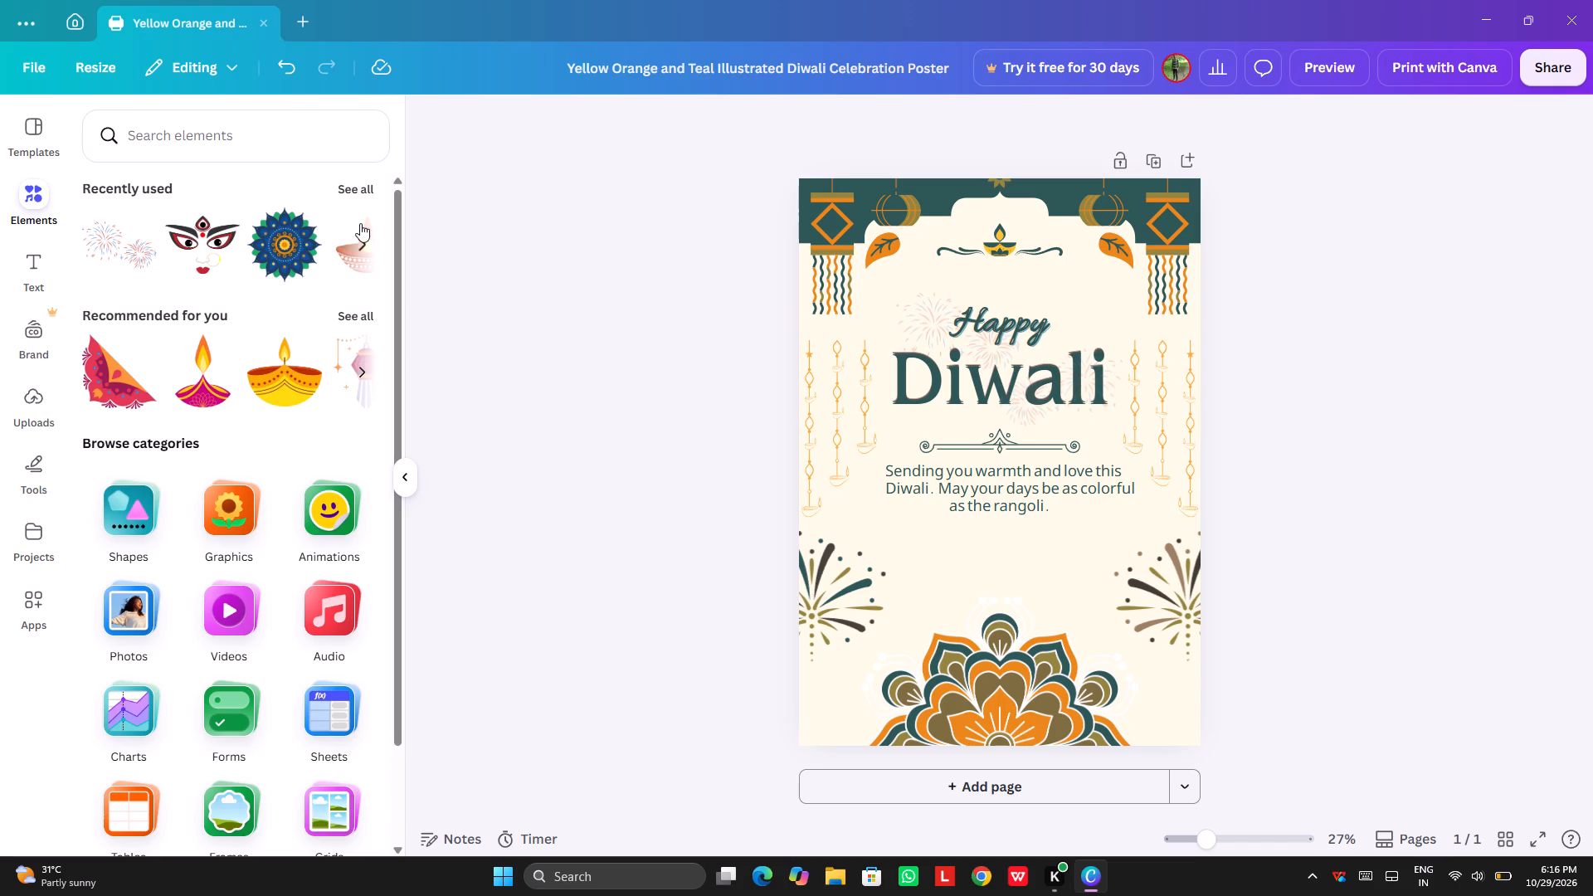
left_click(359, 188)
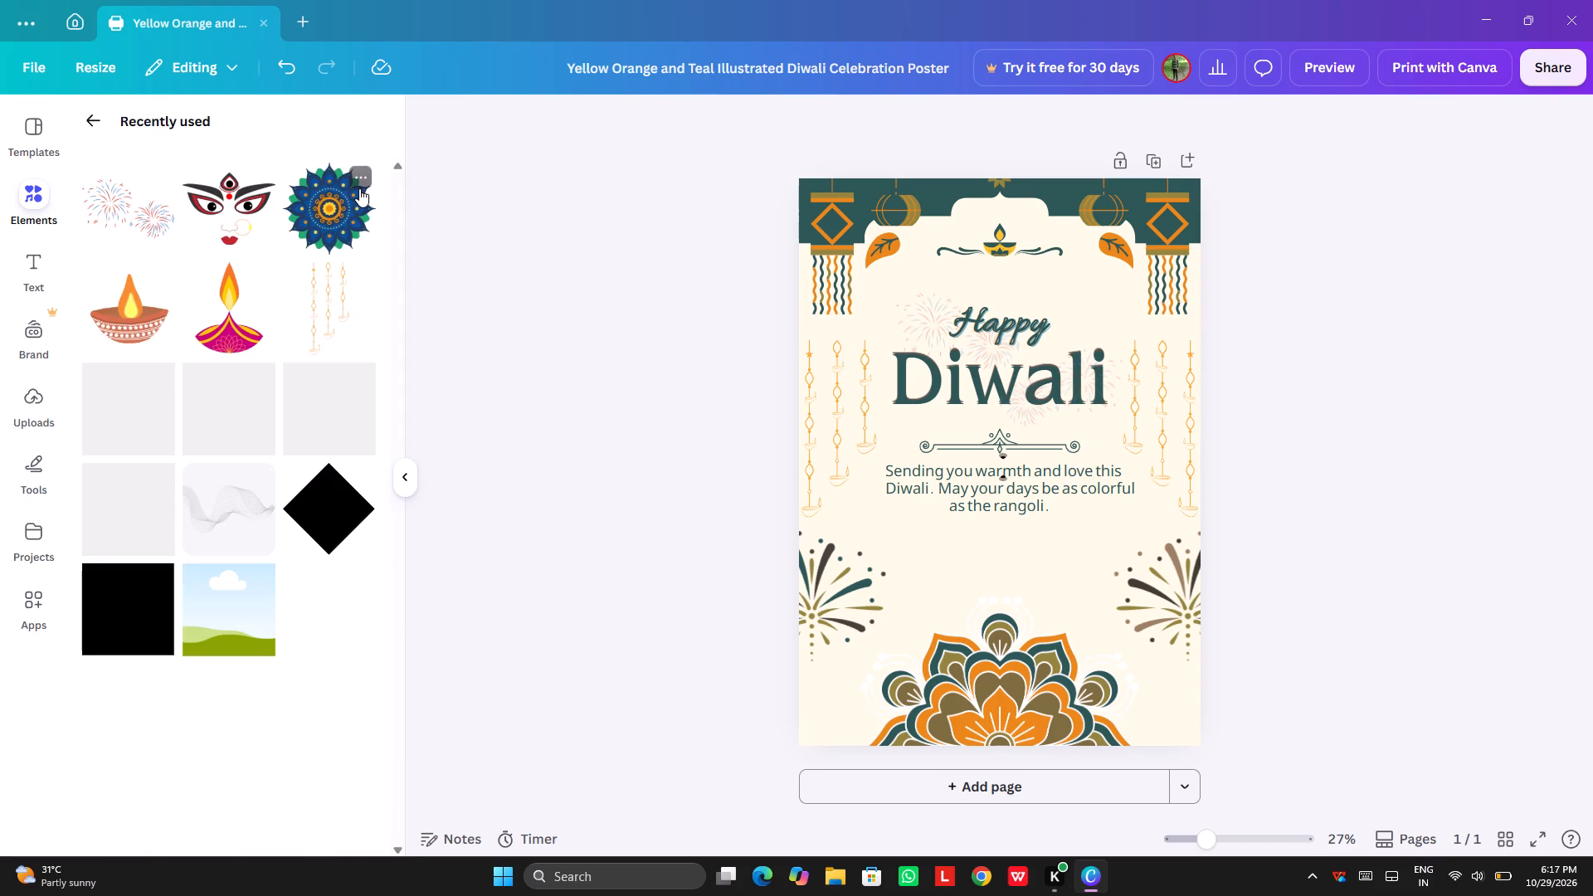
left_click(92, 117)
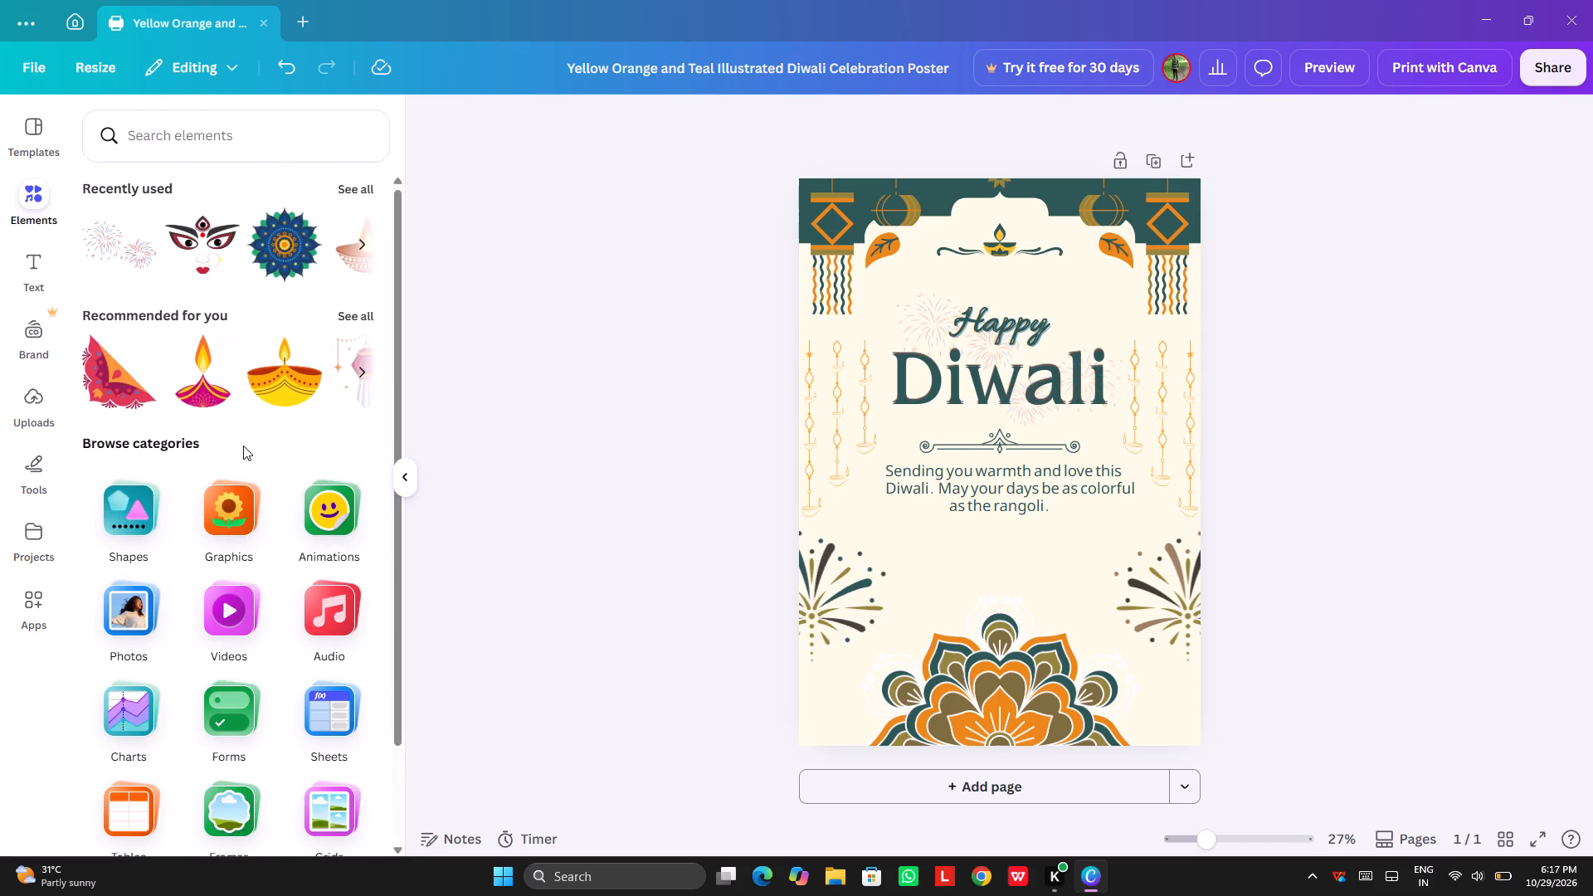
scroll(243, 446, "down", 3)
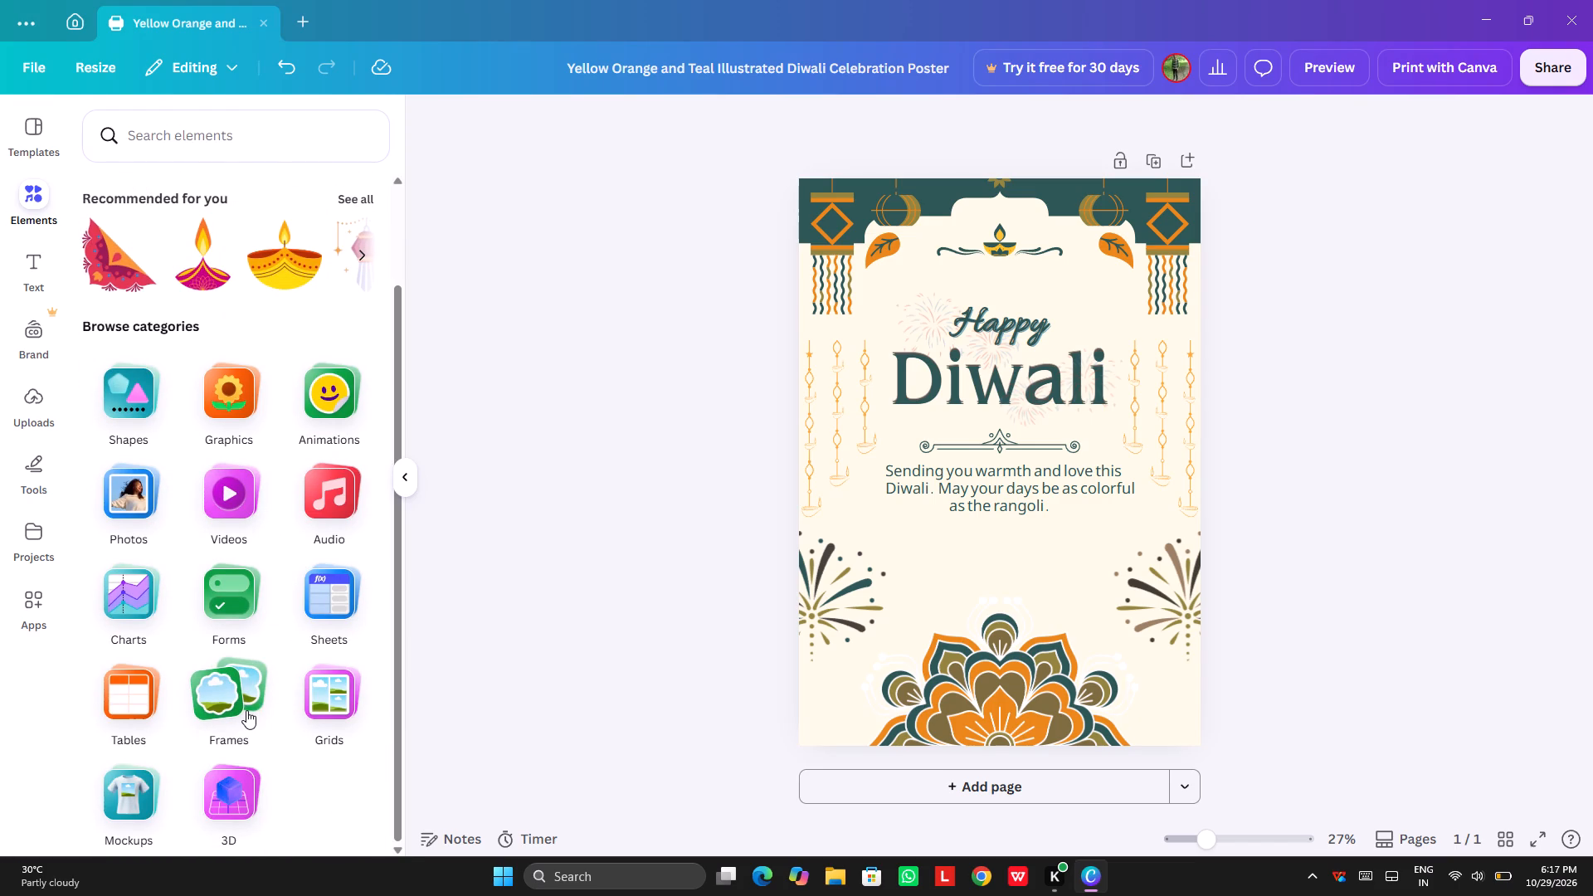
left_click(246, 710)
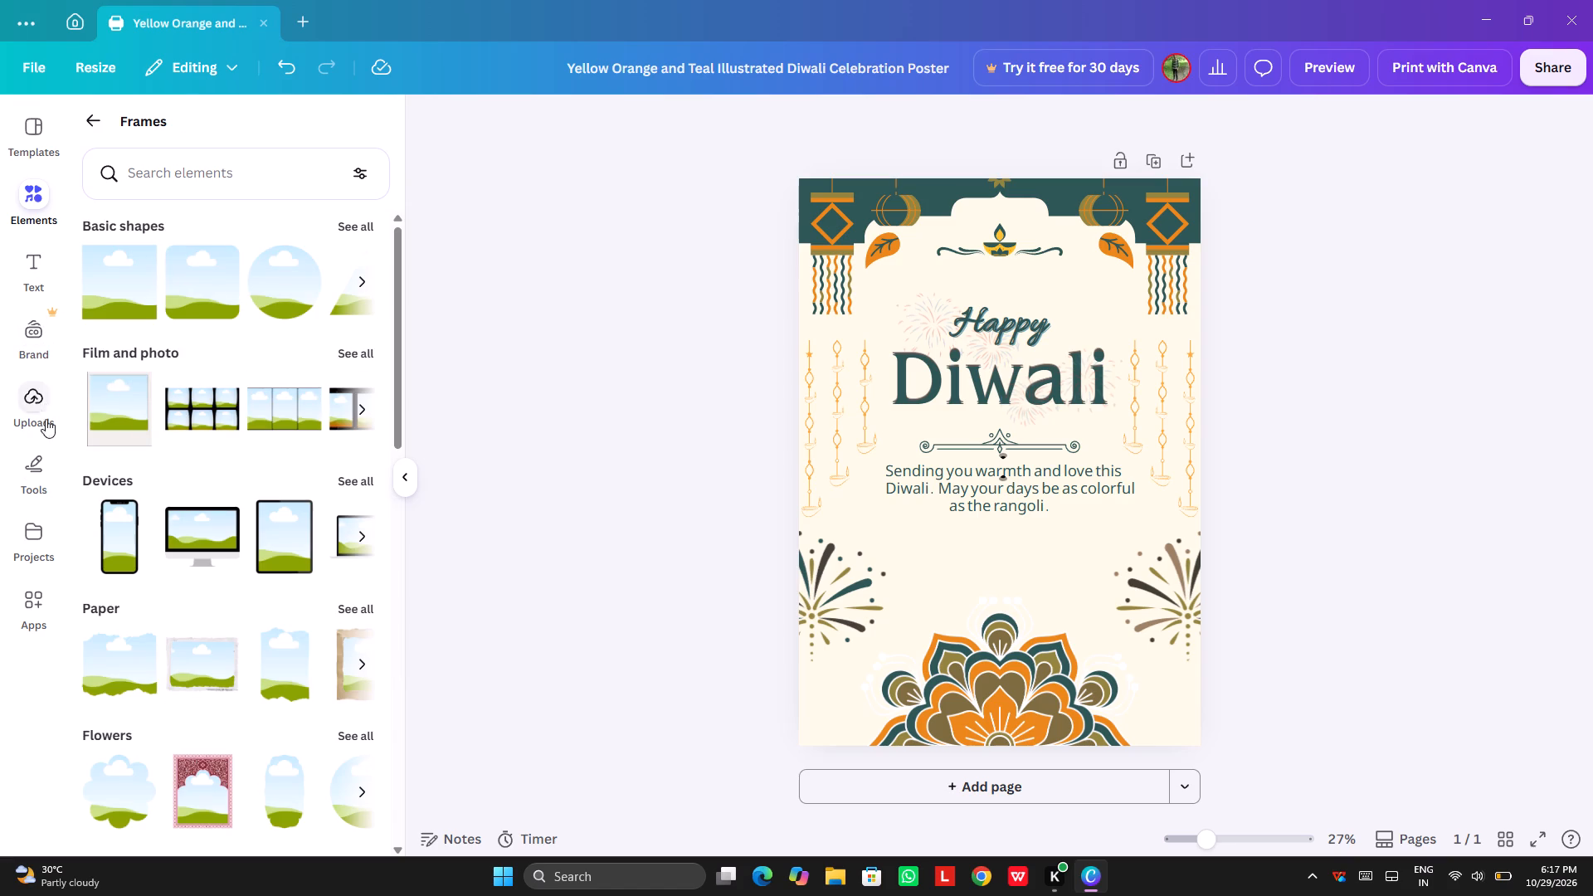
Draw a freehand scribble with the red marker below the greeting message, running down over the rangoli.
left_click(48, 467)
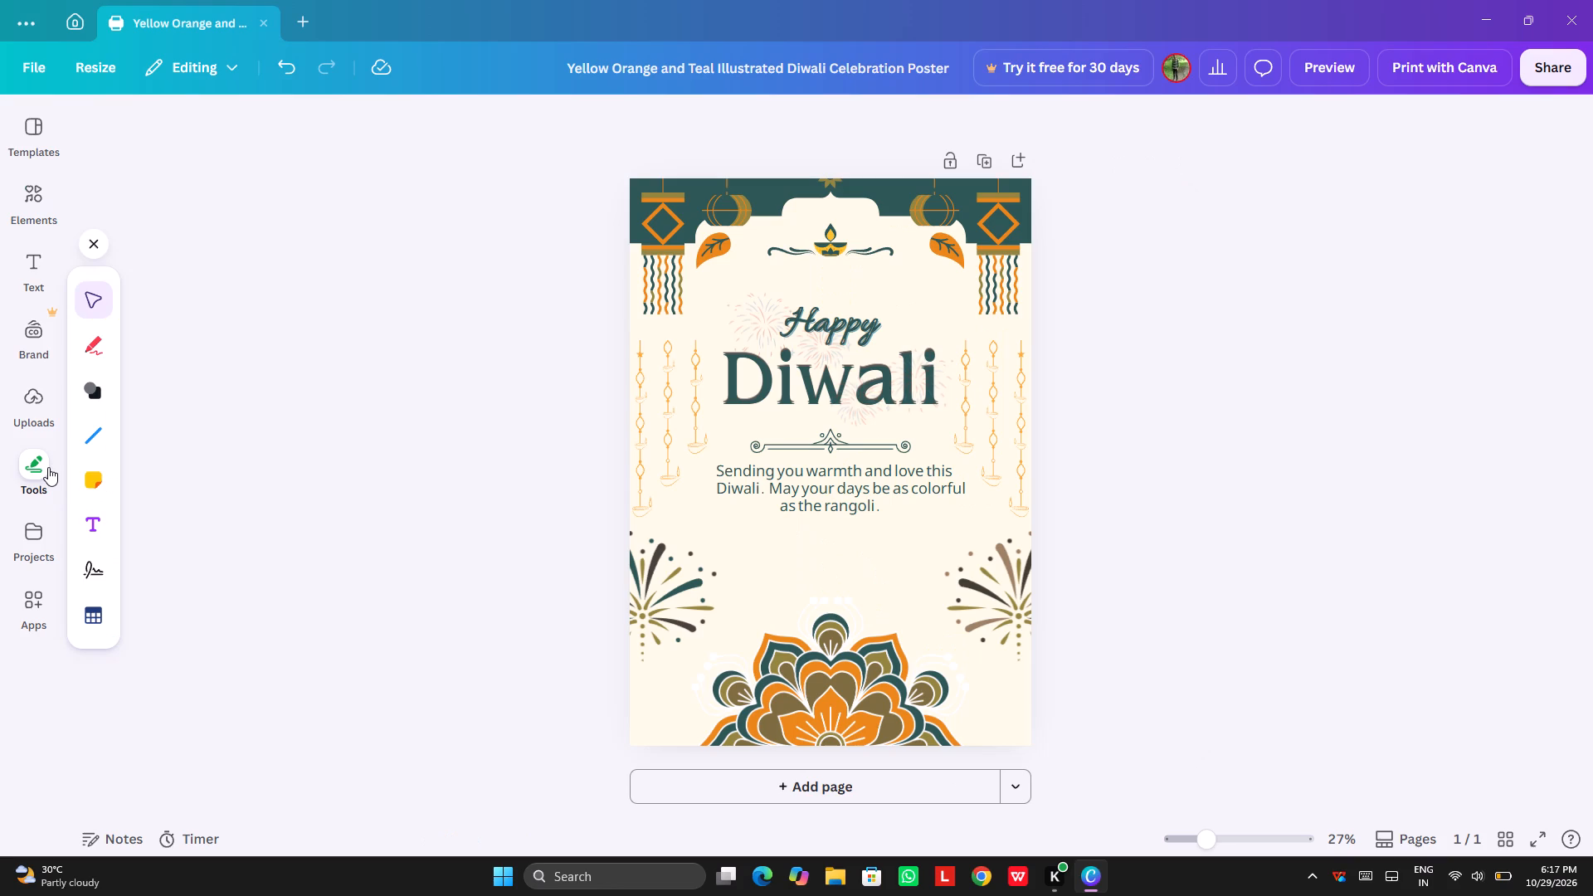
left_click(100, 358)
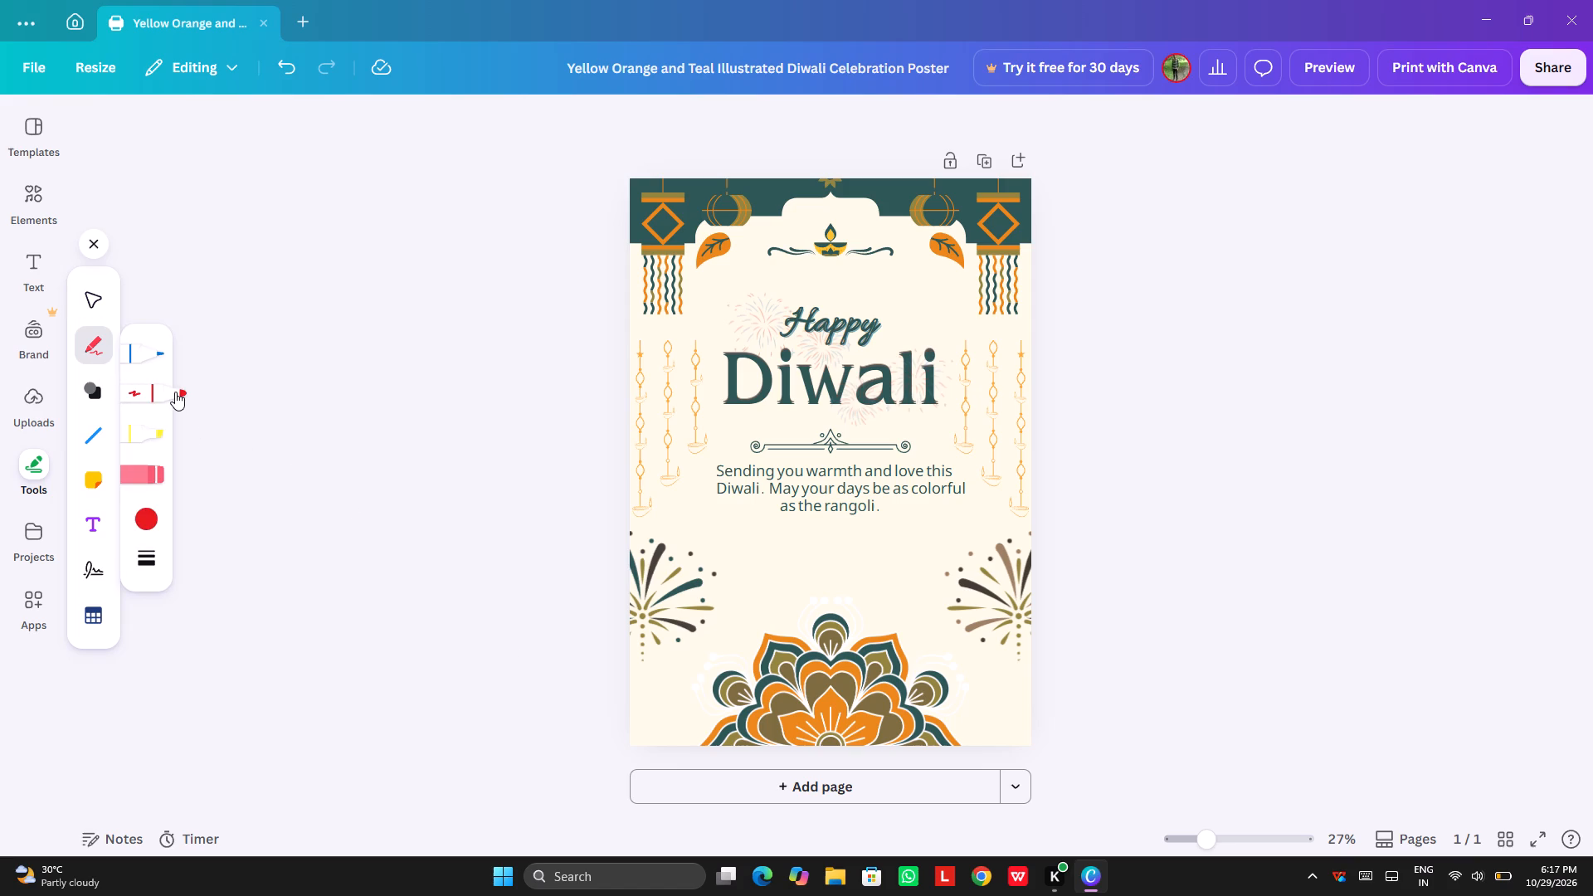
left_click(175, 392)
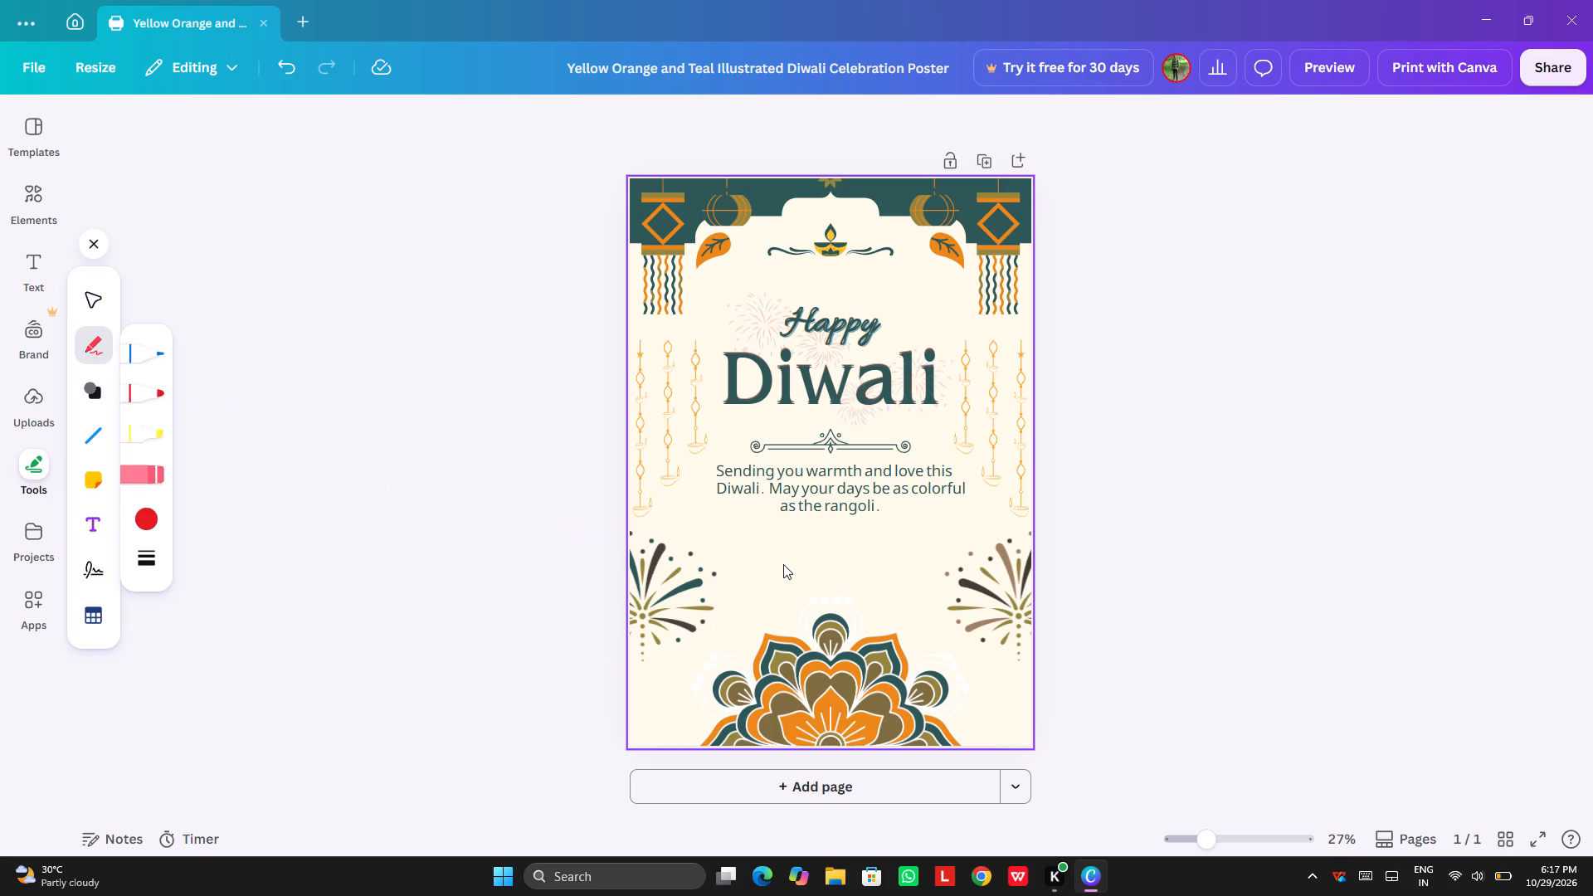
left_click_drag(784, 563, 821, 611)
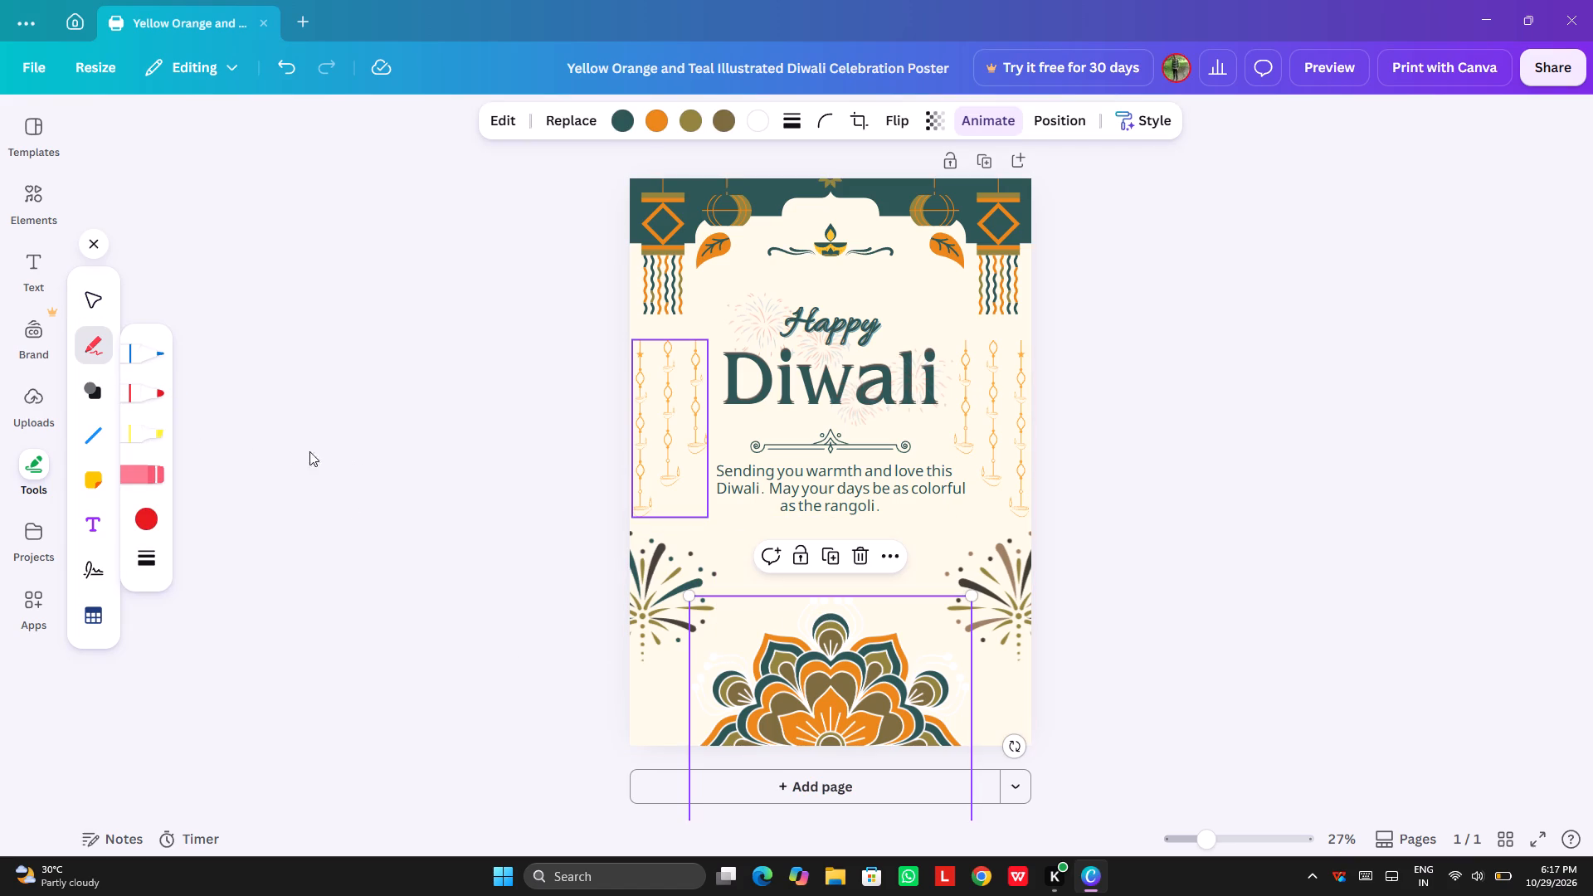
left_click(146, 400)
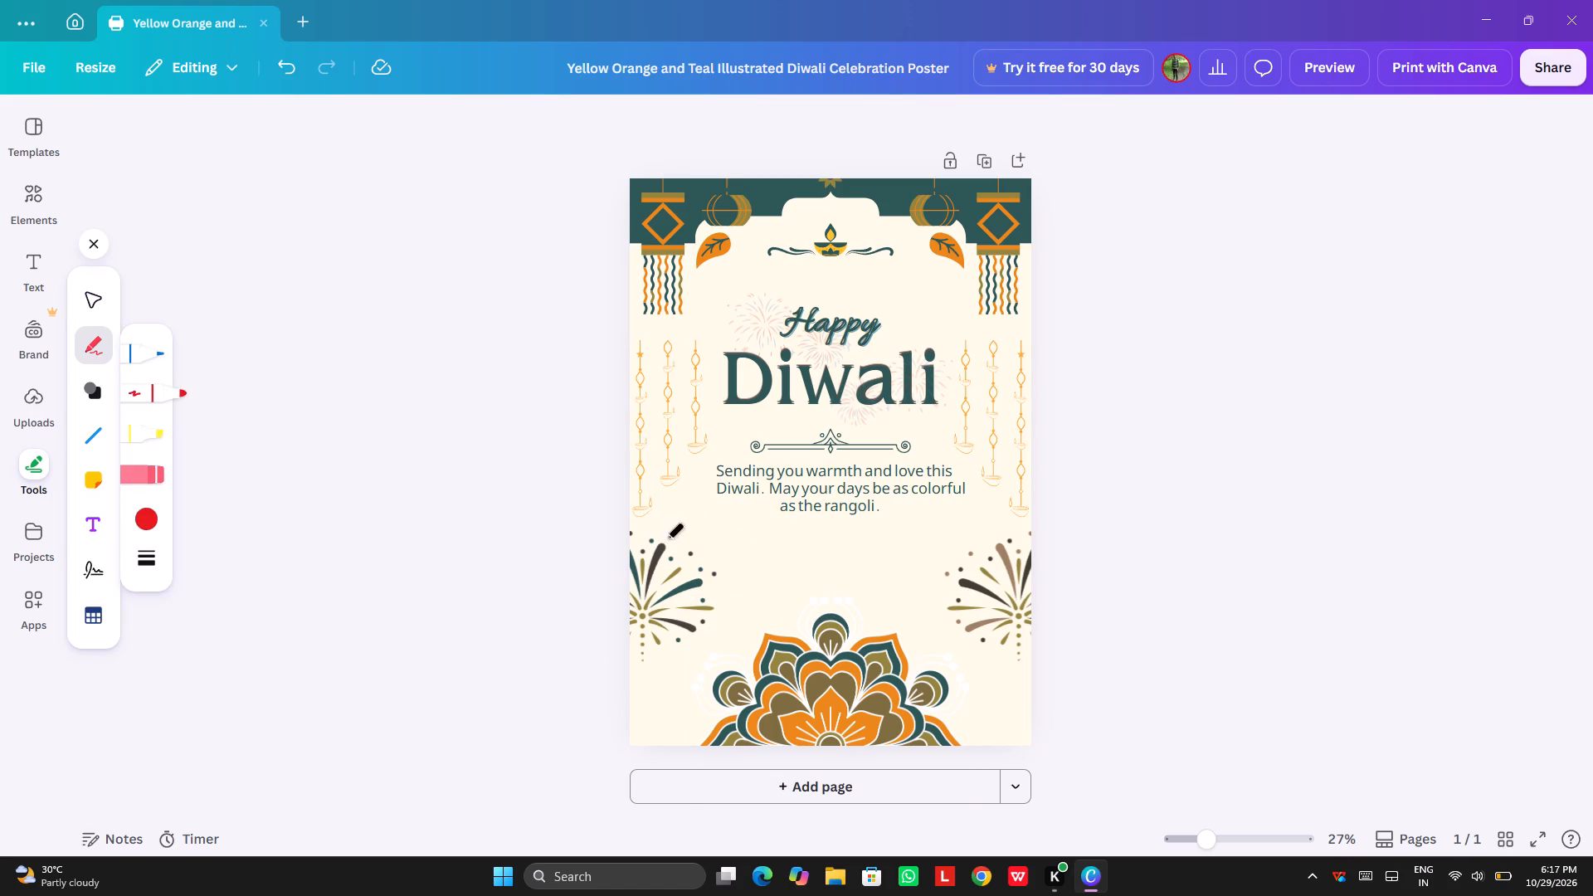
left_click_drag(733, 551, 807, 596)
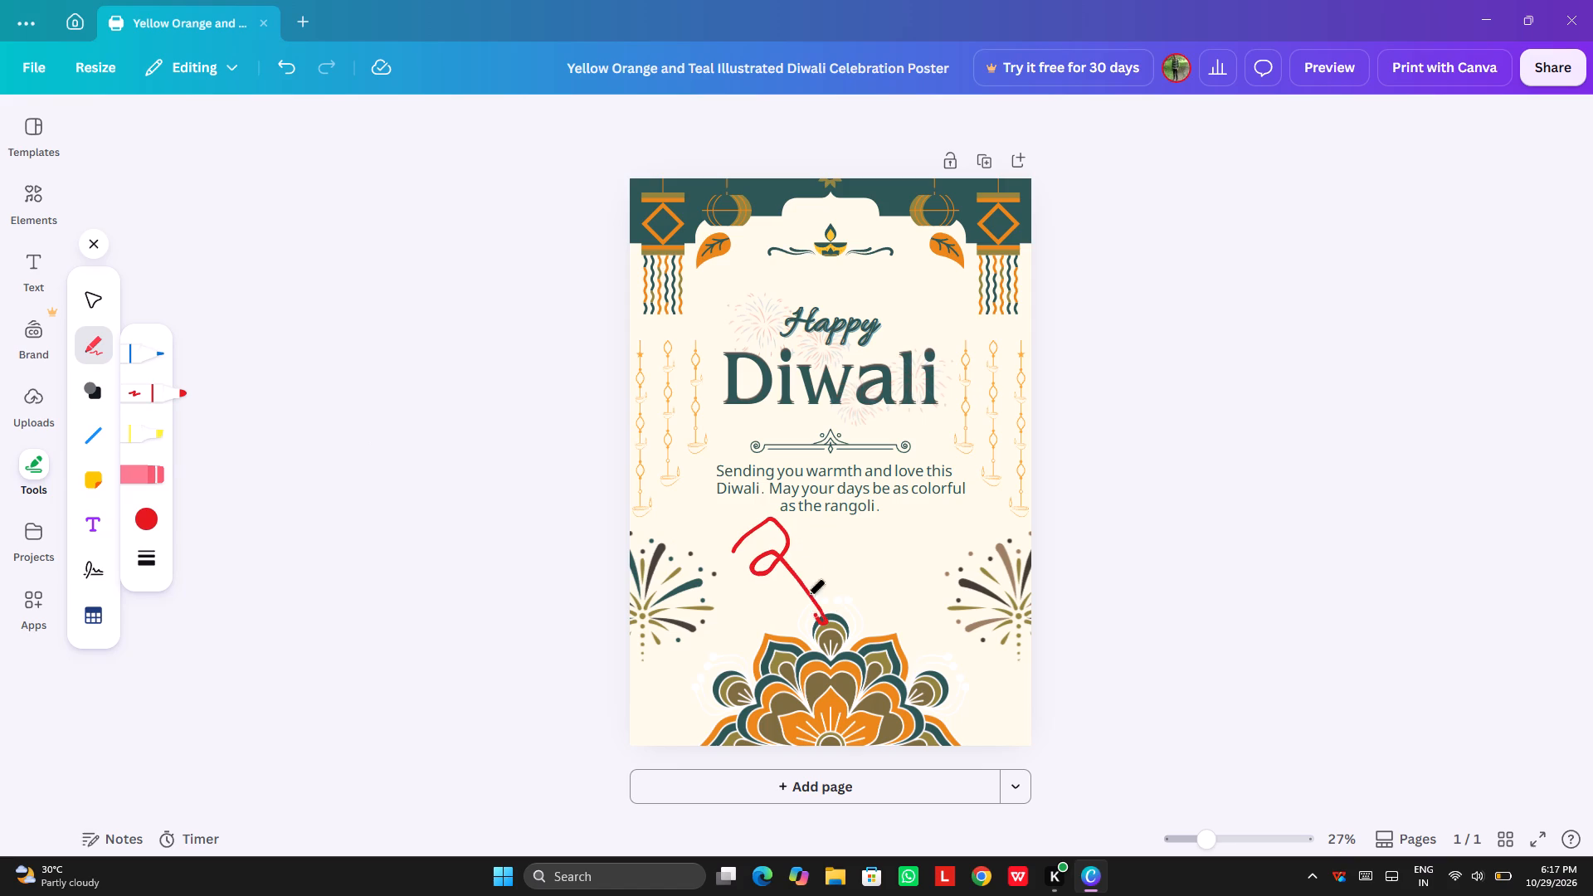
left_click_drag(807, 596, 787, 634)
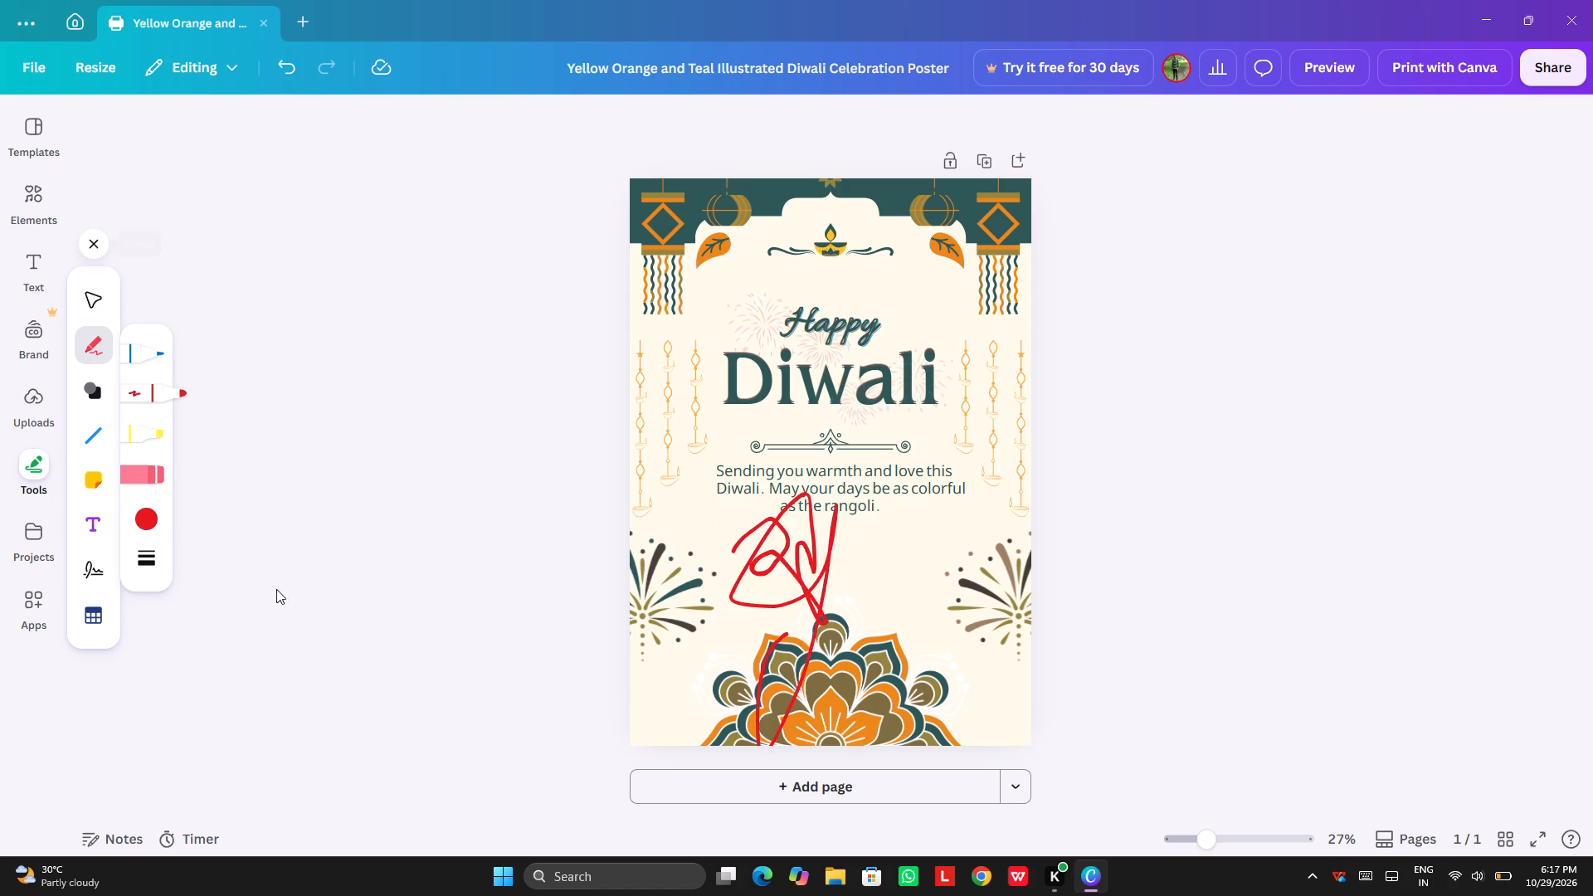
Set the red marker's weight to 5 and scribble thinner strokes across the drawing below the greeting message.
left_click(142, 568)
left_click(219, 575)
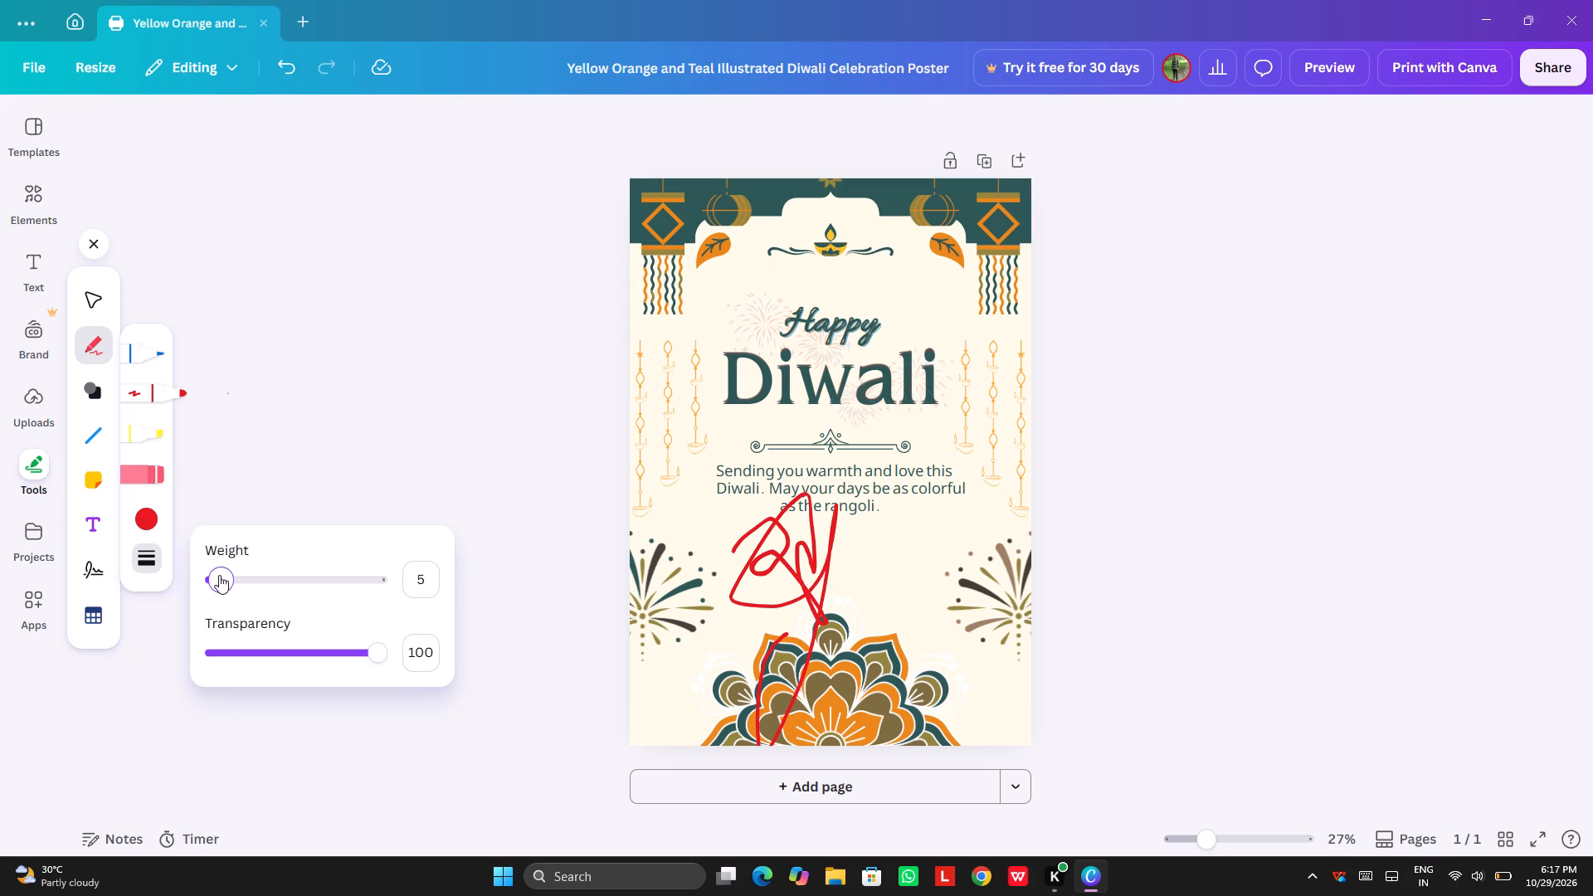
left_click_drag(746, 541, 846, 605)
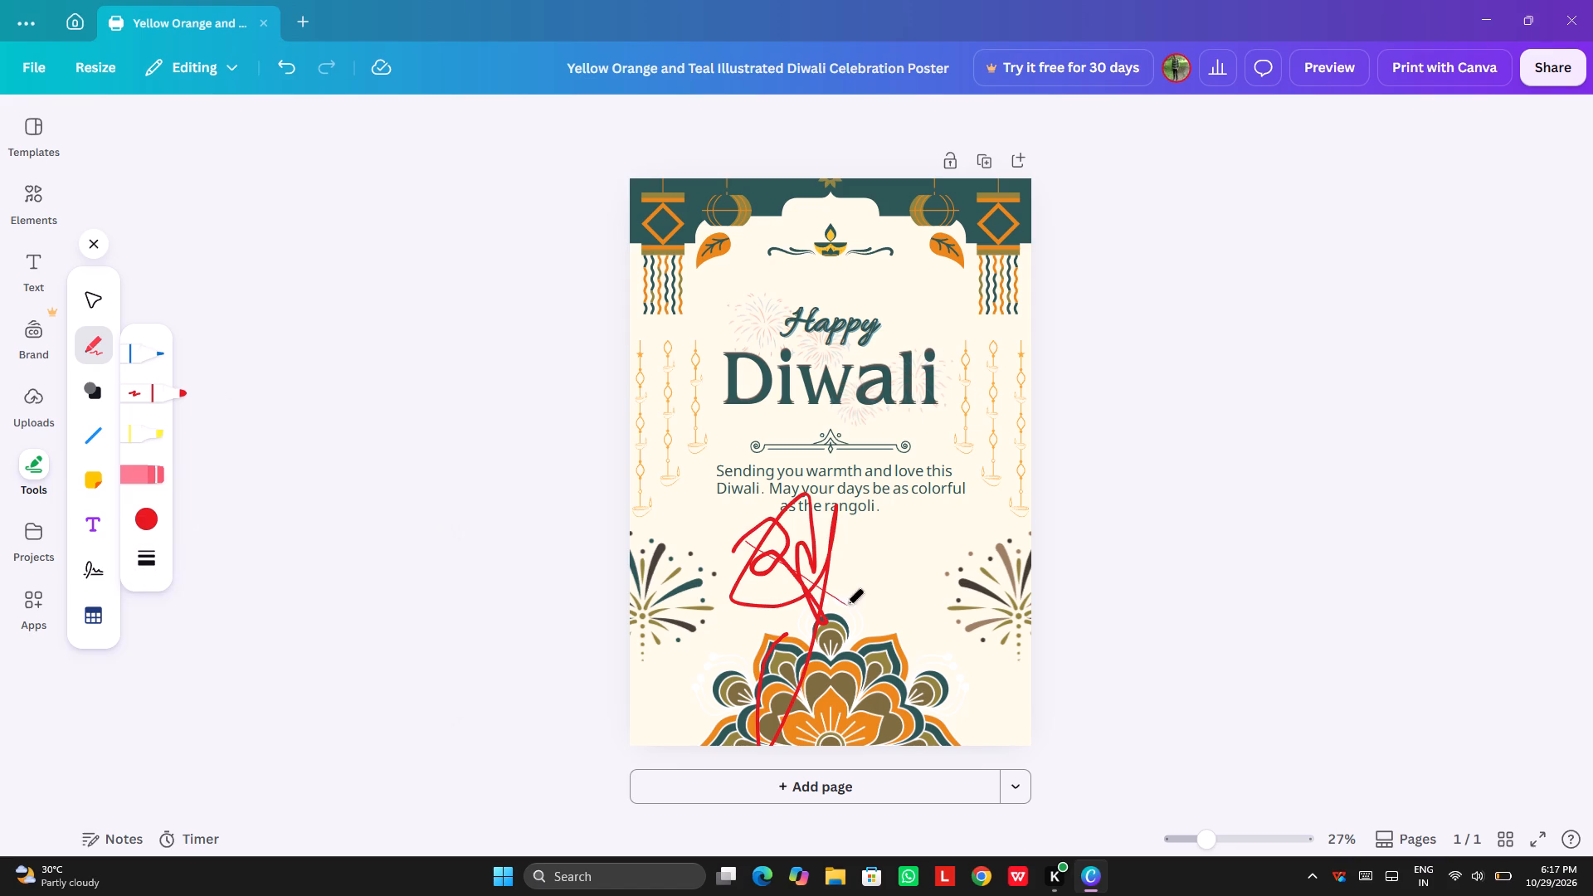
left_click_drag(846, 605, 764, 565)
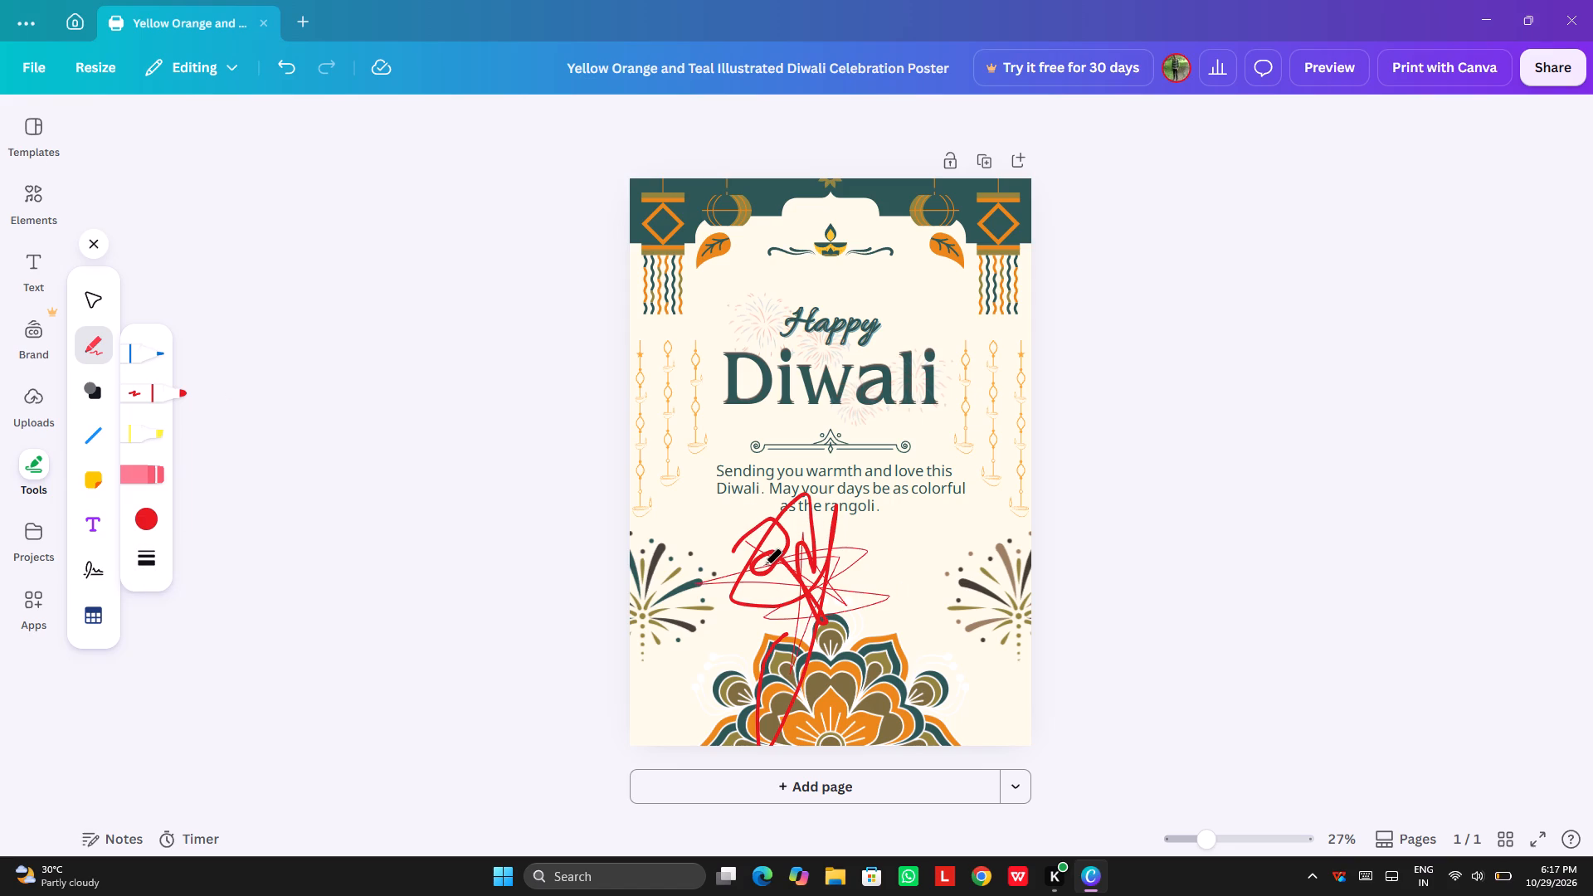
Undo the red marker scribbles below the greeting message, clearing them from the poster.
left_click_drag(764, 565, 765, 565)
key("ctrl+z")
key("ctrl+z")
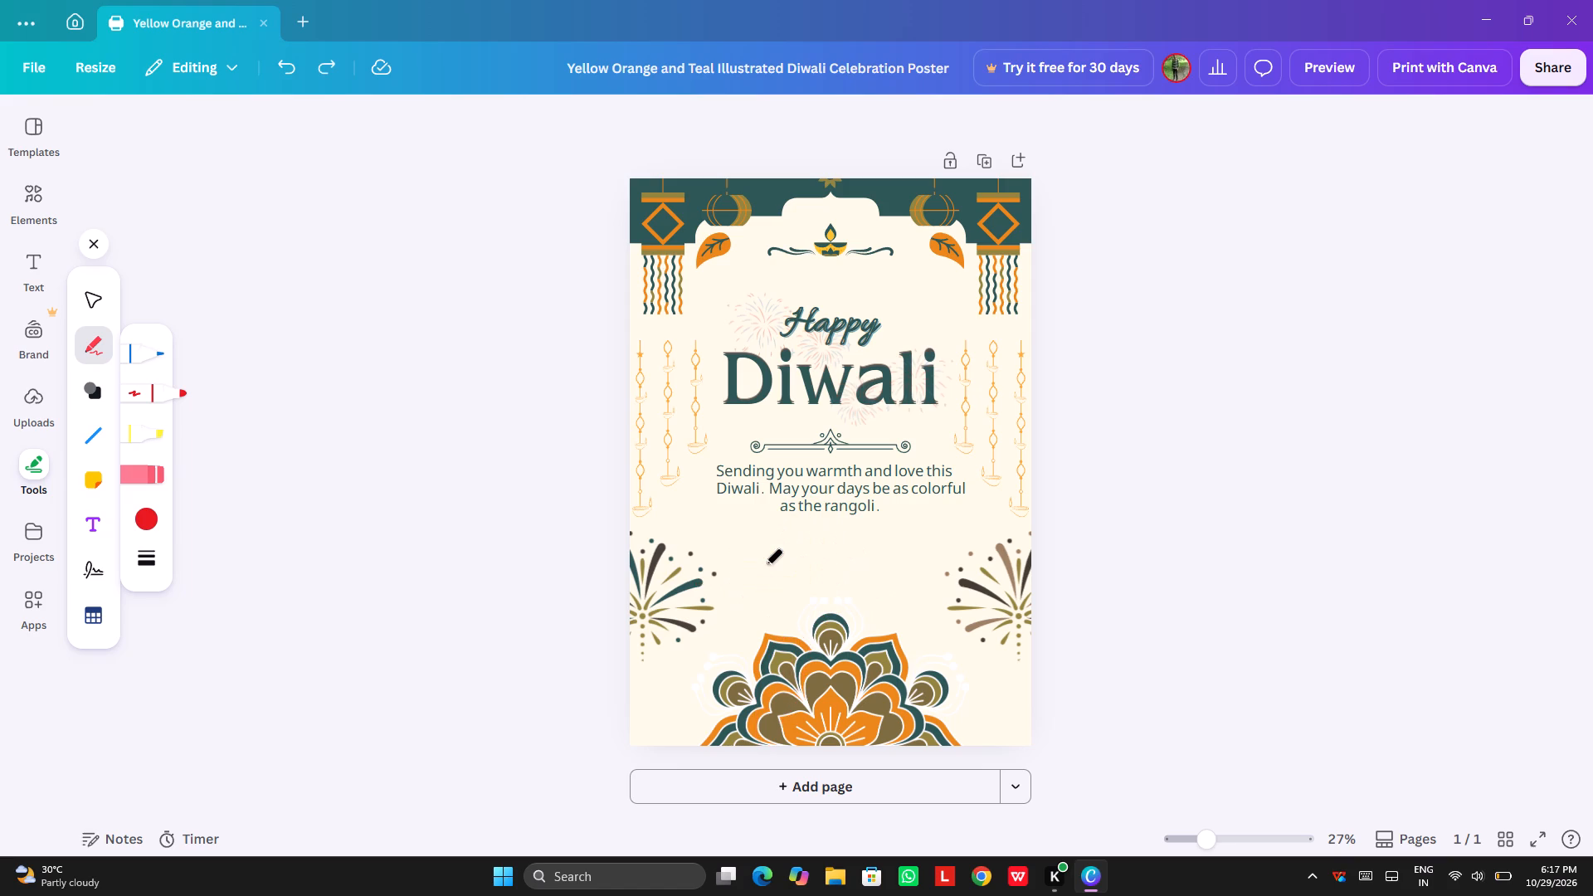
left_click(337, 571)
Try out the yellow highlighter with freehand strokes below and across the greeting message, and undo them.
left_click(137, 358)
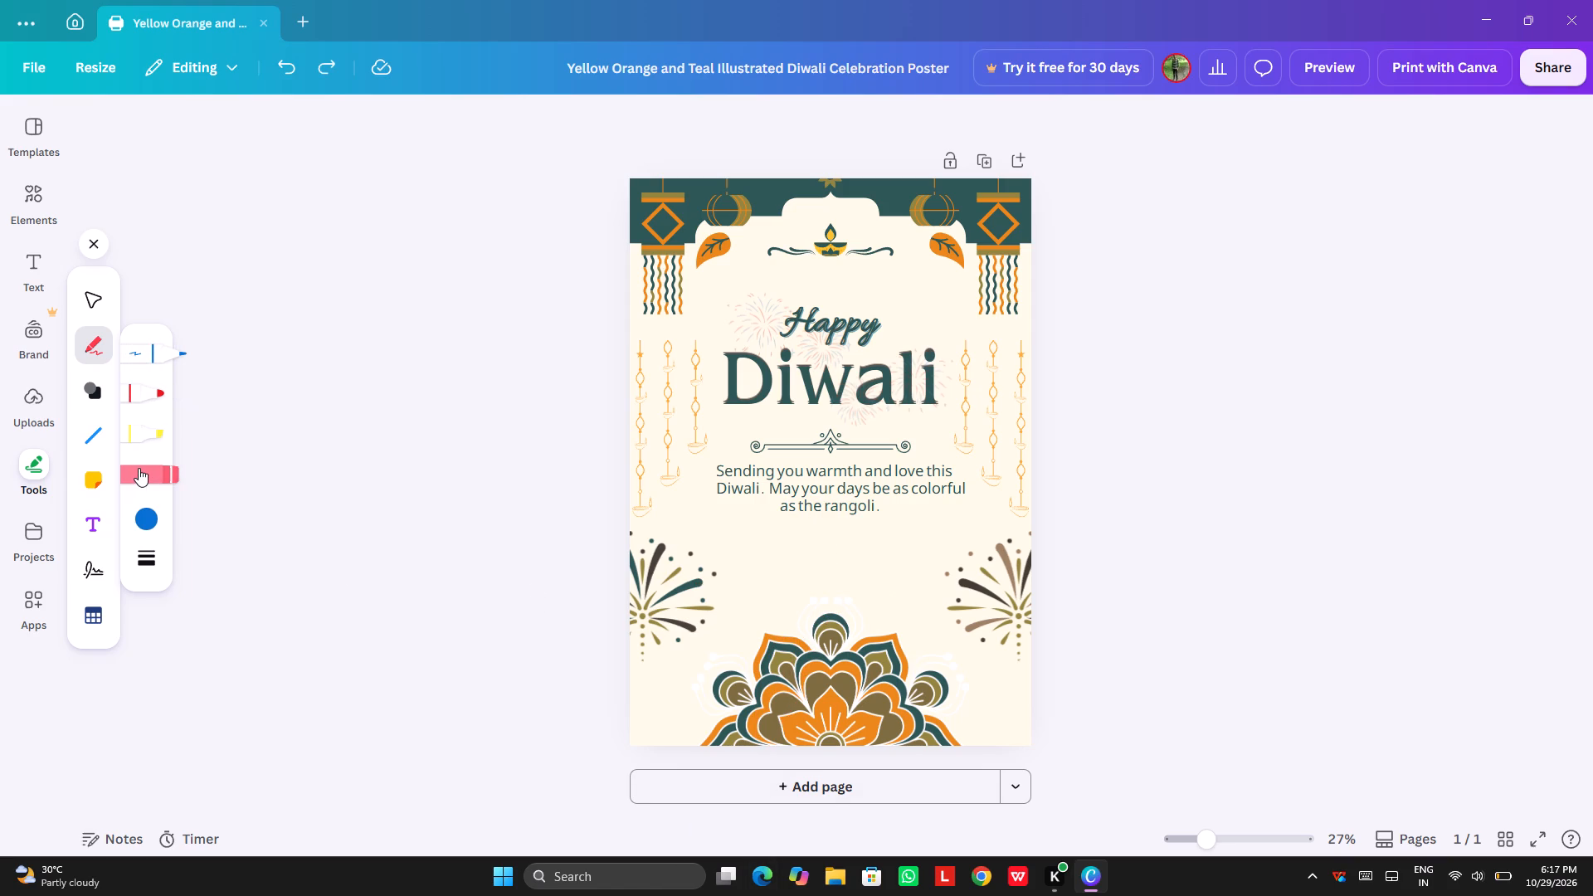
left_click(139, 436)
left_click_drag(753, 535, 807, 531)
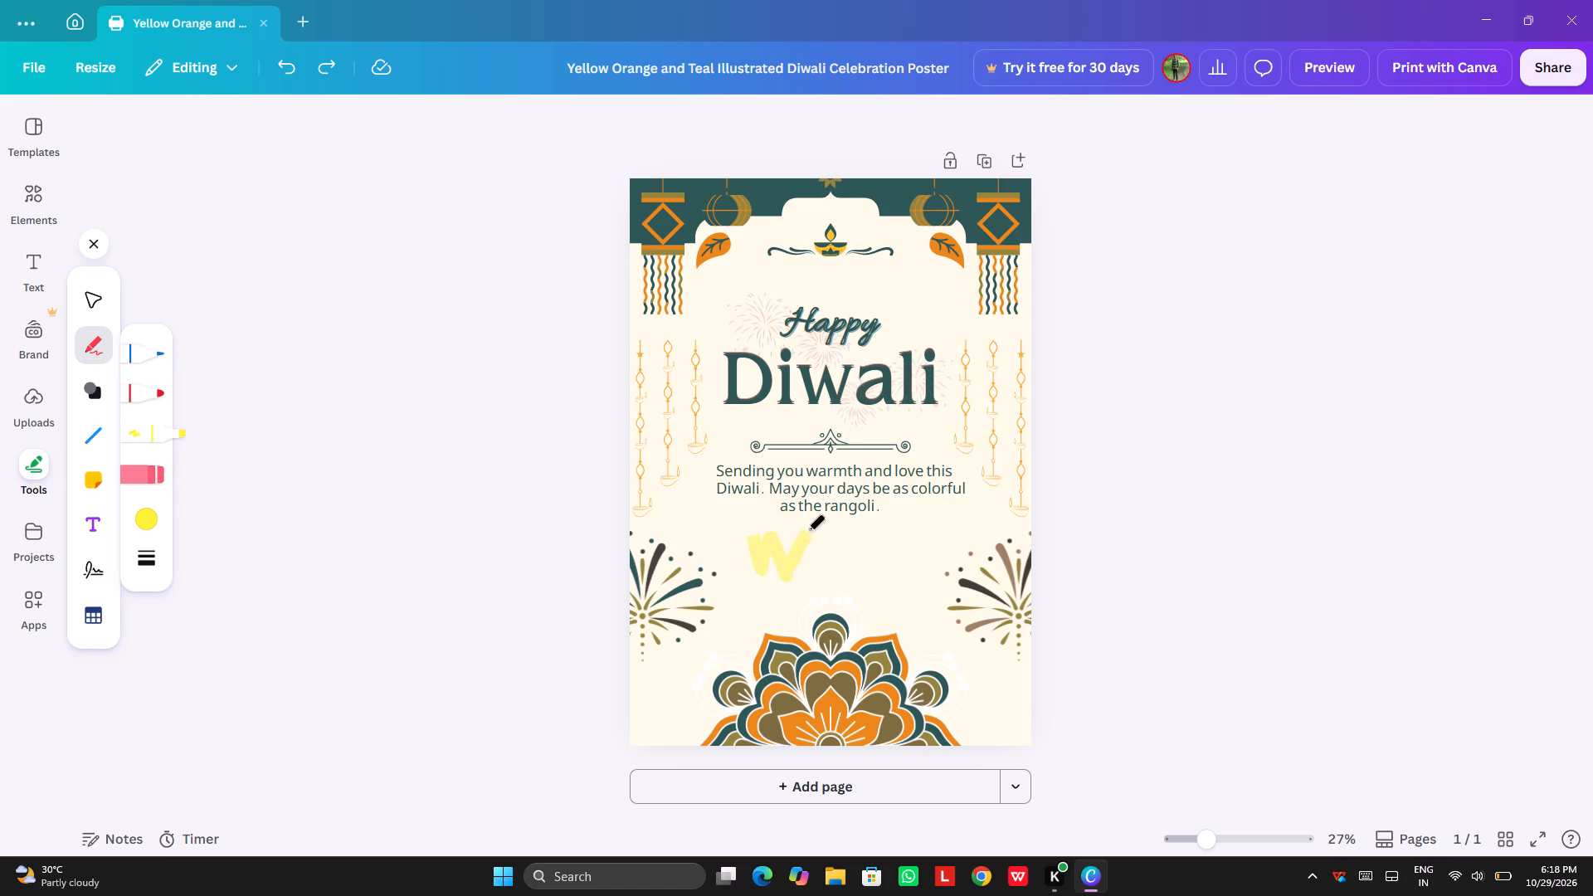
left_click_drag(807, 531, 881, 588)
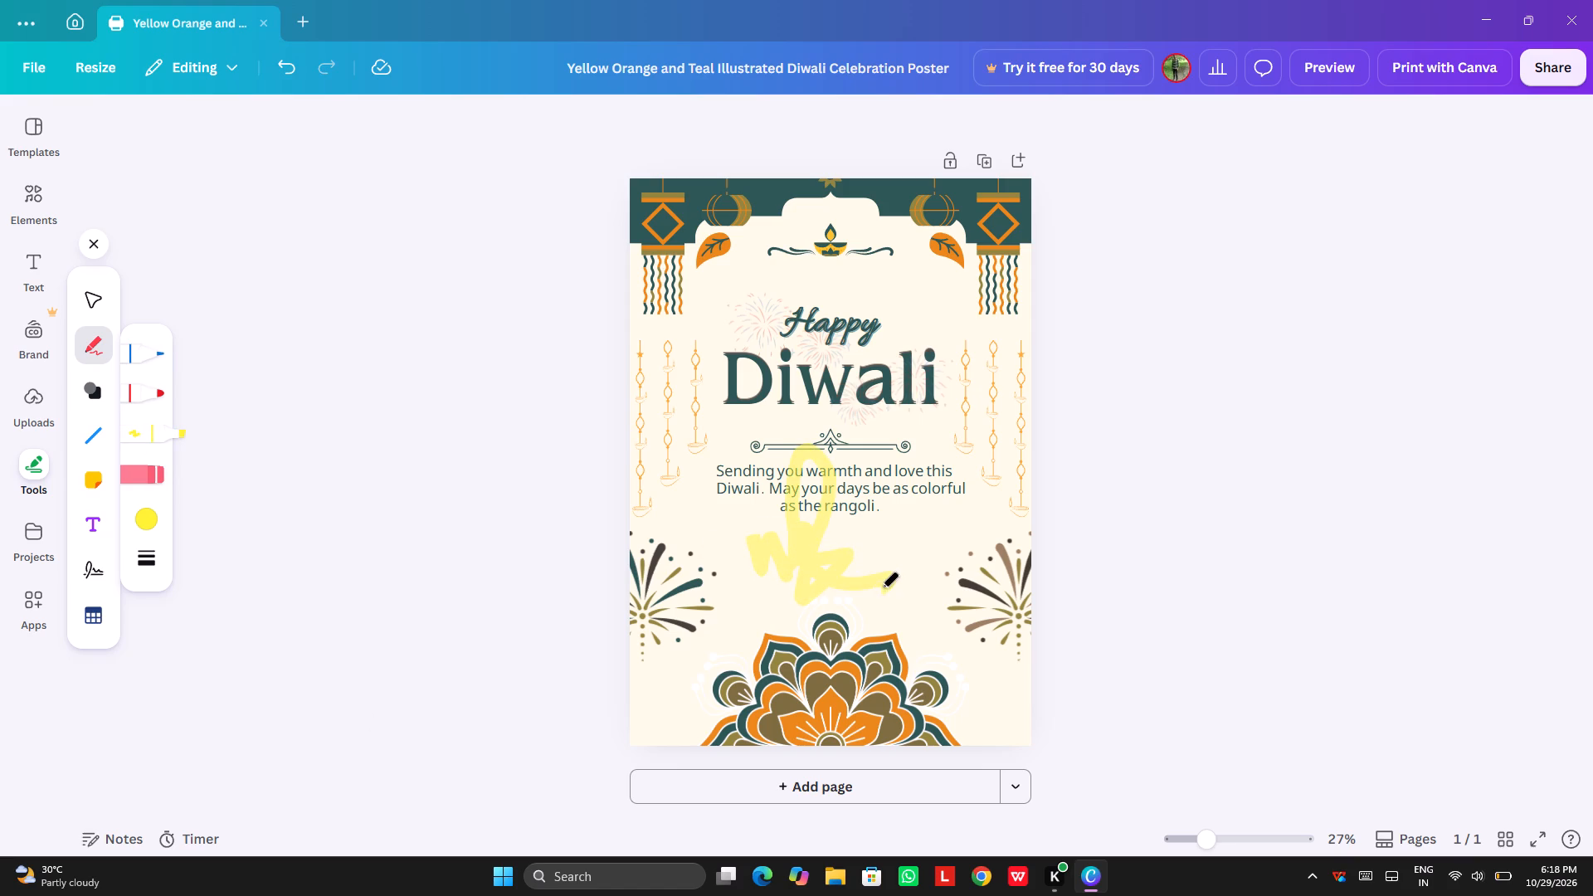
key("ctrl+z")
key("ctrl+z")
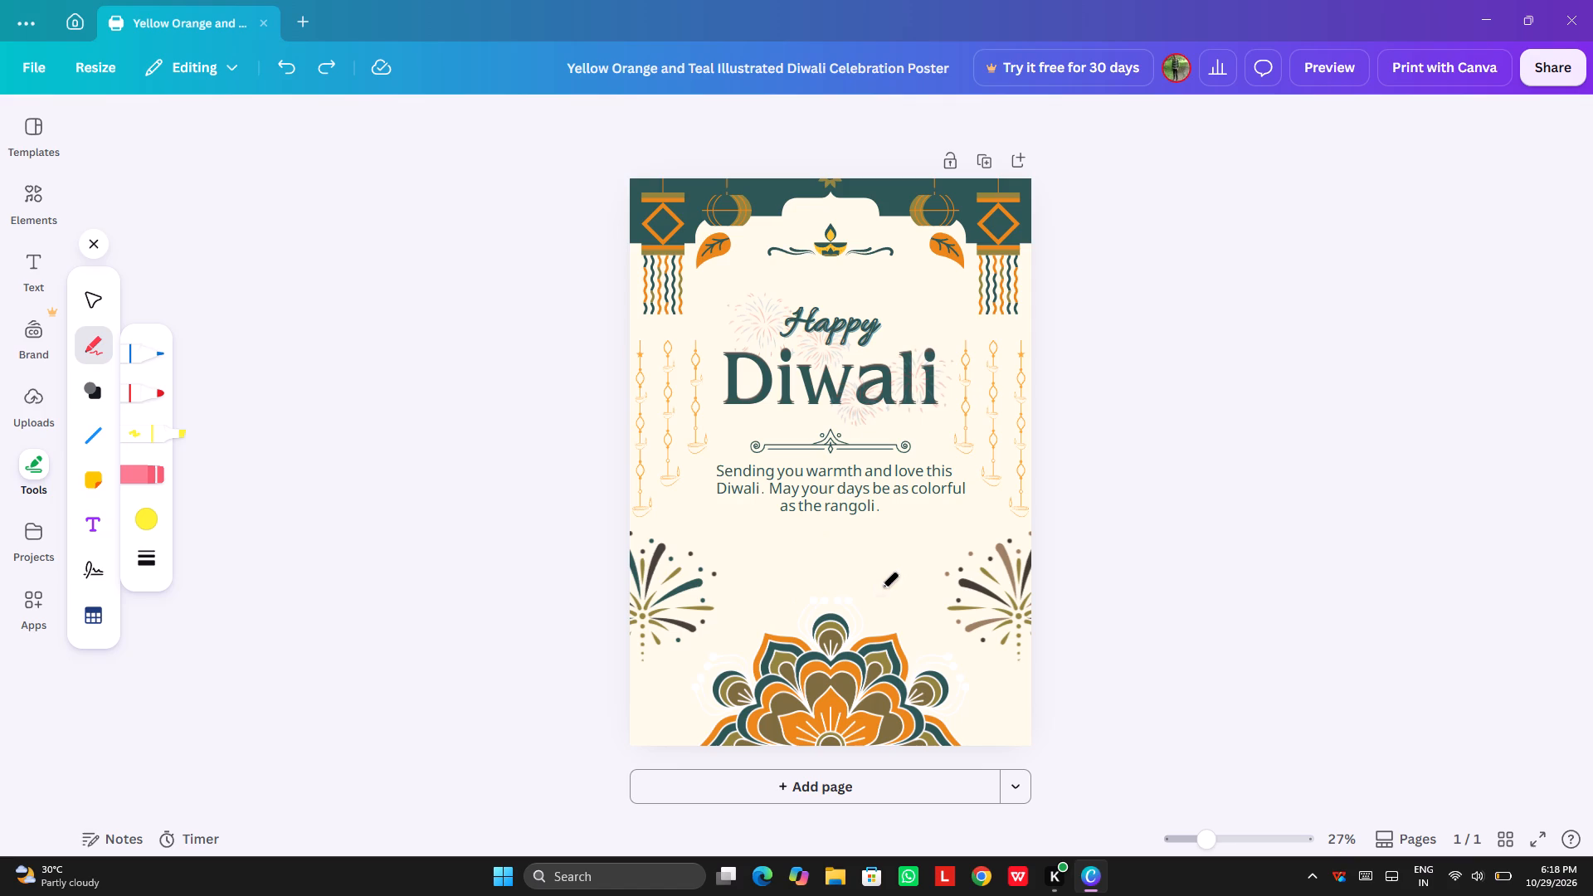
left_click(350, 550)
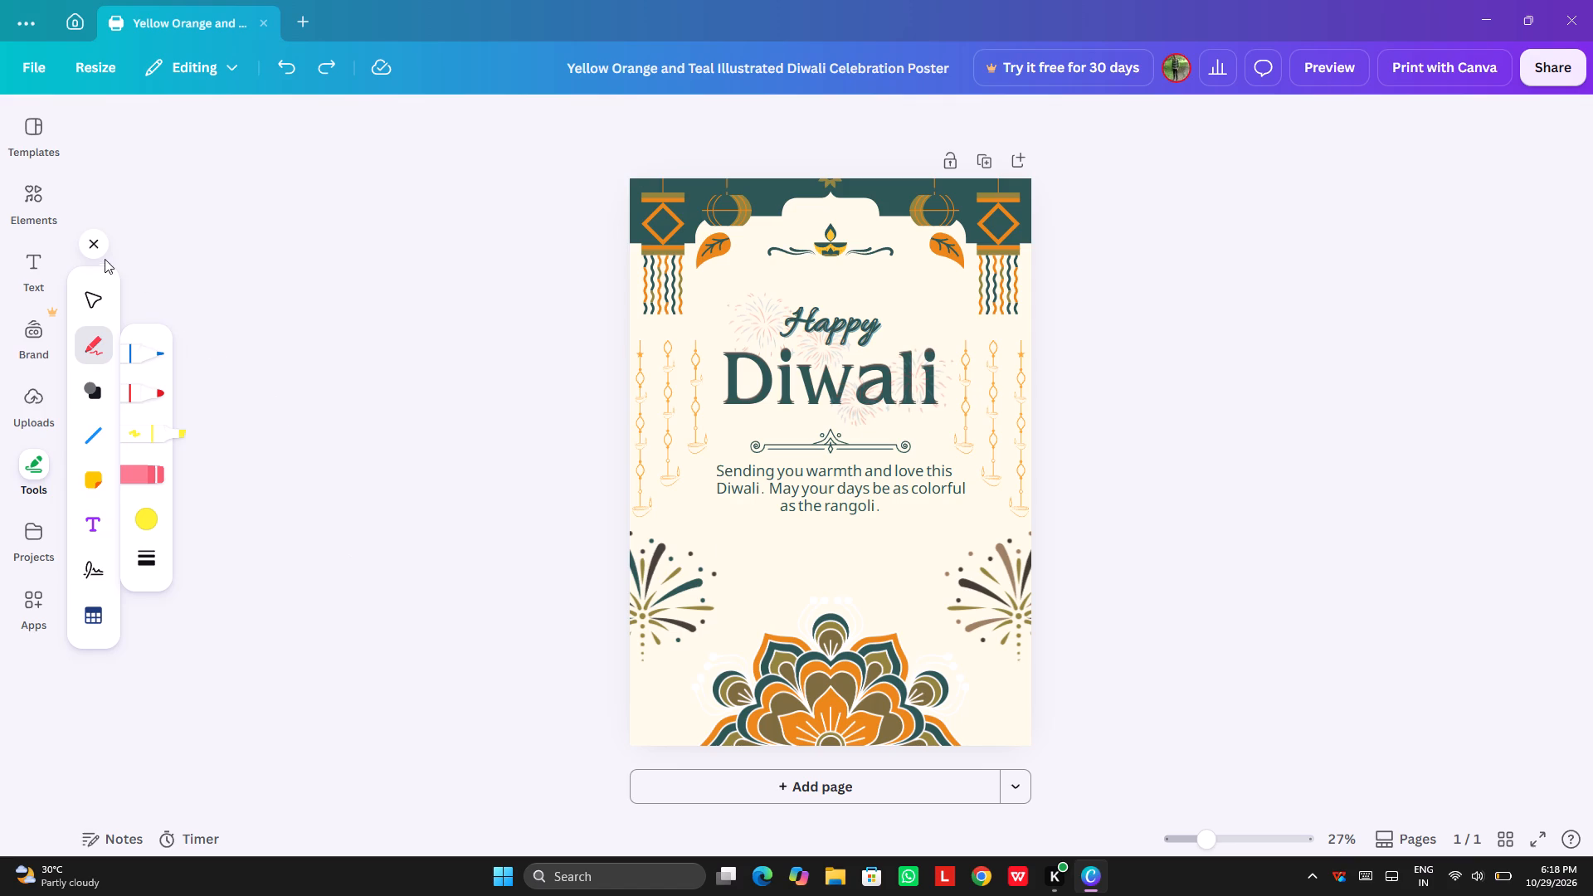
Leave the drawing tools and browse the suggested poster templates.
left_click(100, 251)
left_click(34, 205)
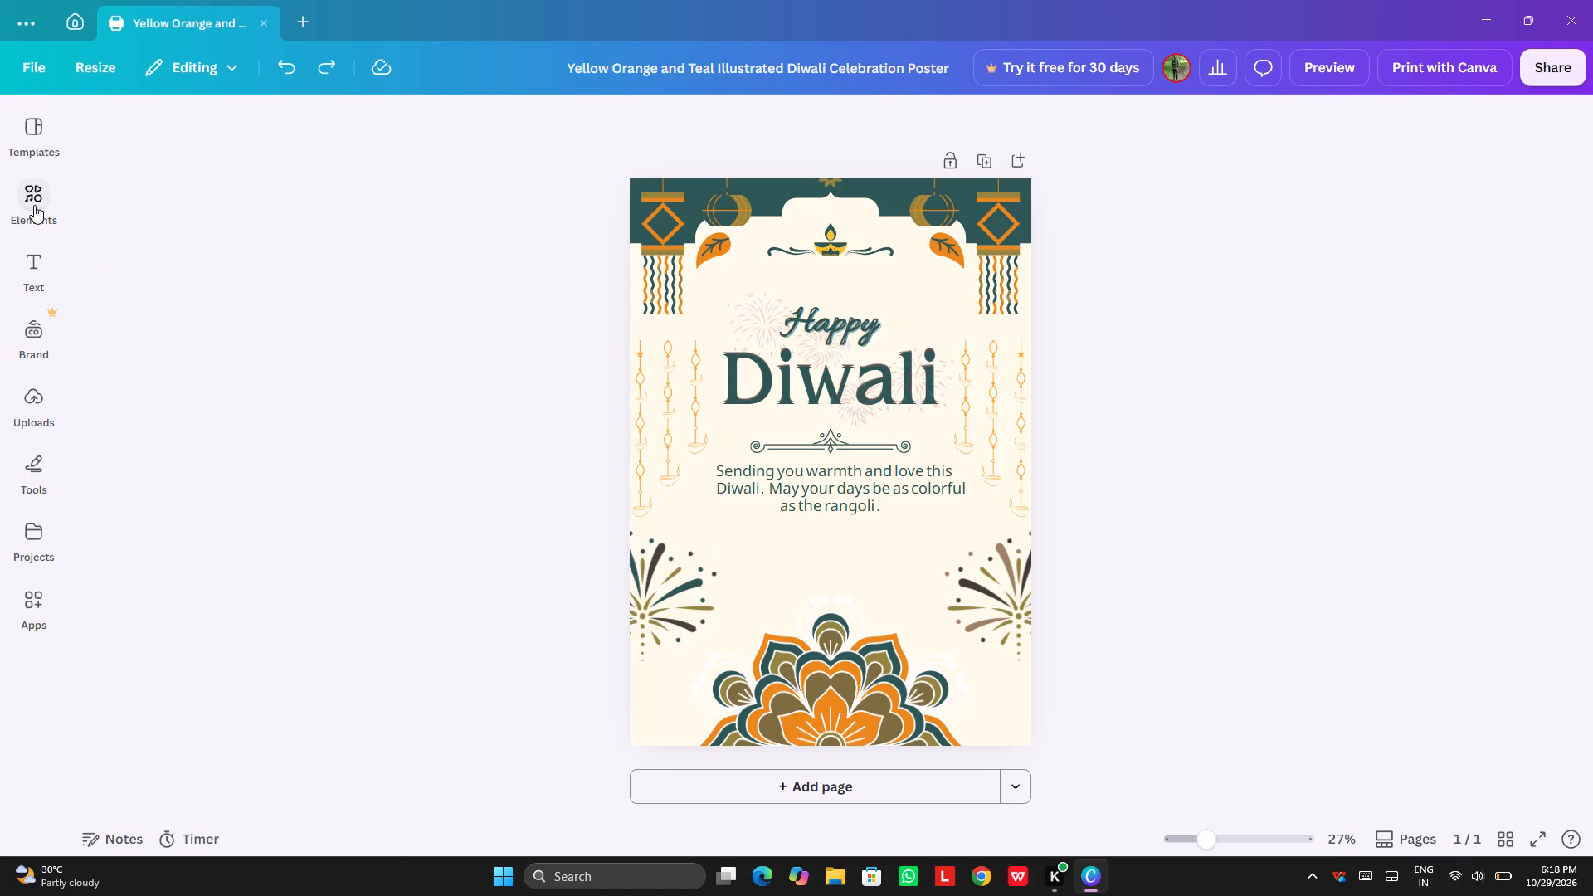
left_click(28, 147)
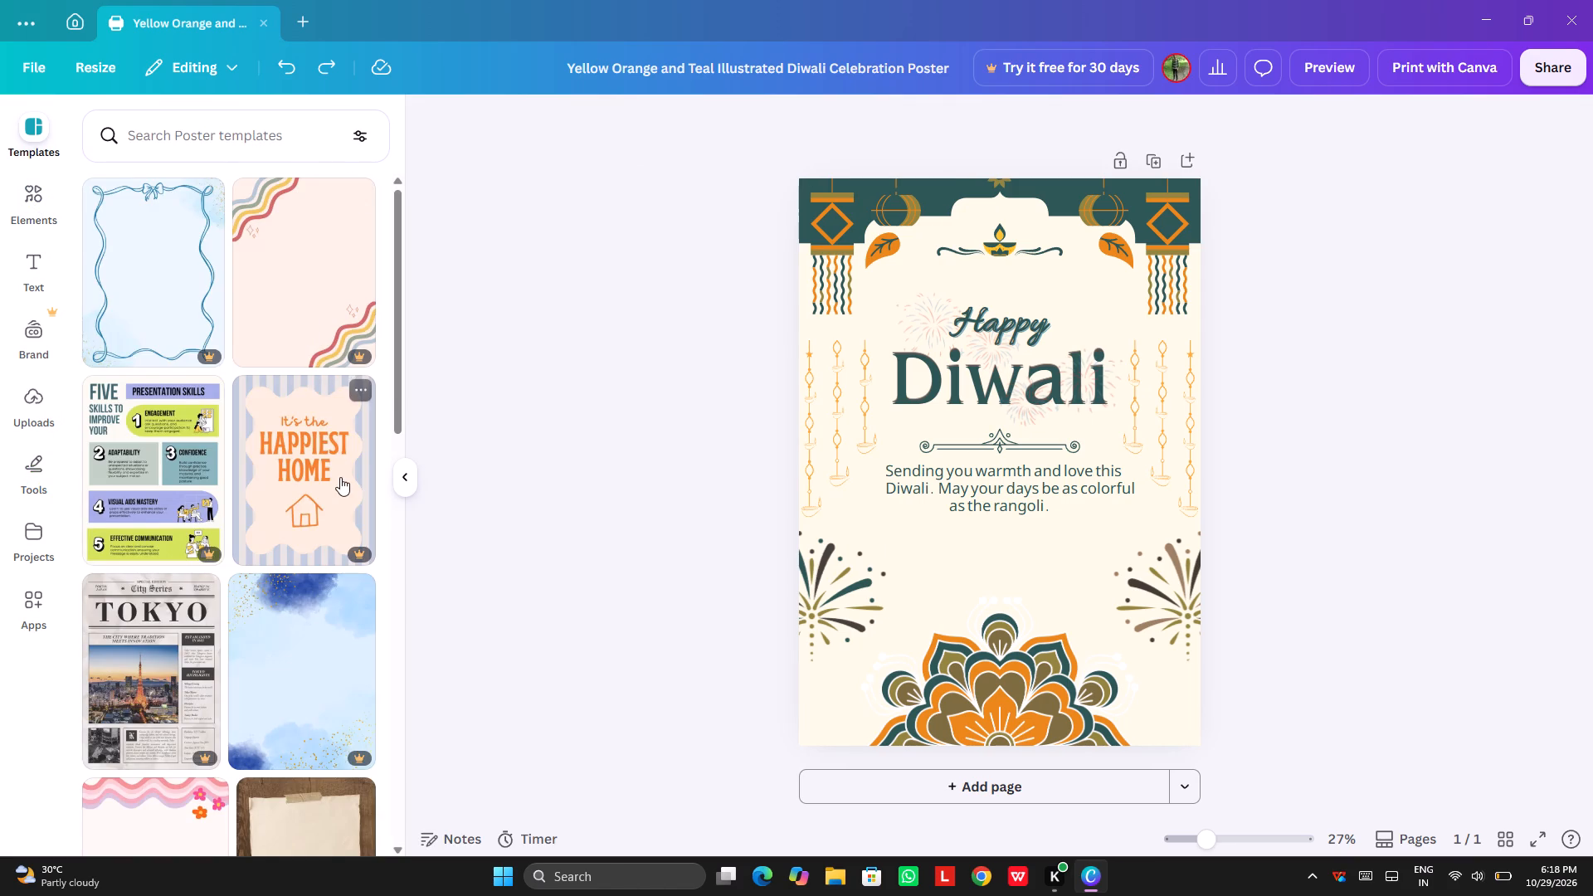
scroll(340, 477, "down", 3)
scroll(340, 477, "up", 5)
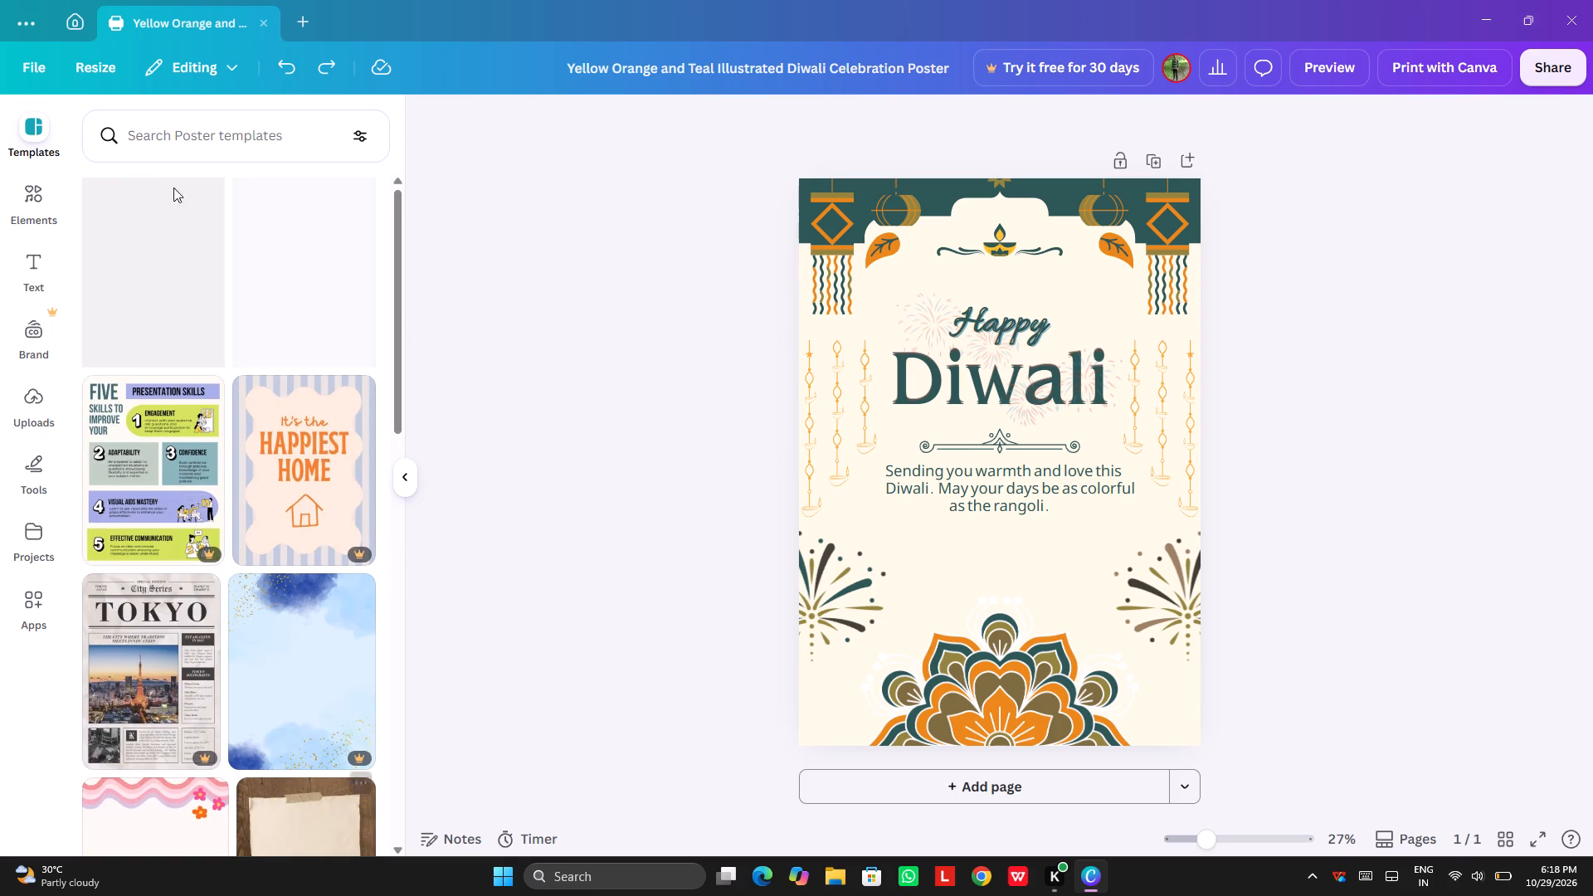
left_click(702, 247)
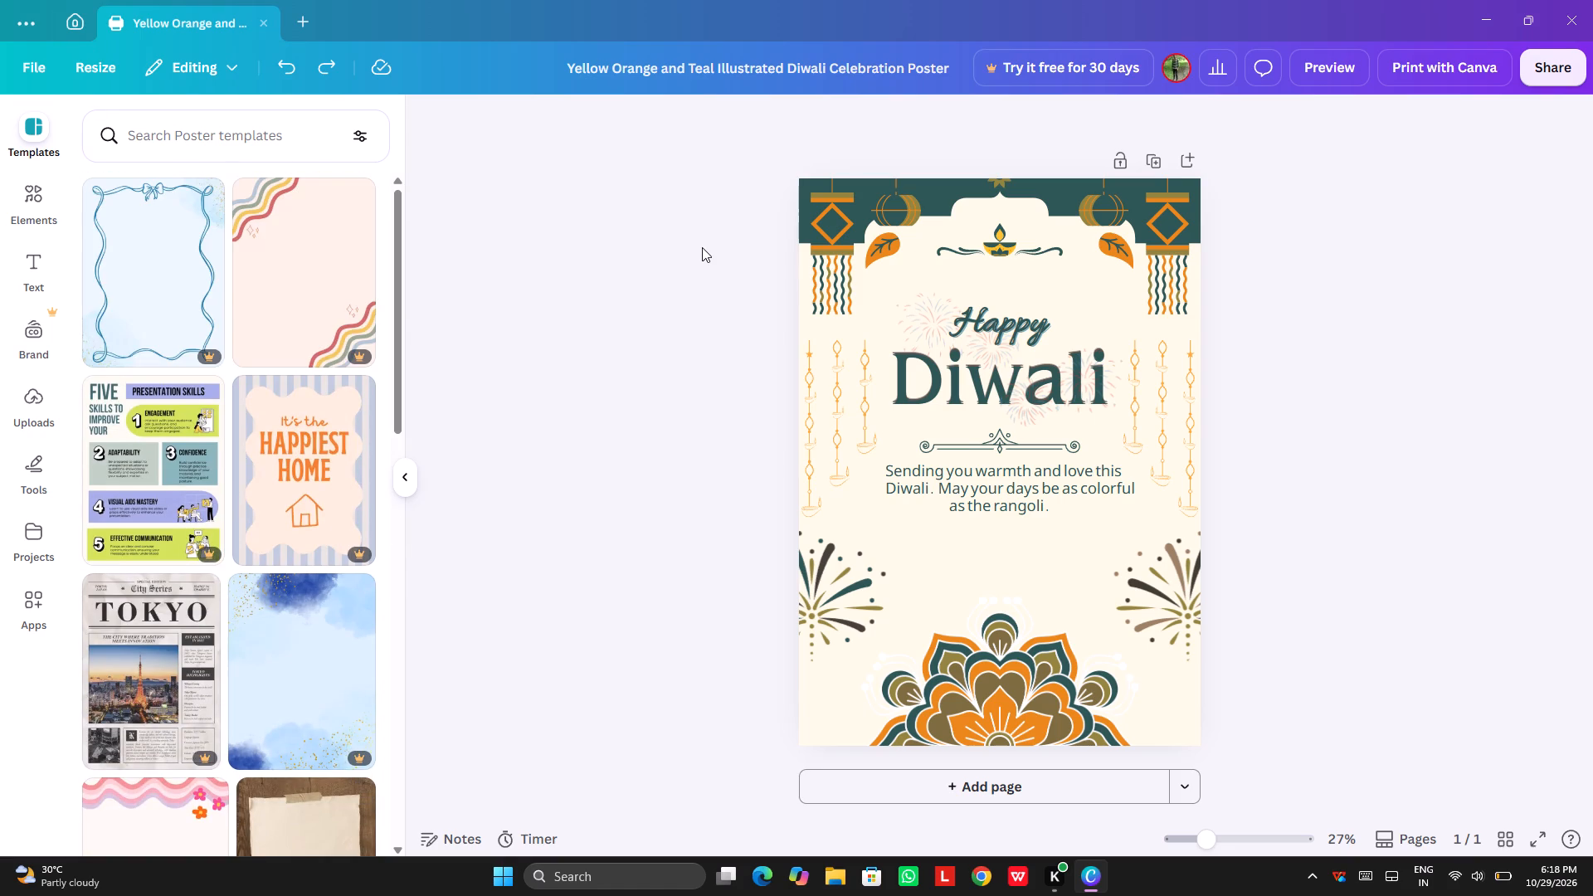
left_click(702, 247)
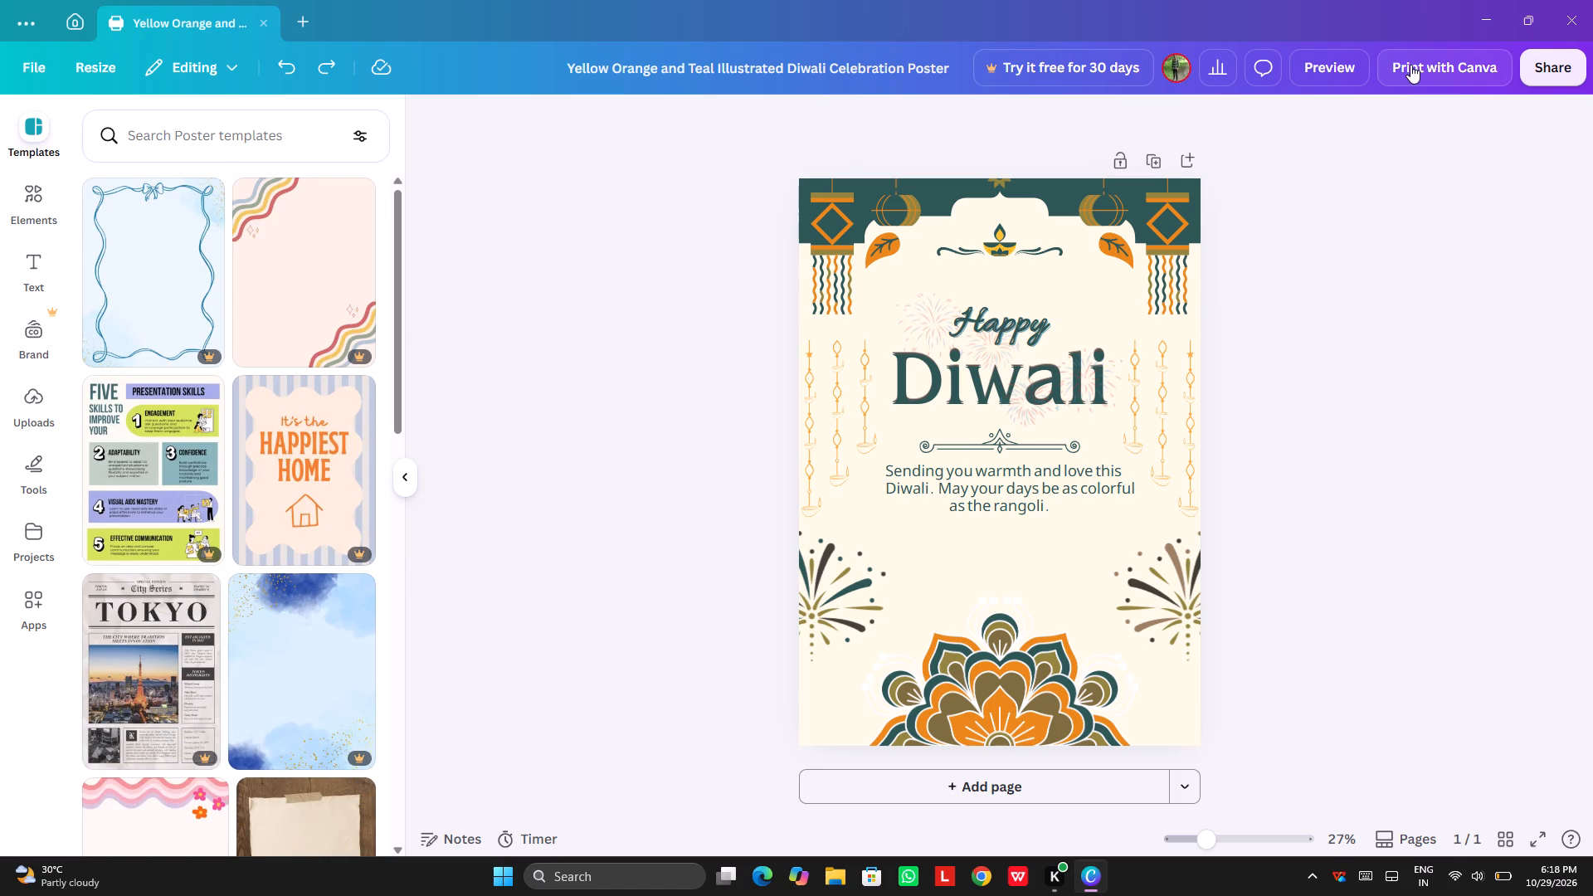
Review the poster's print preview and print ordering options, and return to the design without ordering.
left_click(1411, 67)
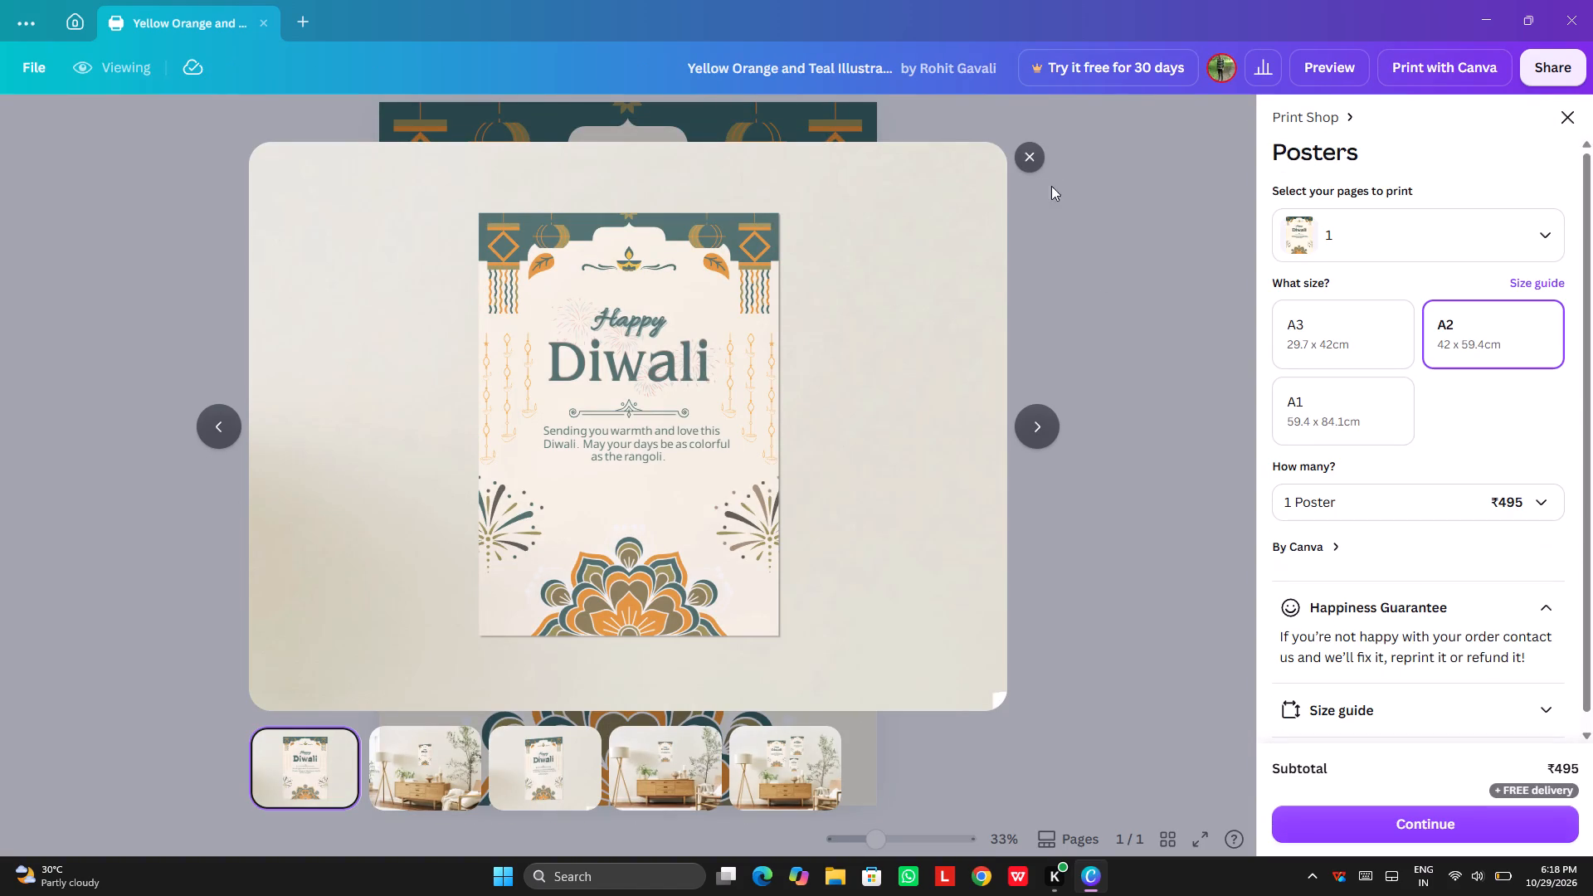
left_click(1033, 158)
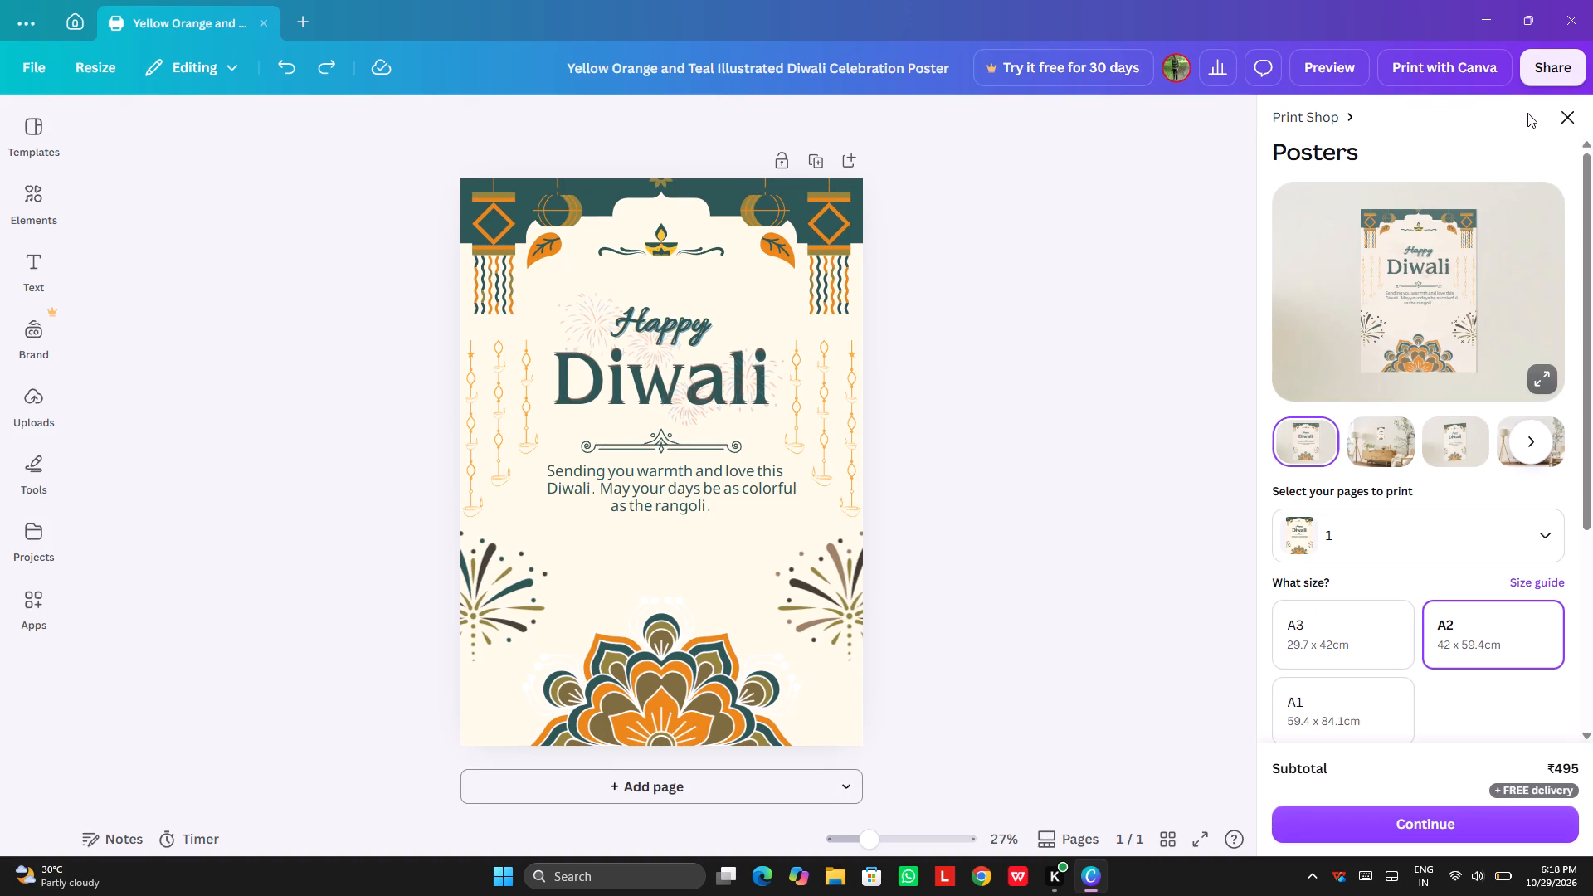
left_click(1556, 113)
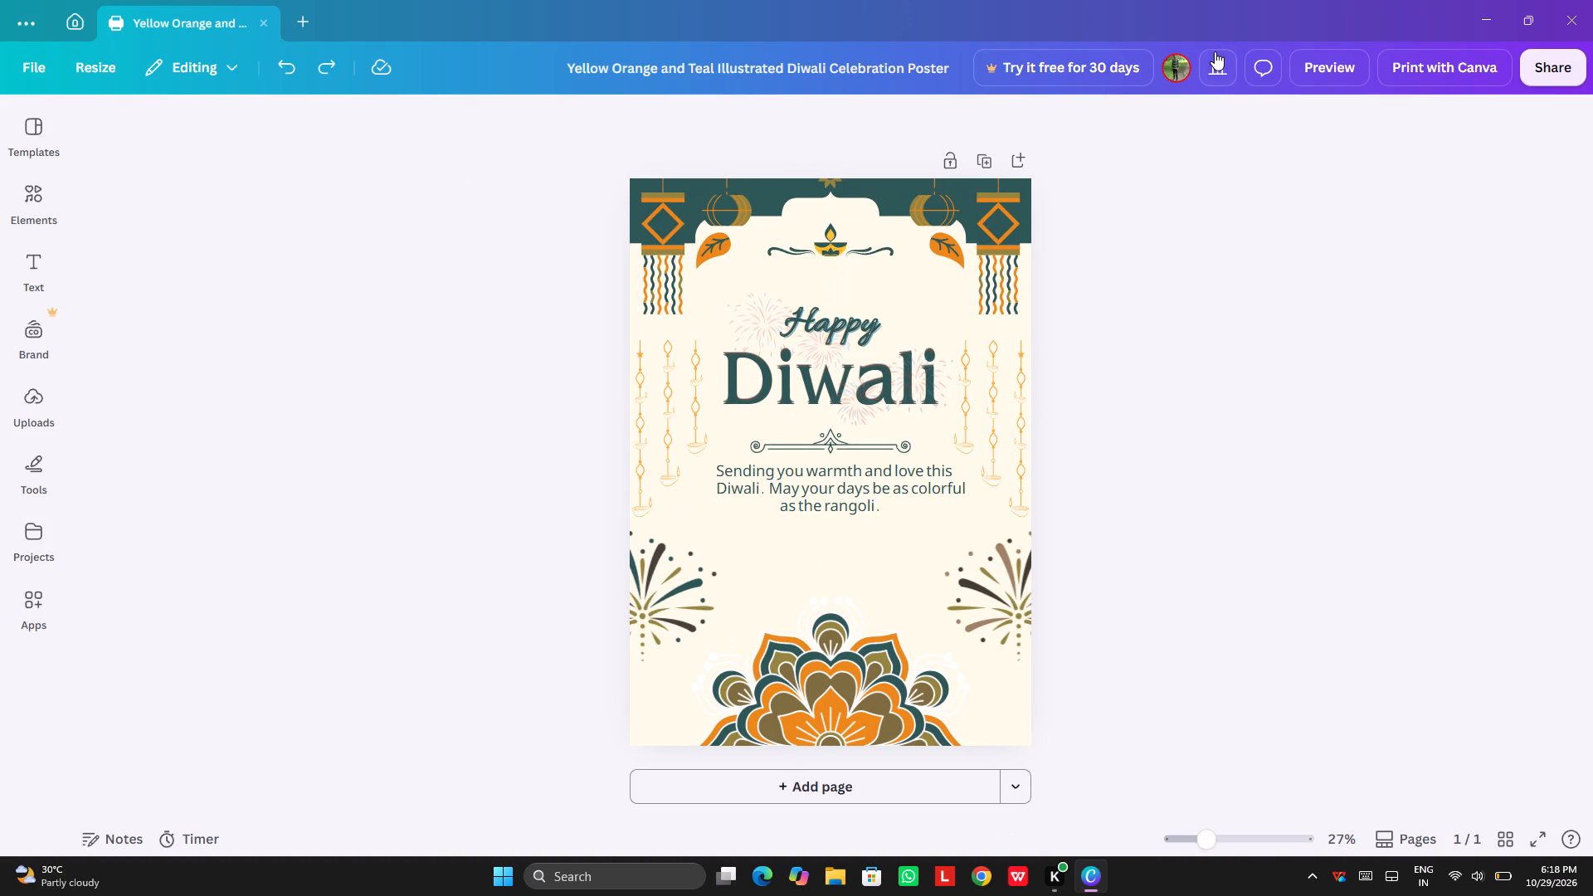
View the visit analytics for the poster design.
left_click(1215, 59)
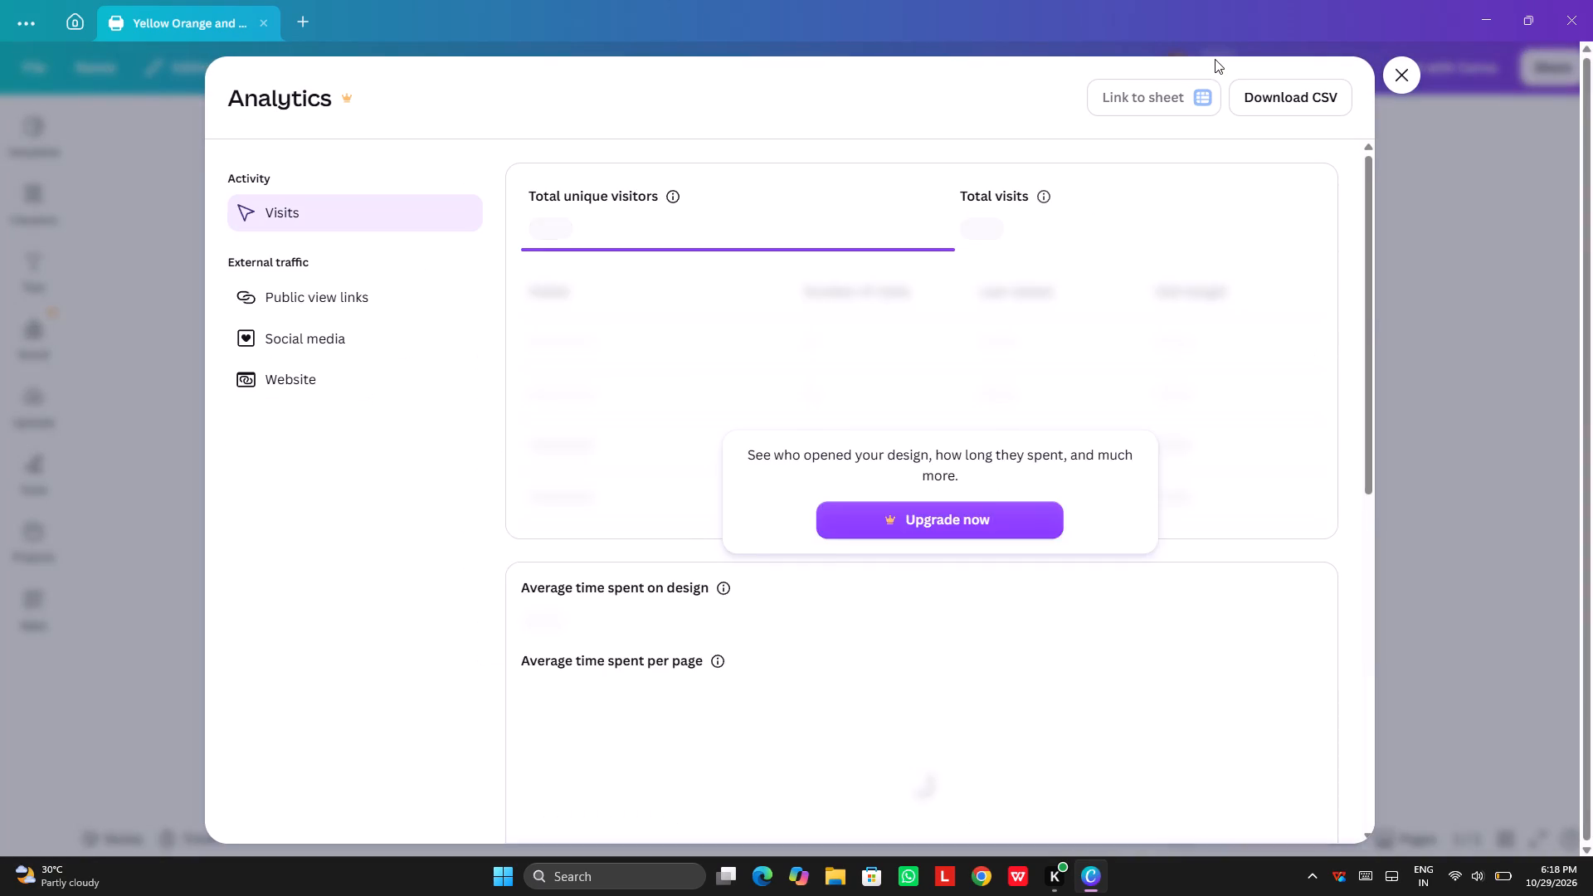
left_click(1405, 69)
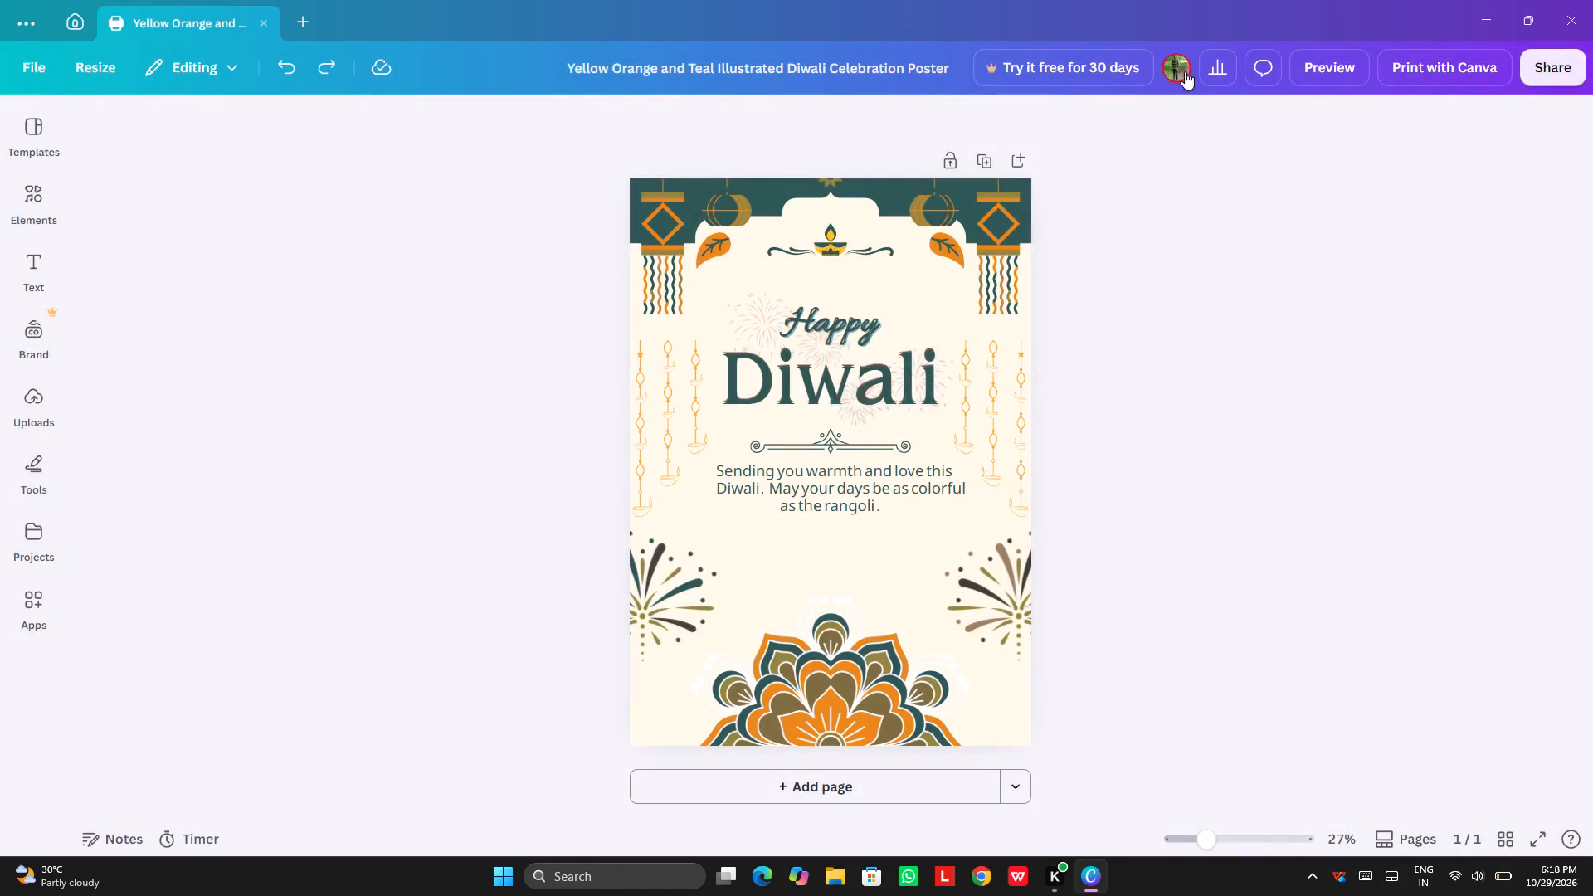
View the owner details of the poster design.
left_click(1179, 66)
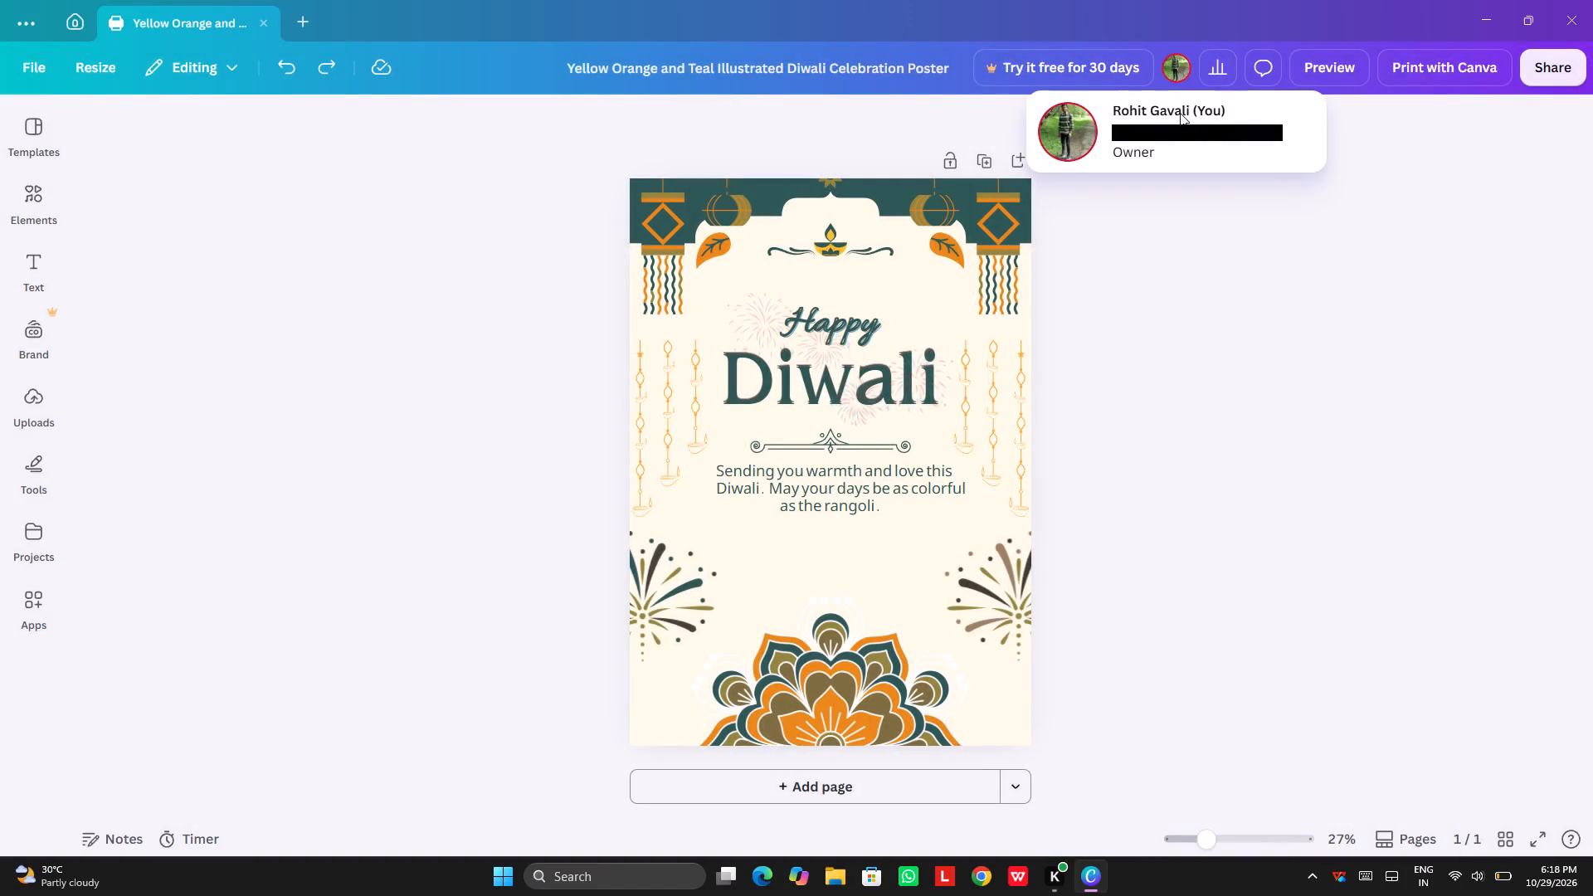
left_click(1180, 113)
left_click(1077, 146)
left_click(1148, 104)
left_click_drag(1148, 104, 1075, 134)
double_click(1075, 134)
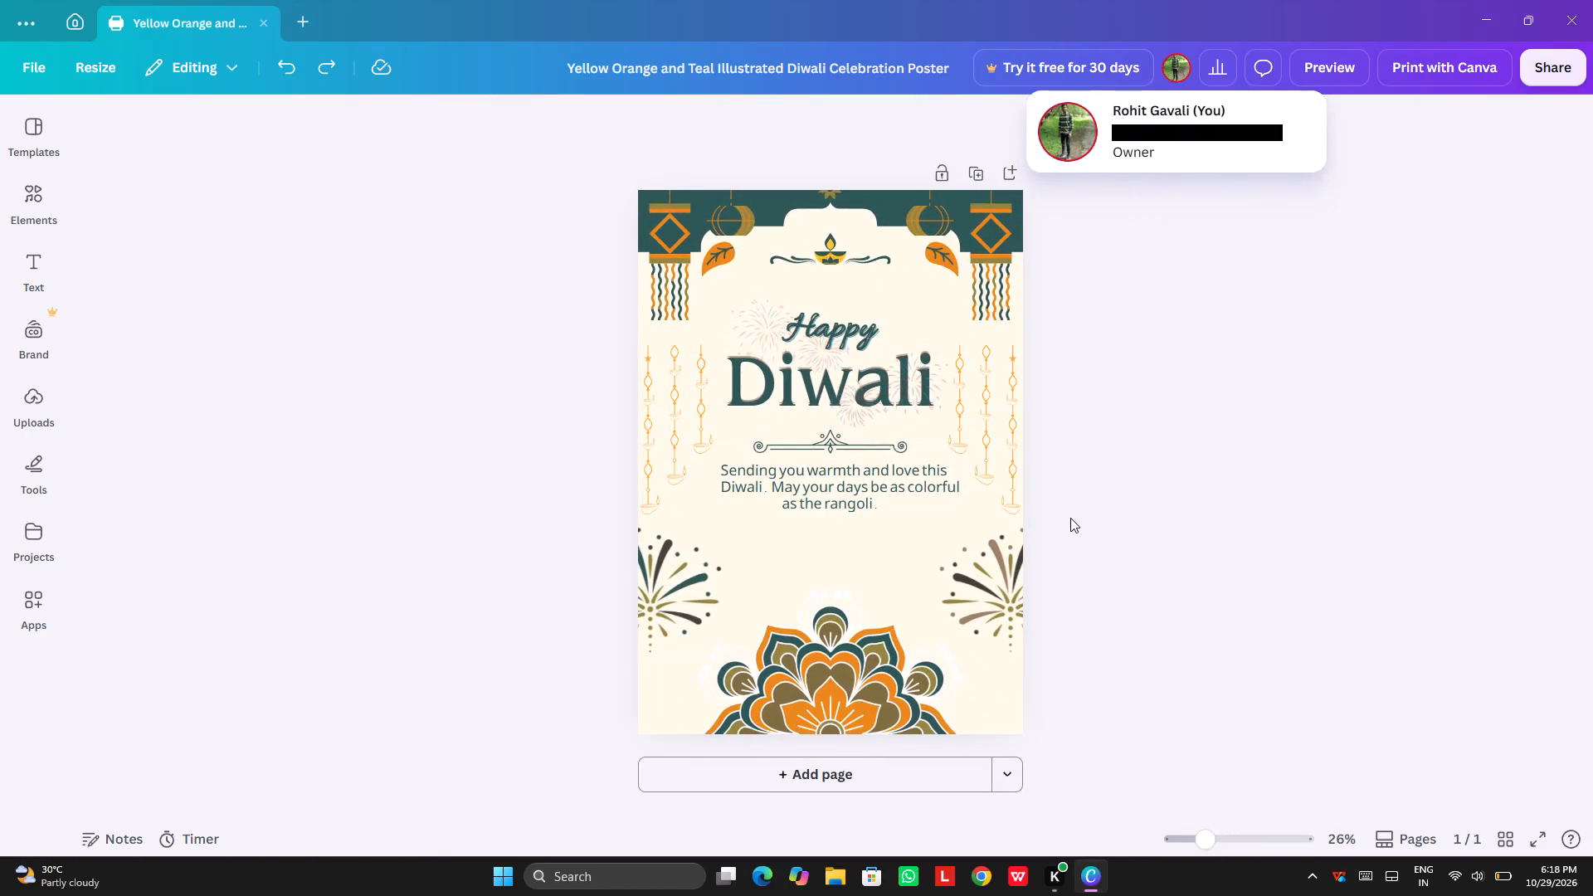
left_click(1070, 518)
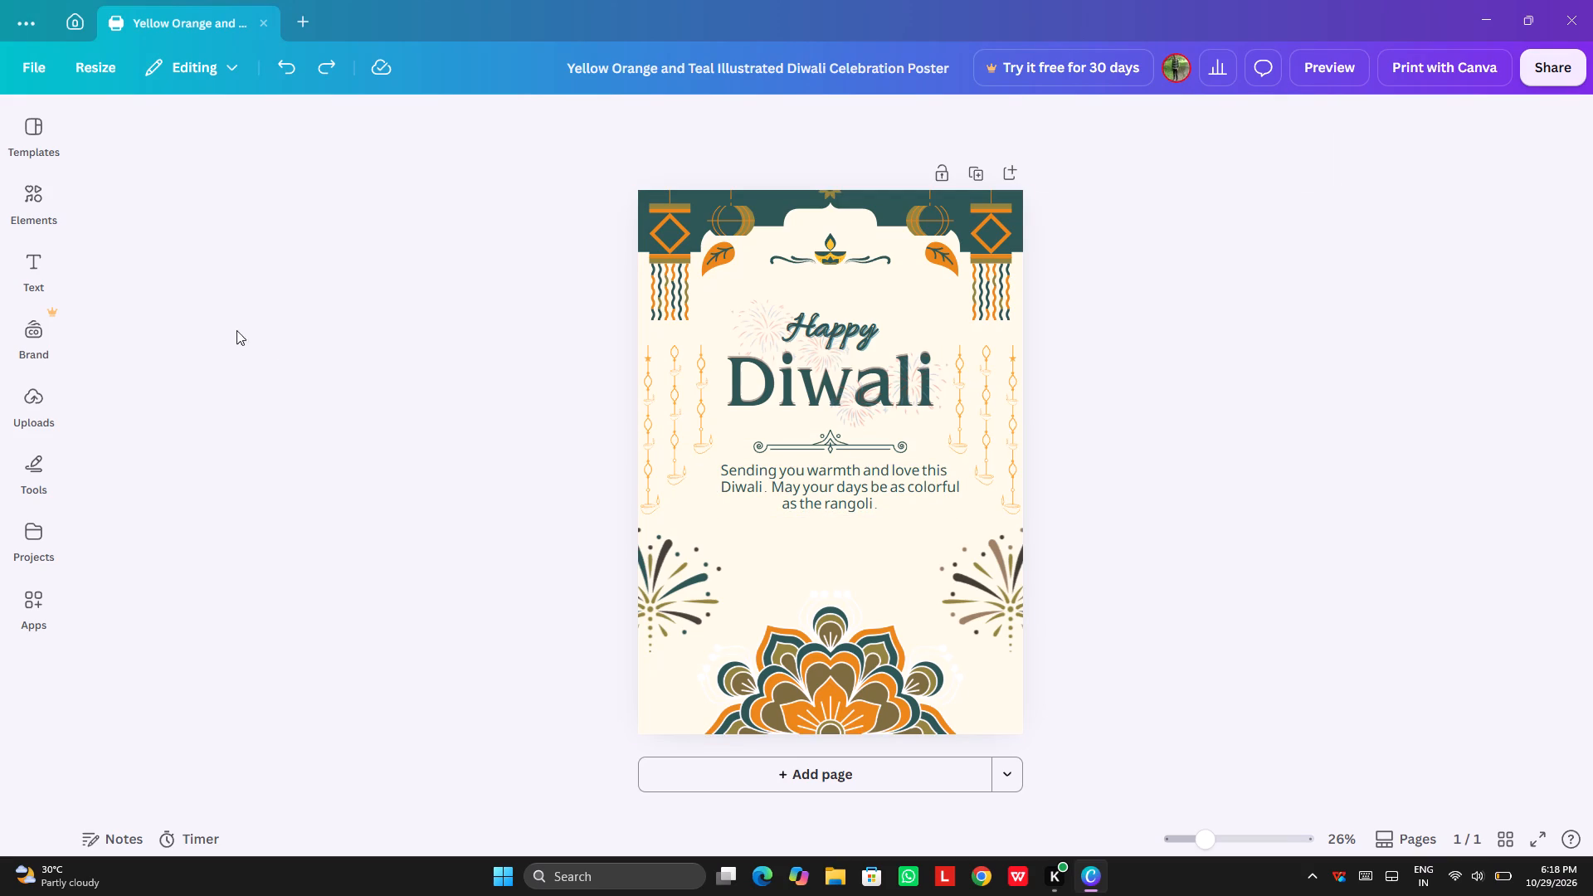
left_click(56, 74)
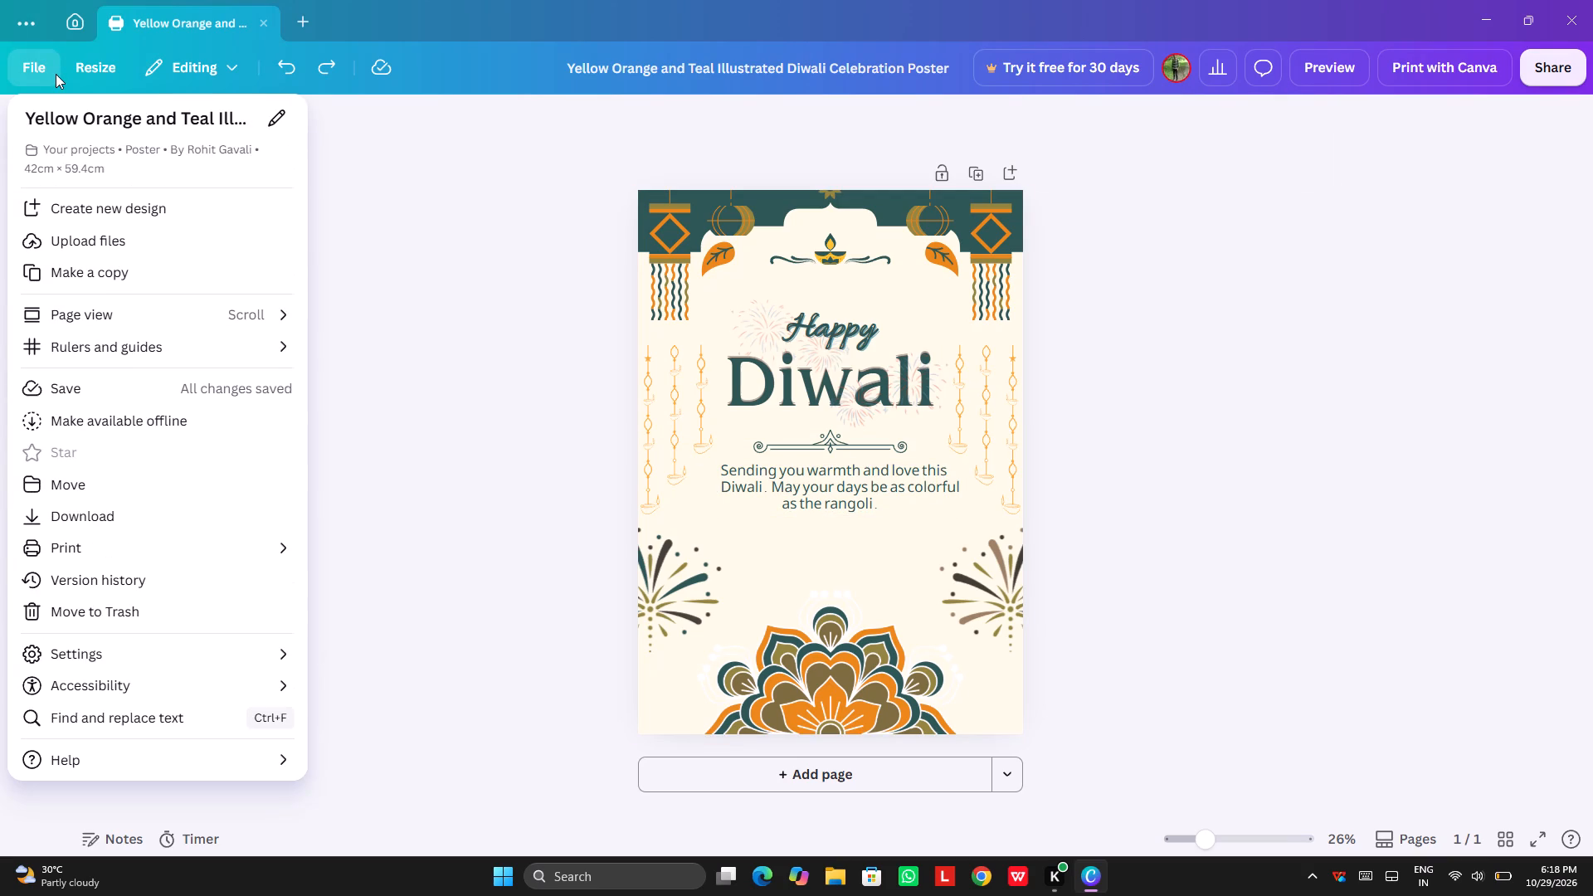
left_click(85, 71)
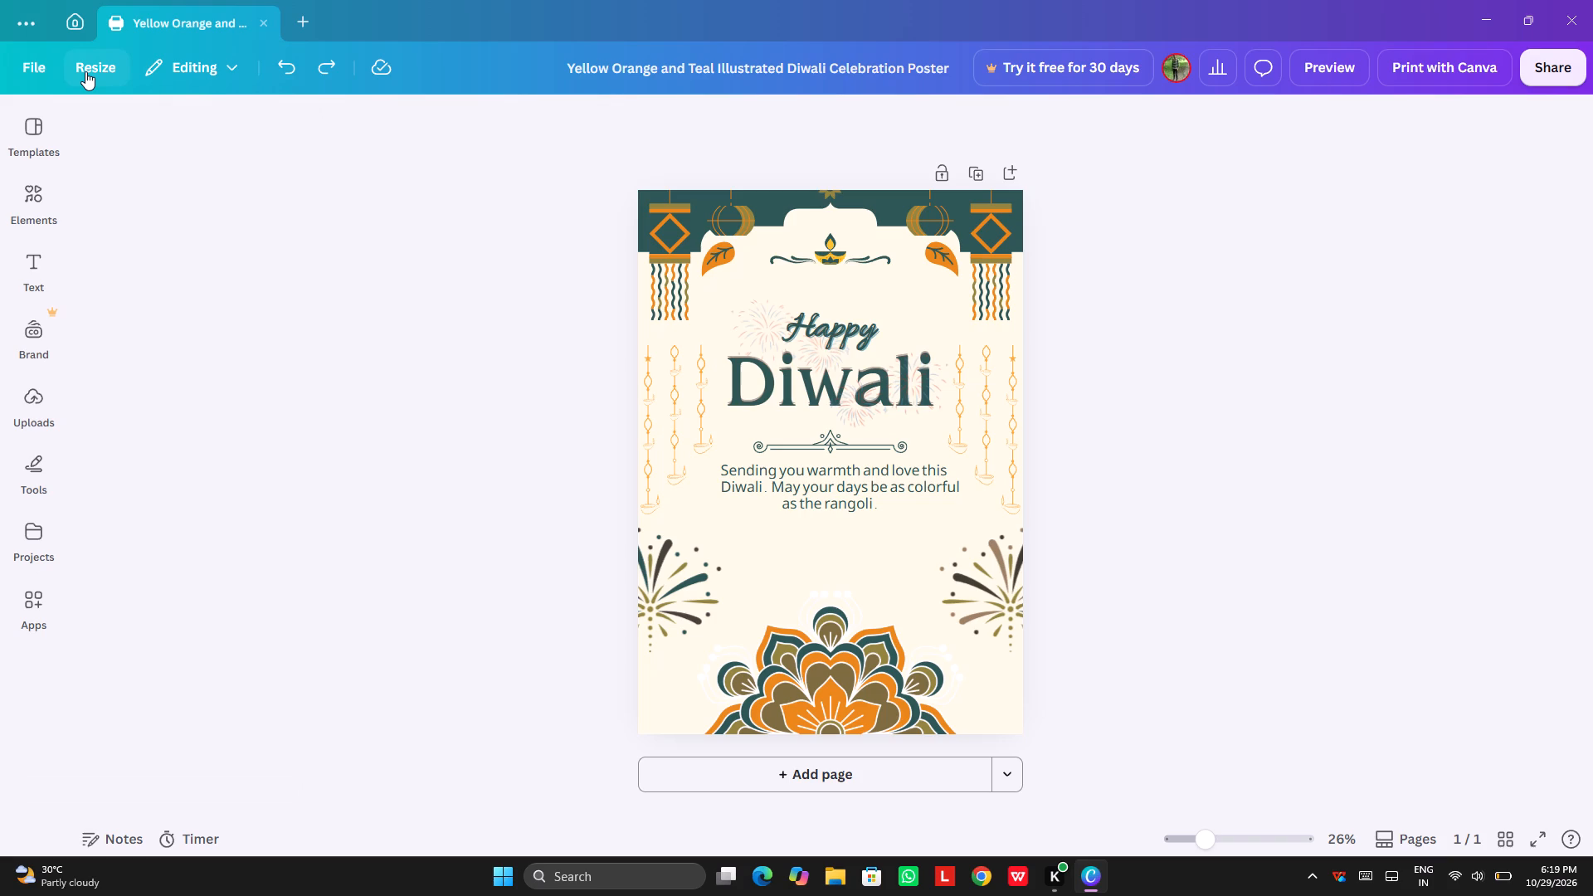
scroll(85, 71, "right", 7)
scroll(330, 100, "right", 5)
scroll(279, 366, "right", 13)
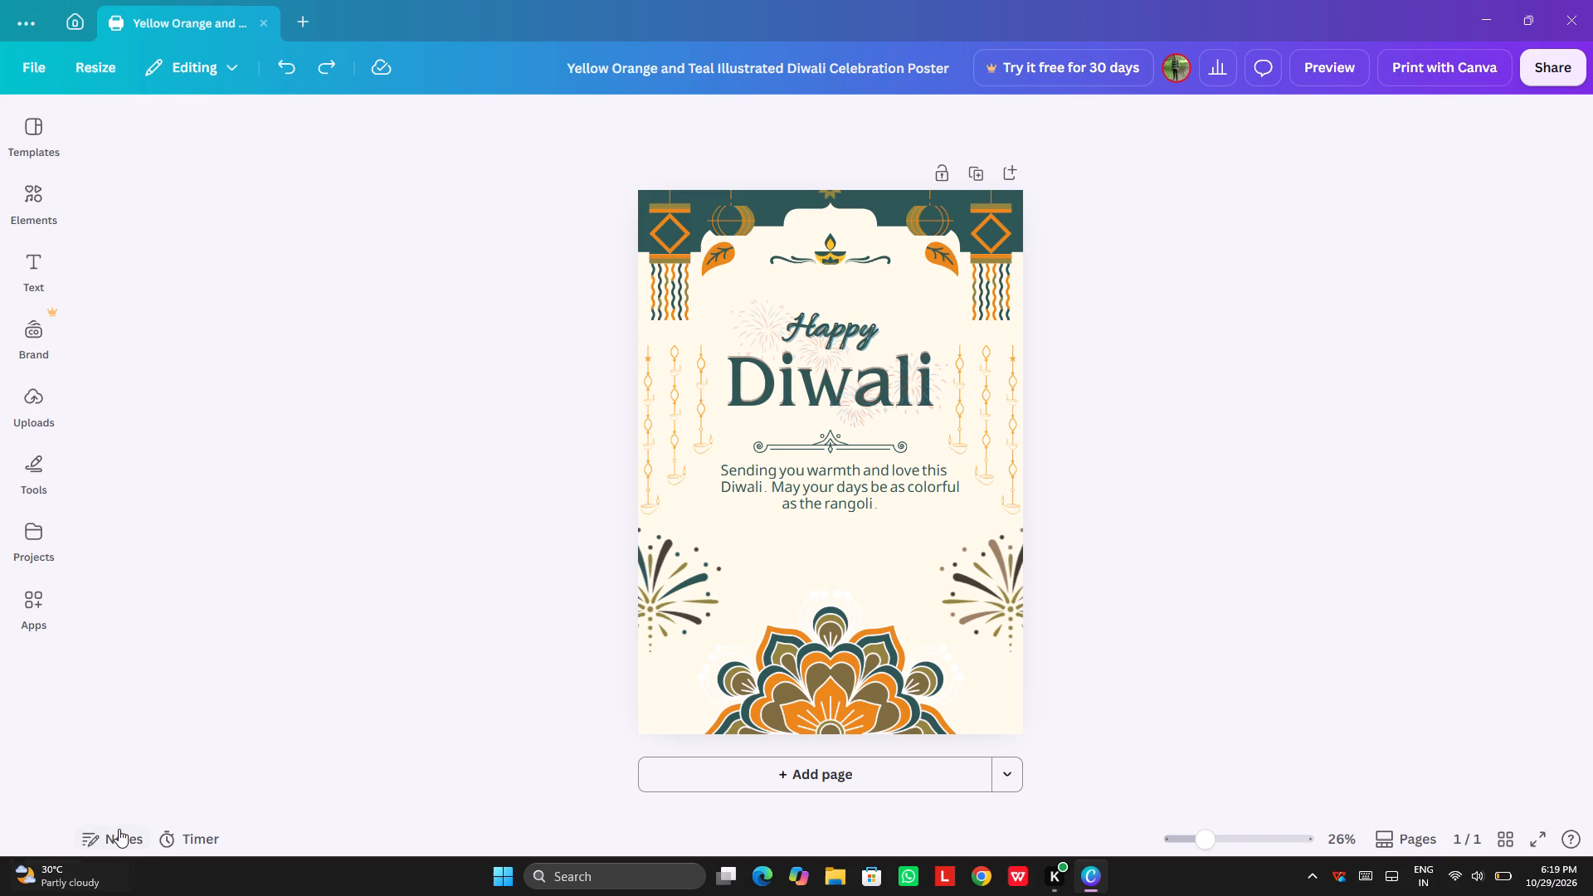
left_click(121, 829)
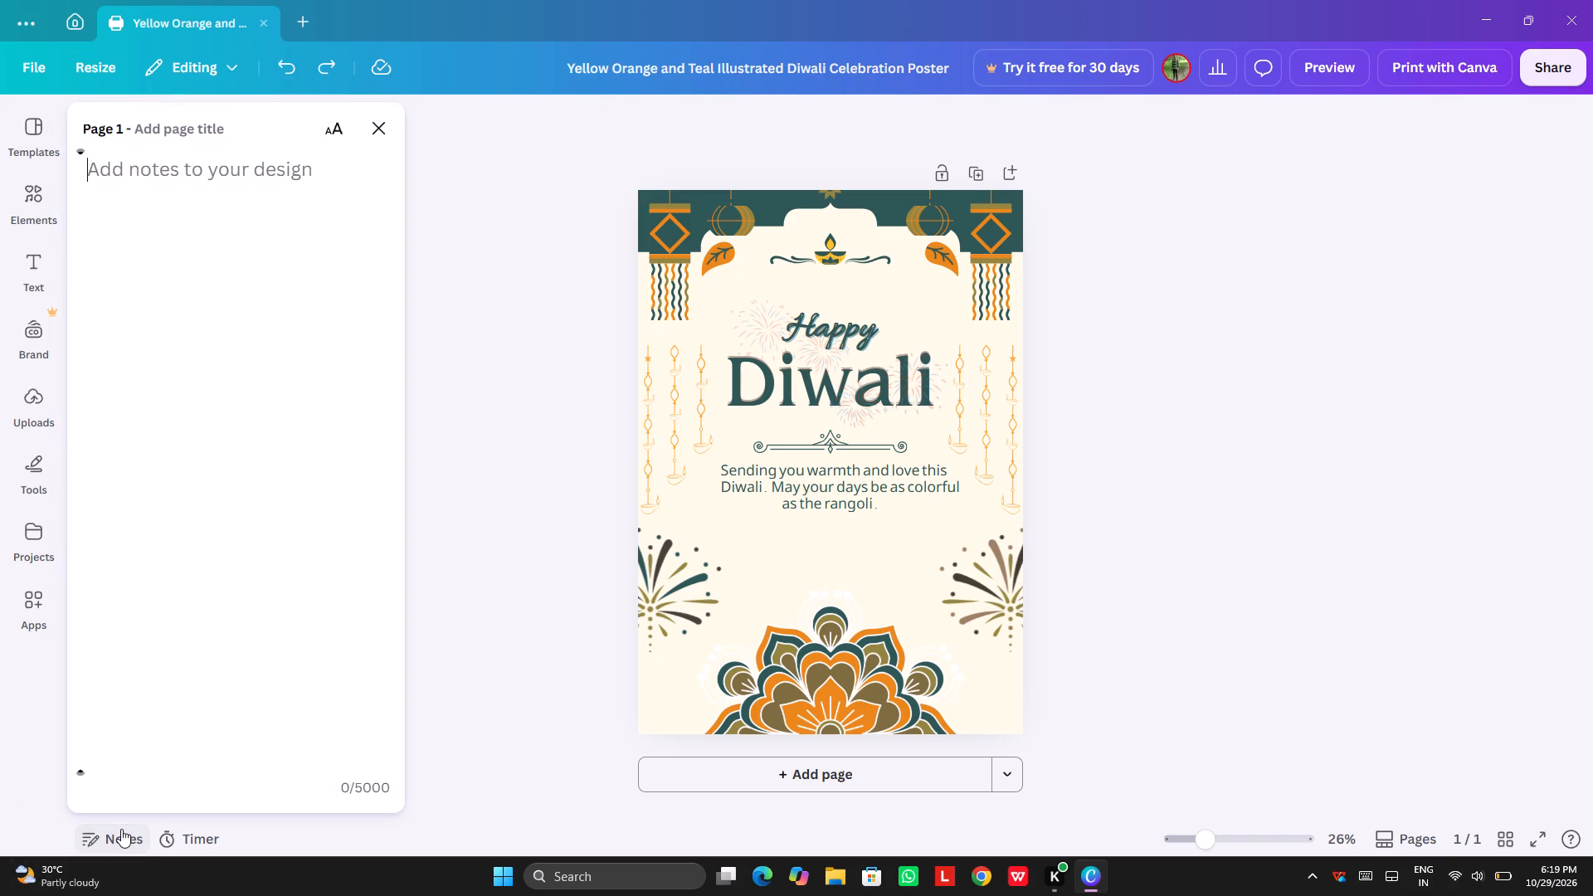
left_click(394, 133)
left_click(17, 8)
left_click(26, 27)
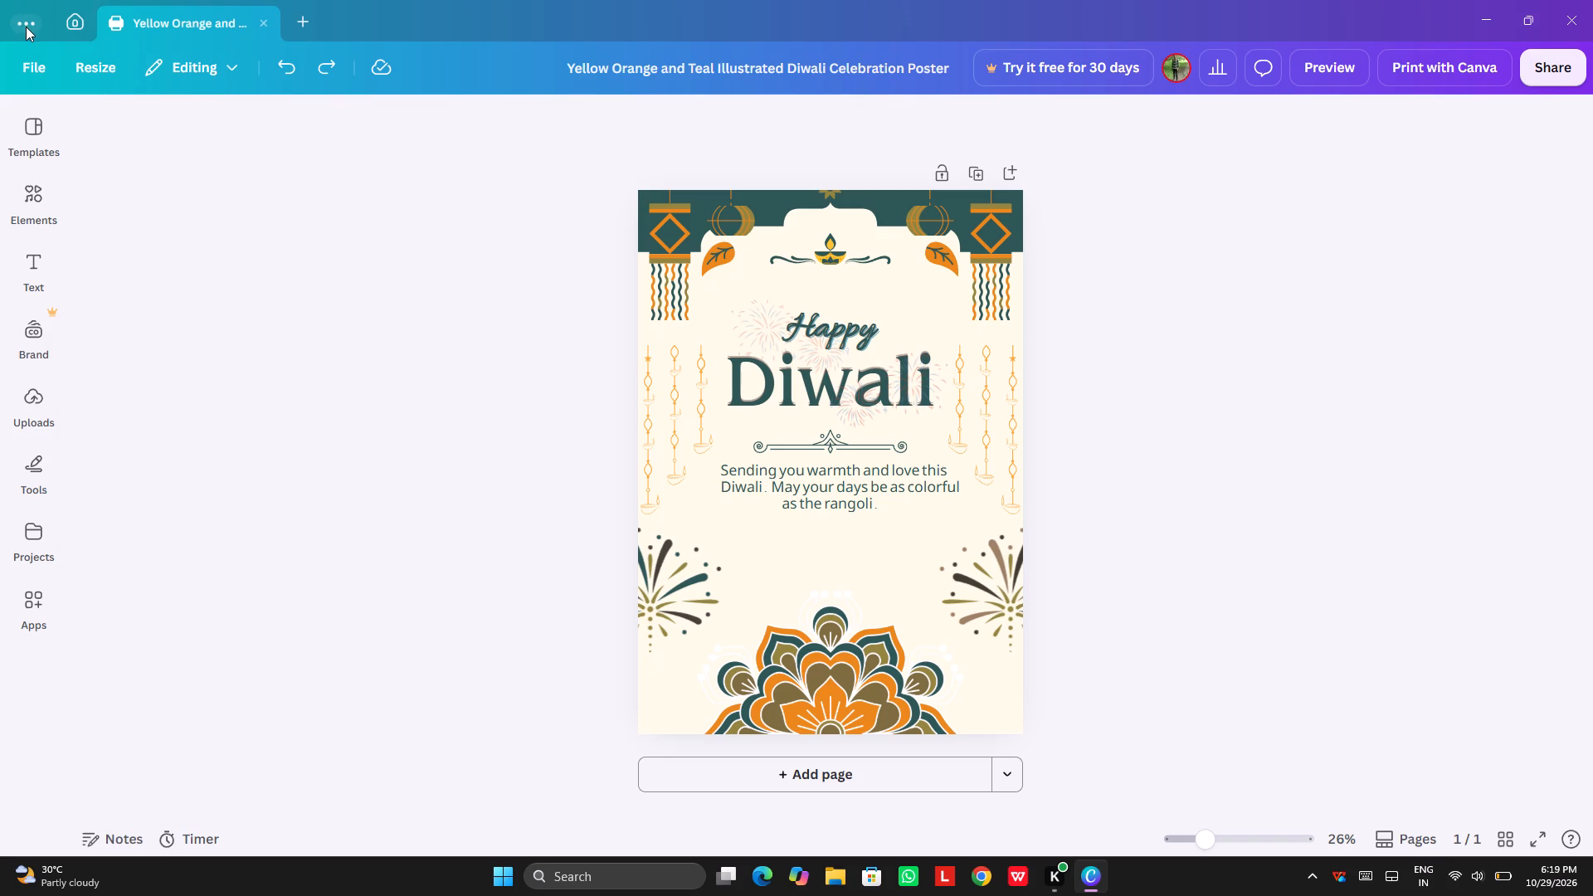
Go back to the home page, close the template preview and browse the Diwali poster templates.
left_click(73, 16)
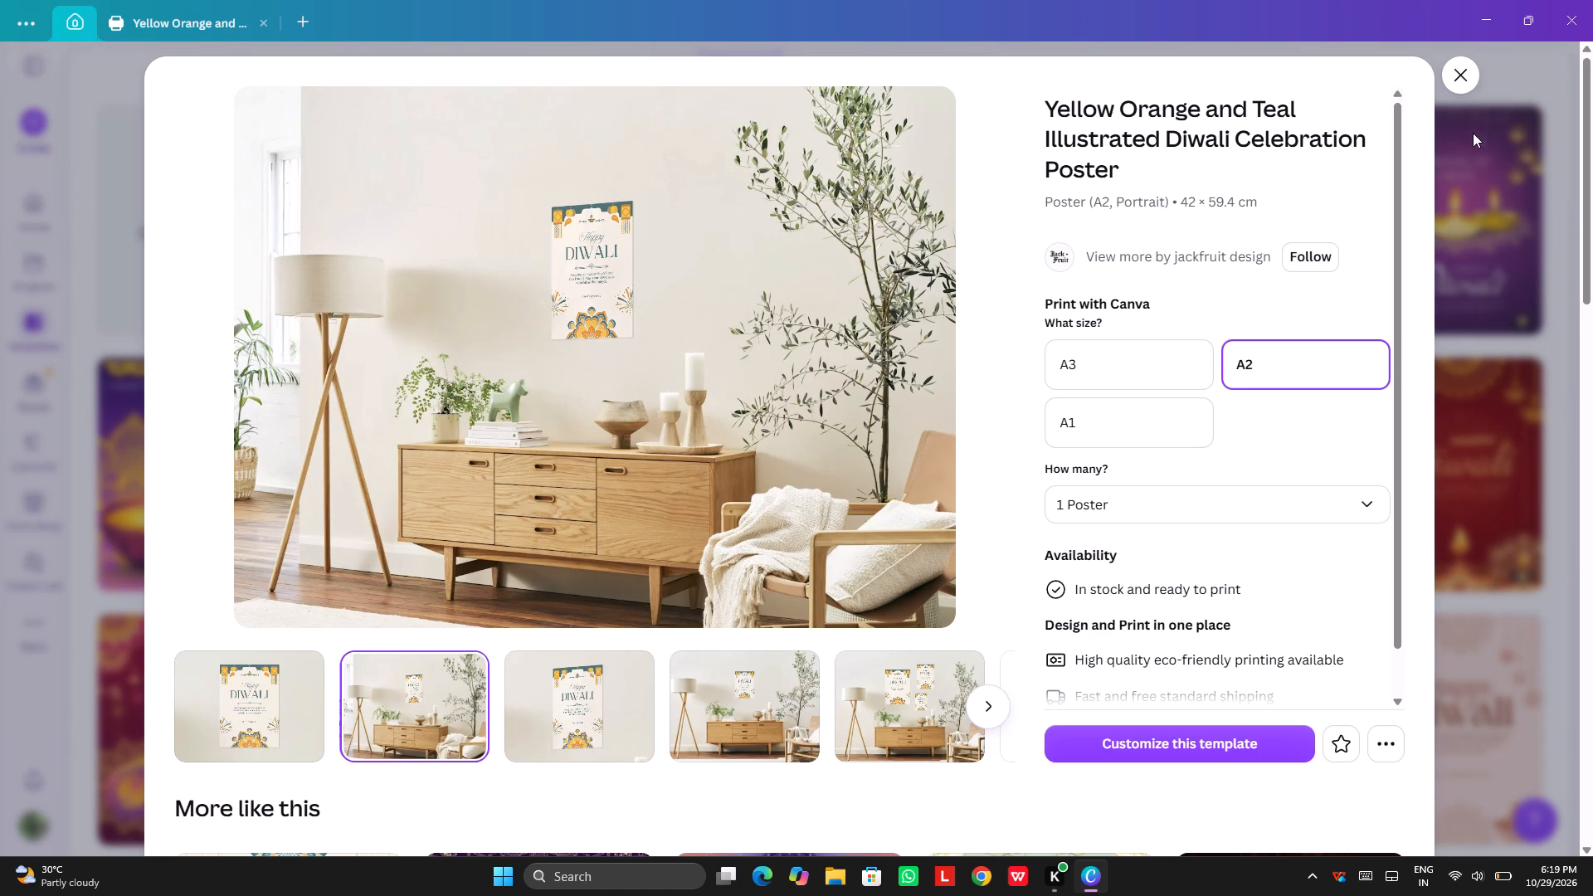
left_click(1467, 84)
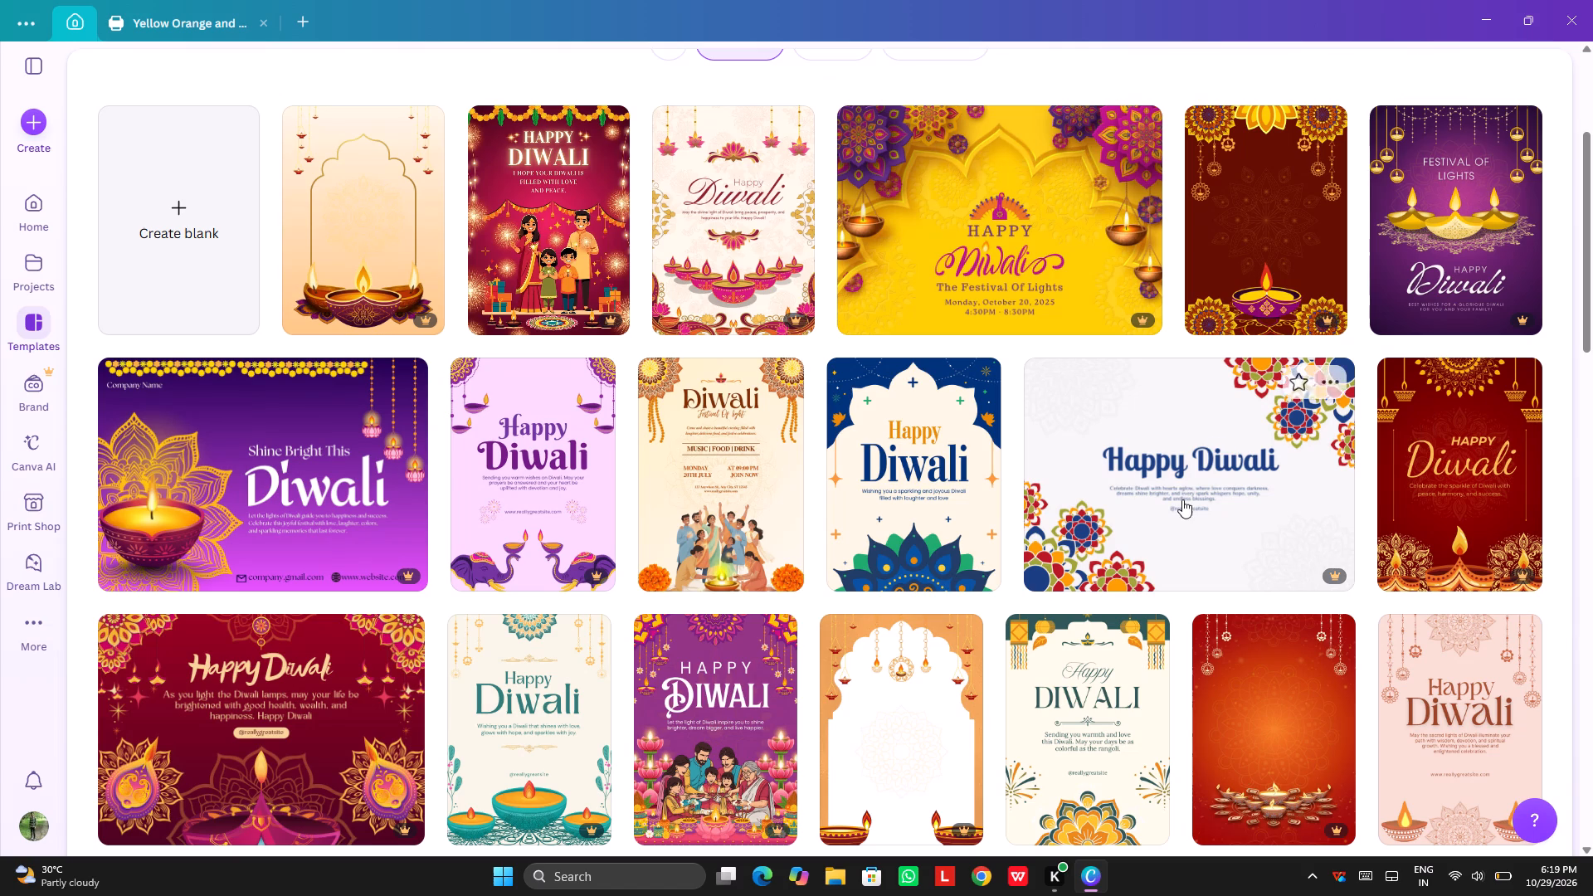
scroll(1182, 499, "down", 6)
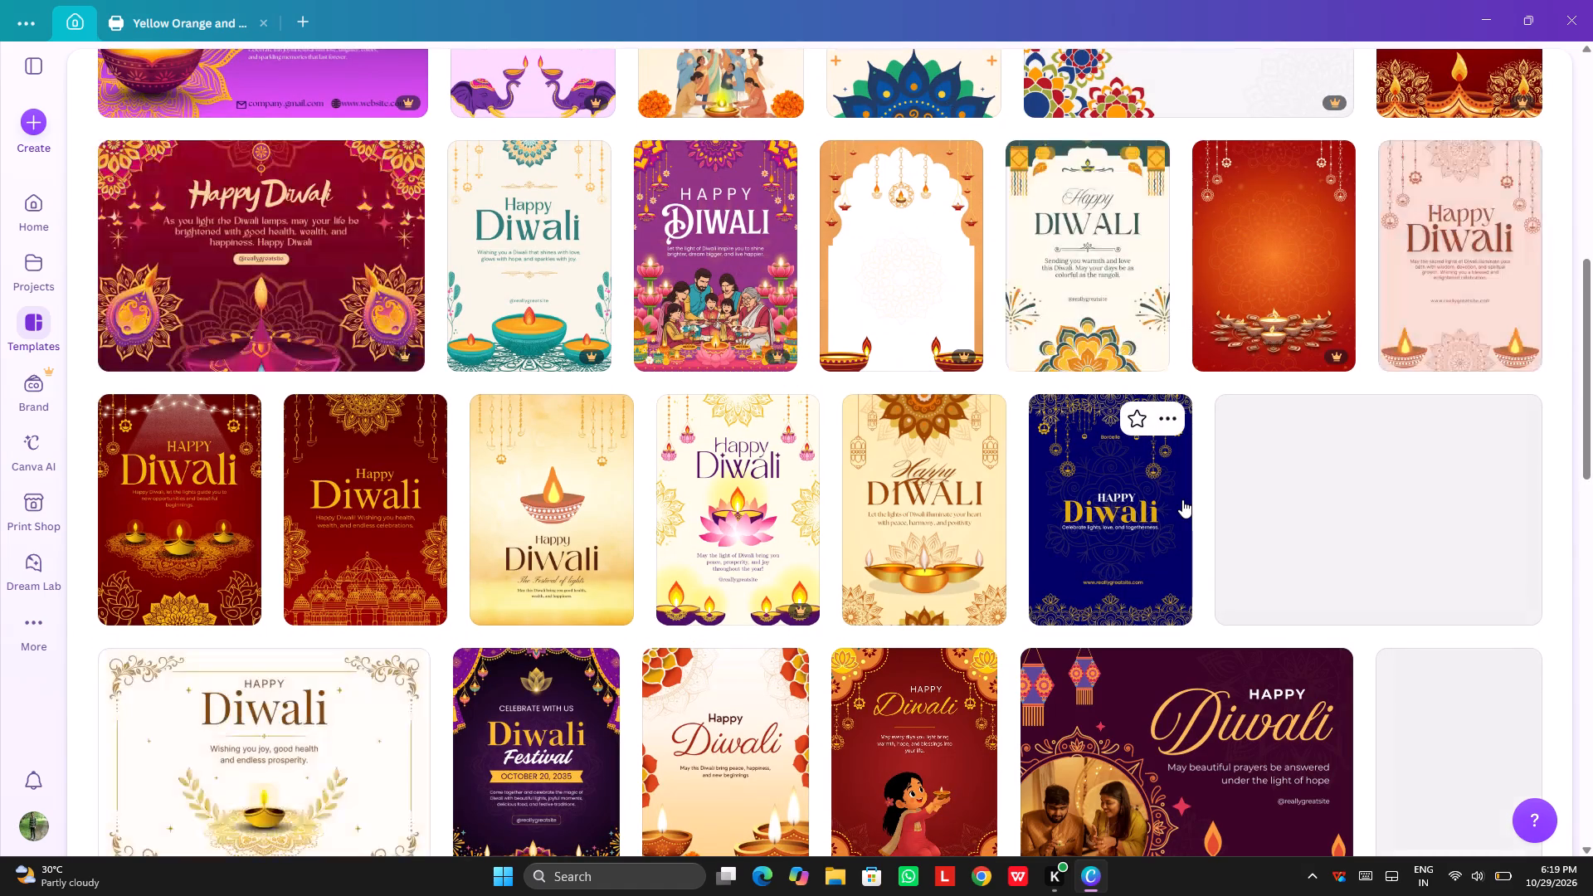
scroll(1247, 631, "down", 1)
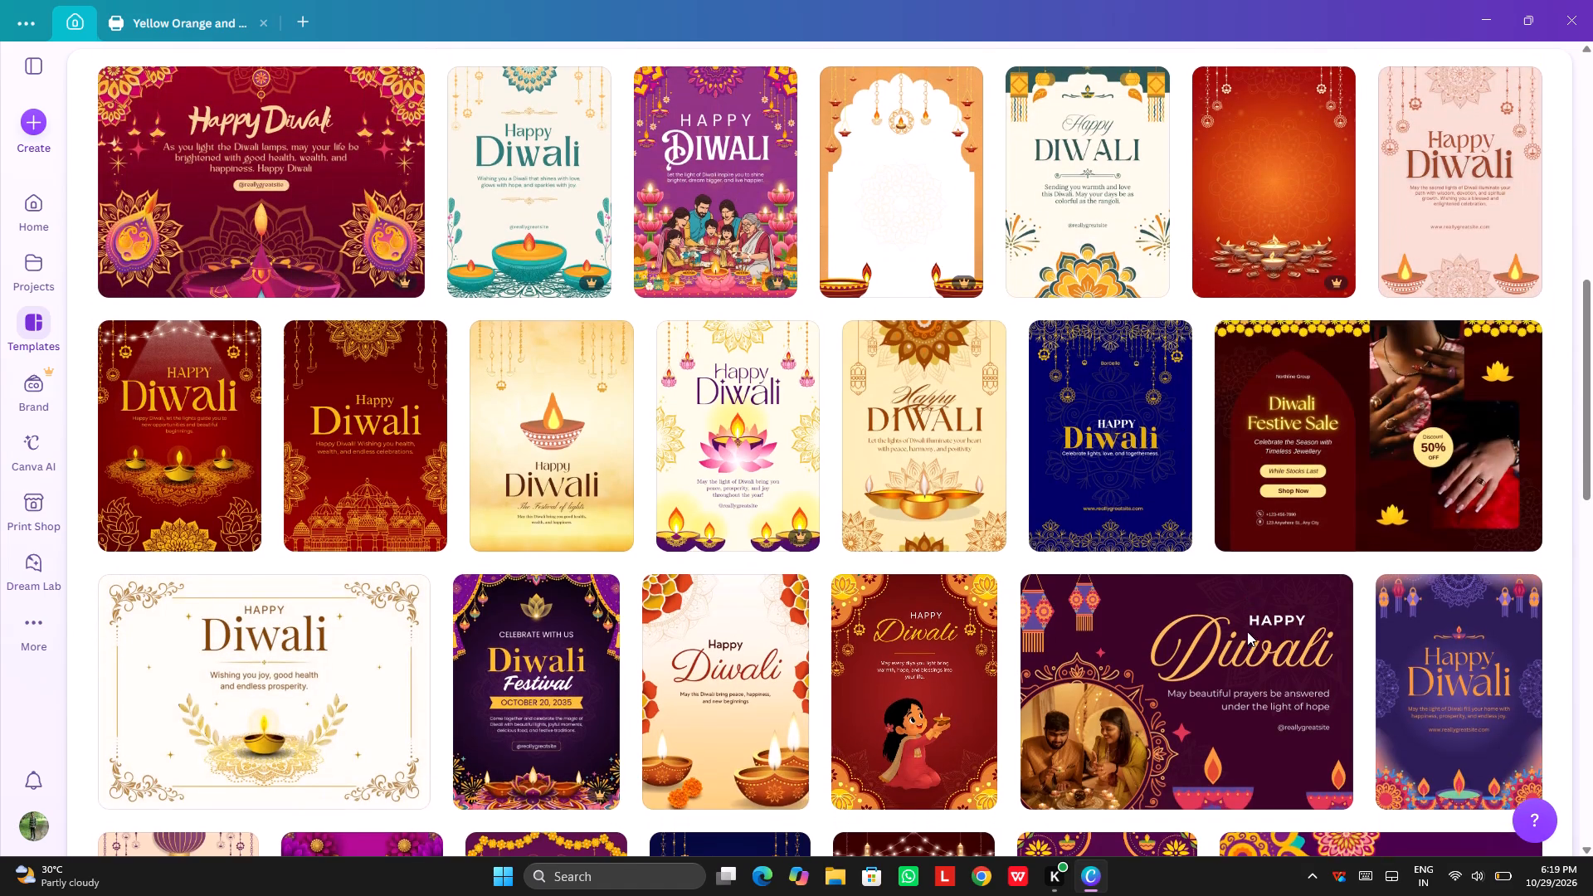
scroll(1247, 631, "down", 10)
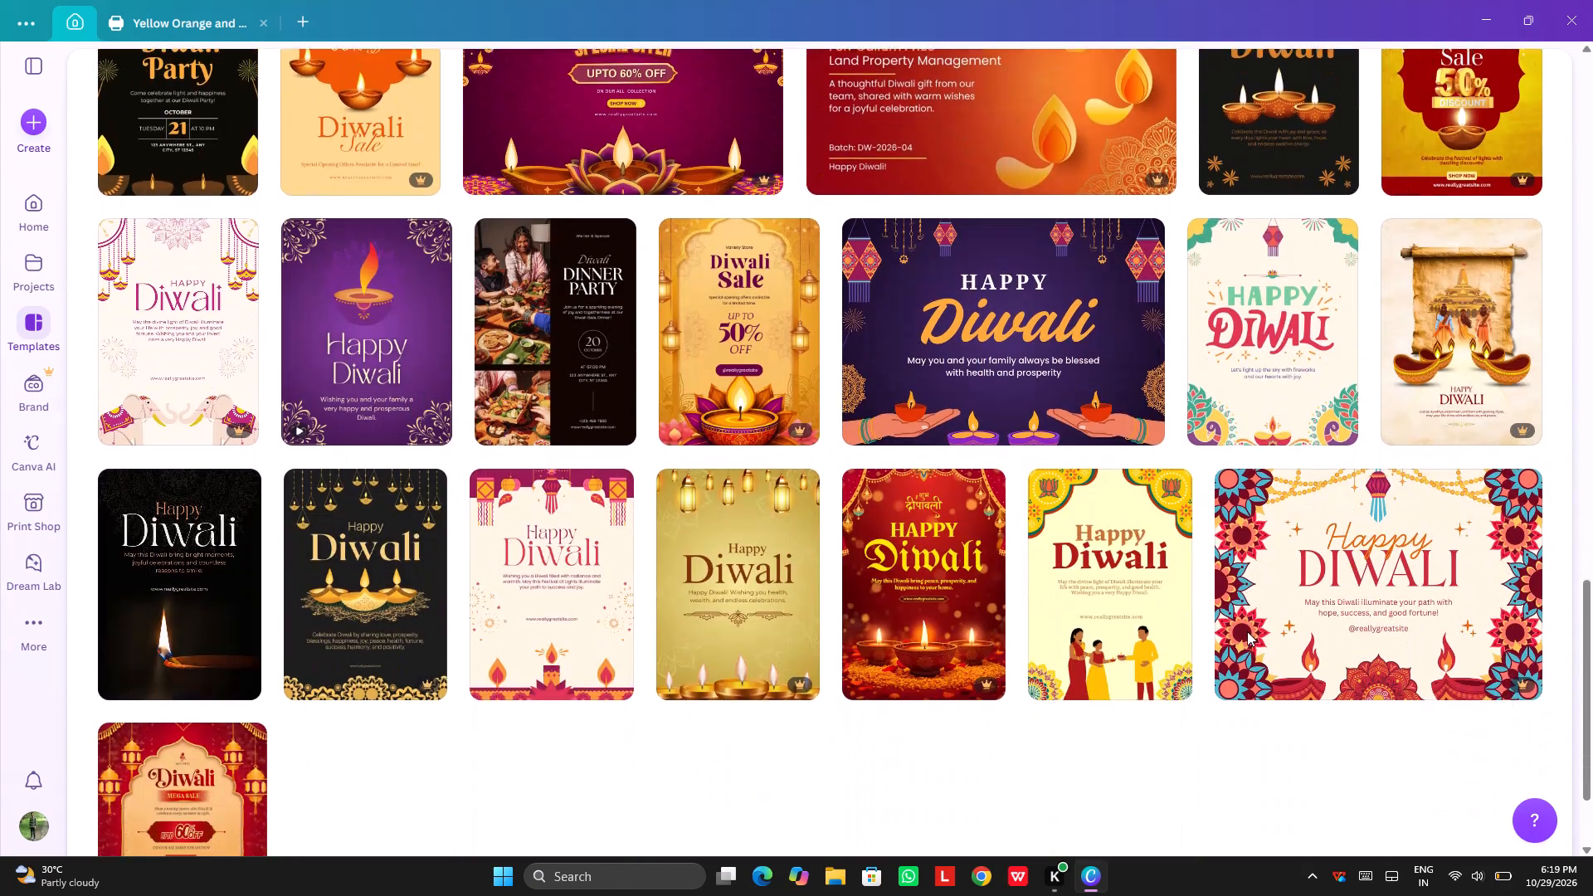
scroll(1247, 631, "down", 6)
scroll(1247, 631, "up", 18)
left_click(1592, 300)
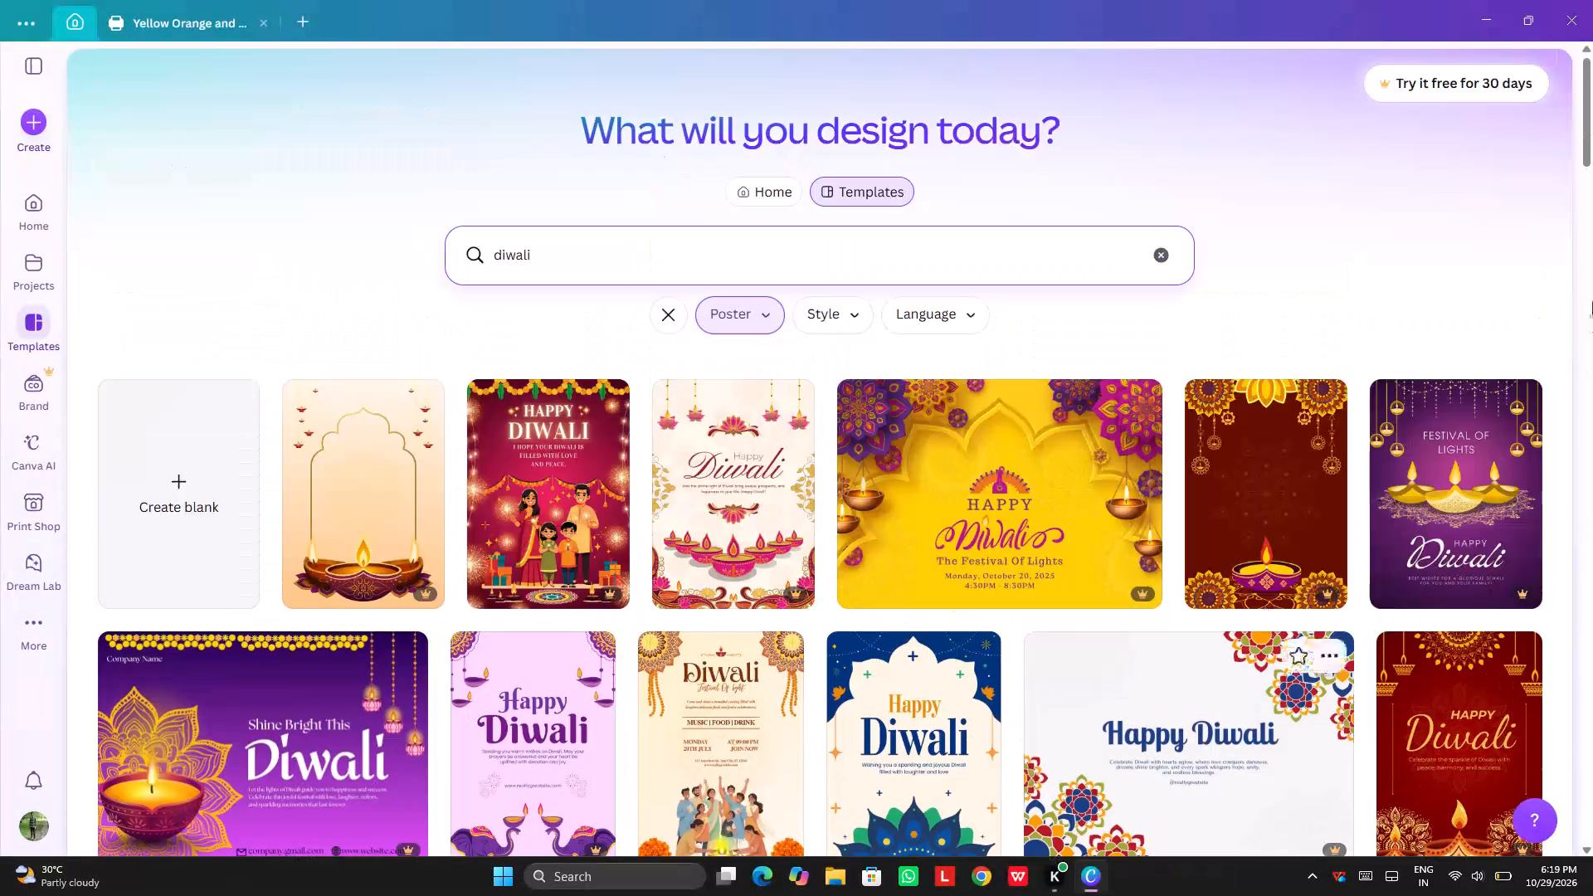